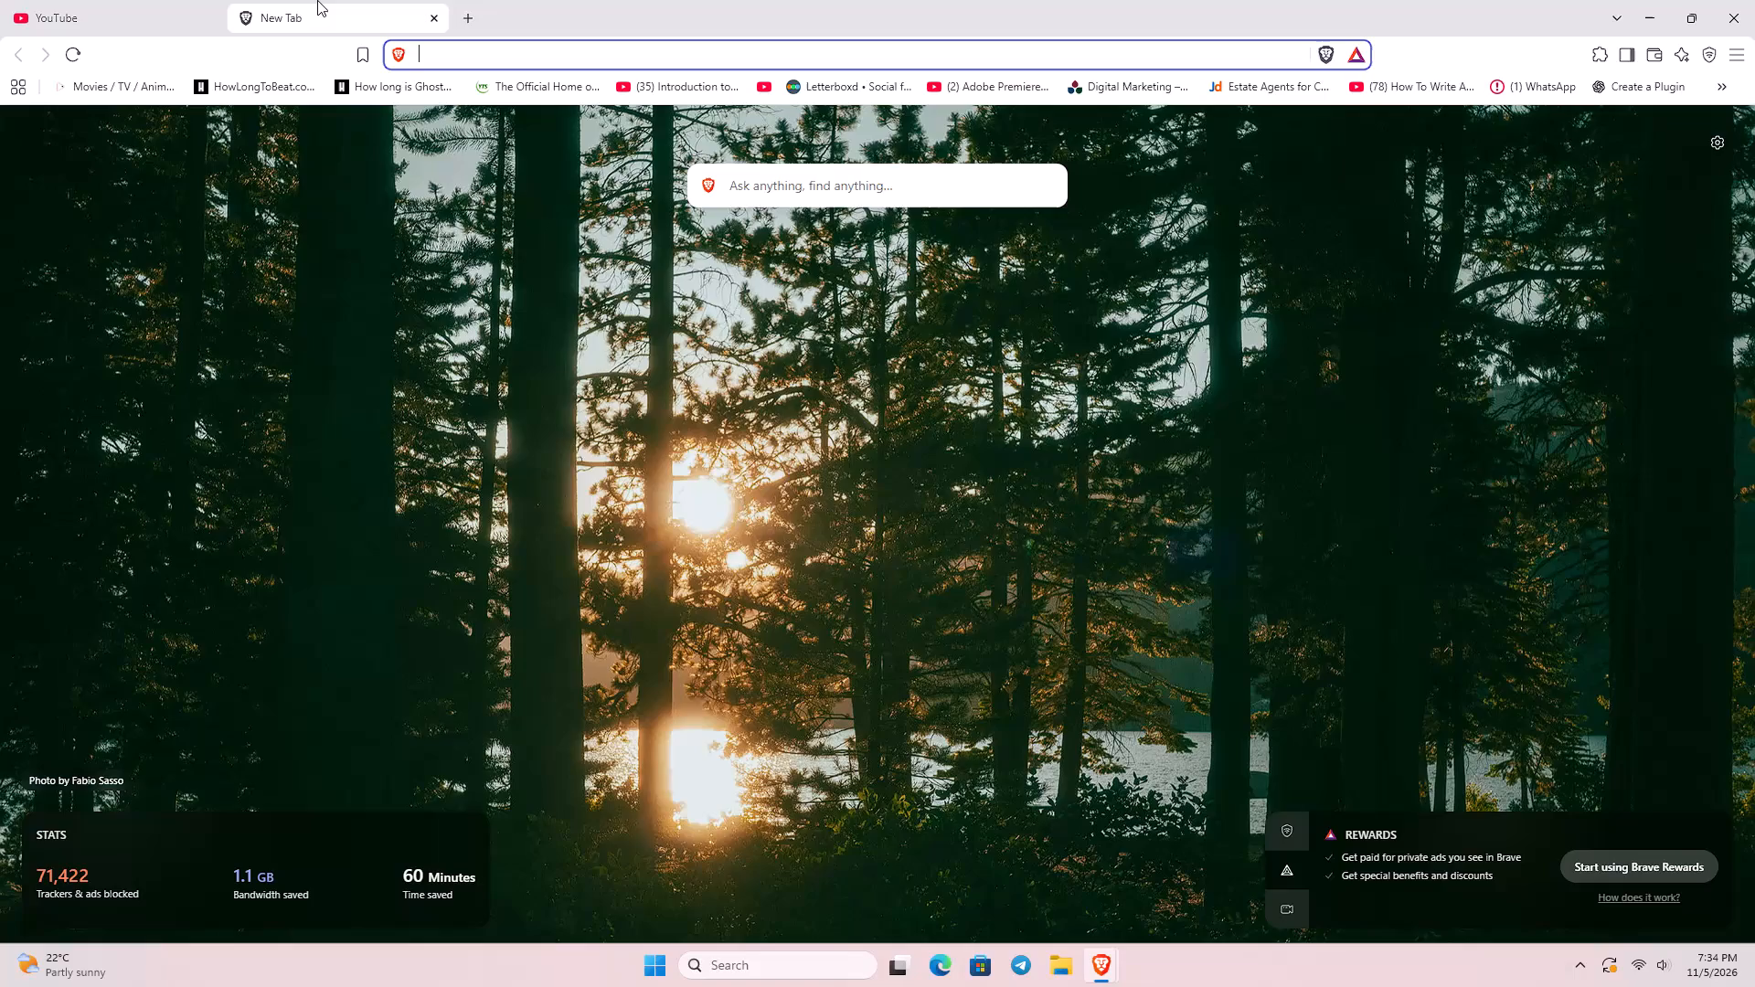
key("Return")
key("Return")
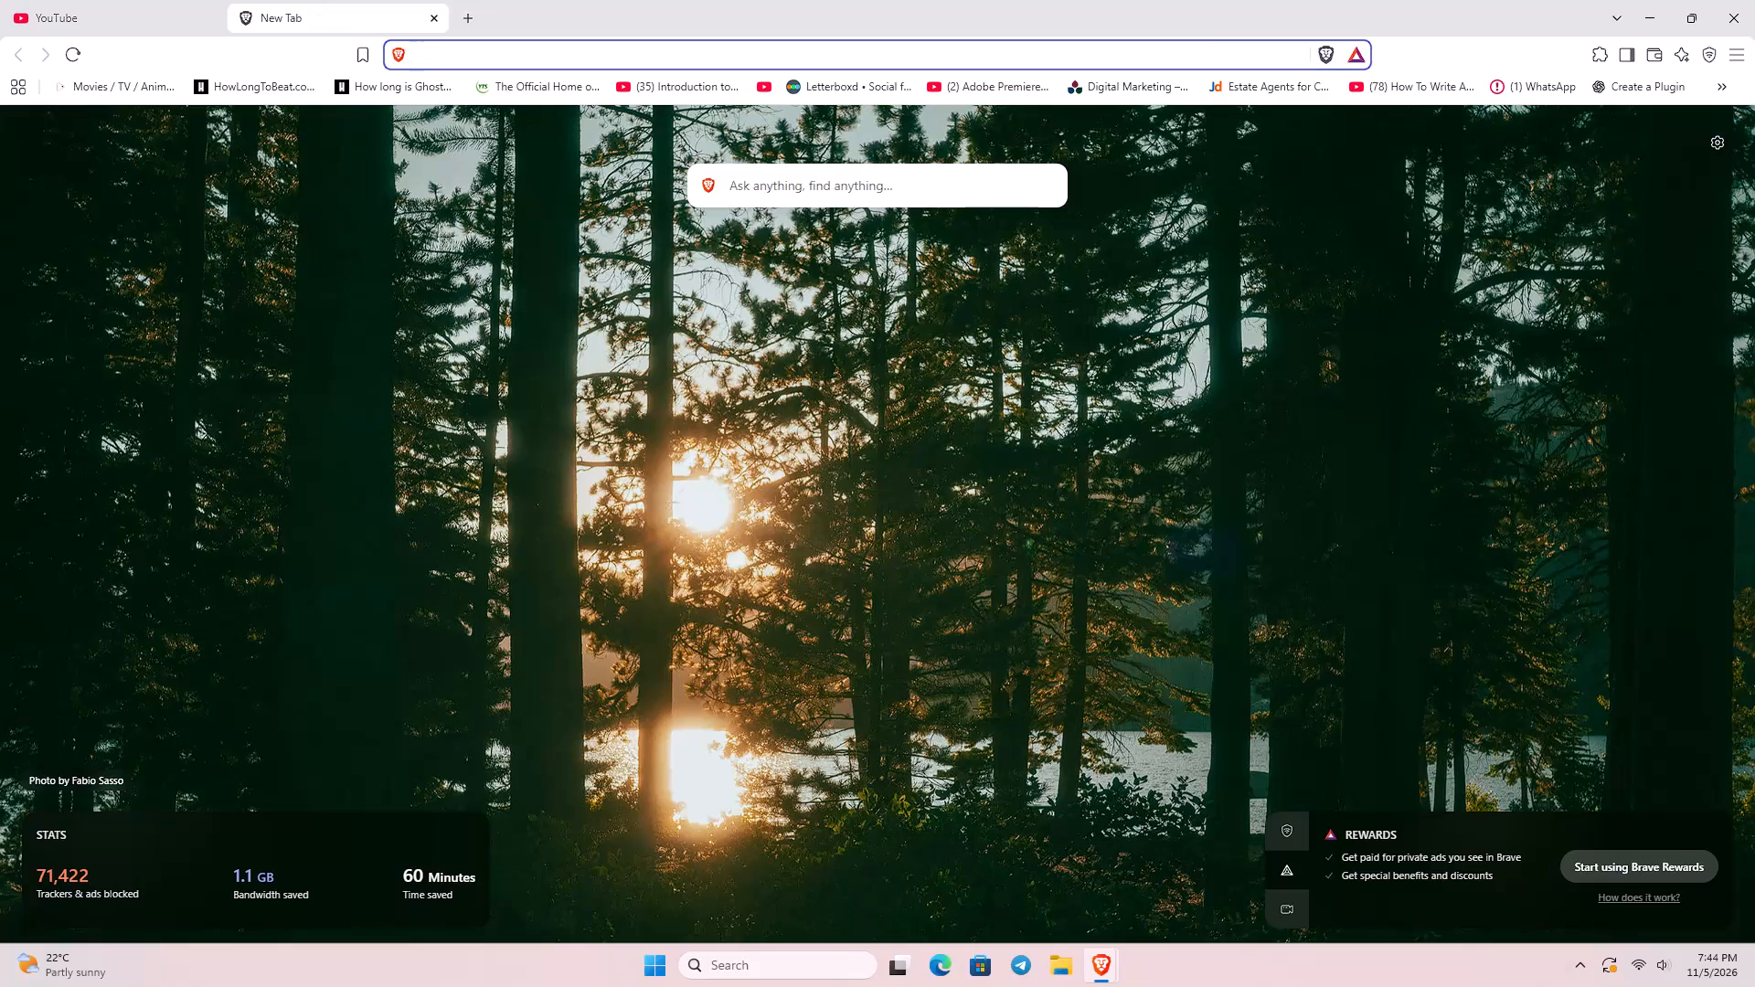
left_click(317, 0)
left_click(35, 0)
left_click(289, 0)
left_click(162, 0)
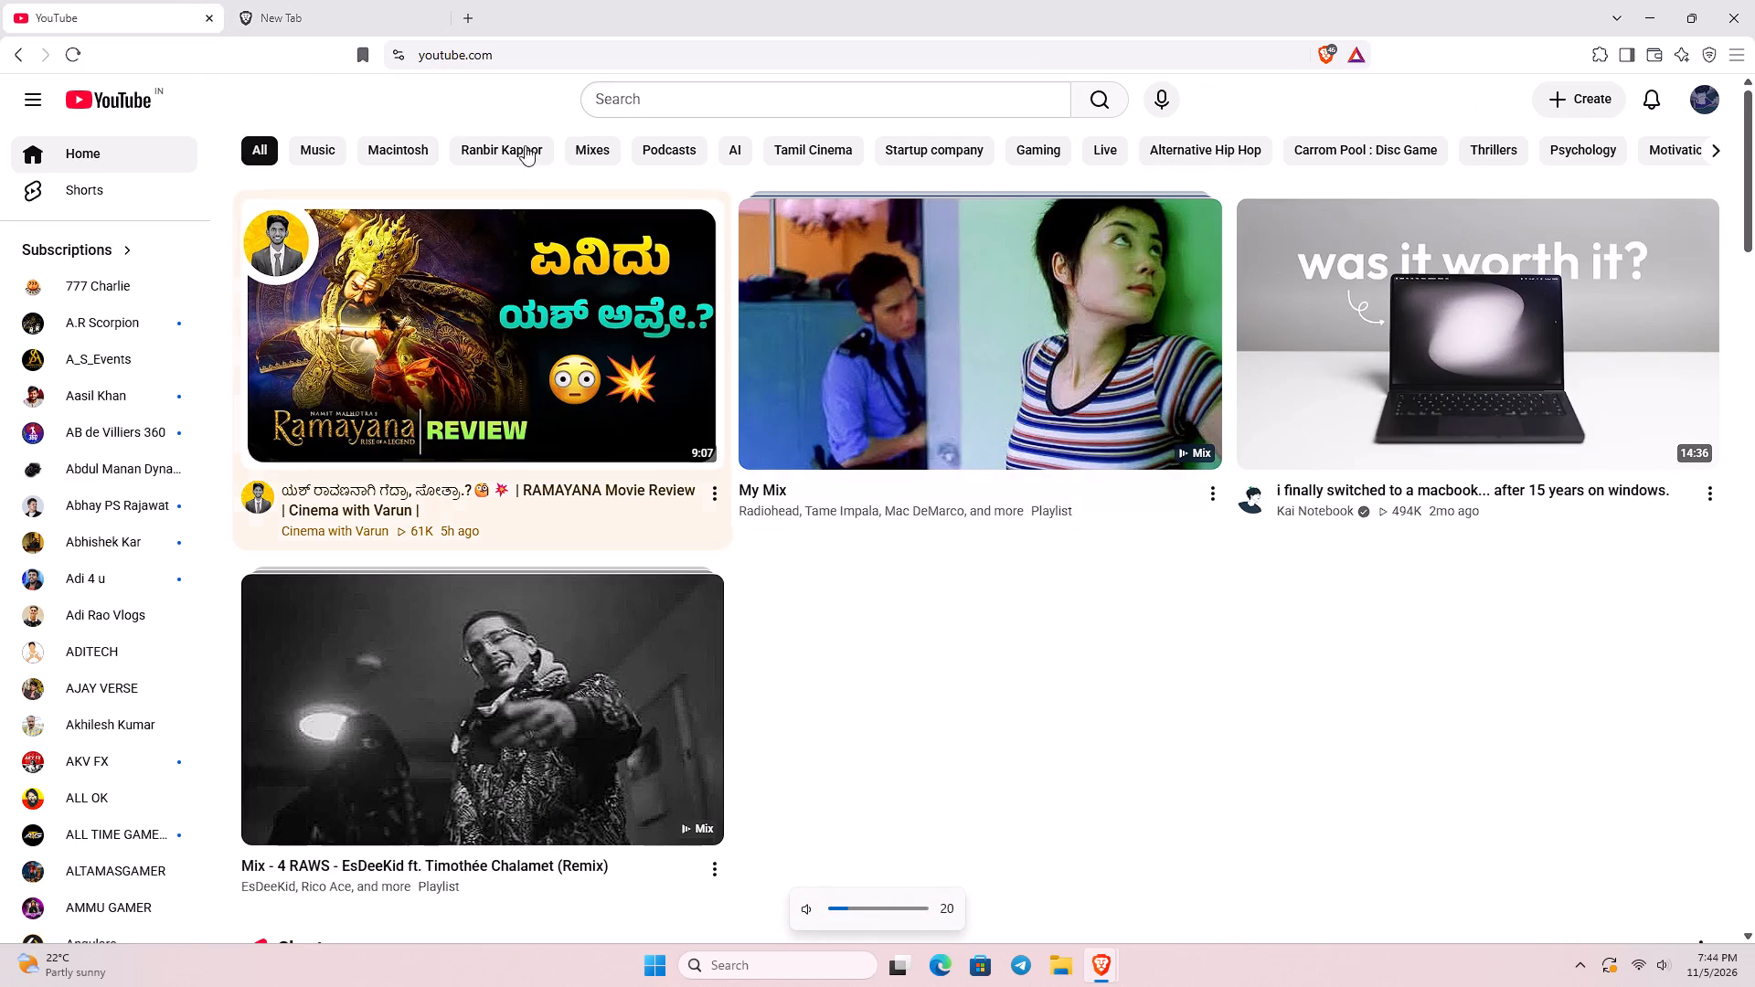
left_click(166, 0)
Open reddit.com in the empty browser tab.
left_click(289, 5)
key("r")
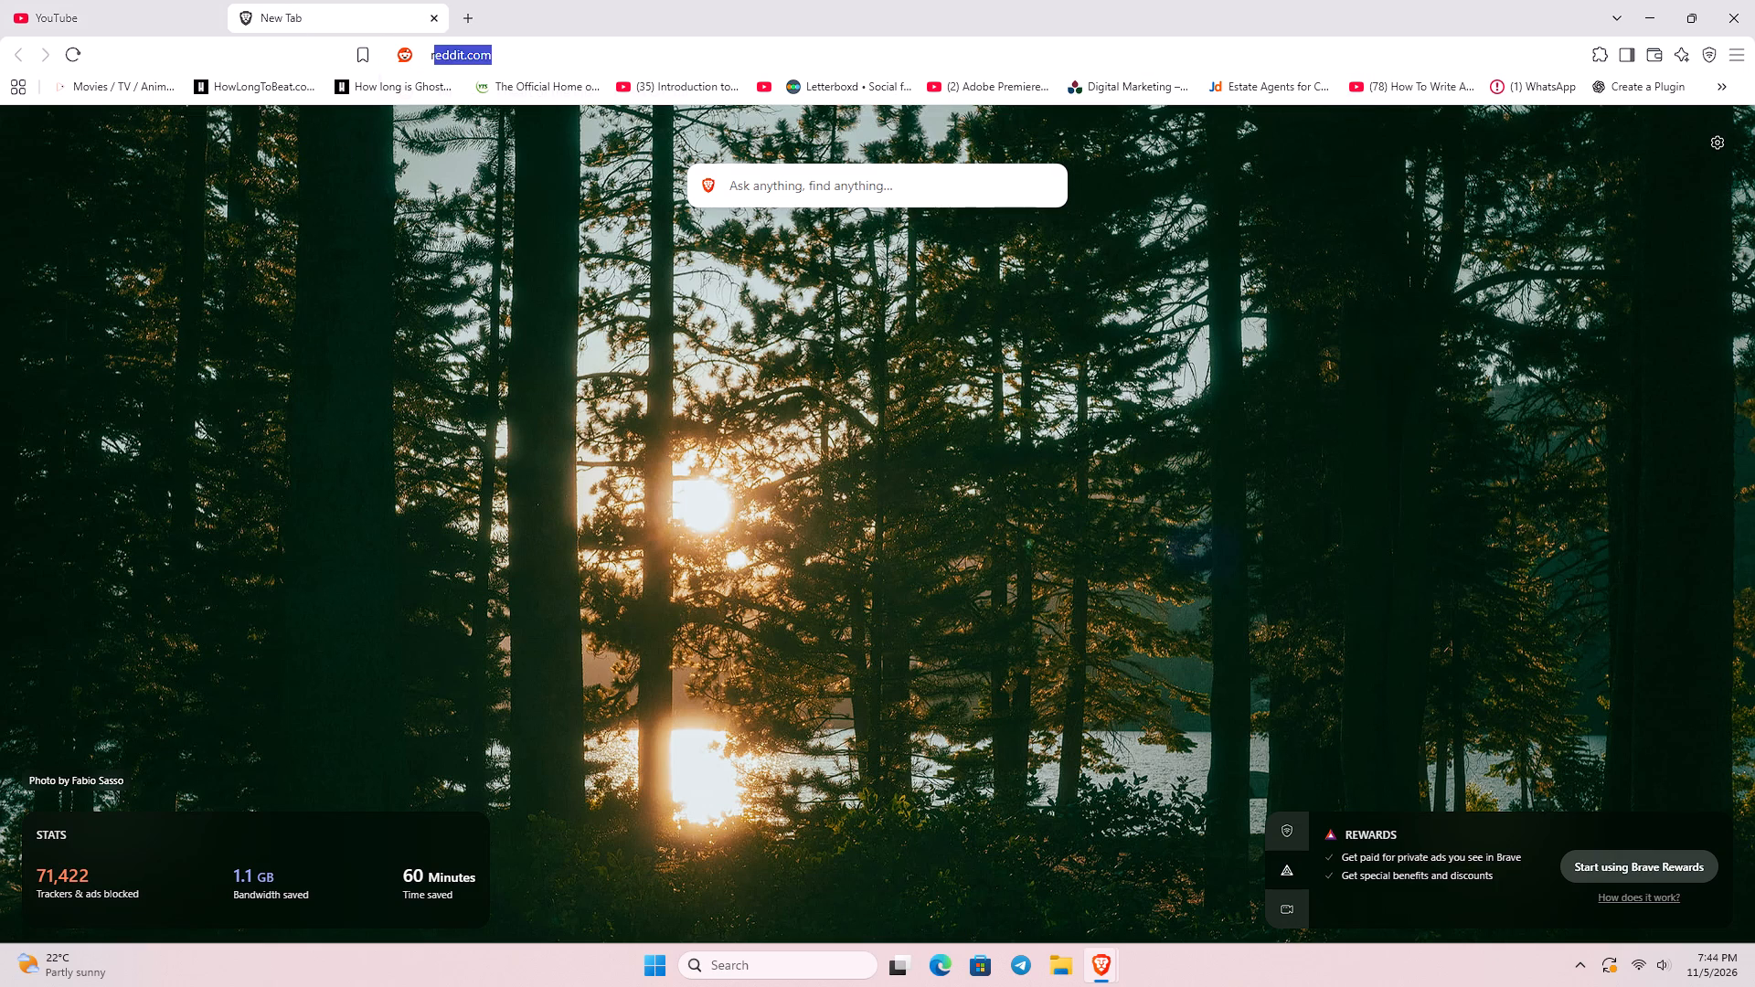
key("e")
key("d")
left_click(501, 96)
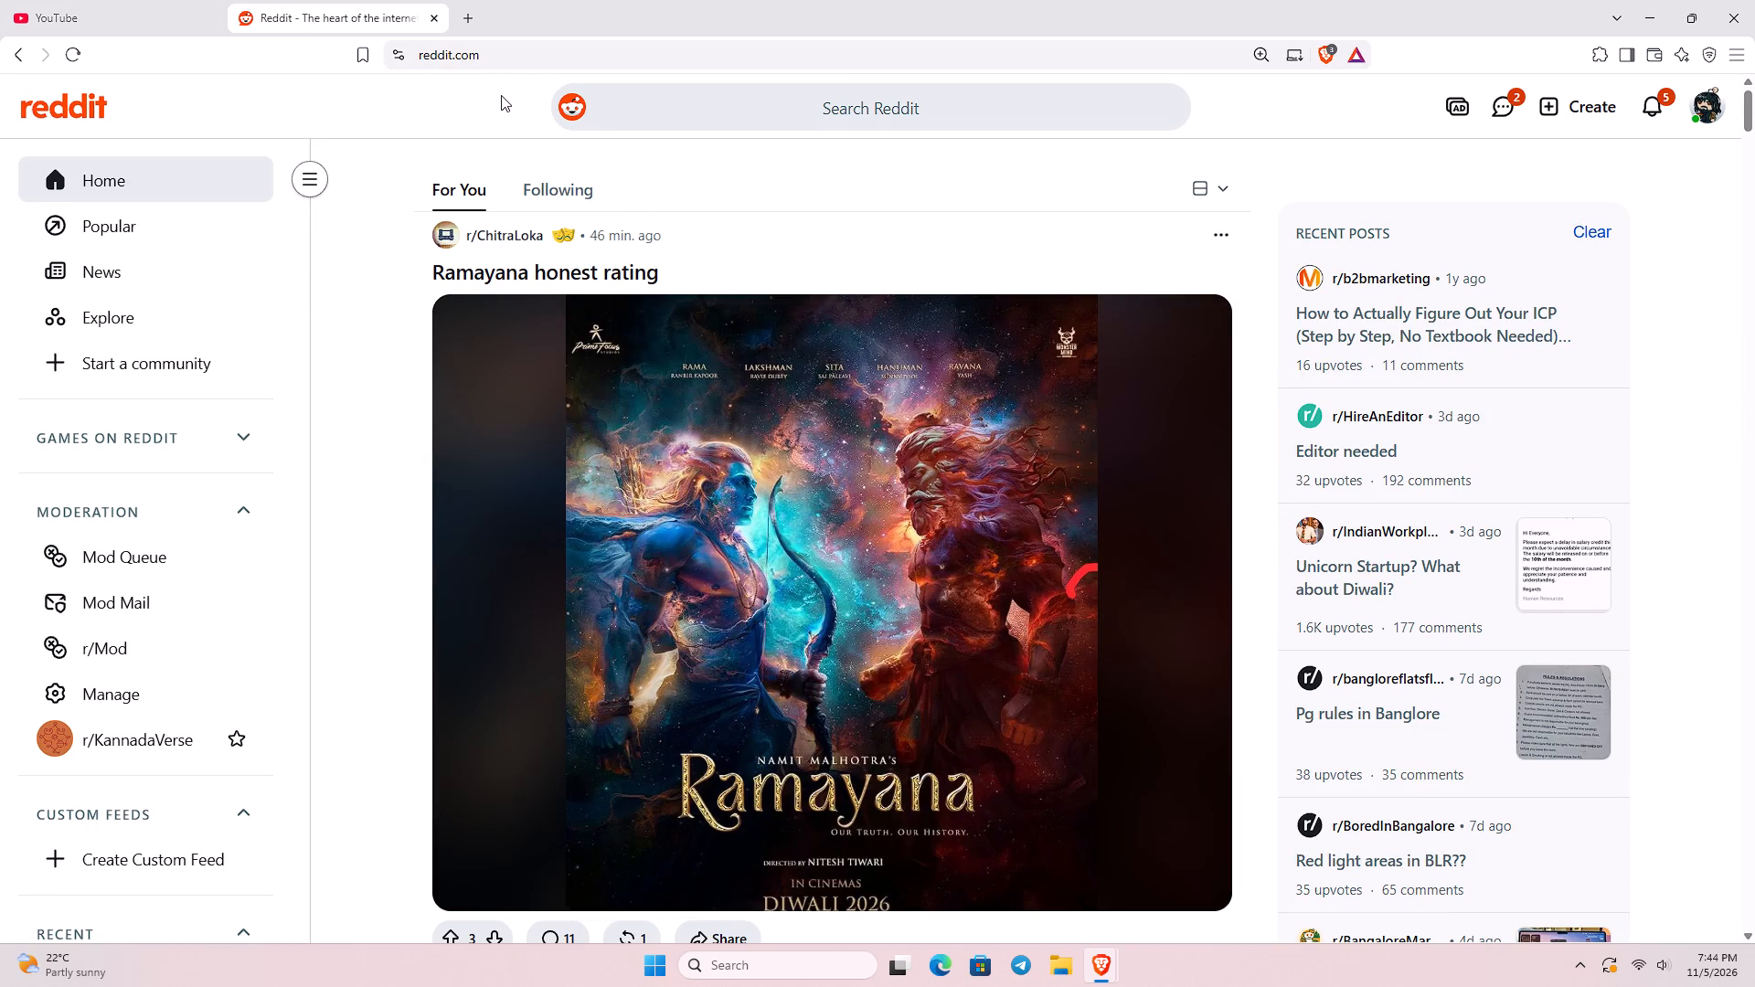
Open the recent post "Unicorn Startup? What about Diwali?" and read its text and comments.
left_click(1574, 575)
left_click(1569, 574)
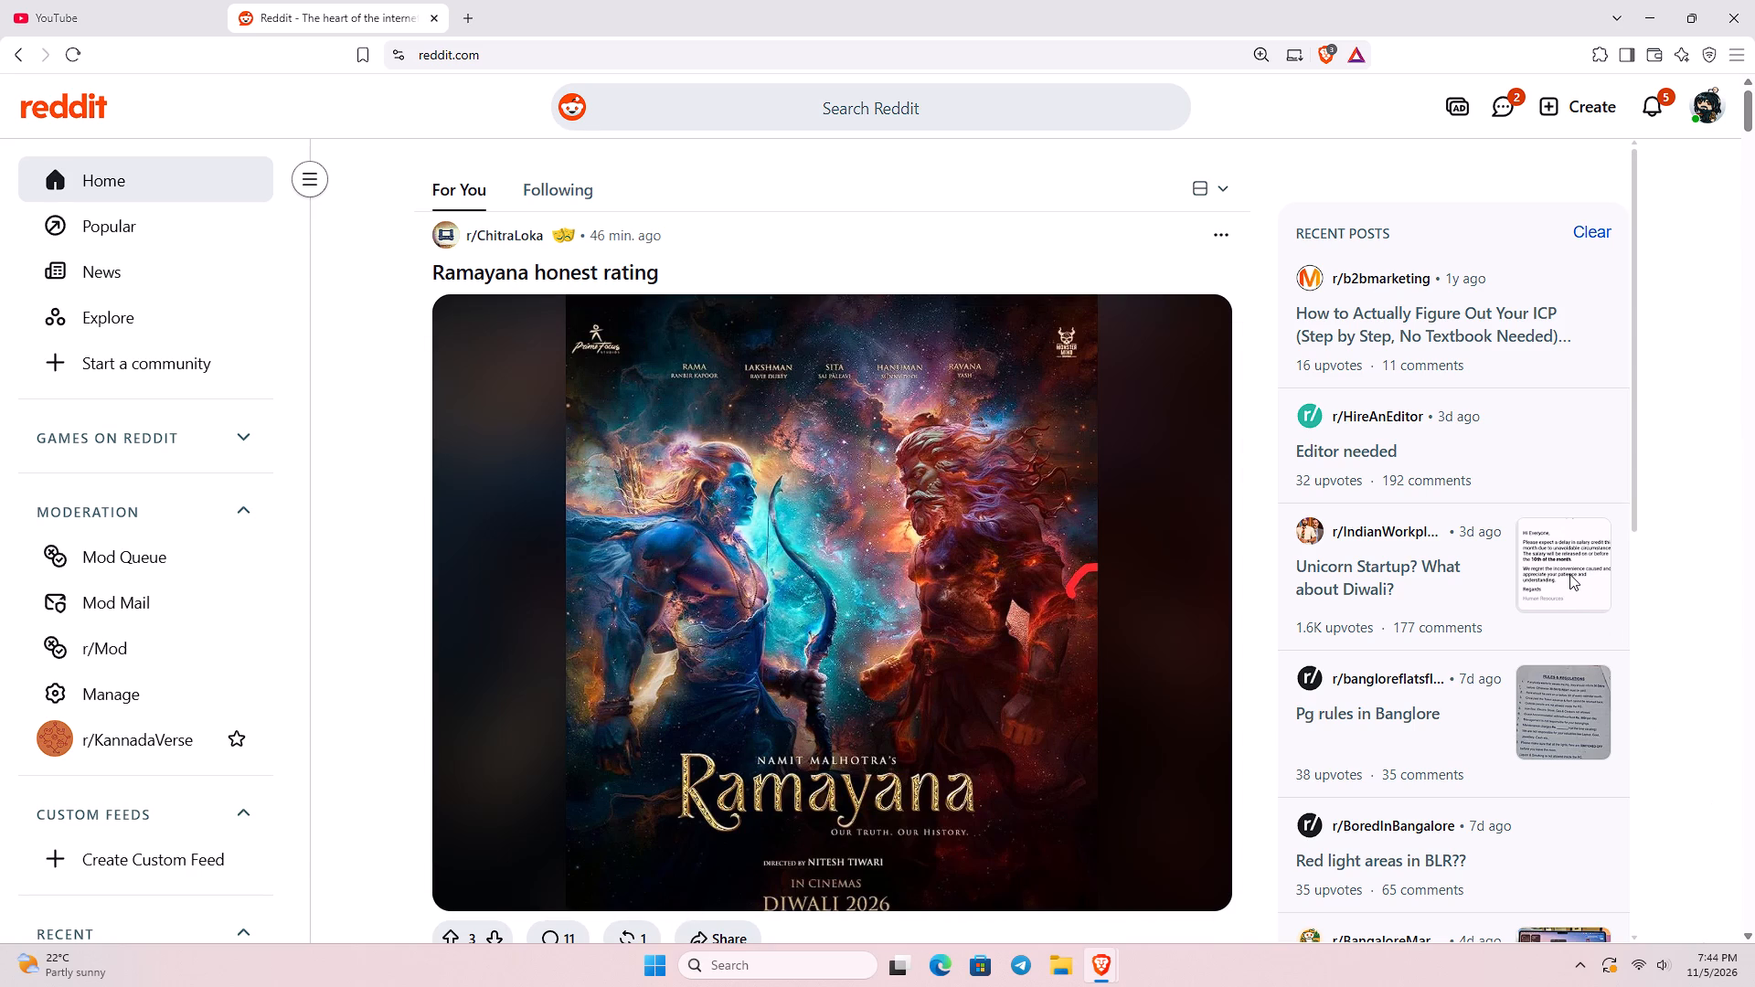
left_click(1569, 574)
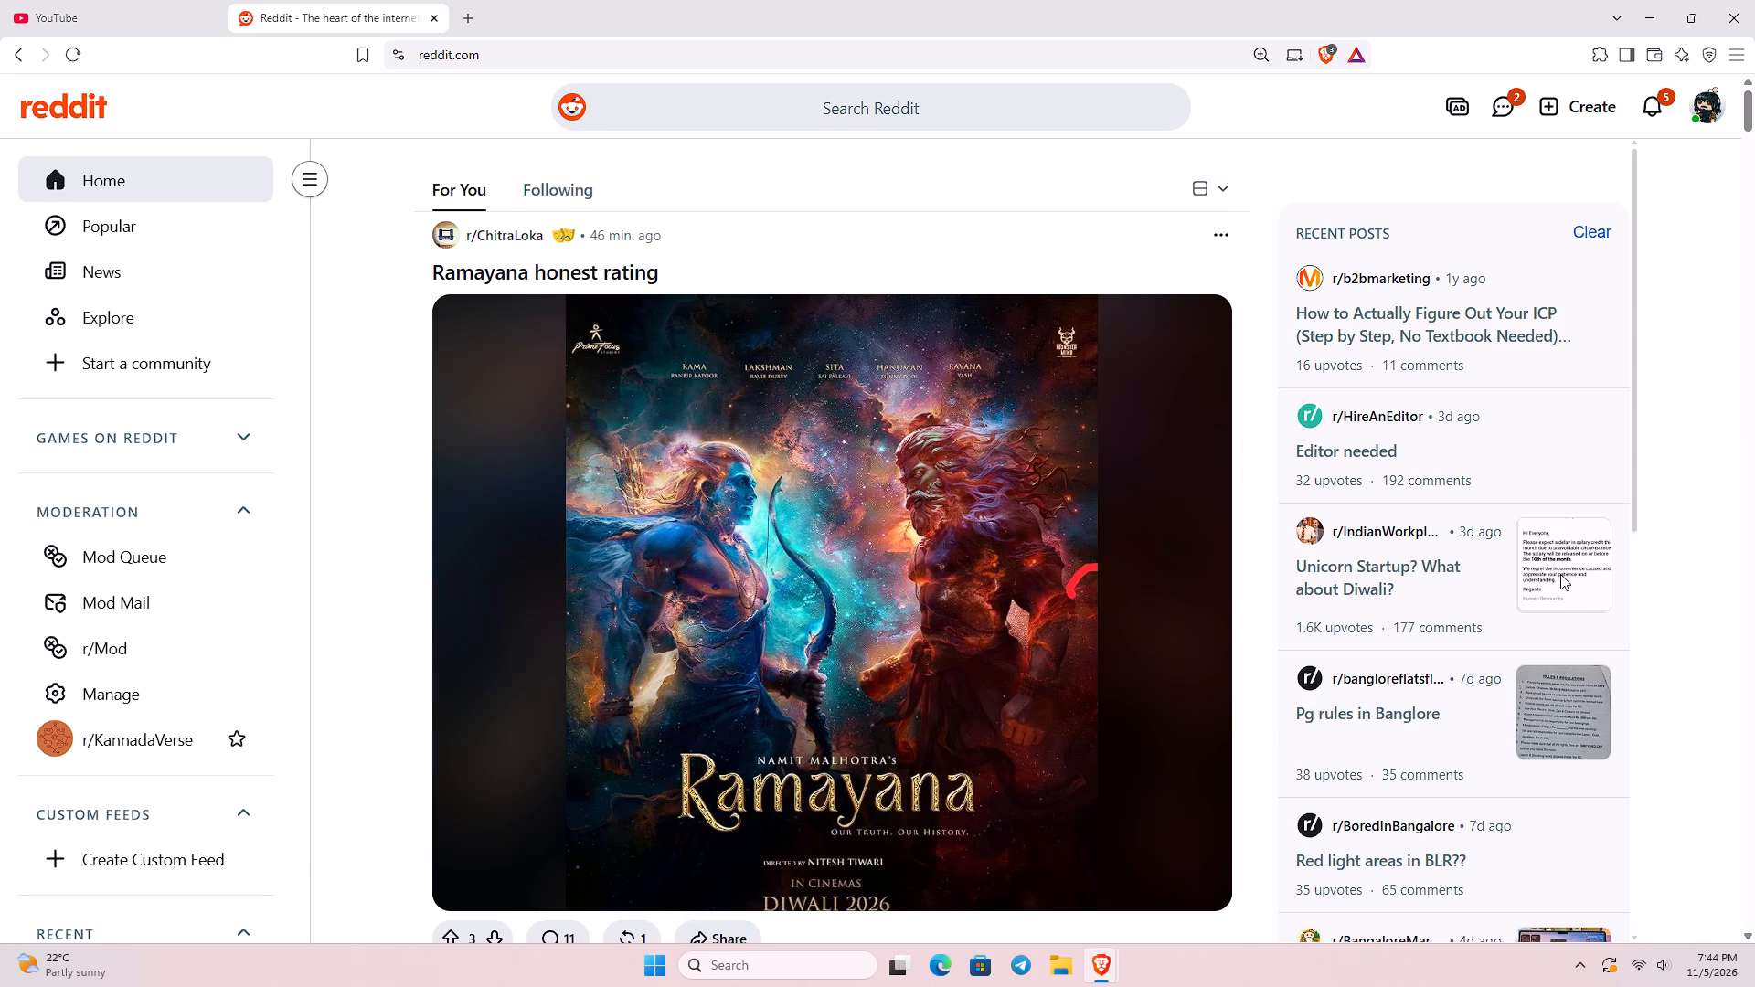
triple_click(1560, 574)
left_click(1382, 565)
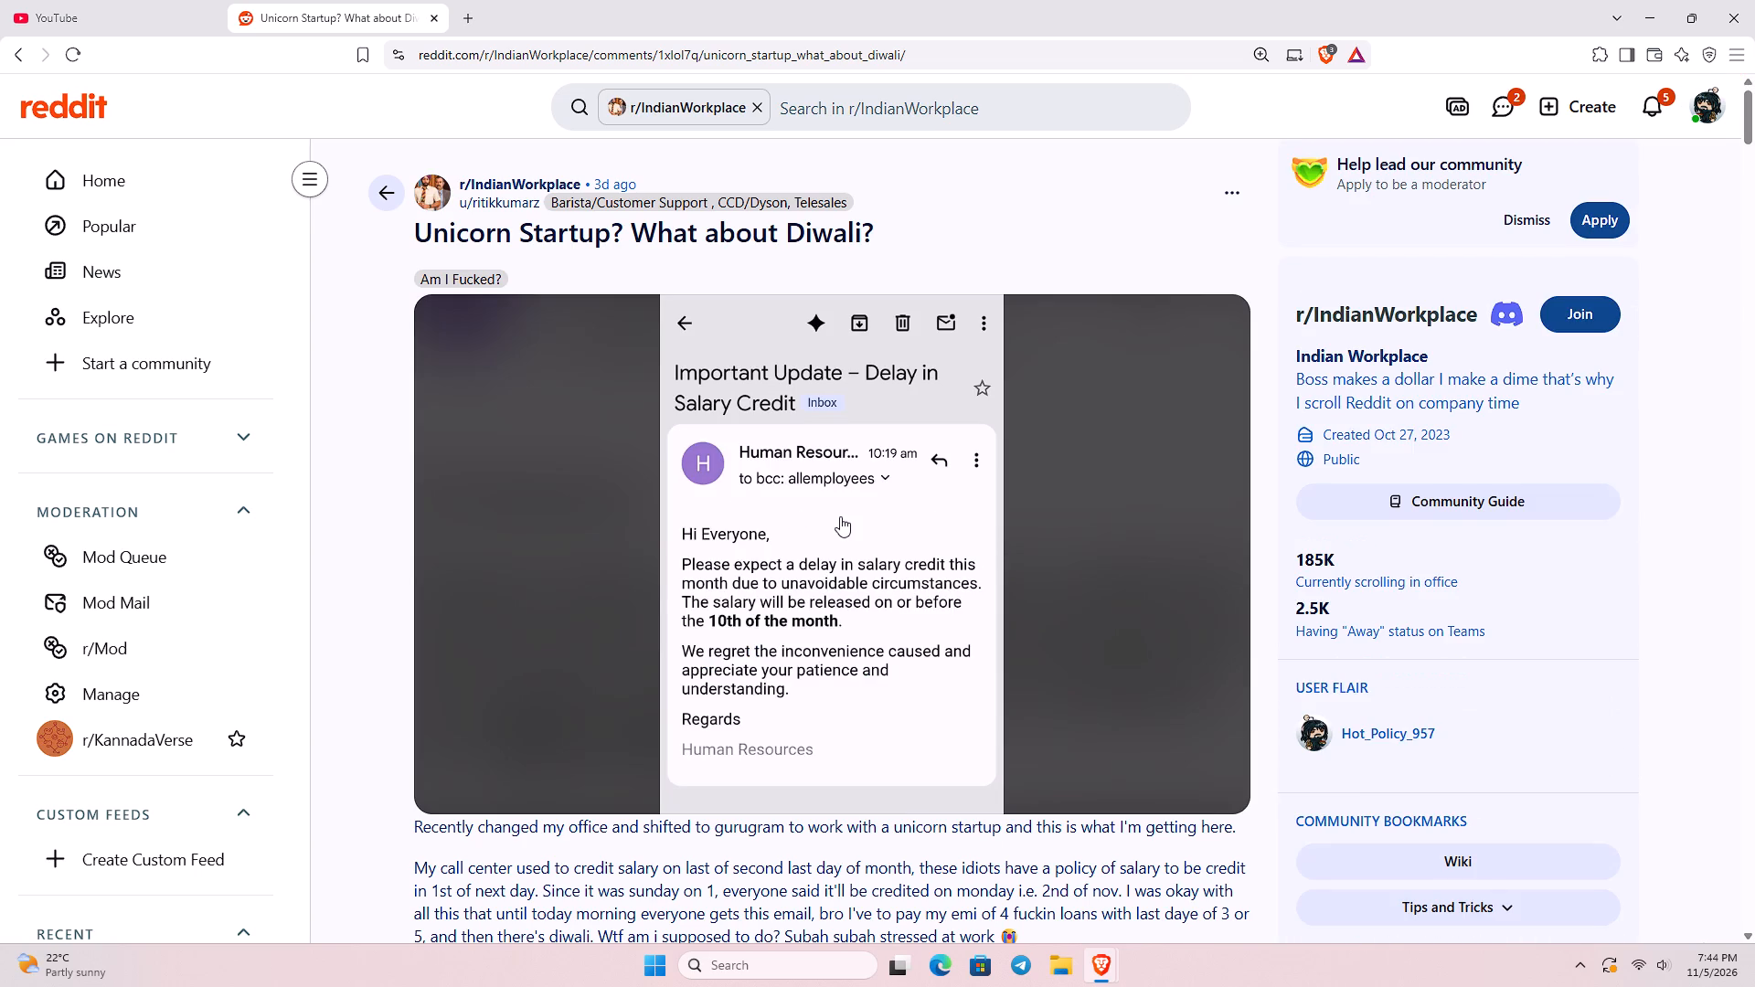
scroll(866, 540, "down", 2)
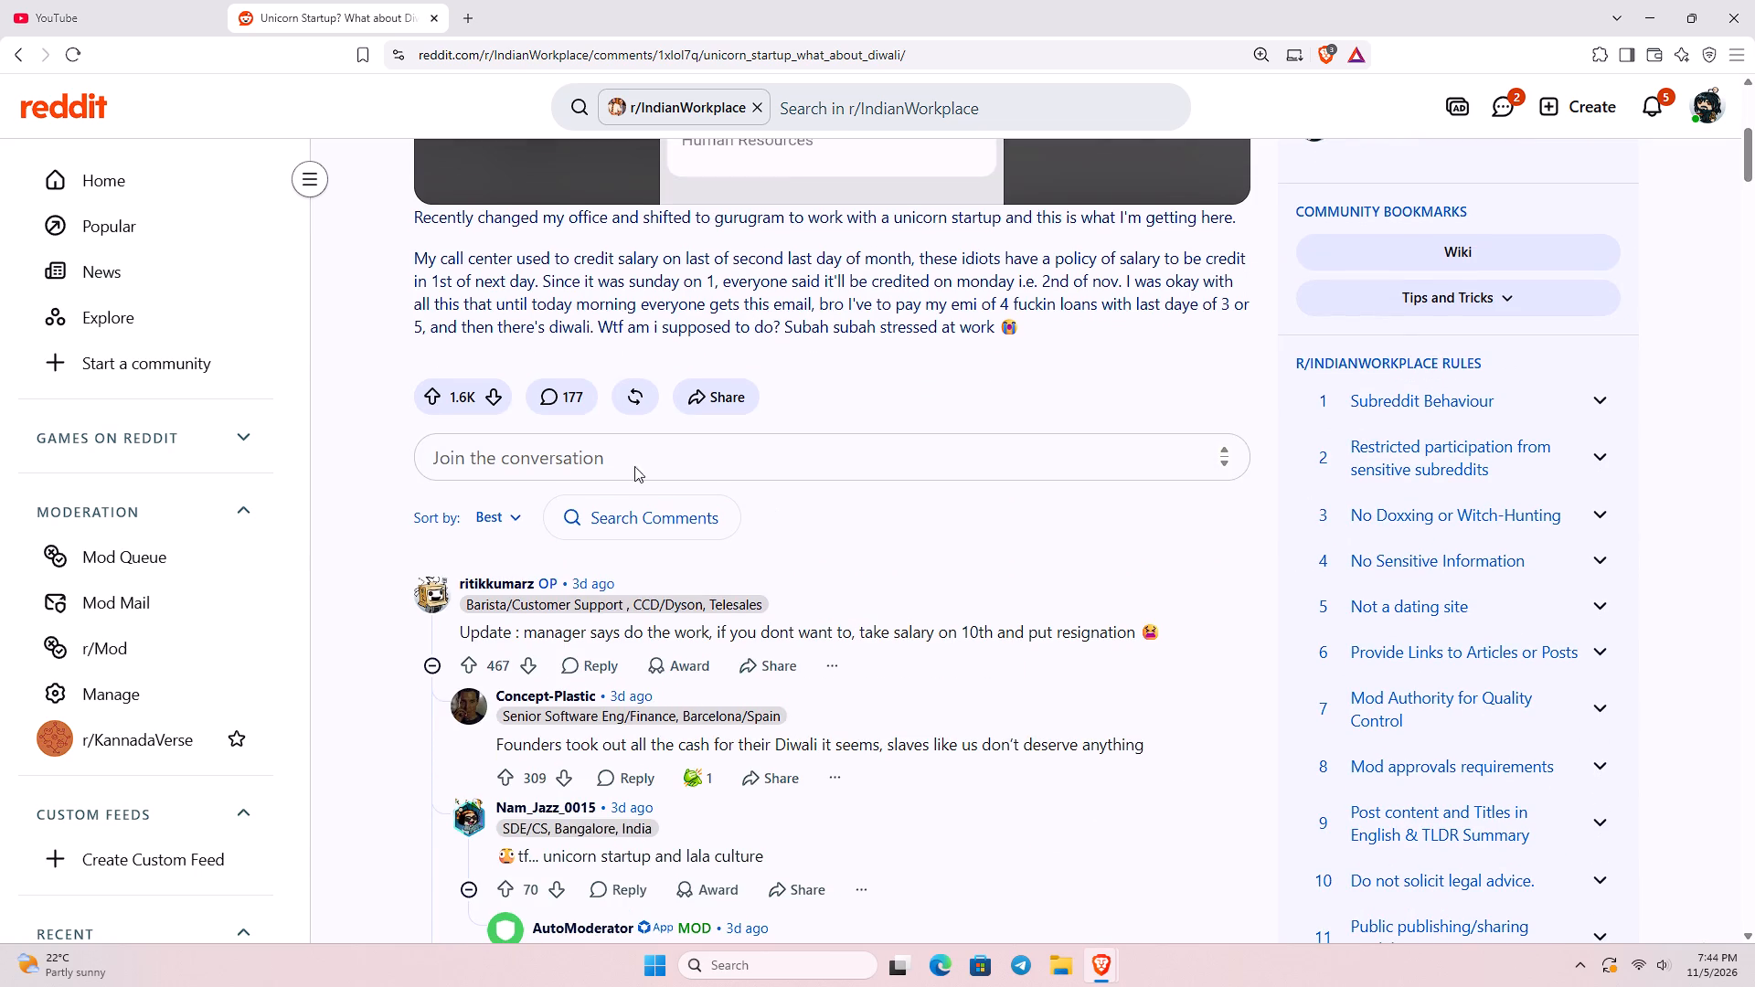
Return to the Reddit home feed, glance through it and open a new blank tab.
left_click(149, 197)
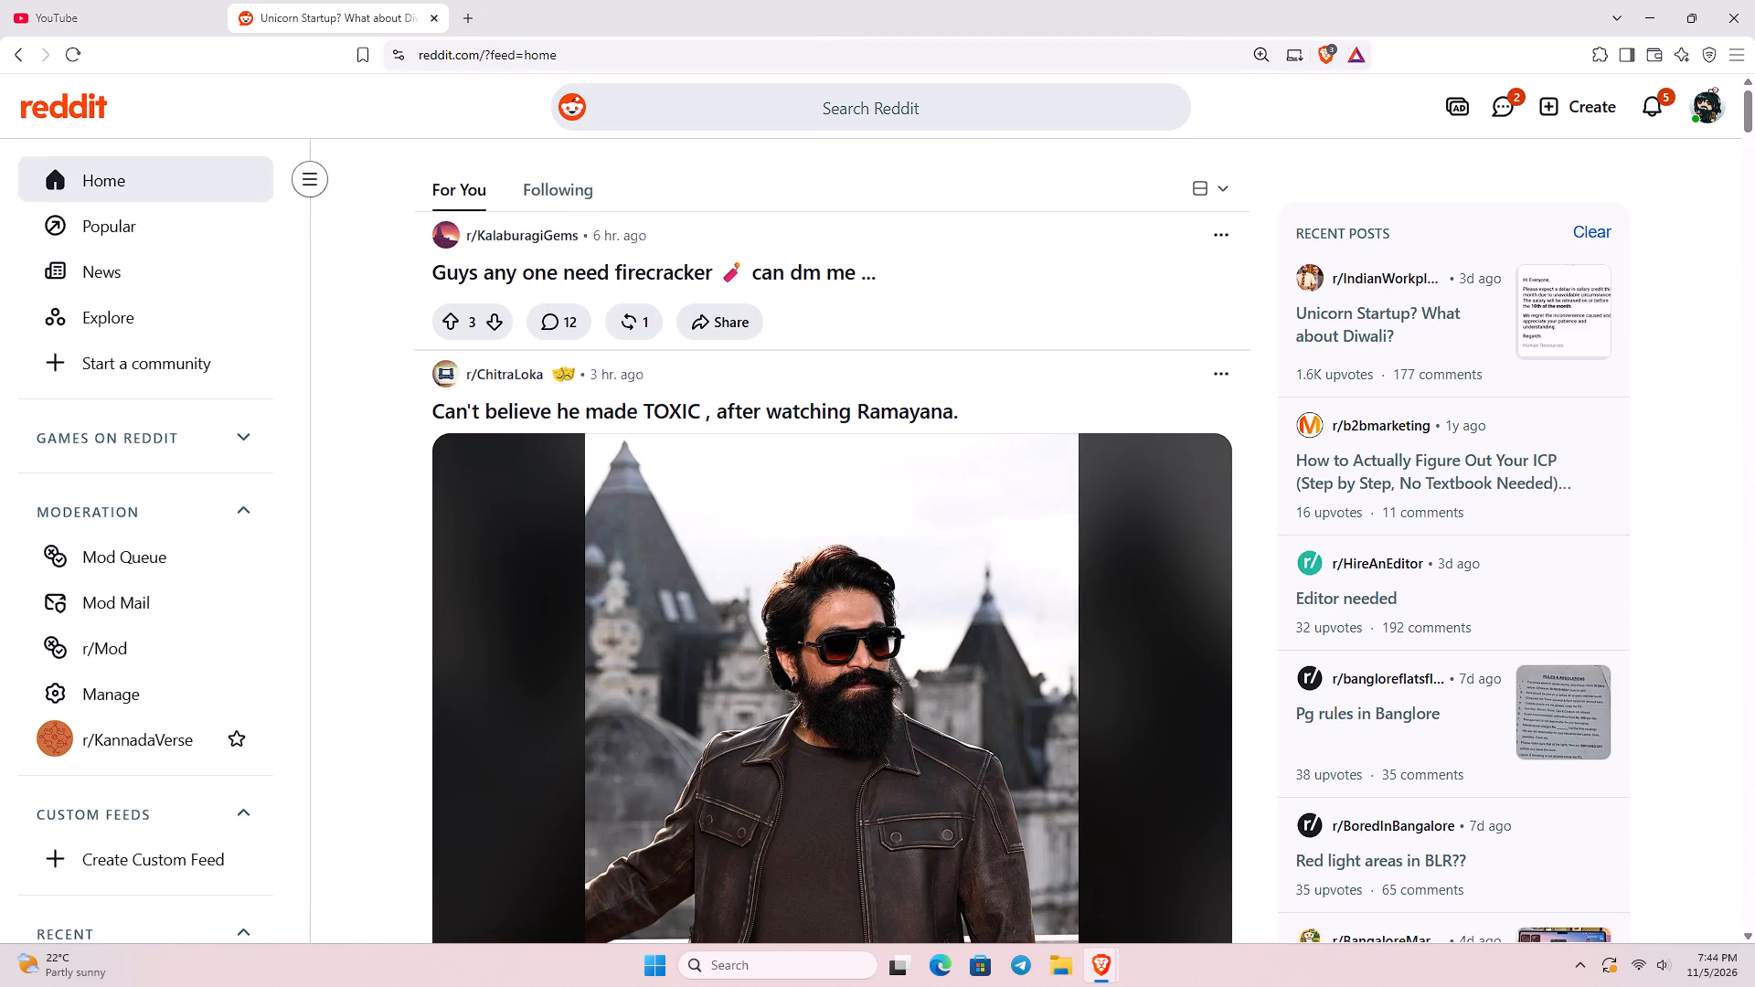
scroll(503, 131, "down", 1)
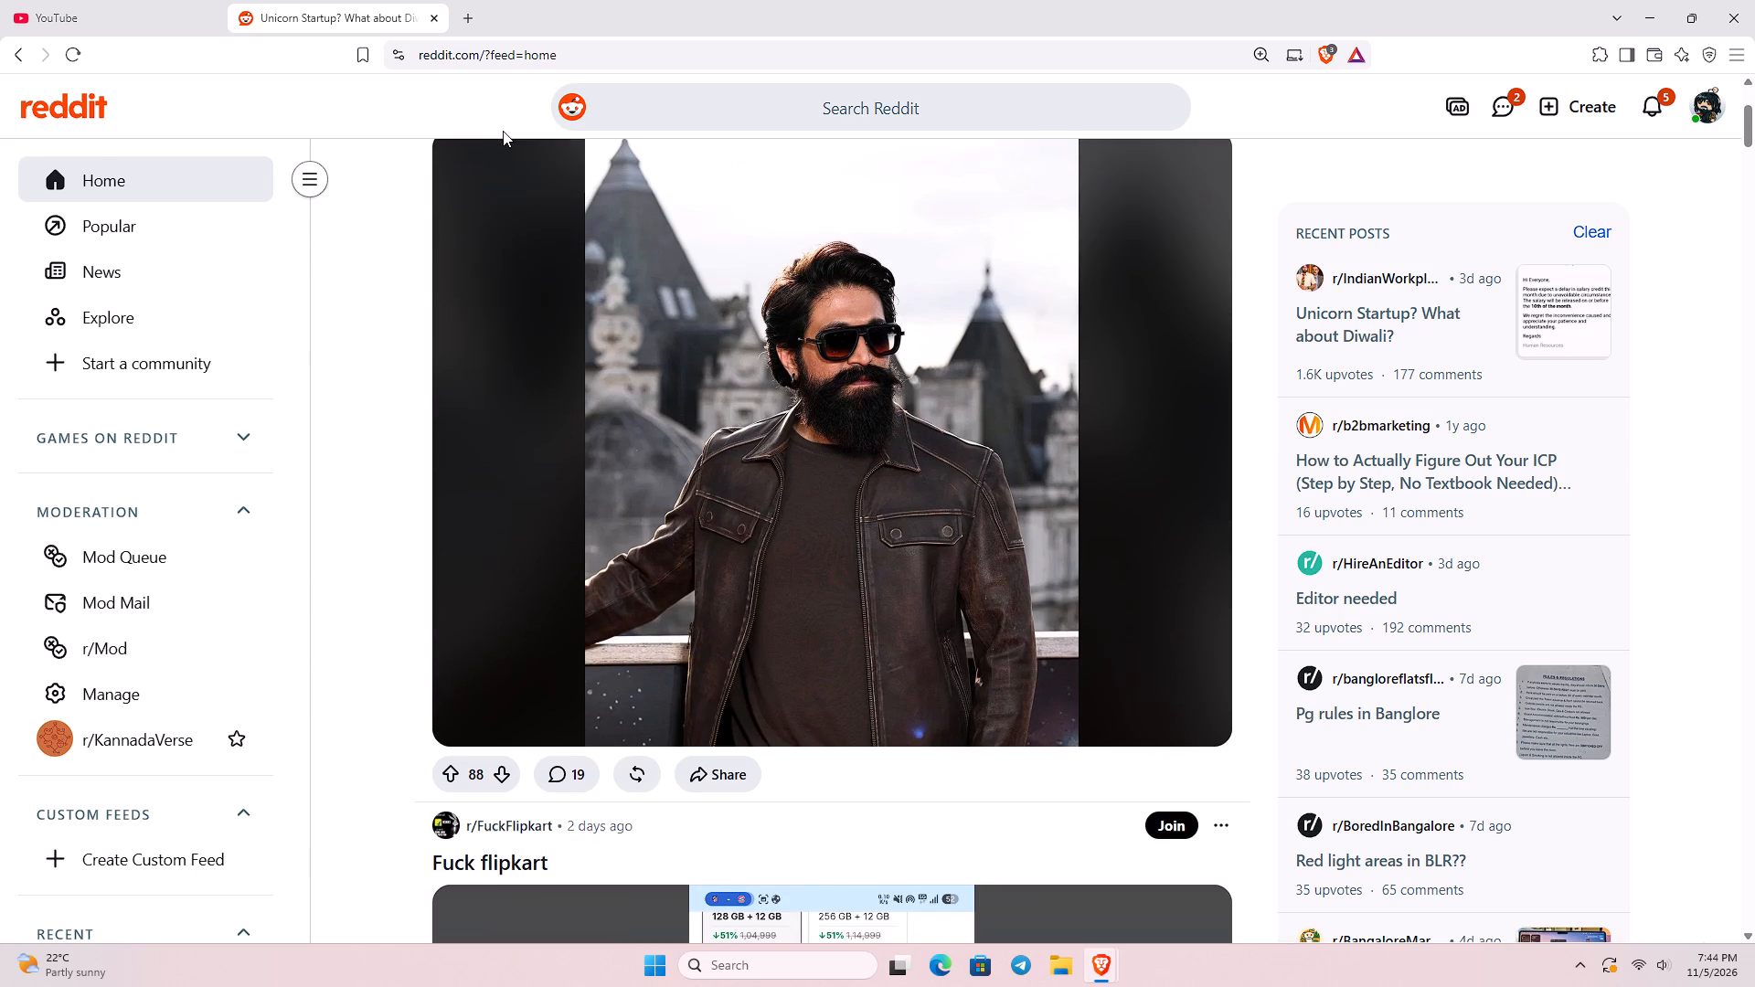
scroll(505, 129, "up", 2)
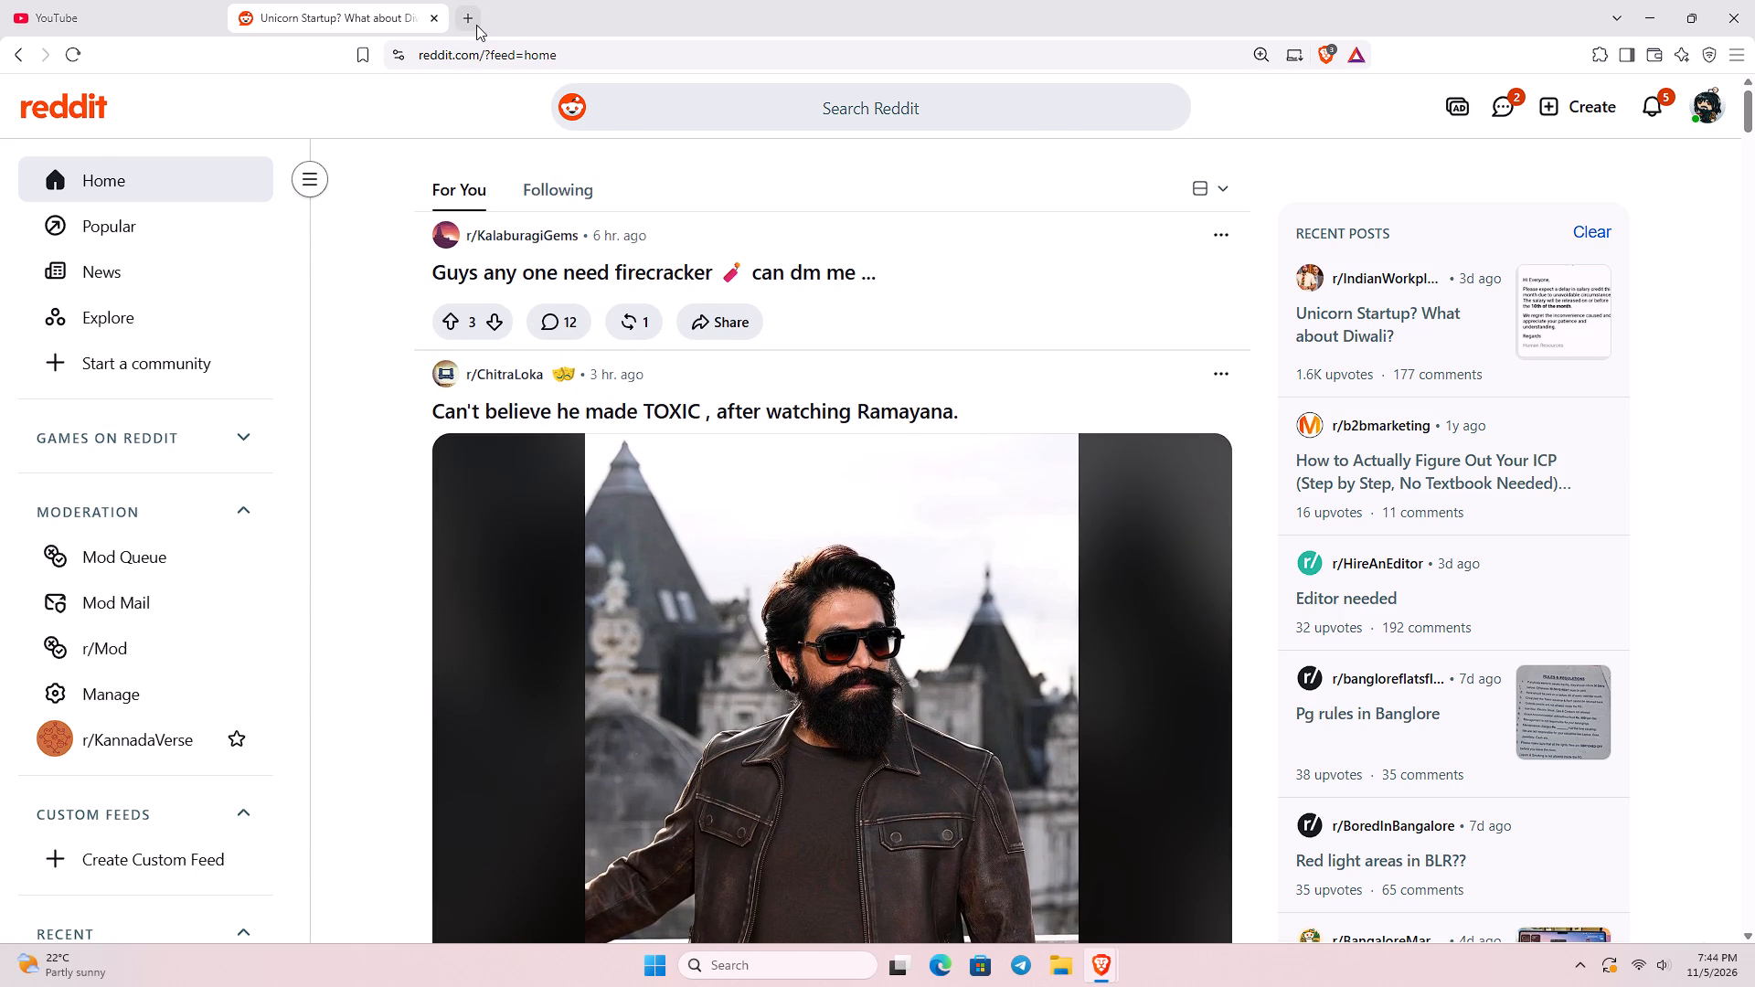
left_click(476, 25)
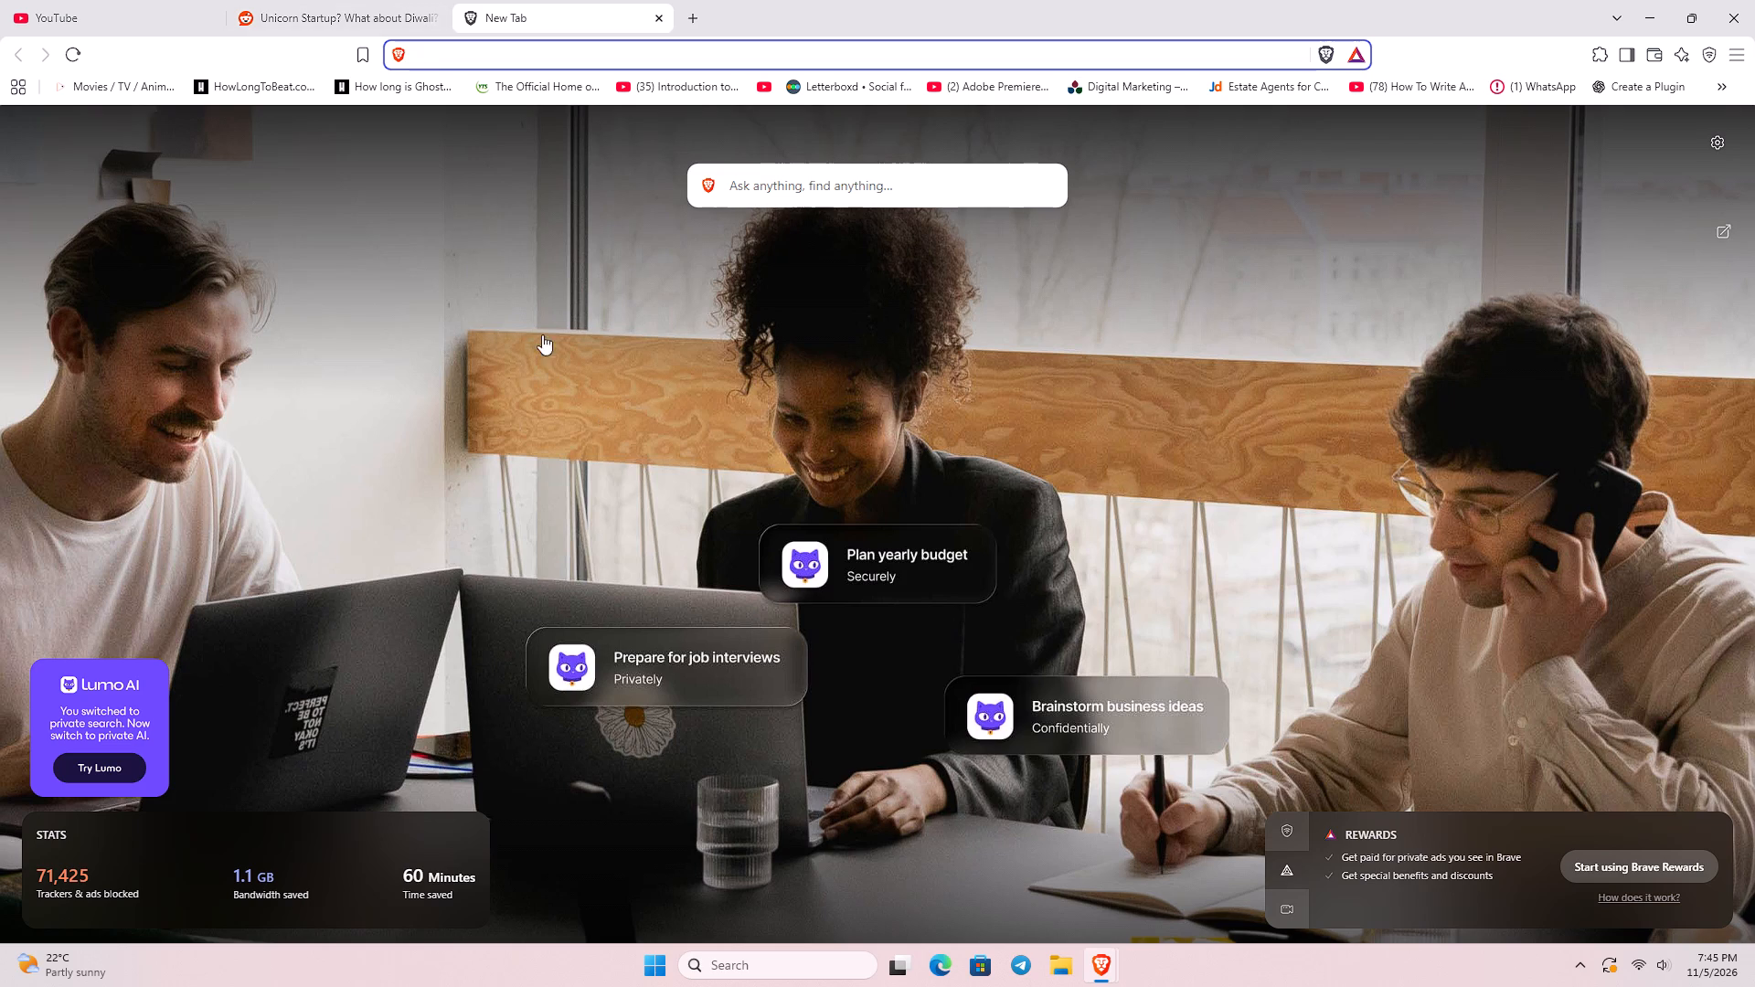
Back in the Reddit feed, view the r/FuckFlipkart post's Galaxy S25 price screenshot enlarged, closing it when done.
left_click(355, 0)
scroll(594, 228, "down", 3)
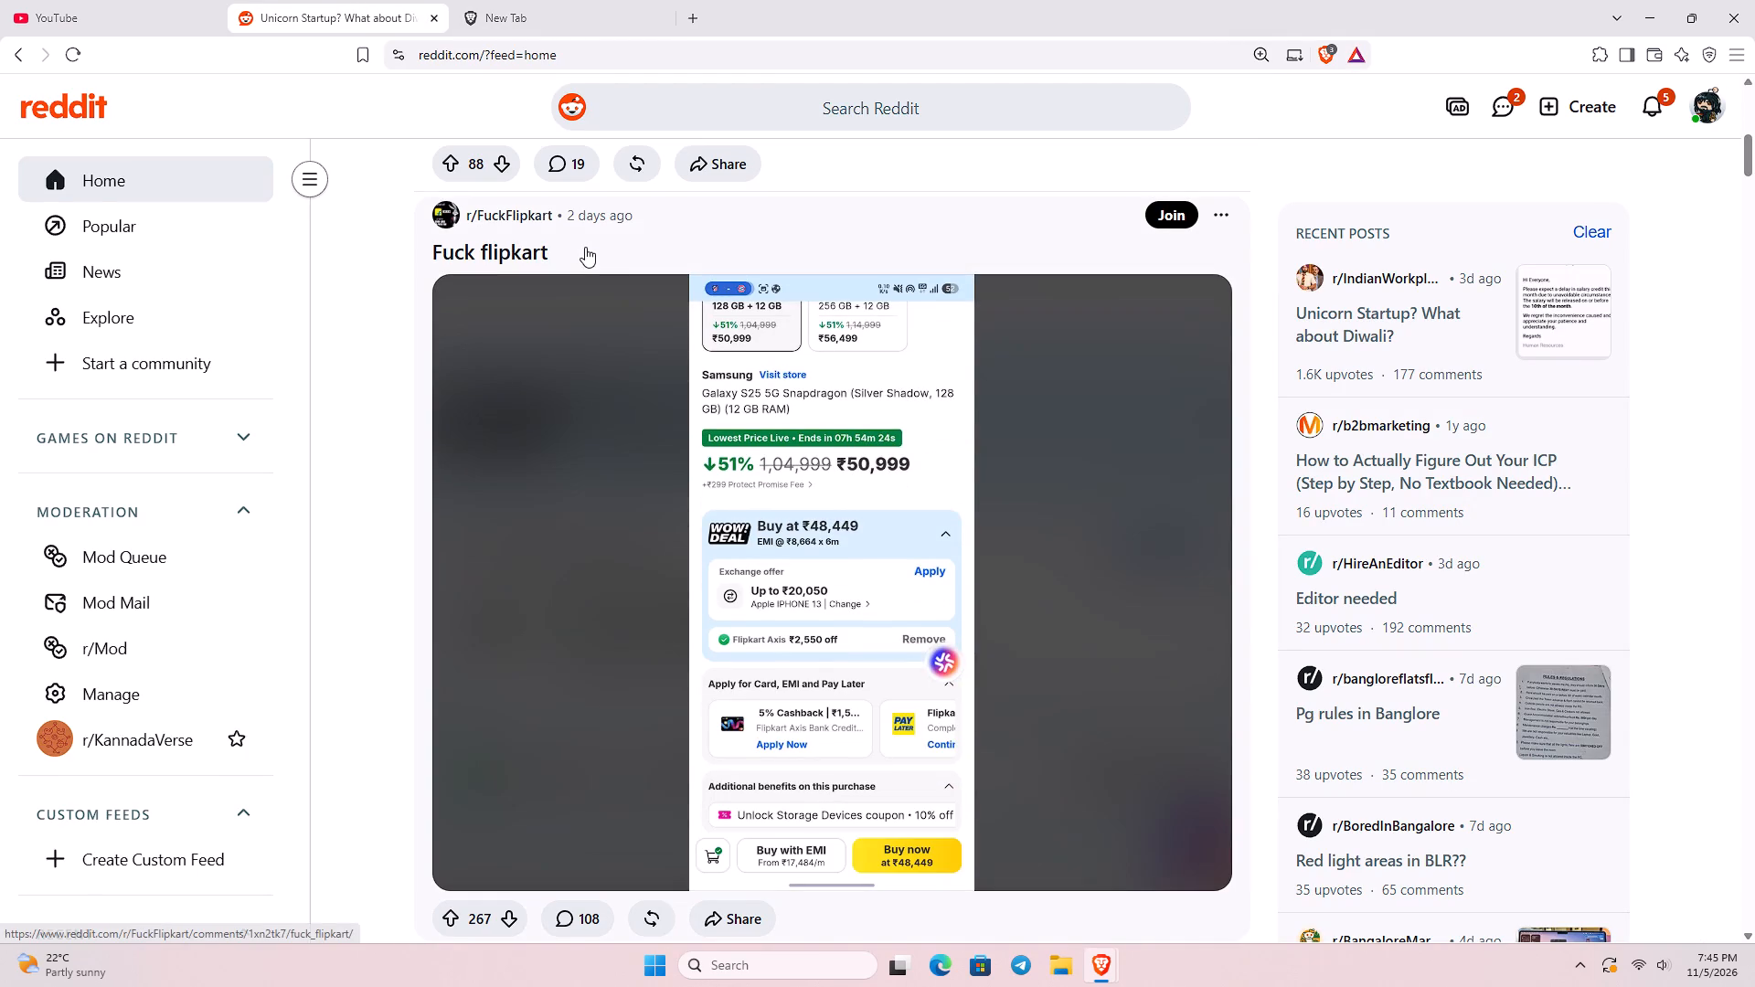
left_click(828, 450)
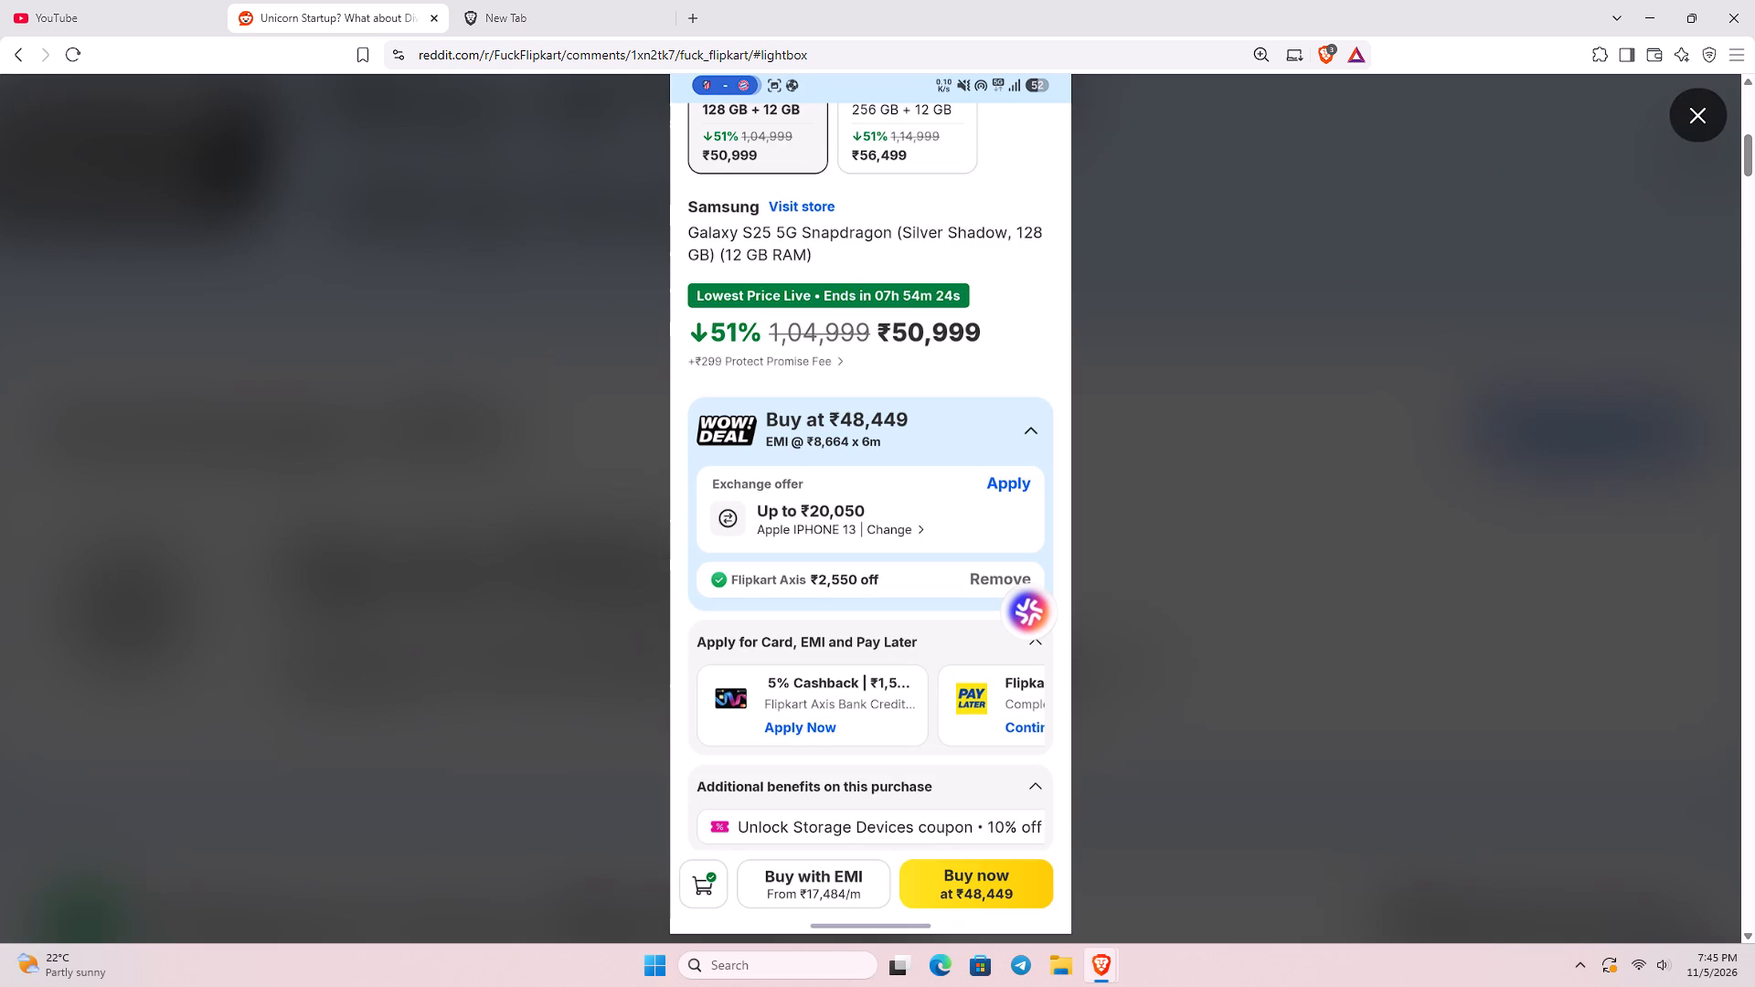
left_click(1683, 145)
left_click(1694, 126)
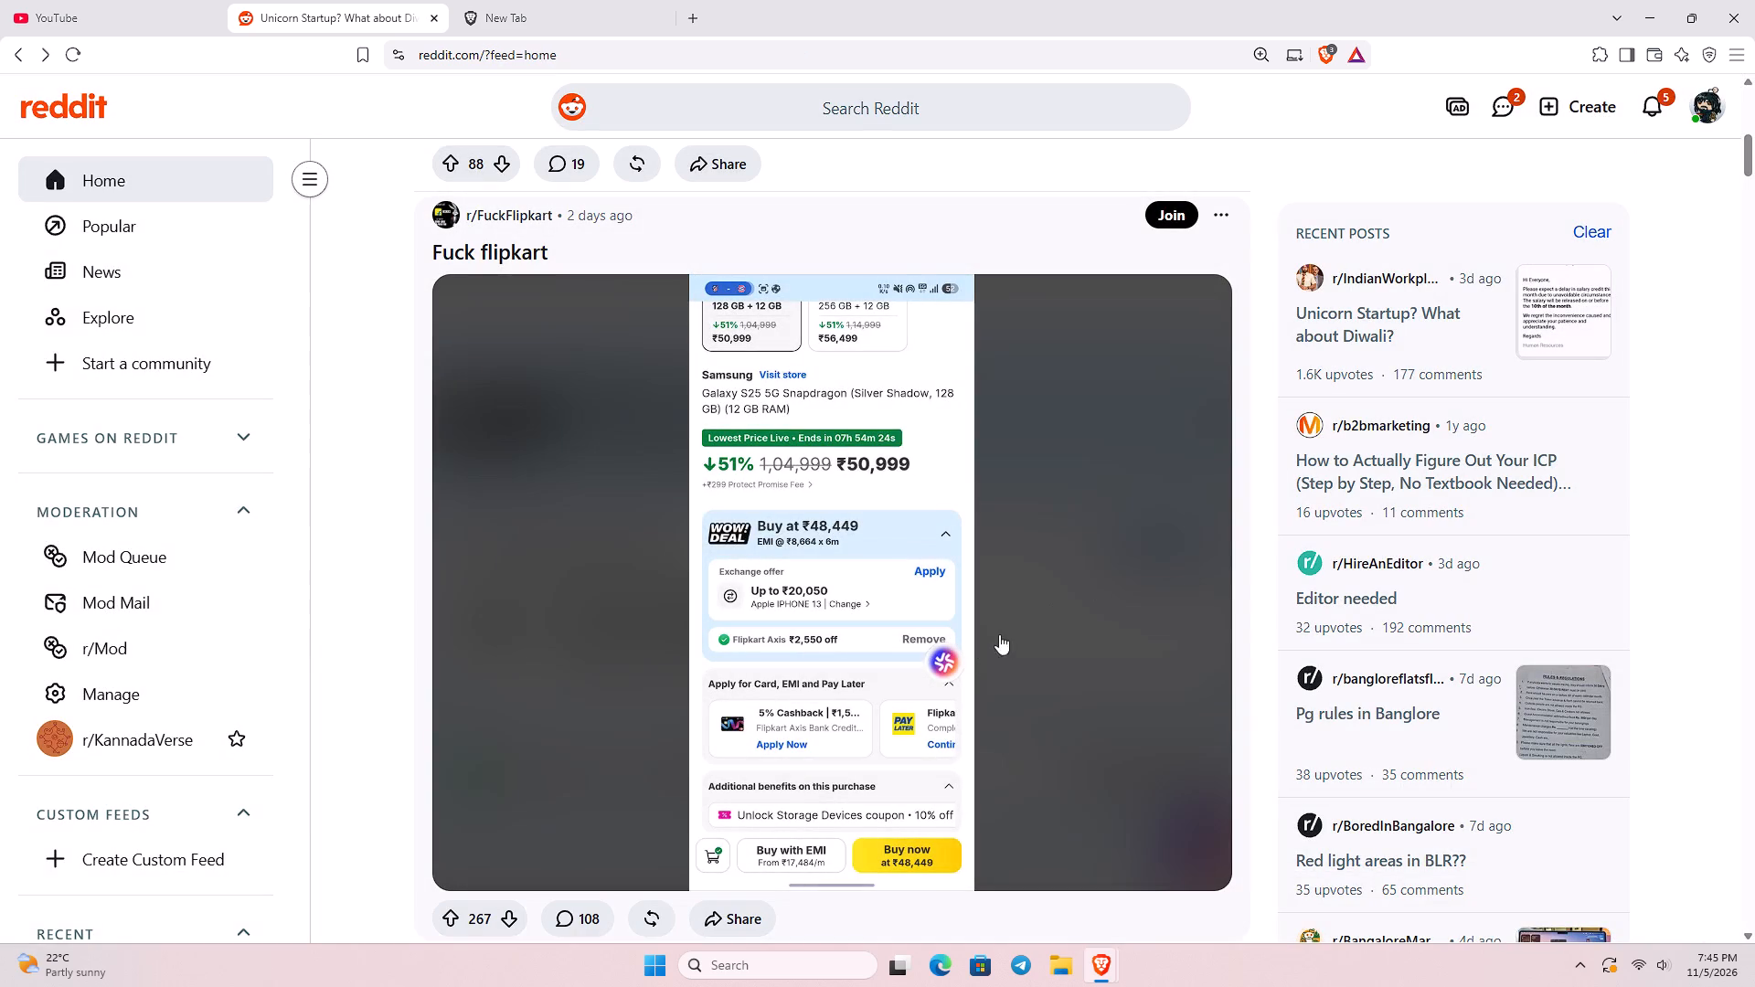
Find the r/Bengaluru post about PVR reusing disposable paper cups in the feed and read its comments.
scroll(805, 578, "down", 5)
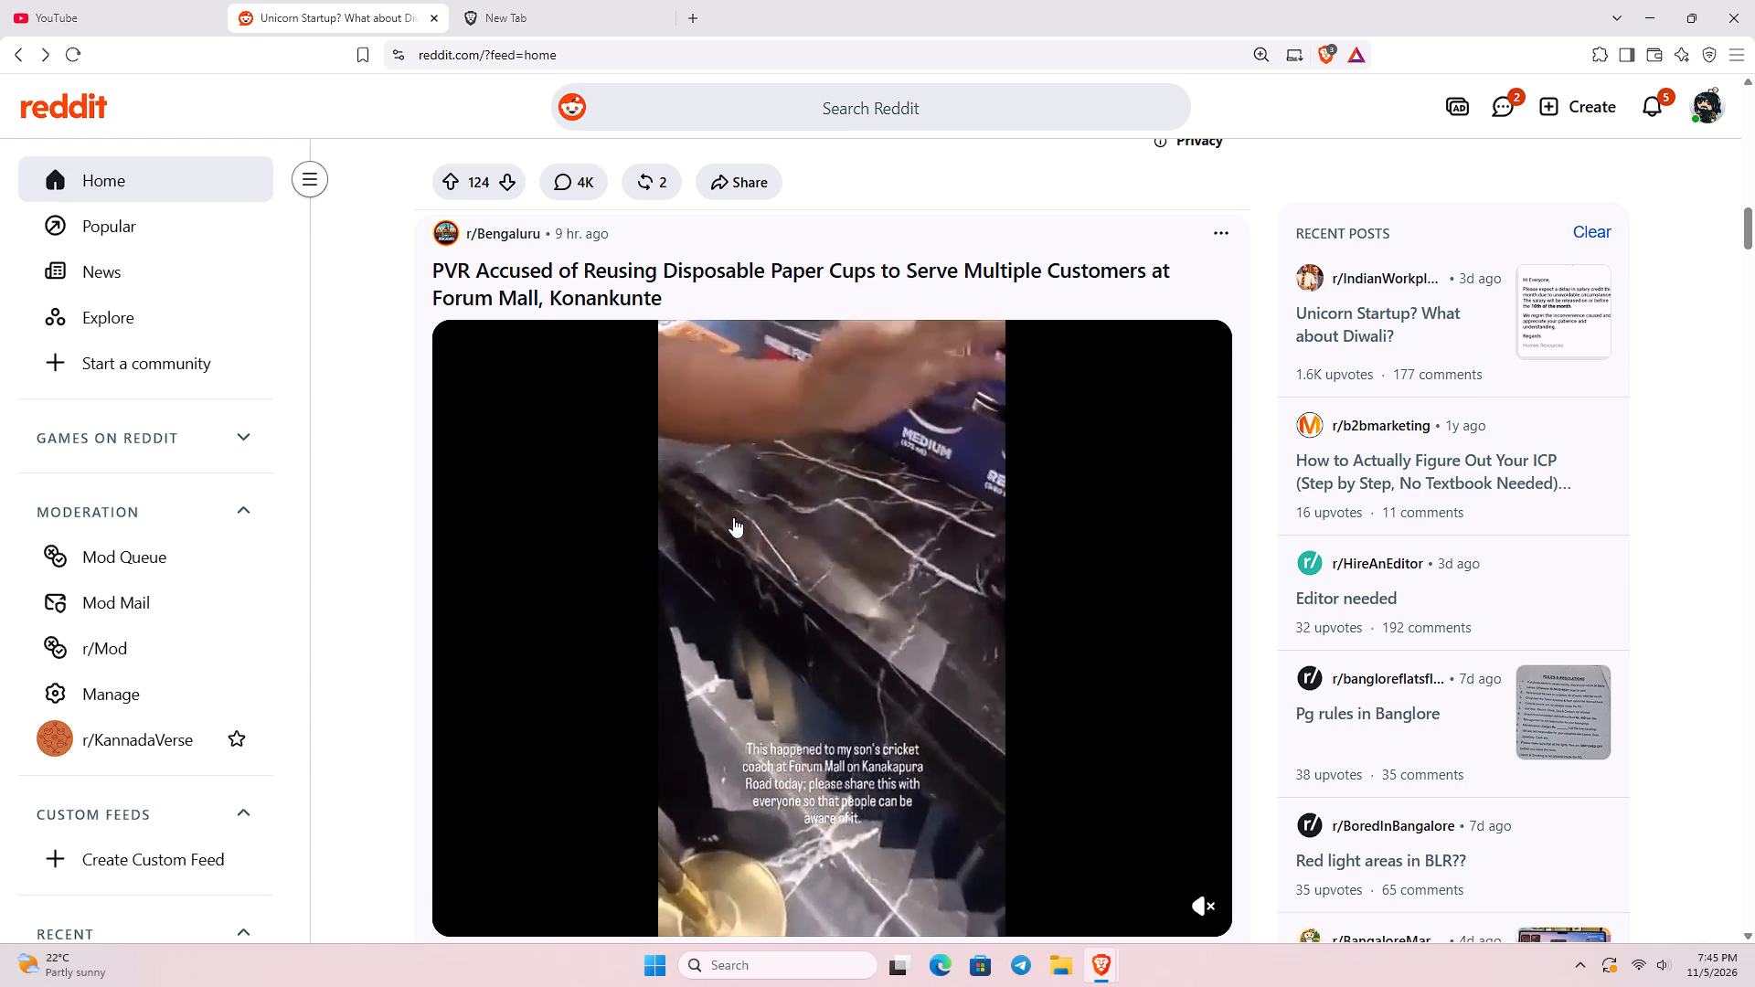
scroll(685, 515, "down", 1)
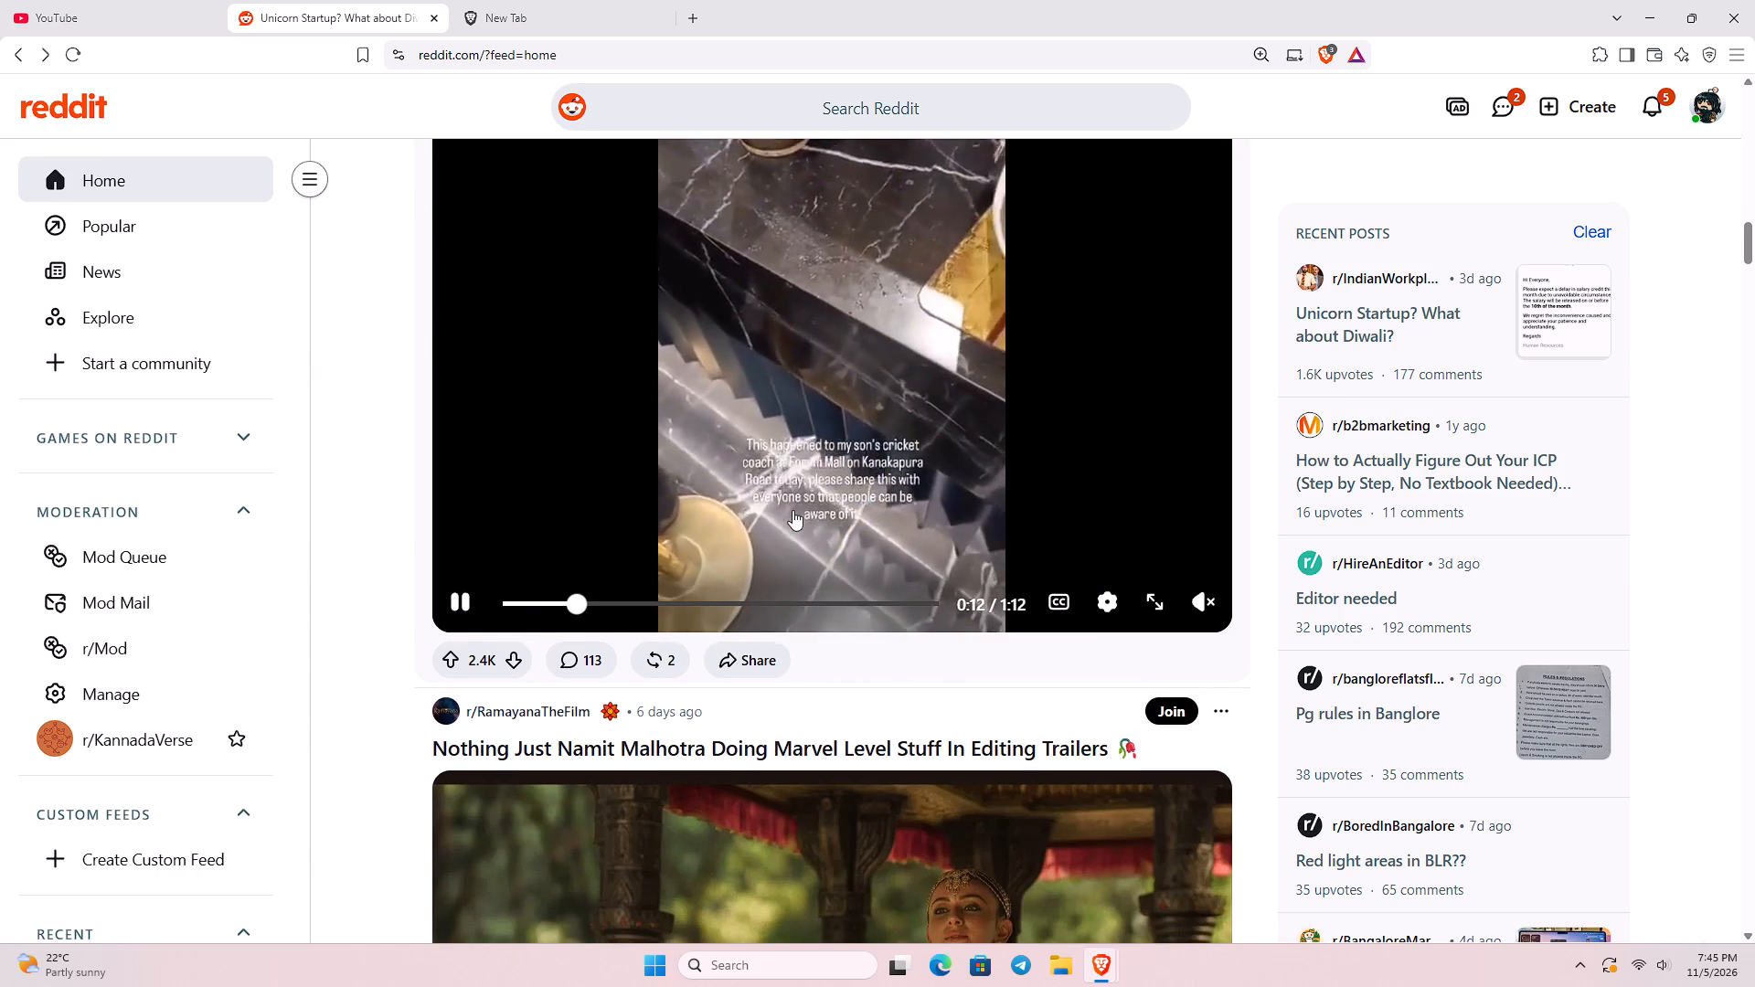
left_click(572, 672)
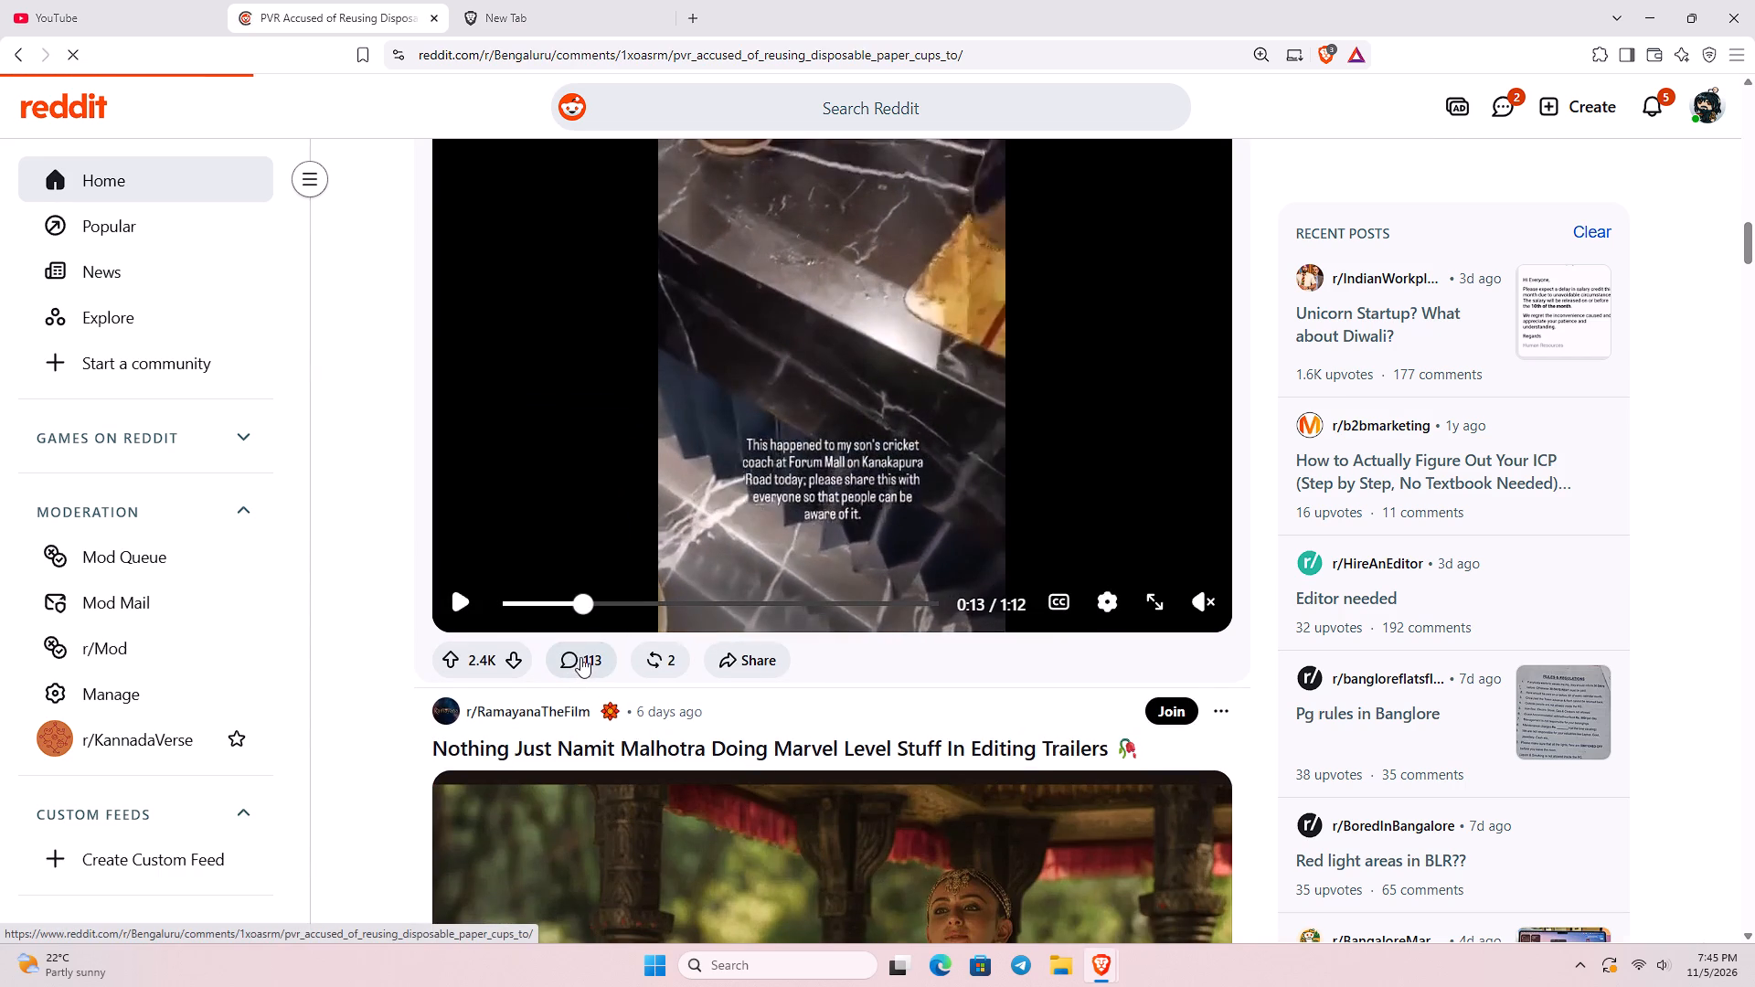
scroll(612, 642, "down", 5)
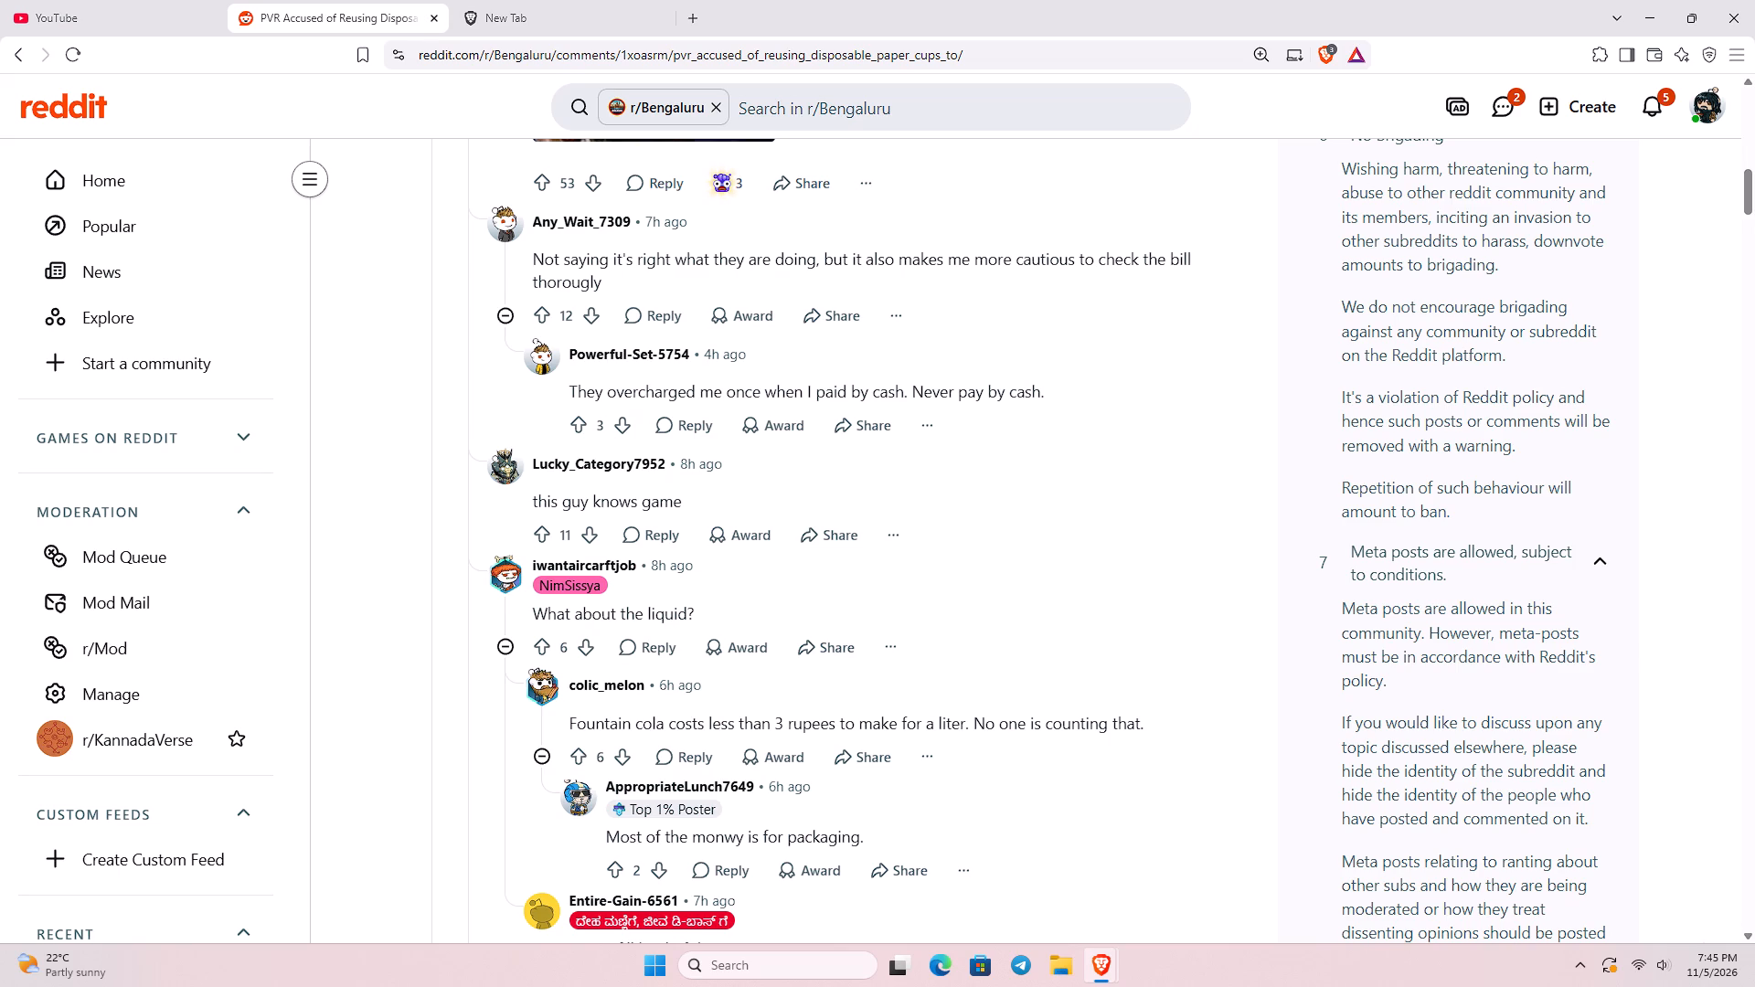
Leave Reddit for the blank tab and launch Adobe Premiere Pro by searching Windows for "pr".
left_click(555, 0)
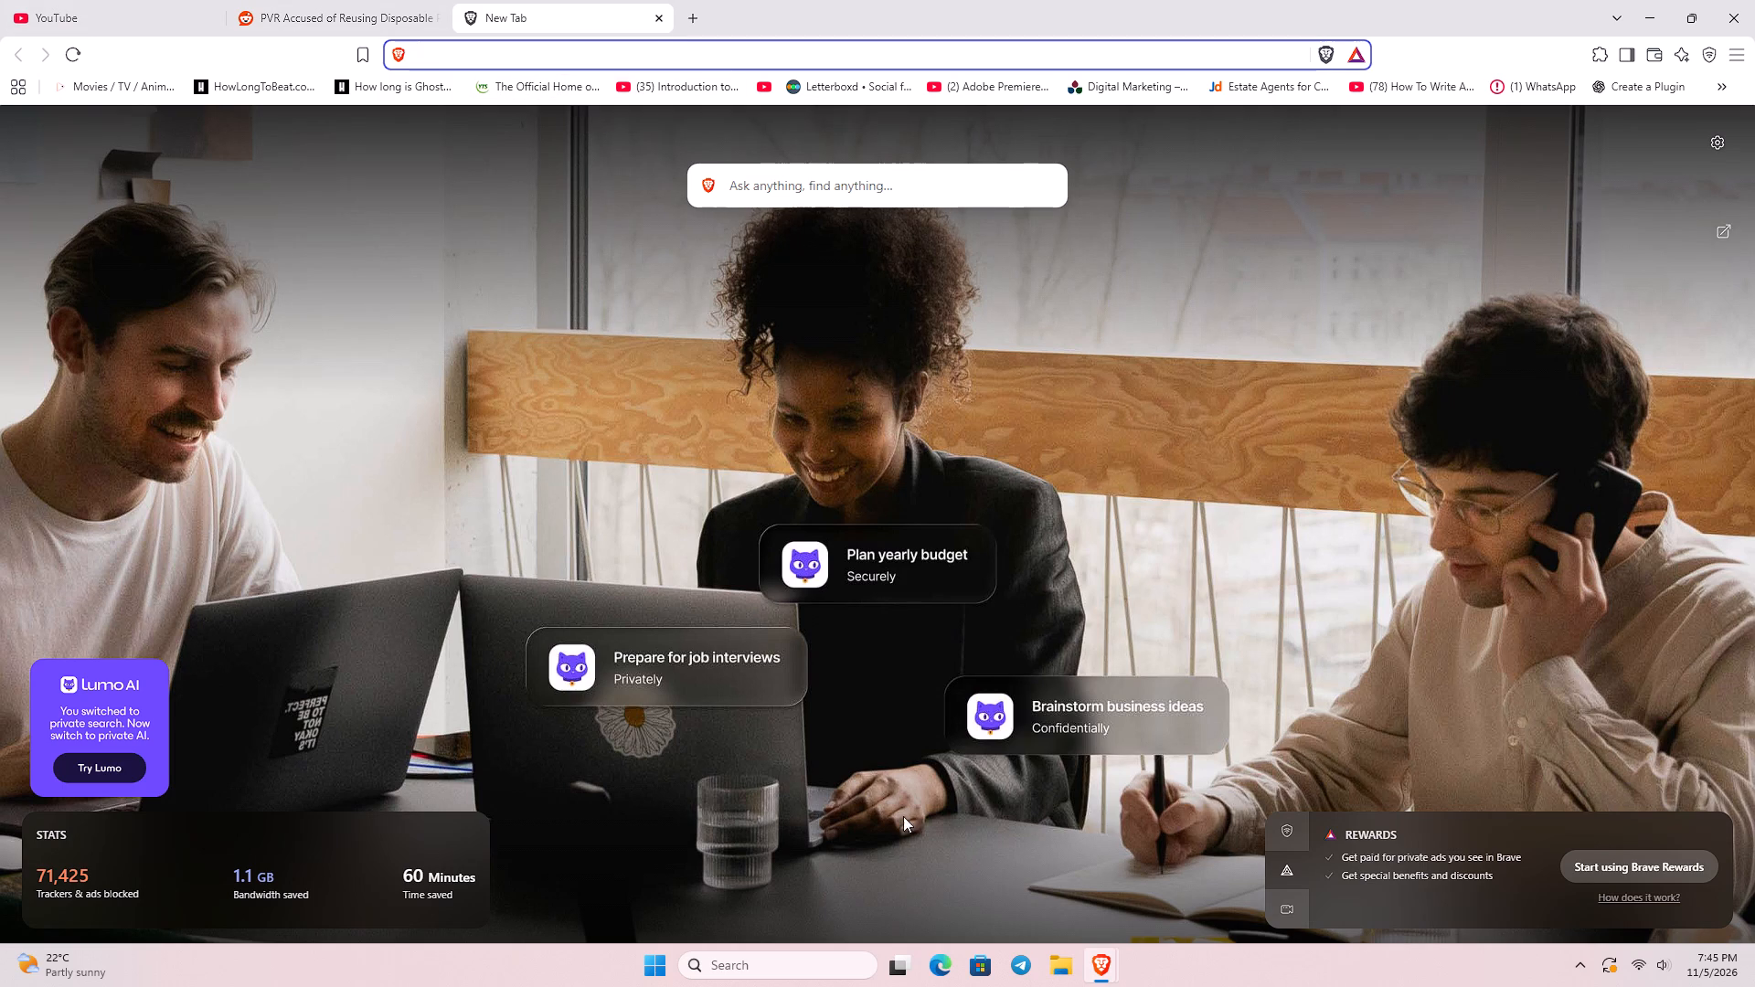
left_click(760, 960)
type("pr")
left_click(1186, 410)
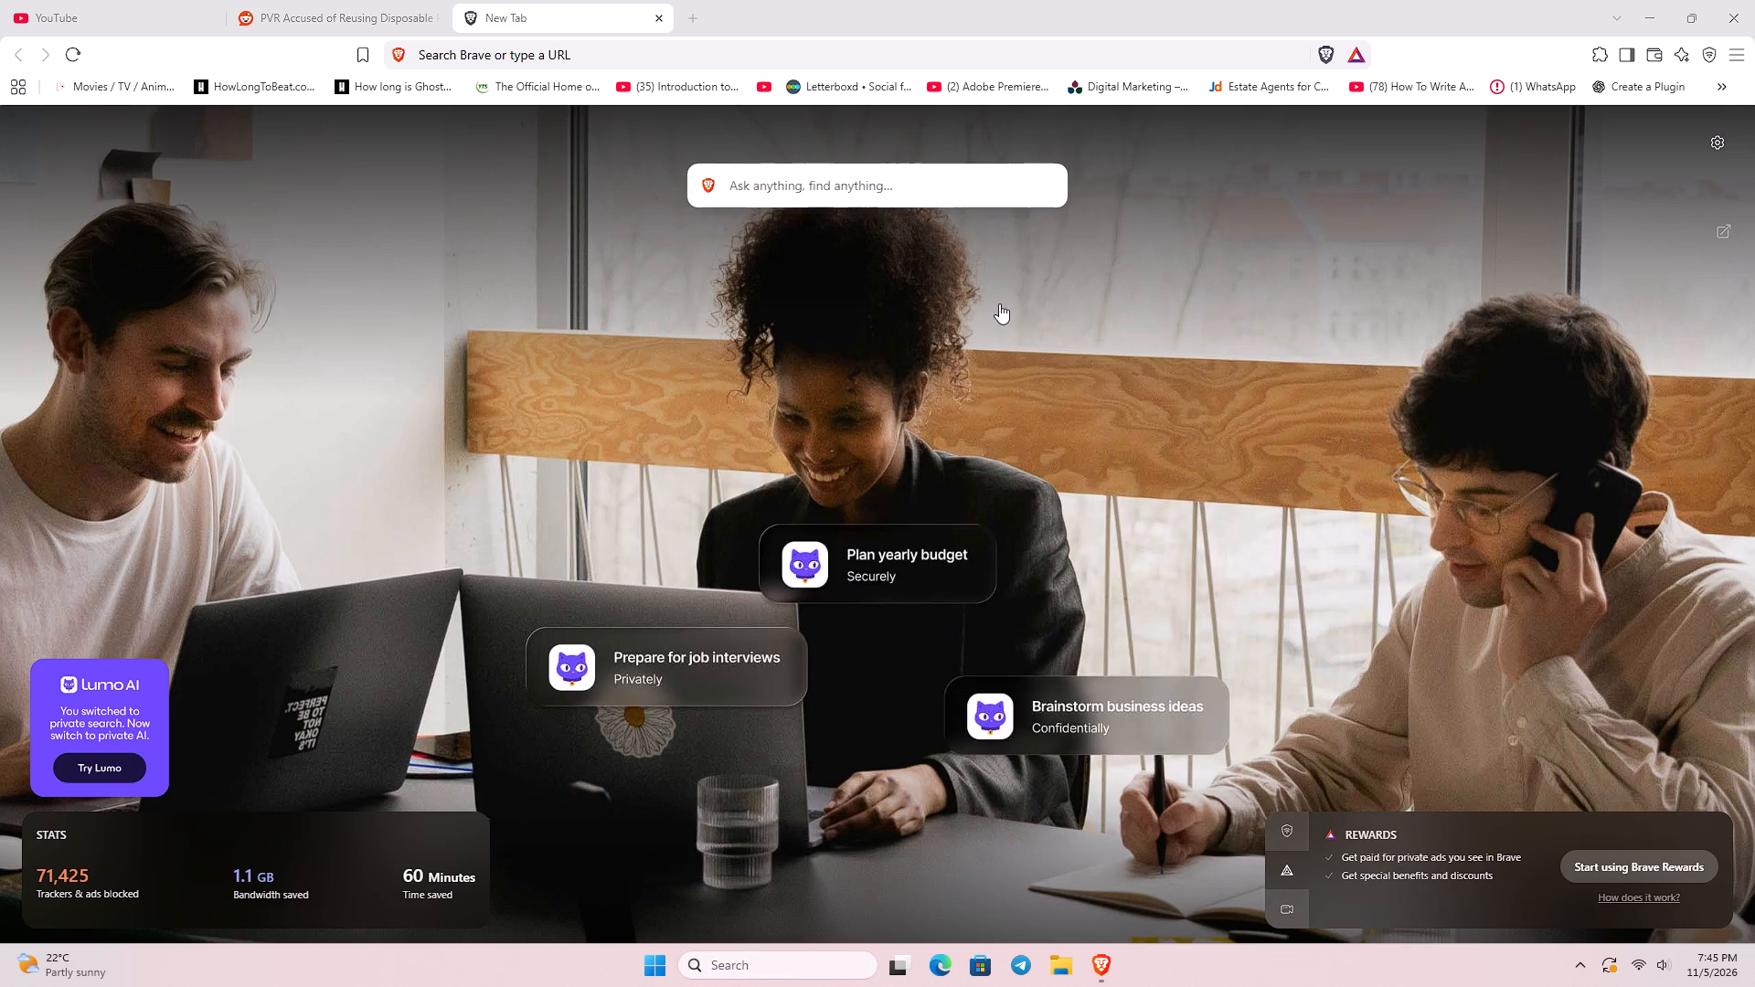
Switch to the YouTube tab and search for the suggested query "funny sfx pack".
left_click(33, 0)
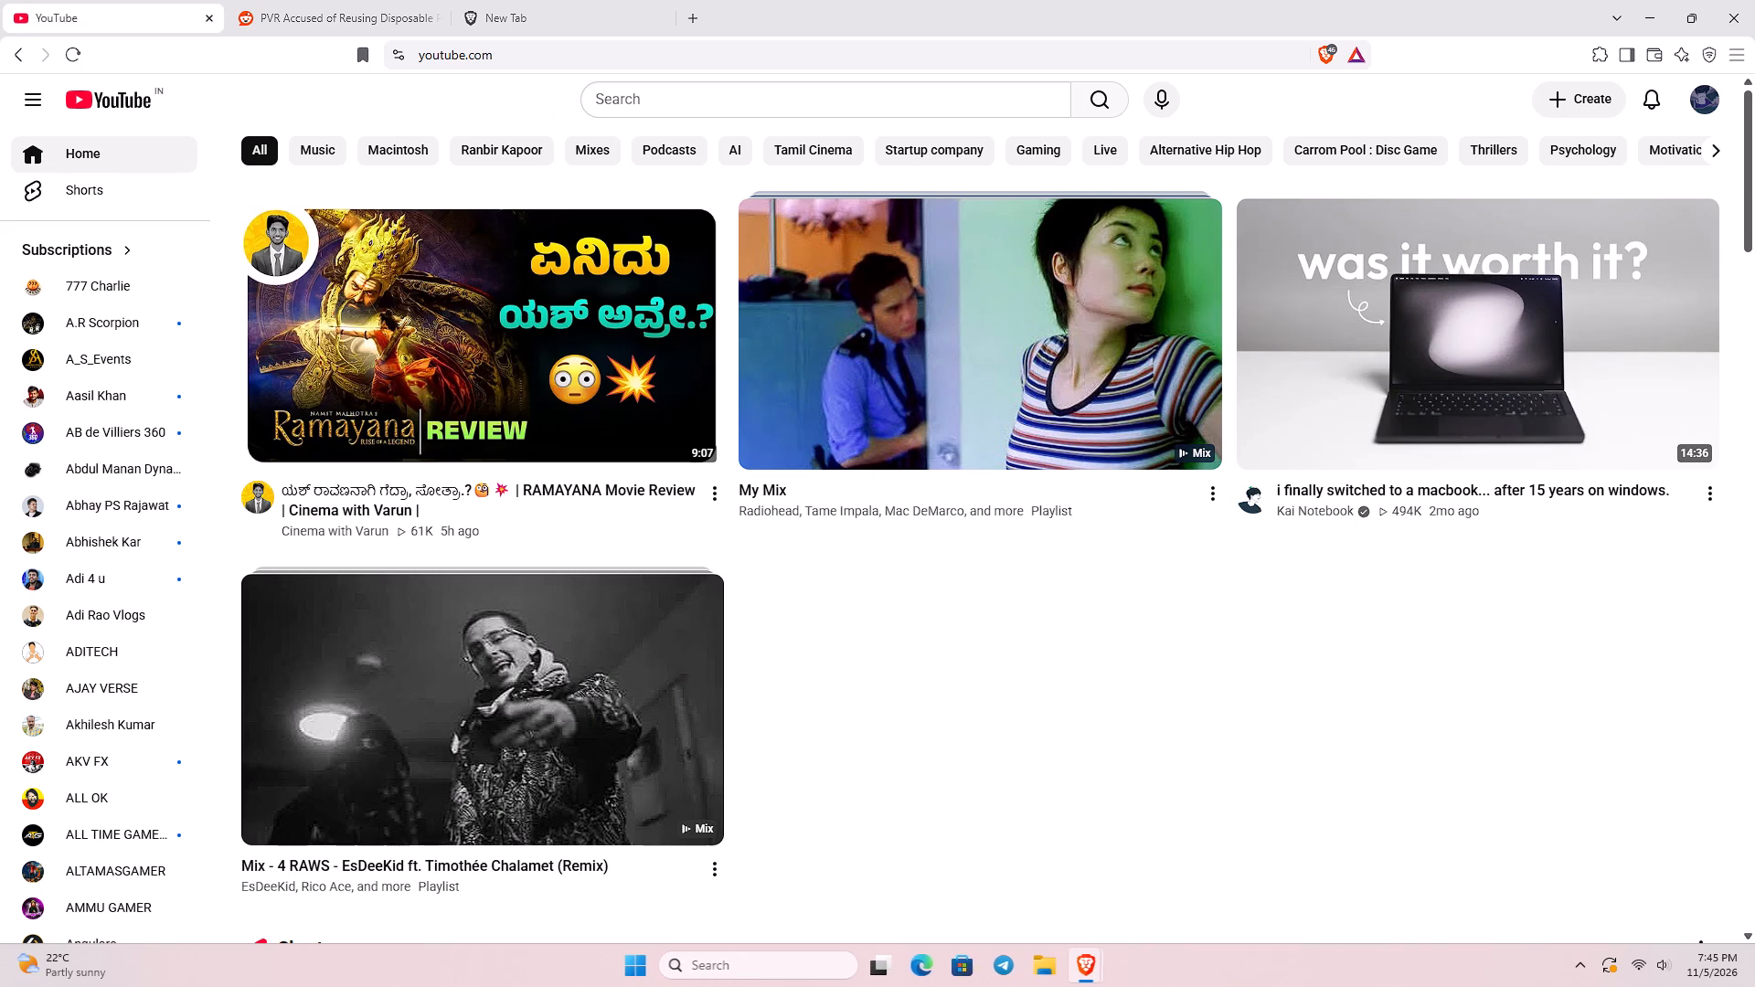
left_click(654, 103)
type("funny")
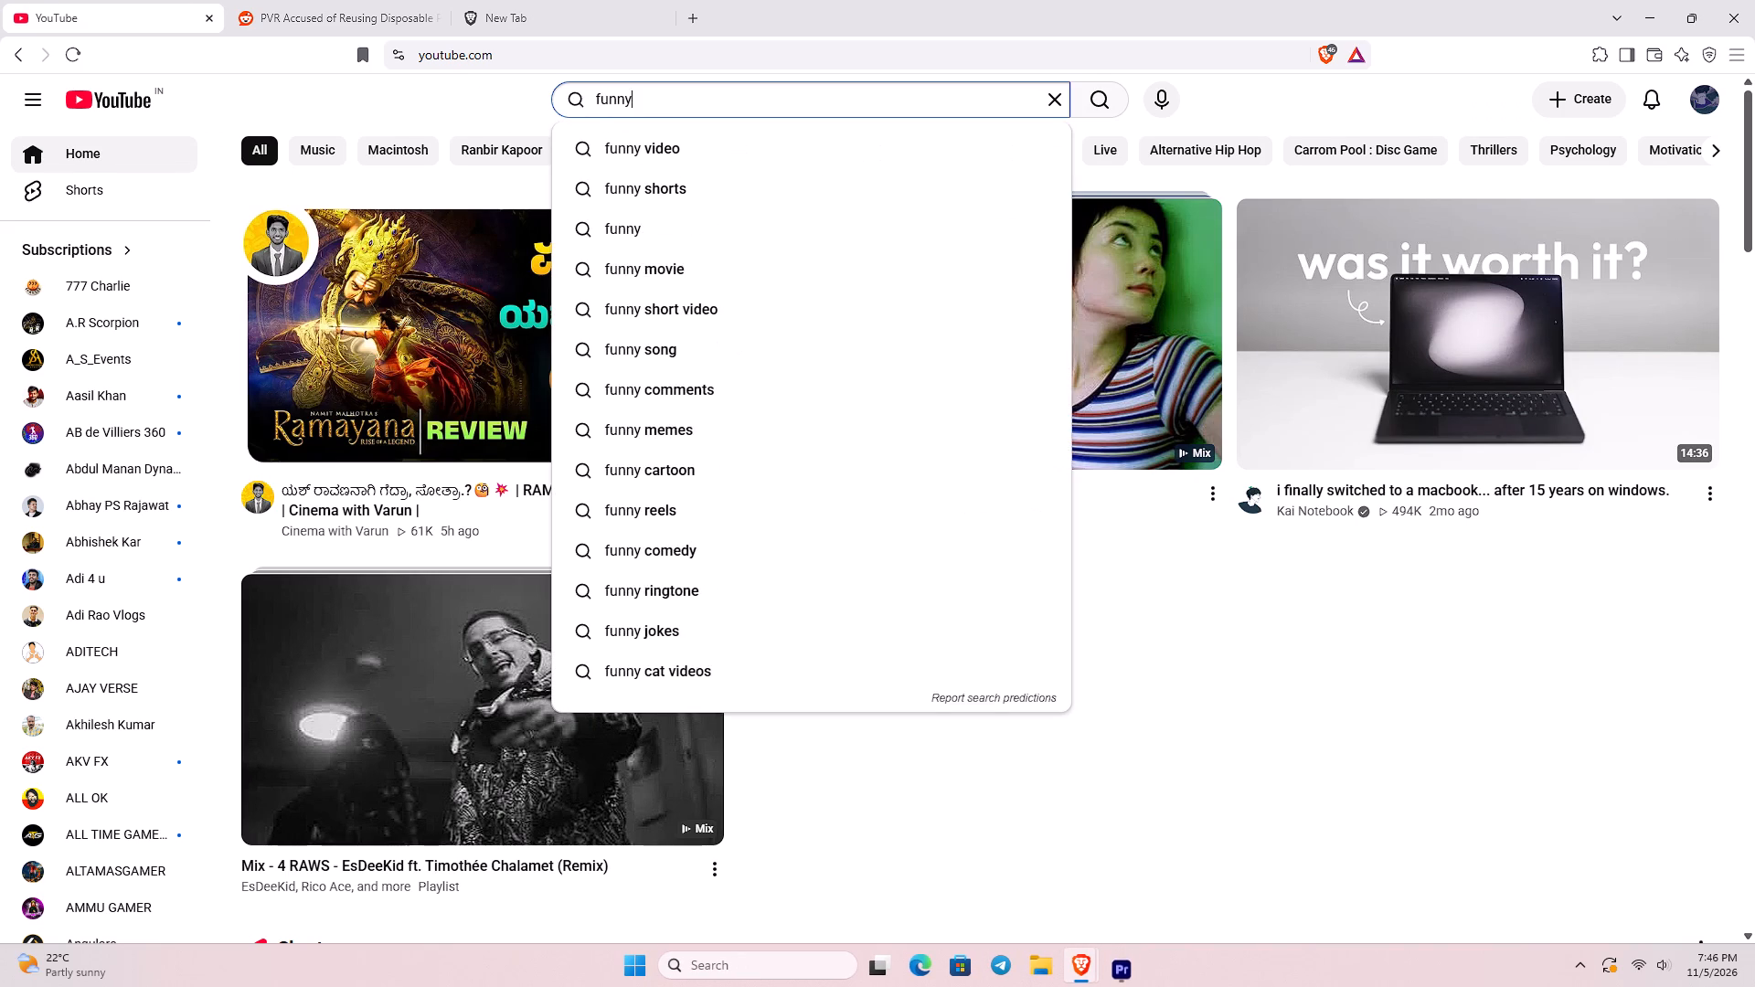
key("space")
type("sfx")
key("space")
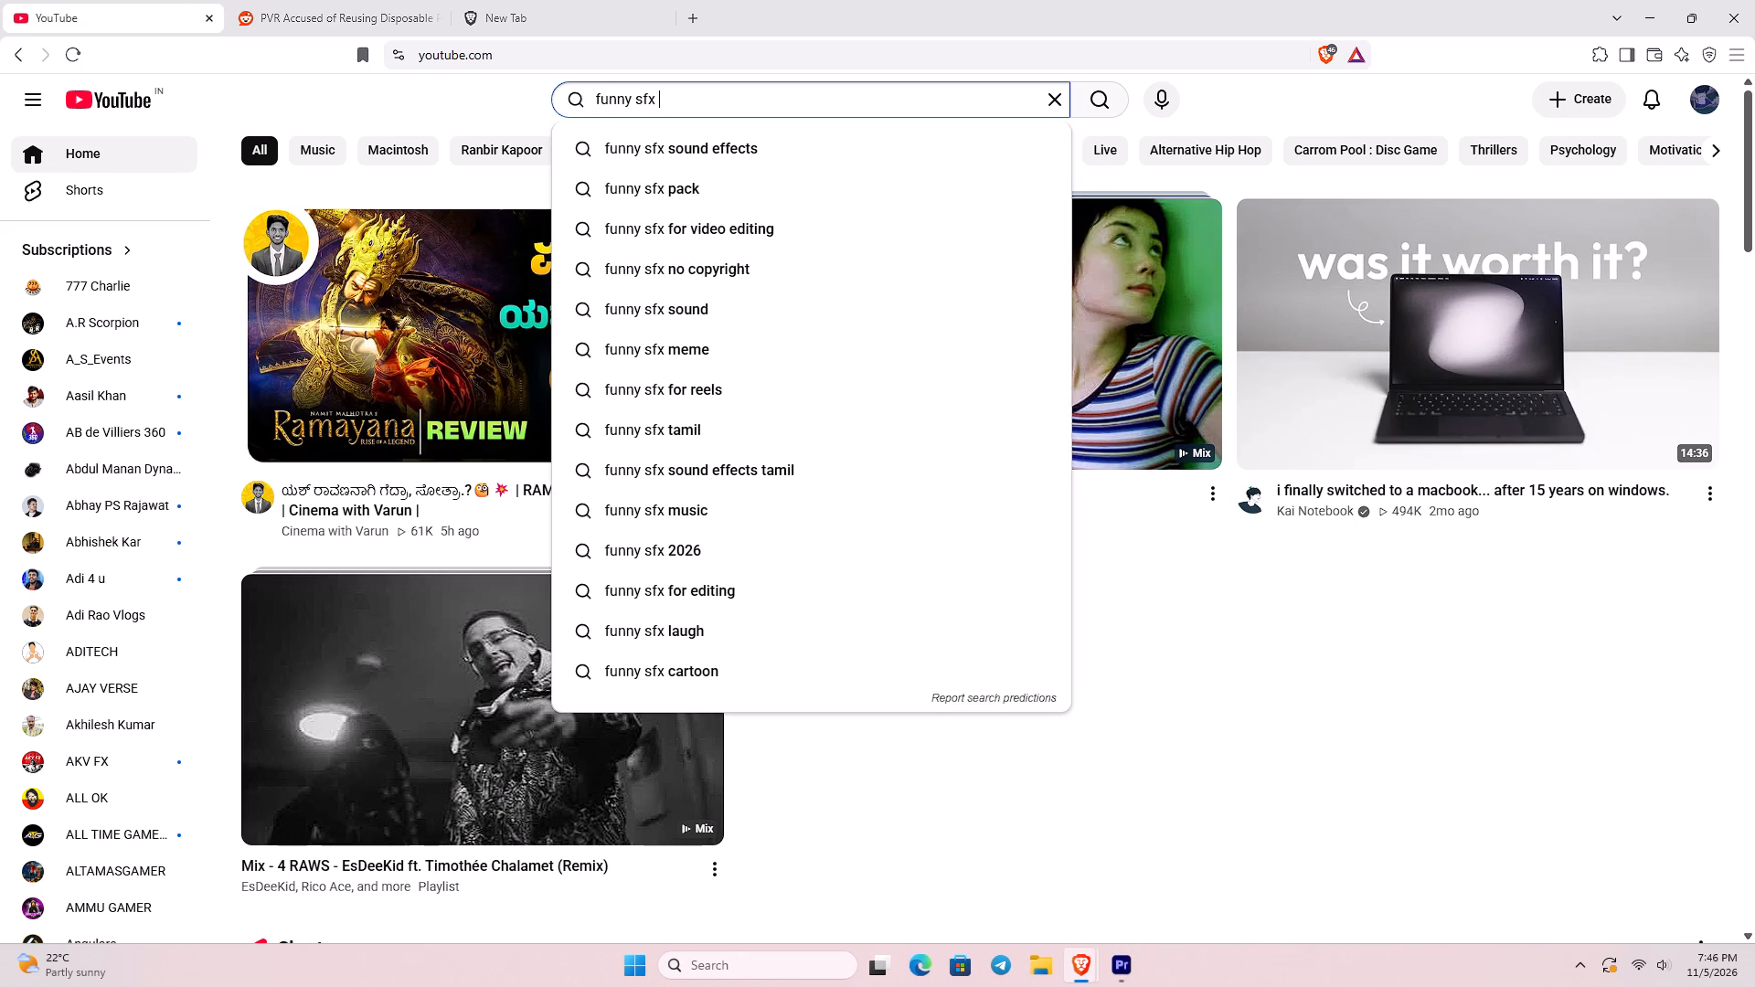
key("Down")
key("Down")
key("Down")
key("Down")
key("Up")
key("Up")
key("Return")
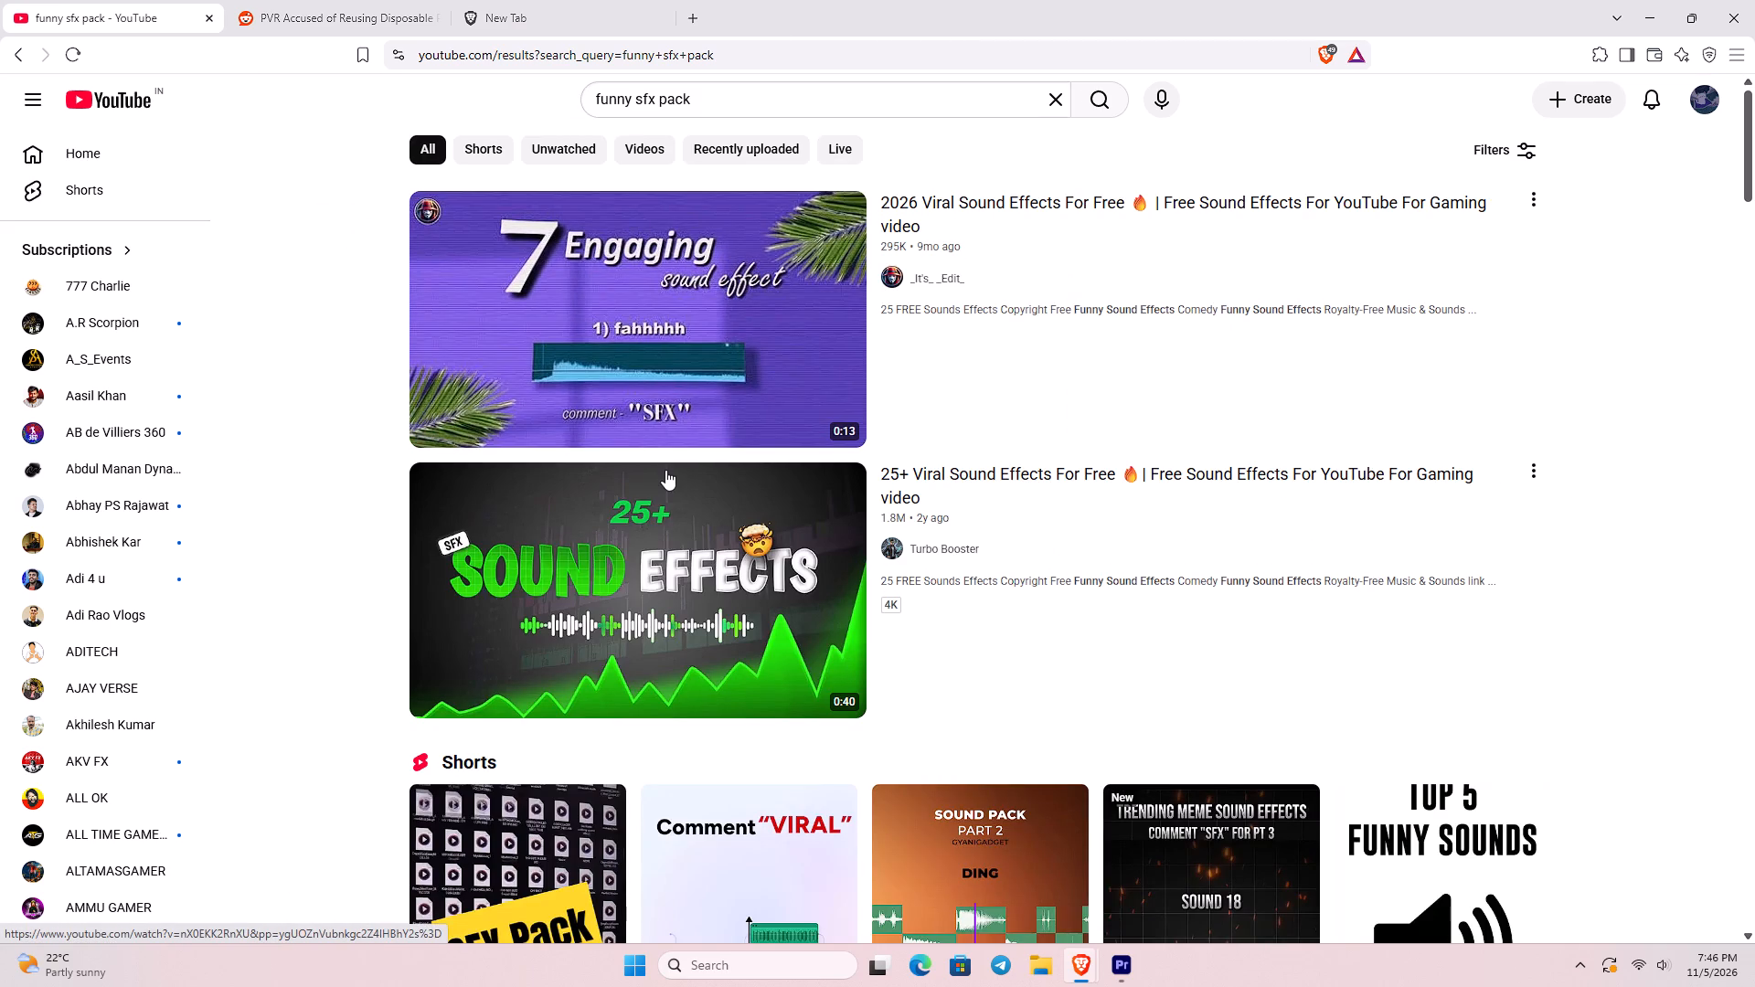
Look through the YouTube results for a suitable funny sound effects pack.
scroll(566, 483, "down", 3)
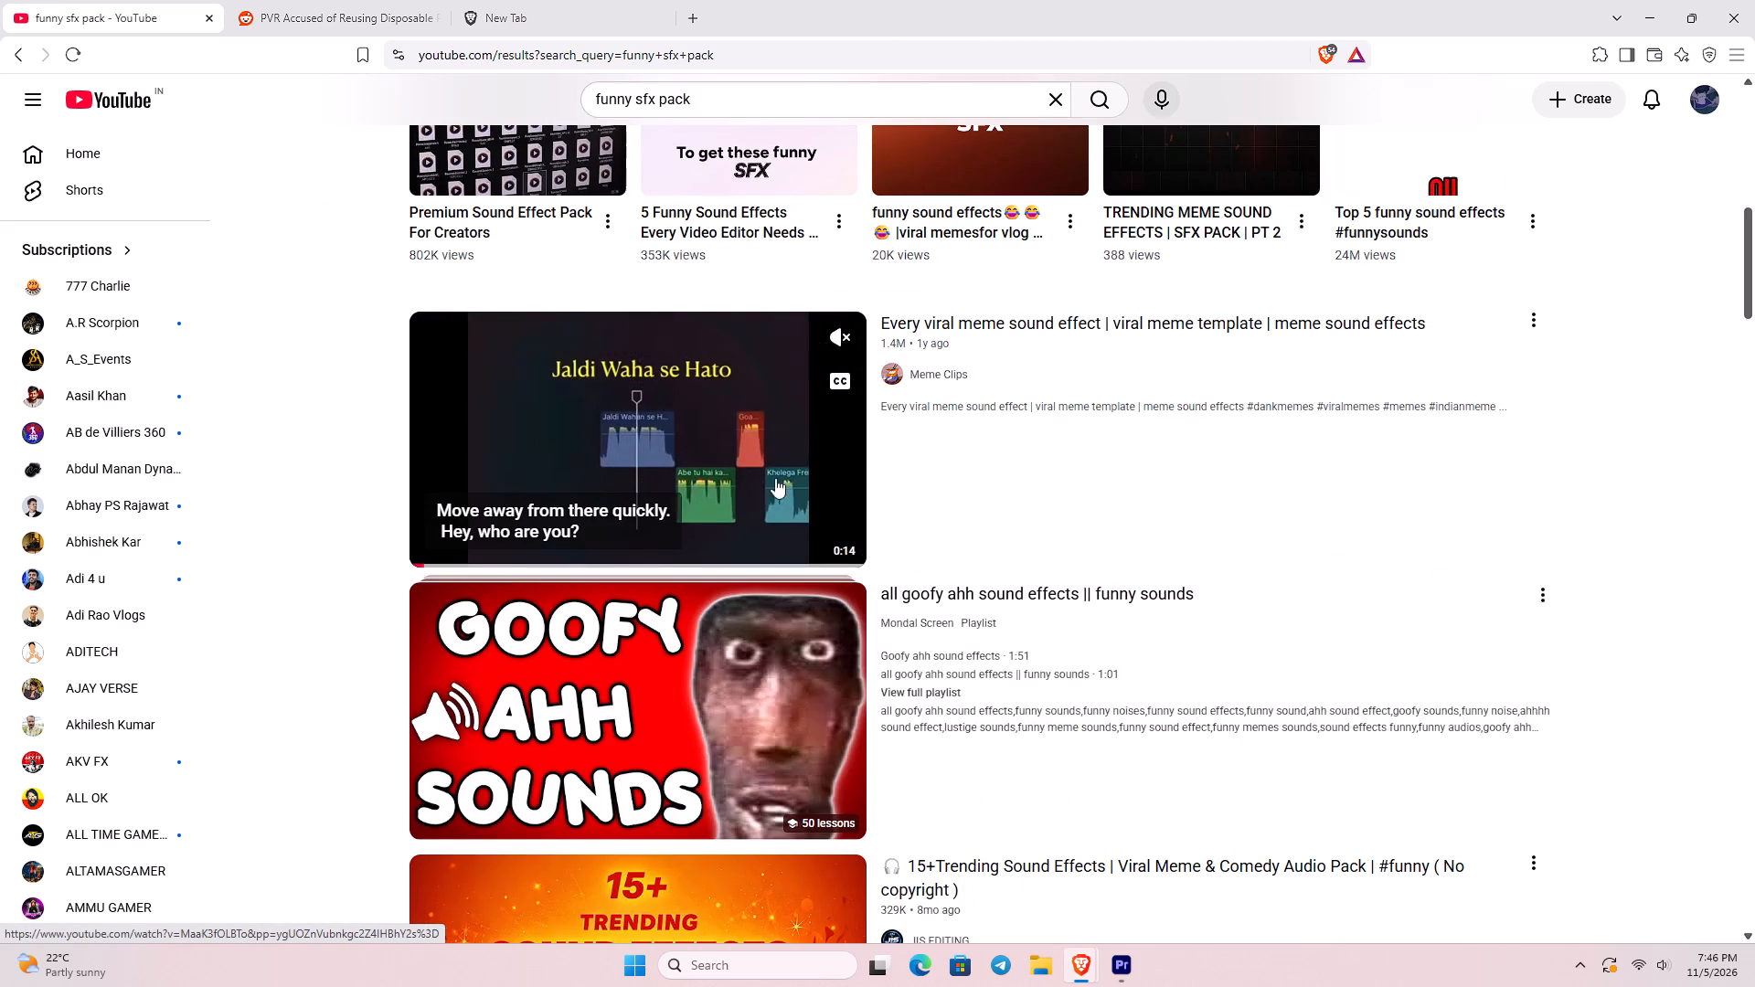
scroll(964, 513, "down", 2)
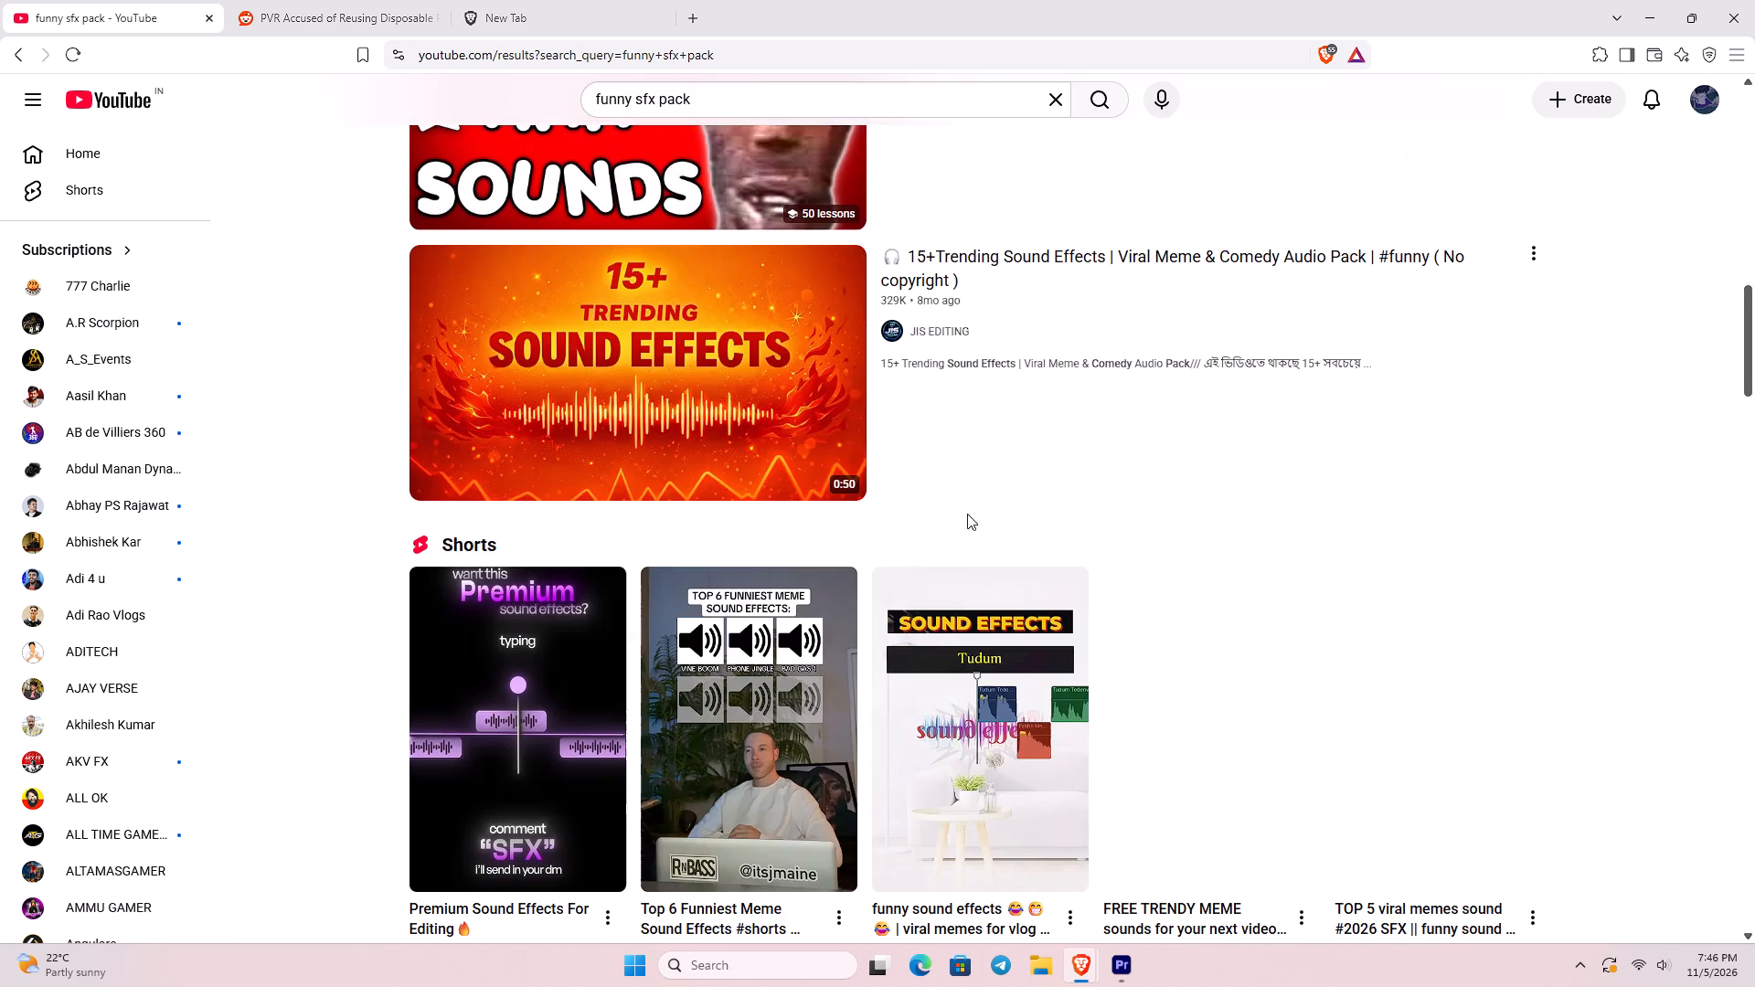
scroll(1039, 513, "up", 2)
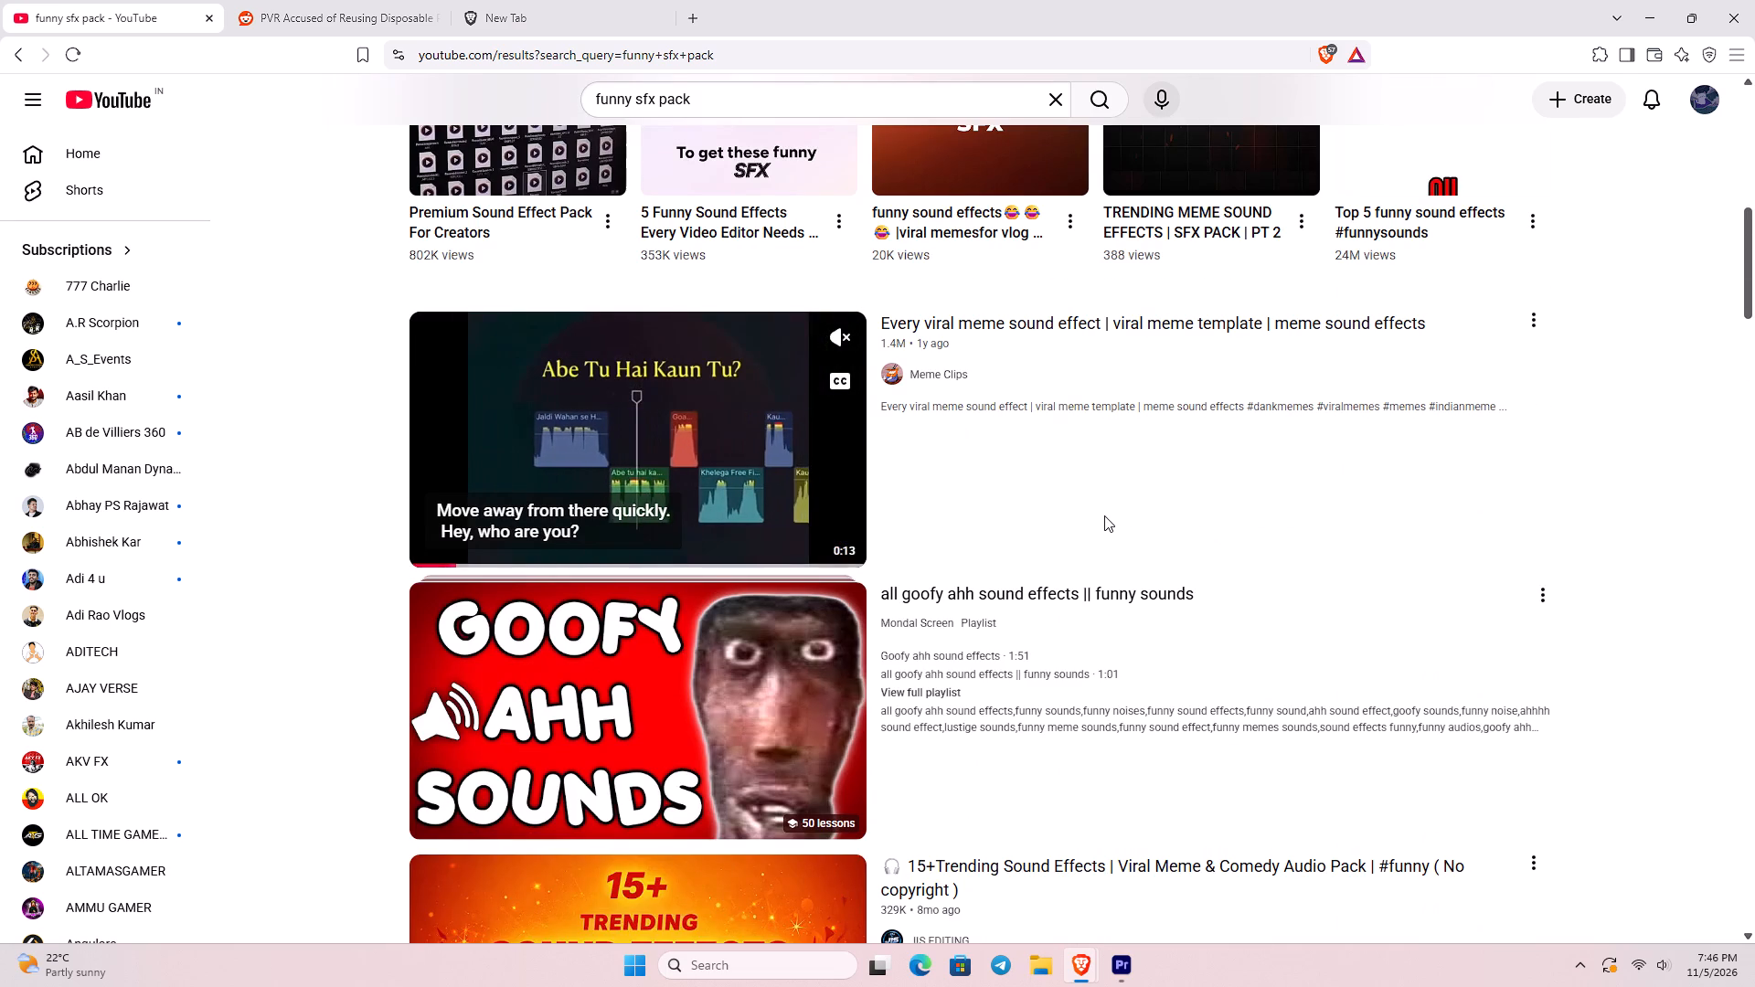
scroll(1009, 508, "down", 6)
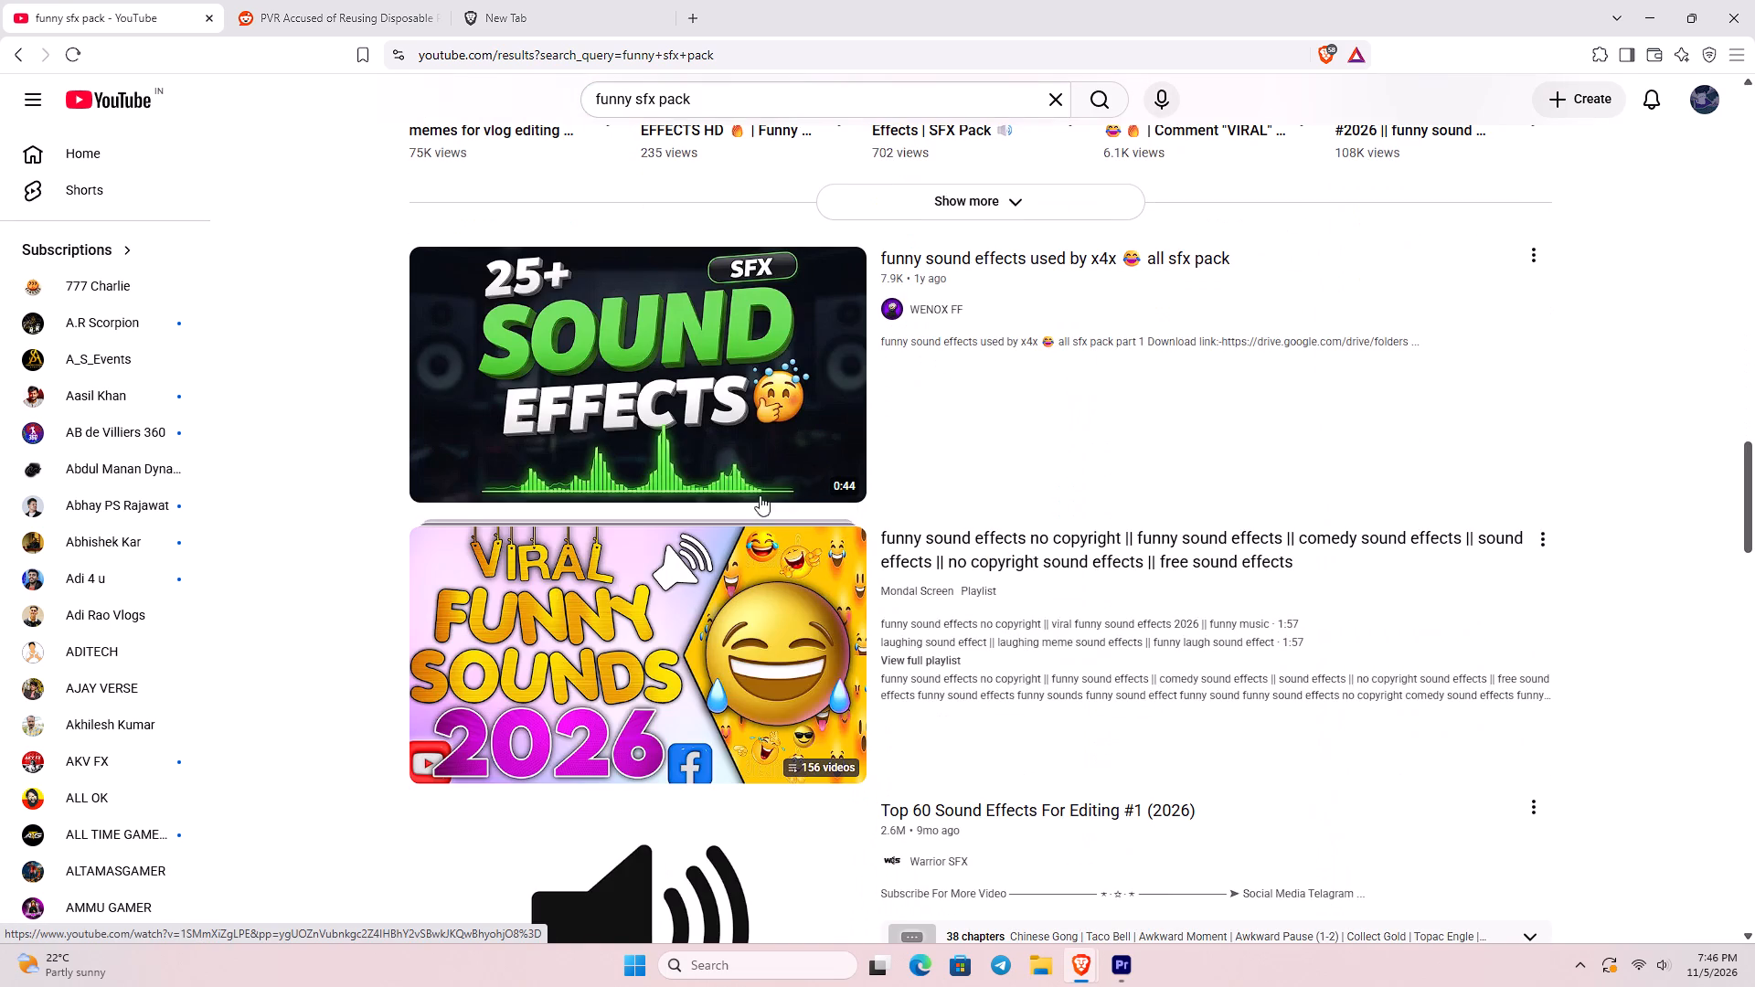
scroll(1061, 518, "down", 3)
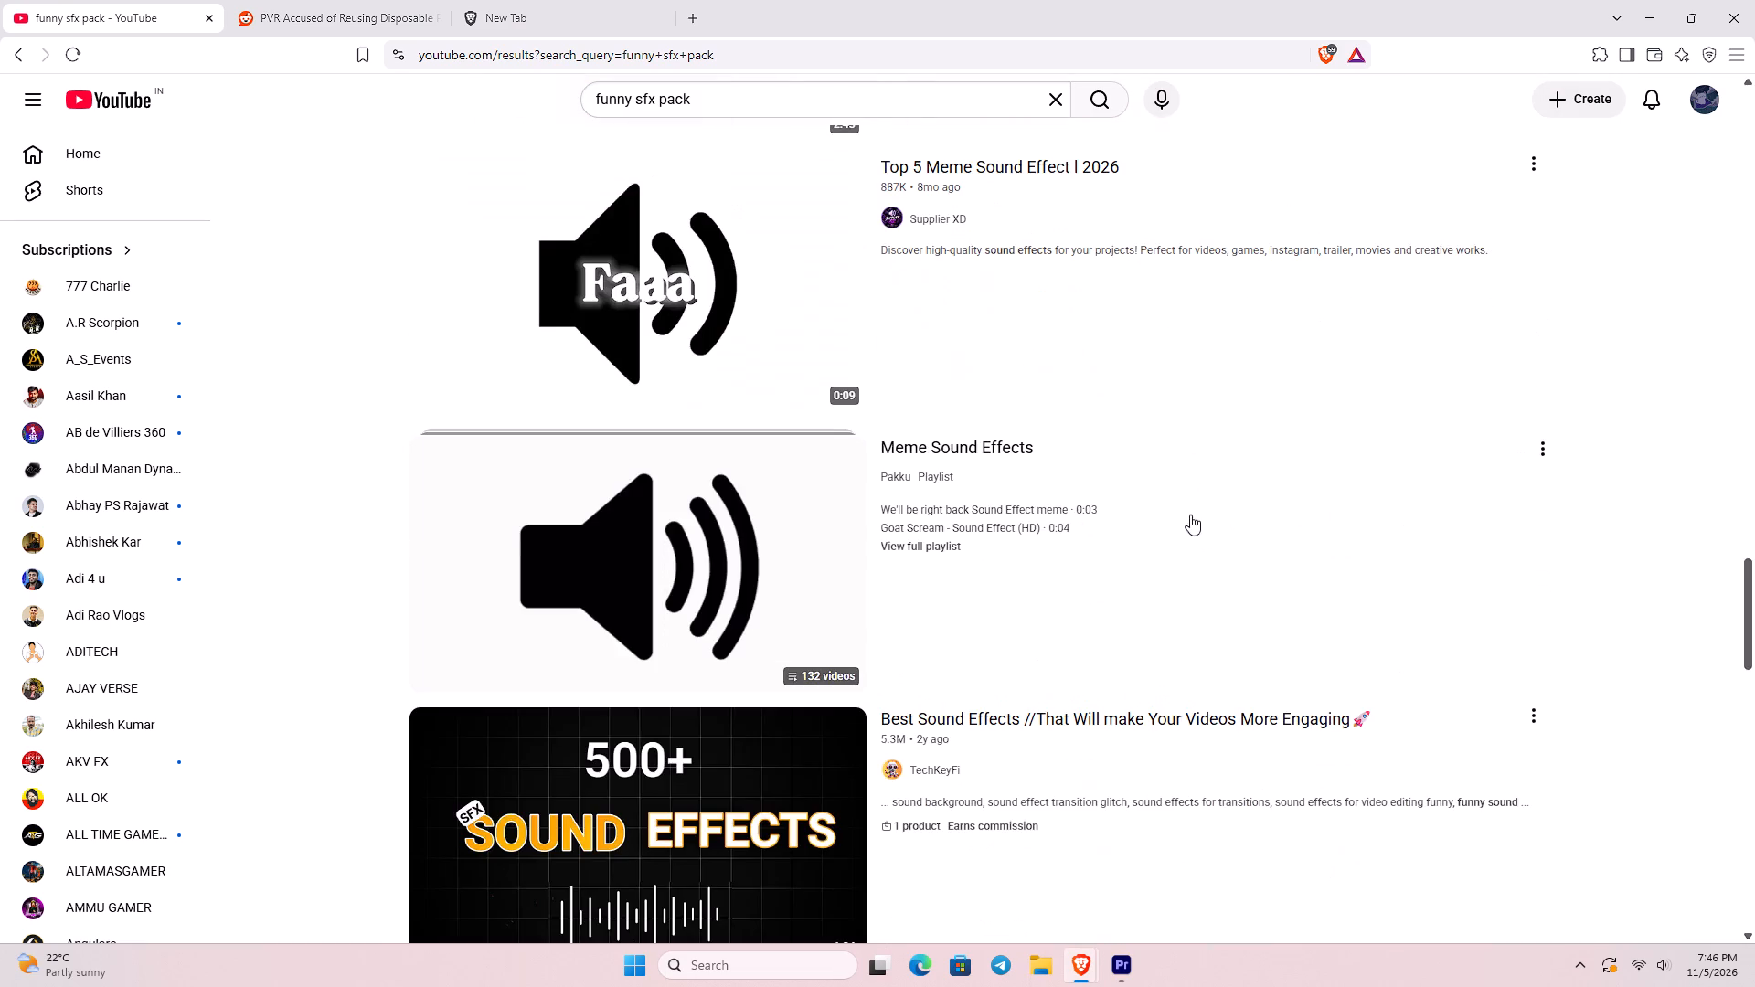
scroll(1101, 518, "down", 2)
scroll(1208, 518, "up", 1)
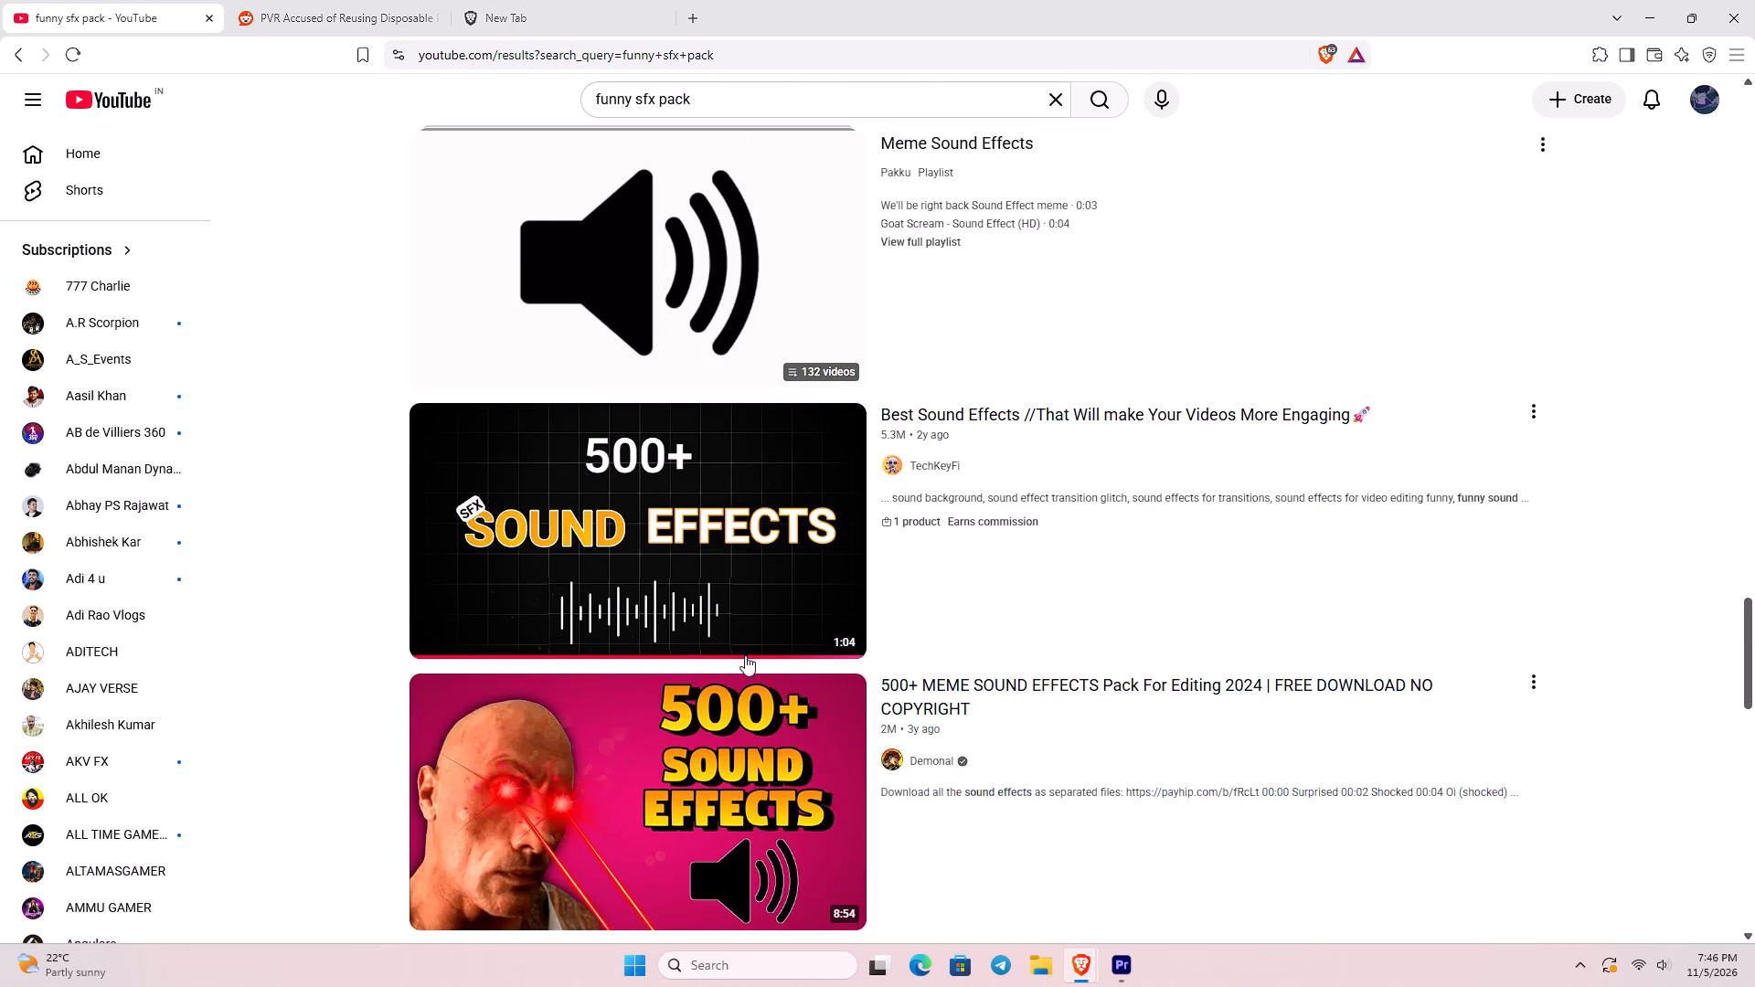
Switch to File Explorer and check the ai inf, Music, Documents and kalesh factory folders for sound effects.
left_click(1034, 955)
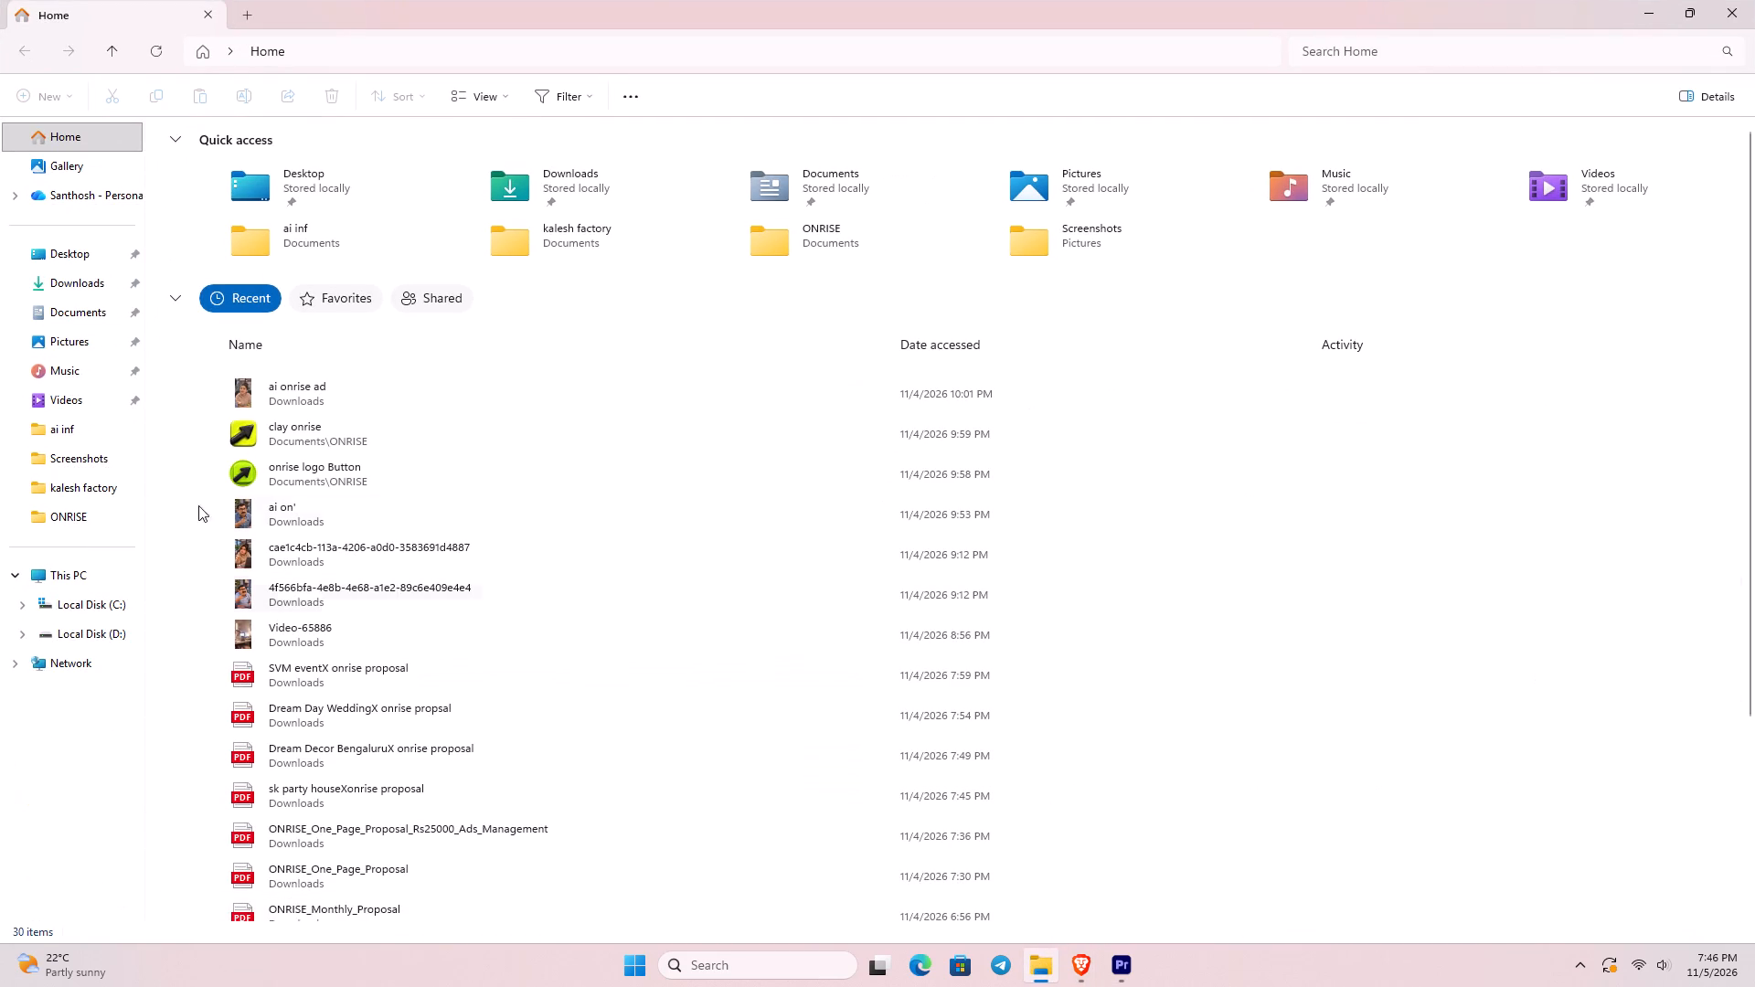
left_click(60, 425)
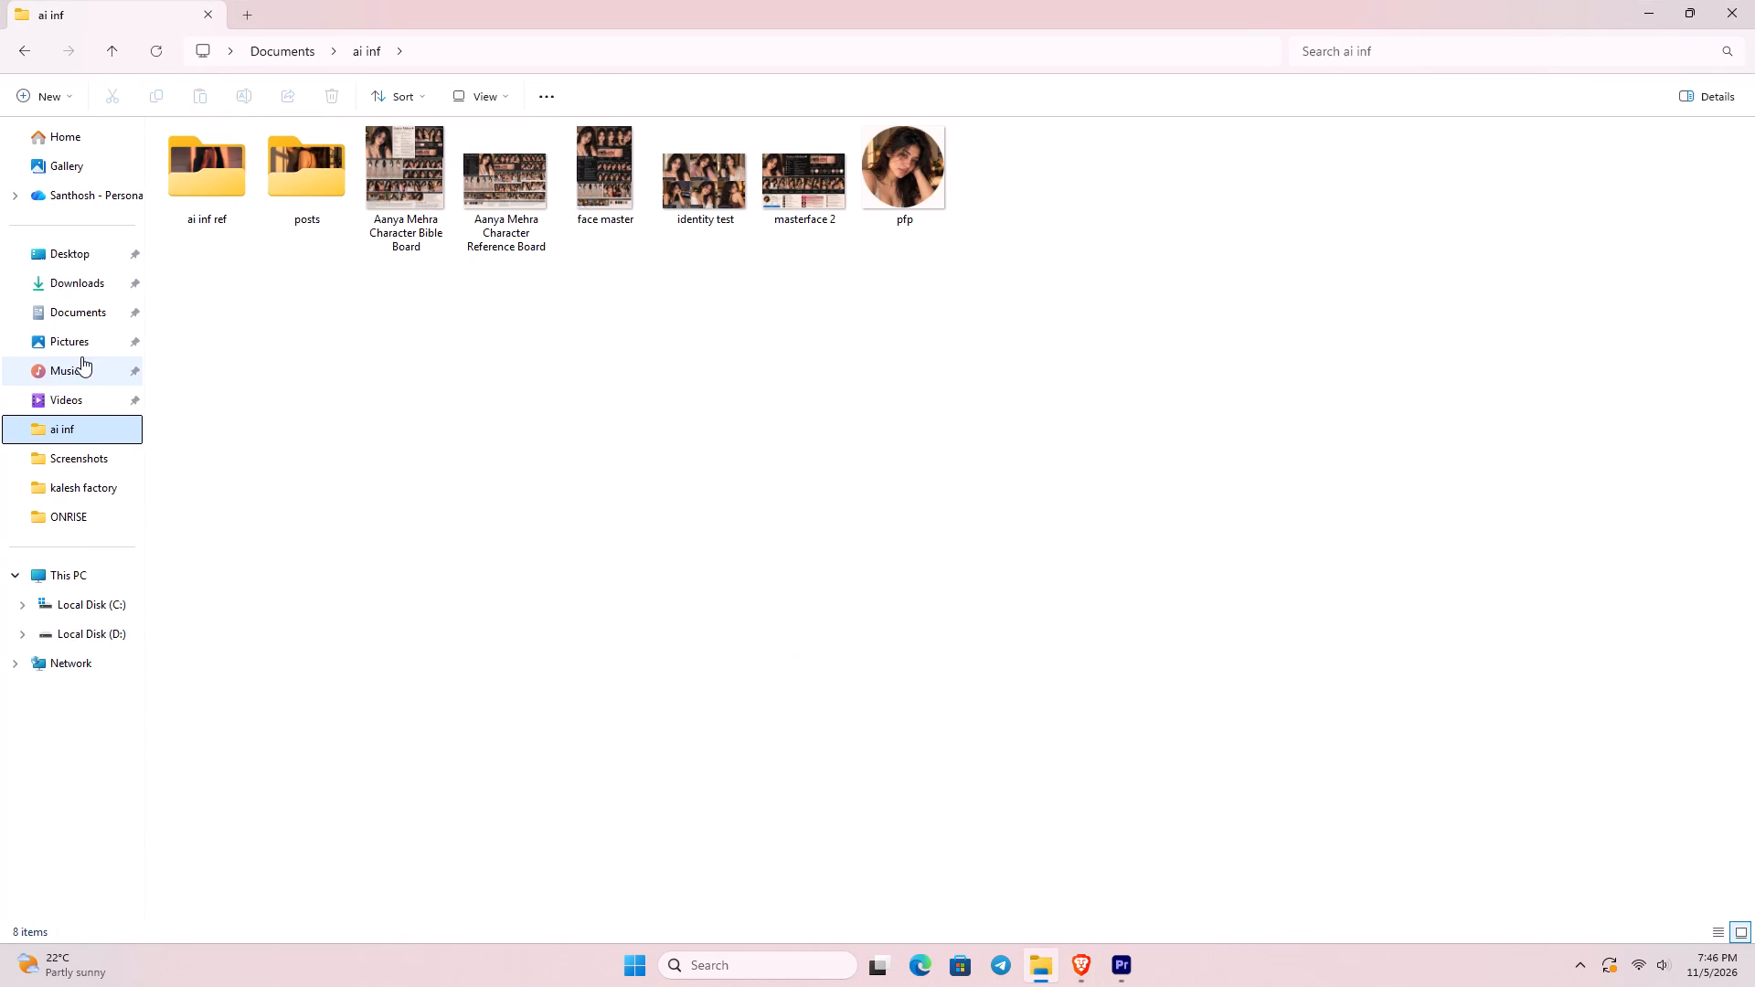
left_click(81, 357)
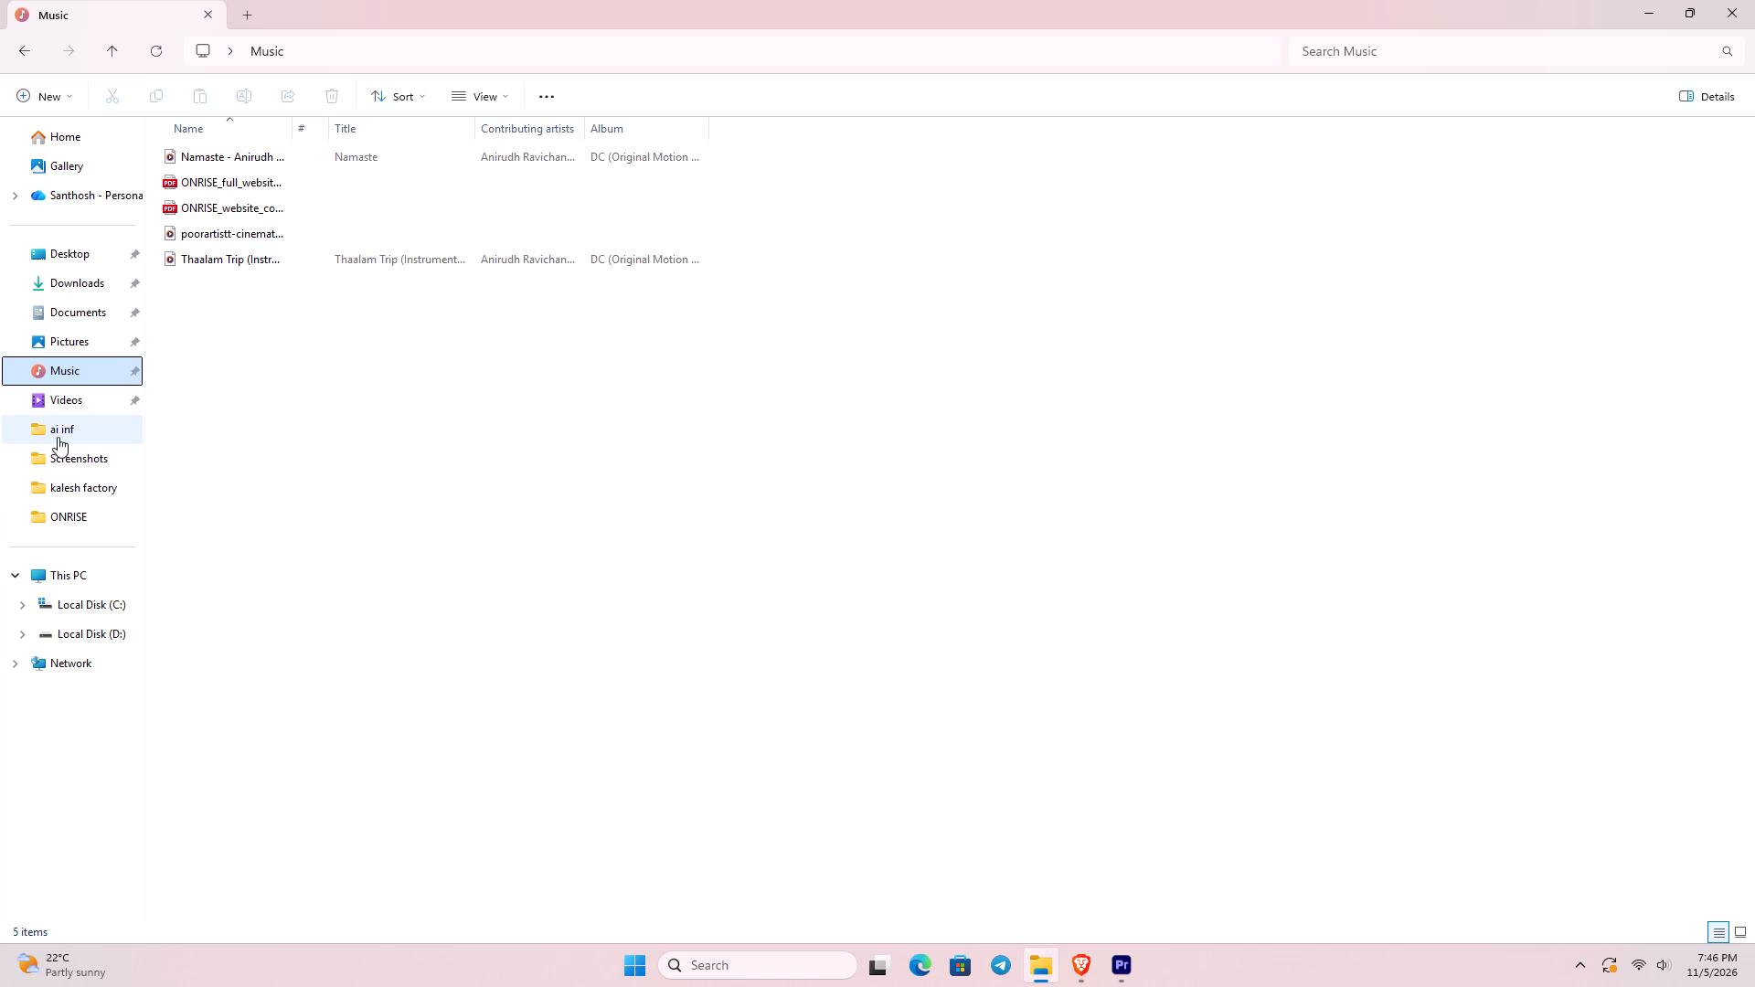
left_click(75, 312)
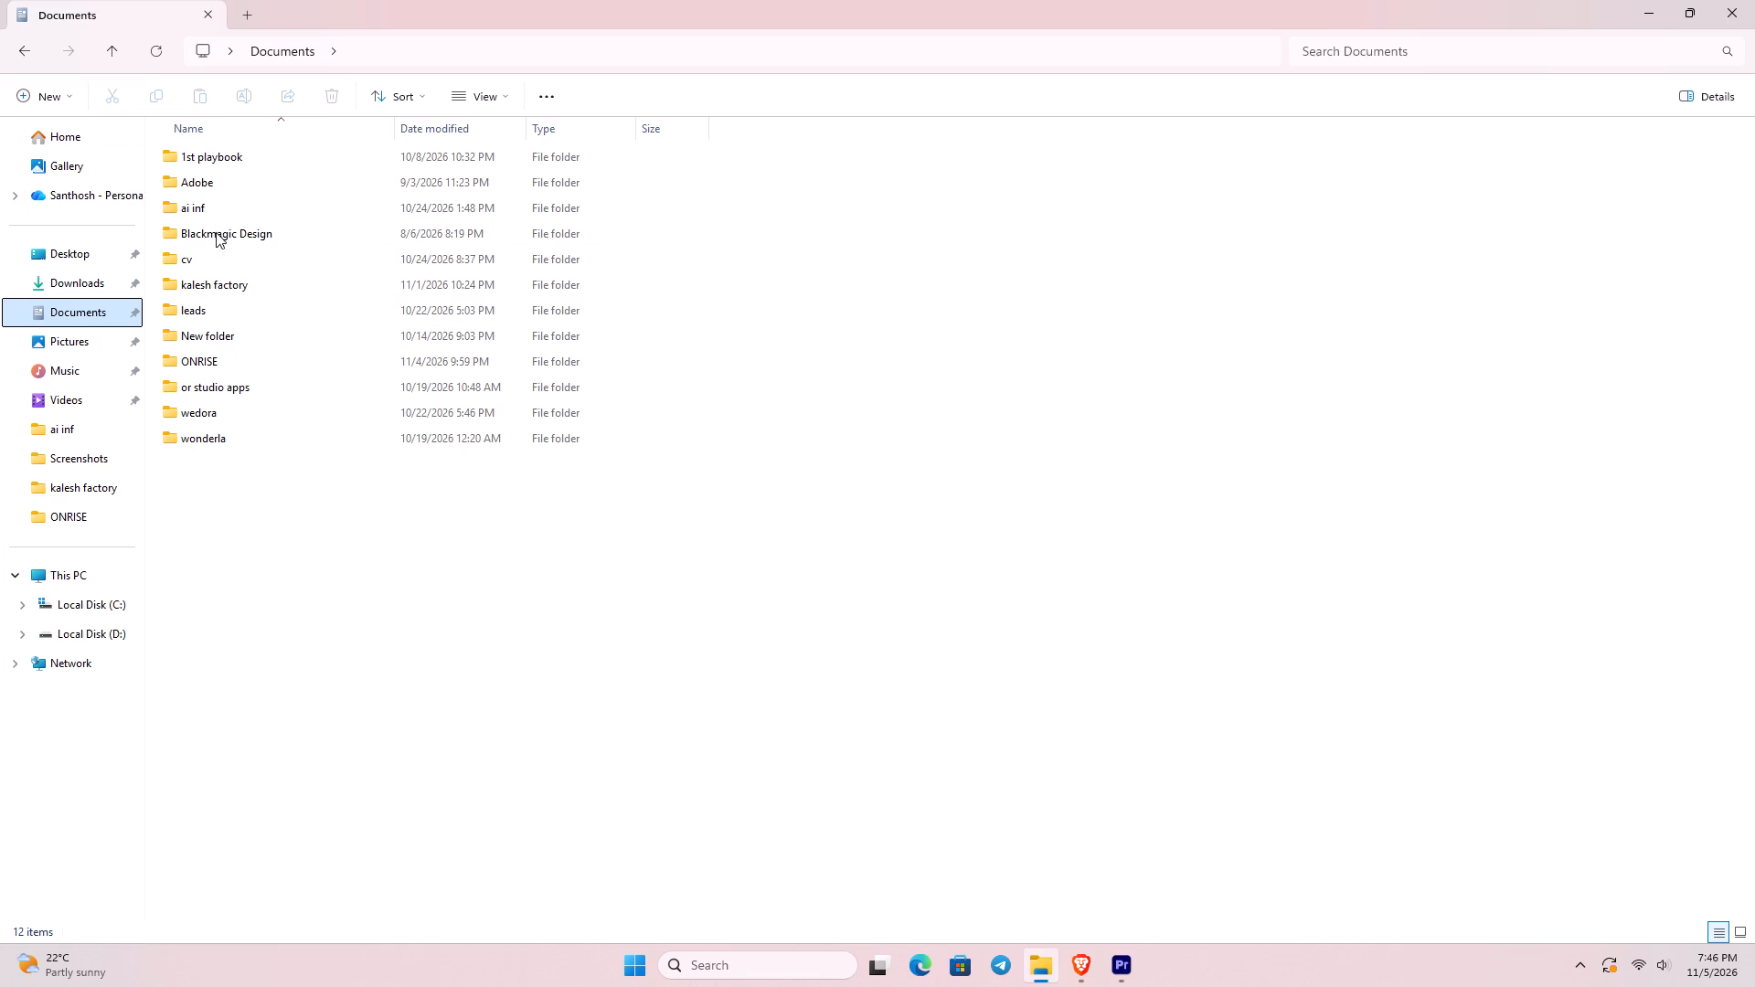
left_click(101, 484)
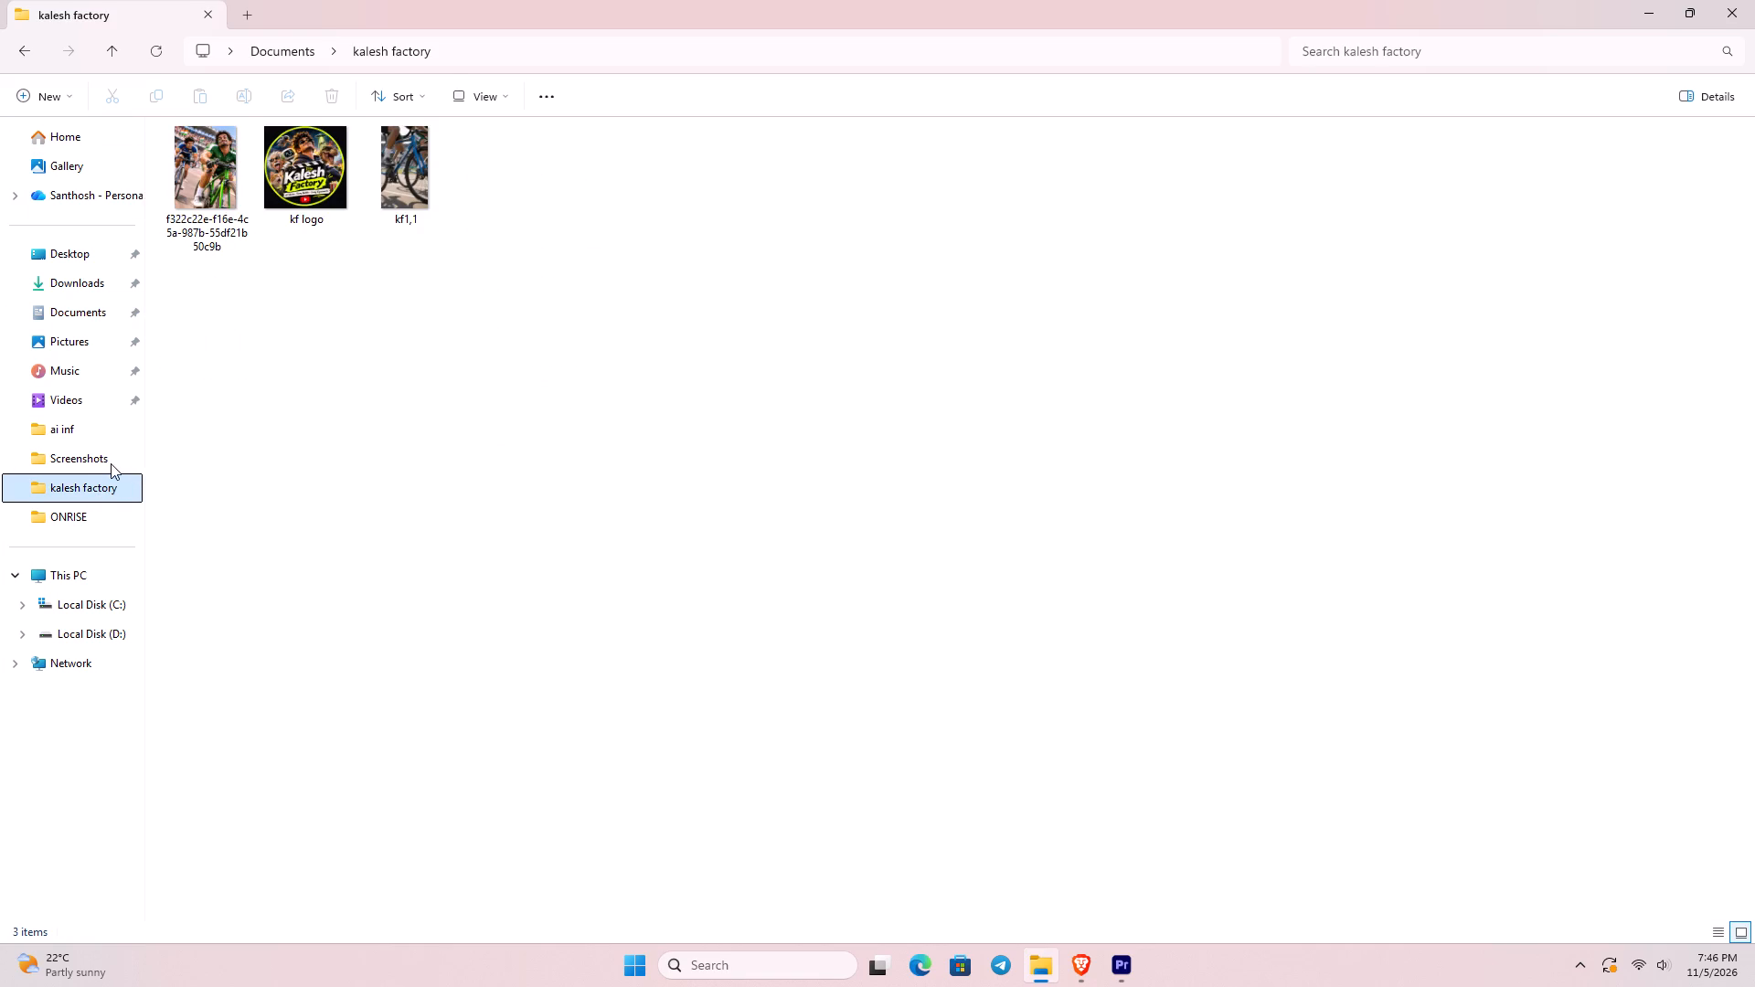
left_click(77, 338)
left_click(90, 312)
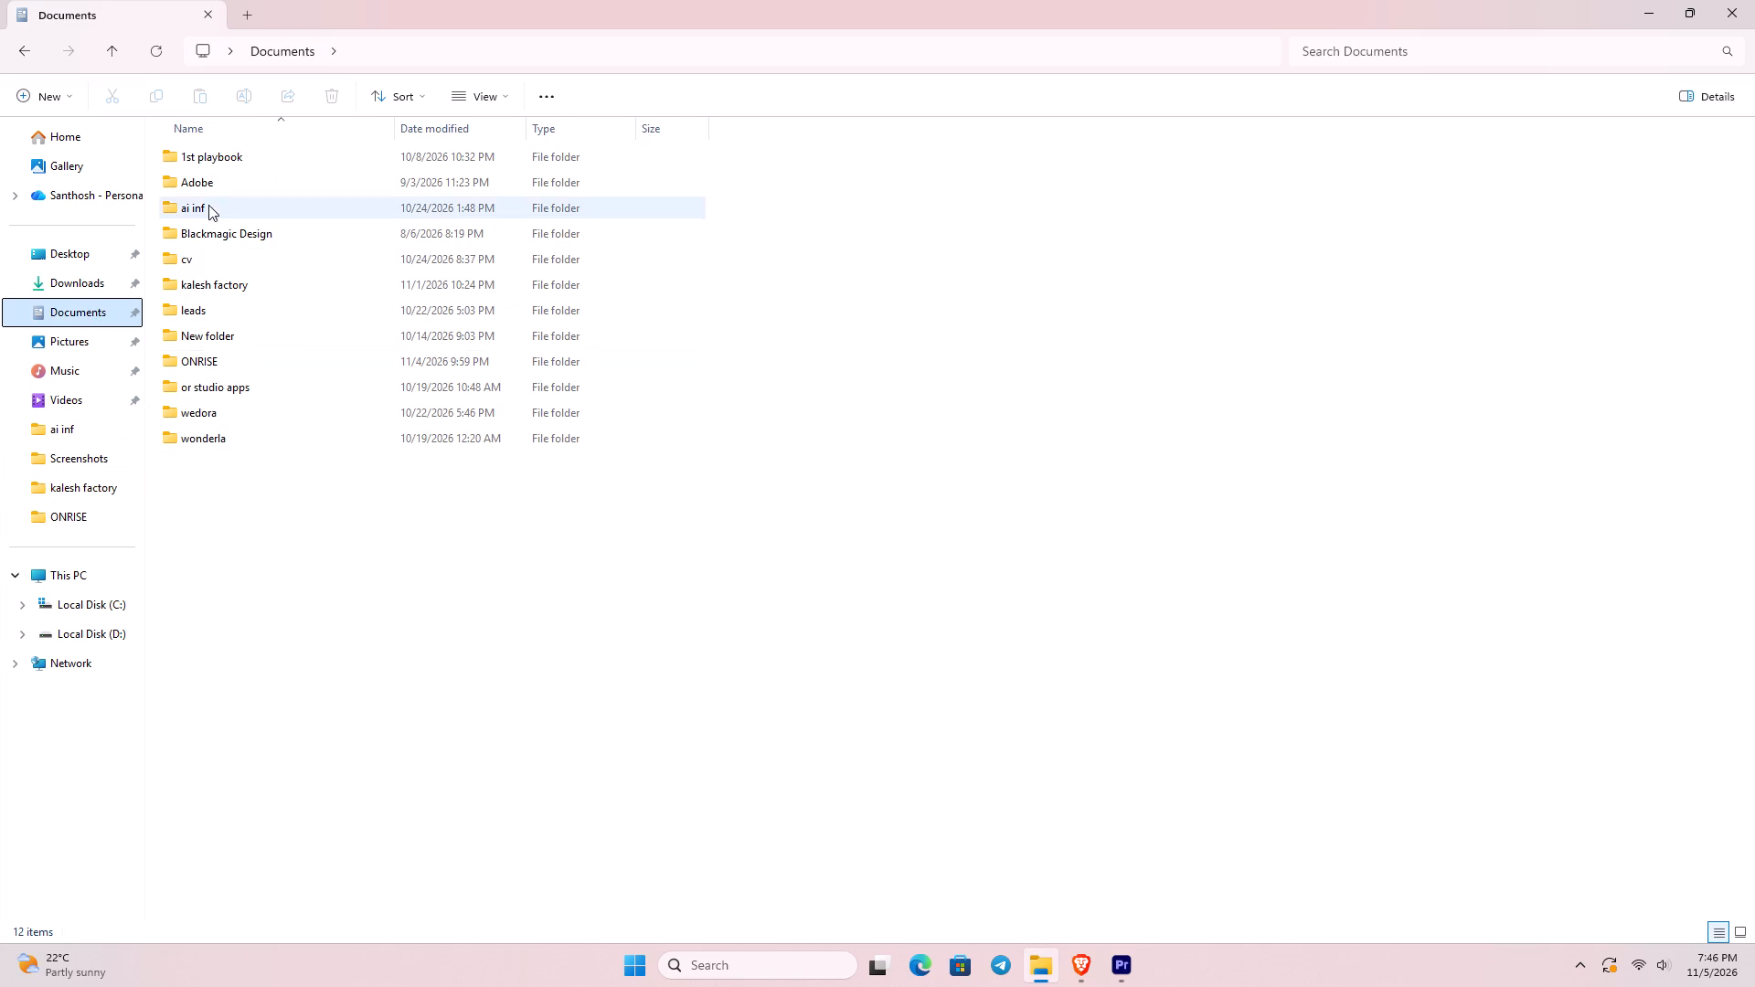
Search File Explorer's Home location for "sfx".
left_click(79, 124)
left_click(1337, 62)
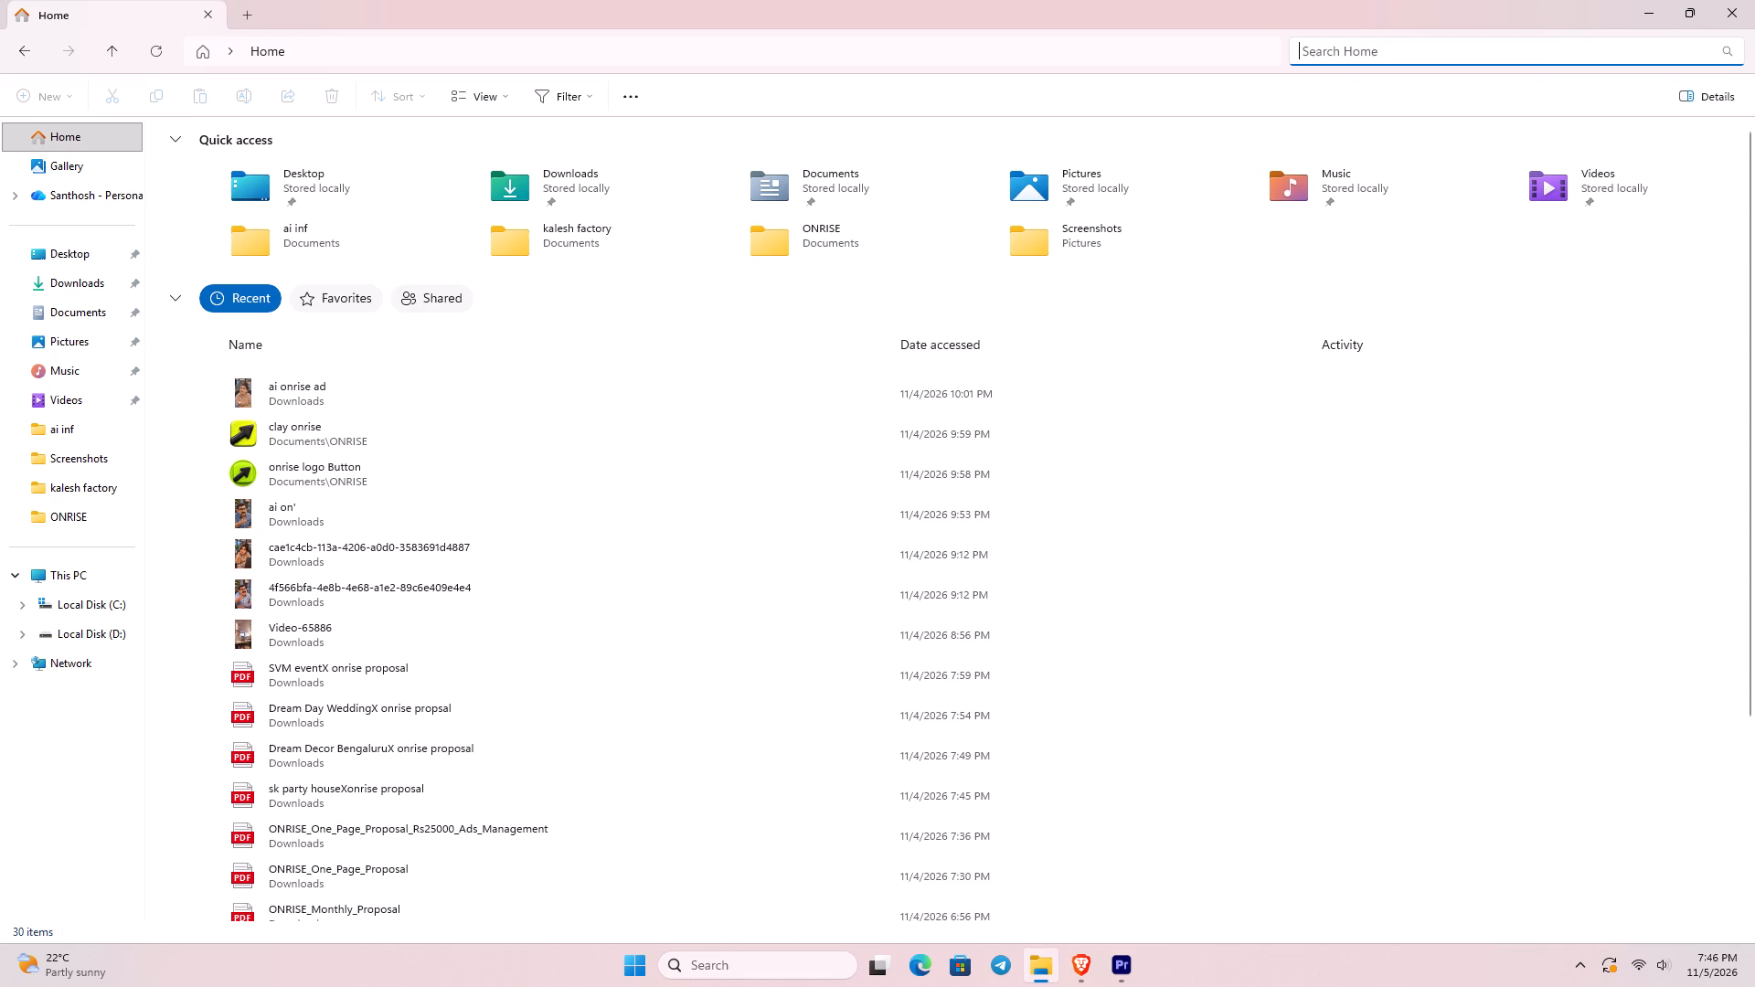
type("sfx")
key("Return")
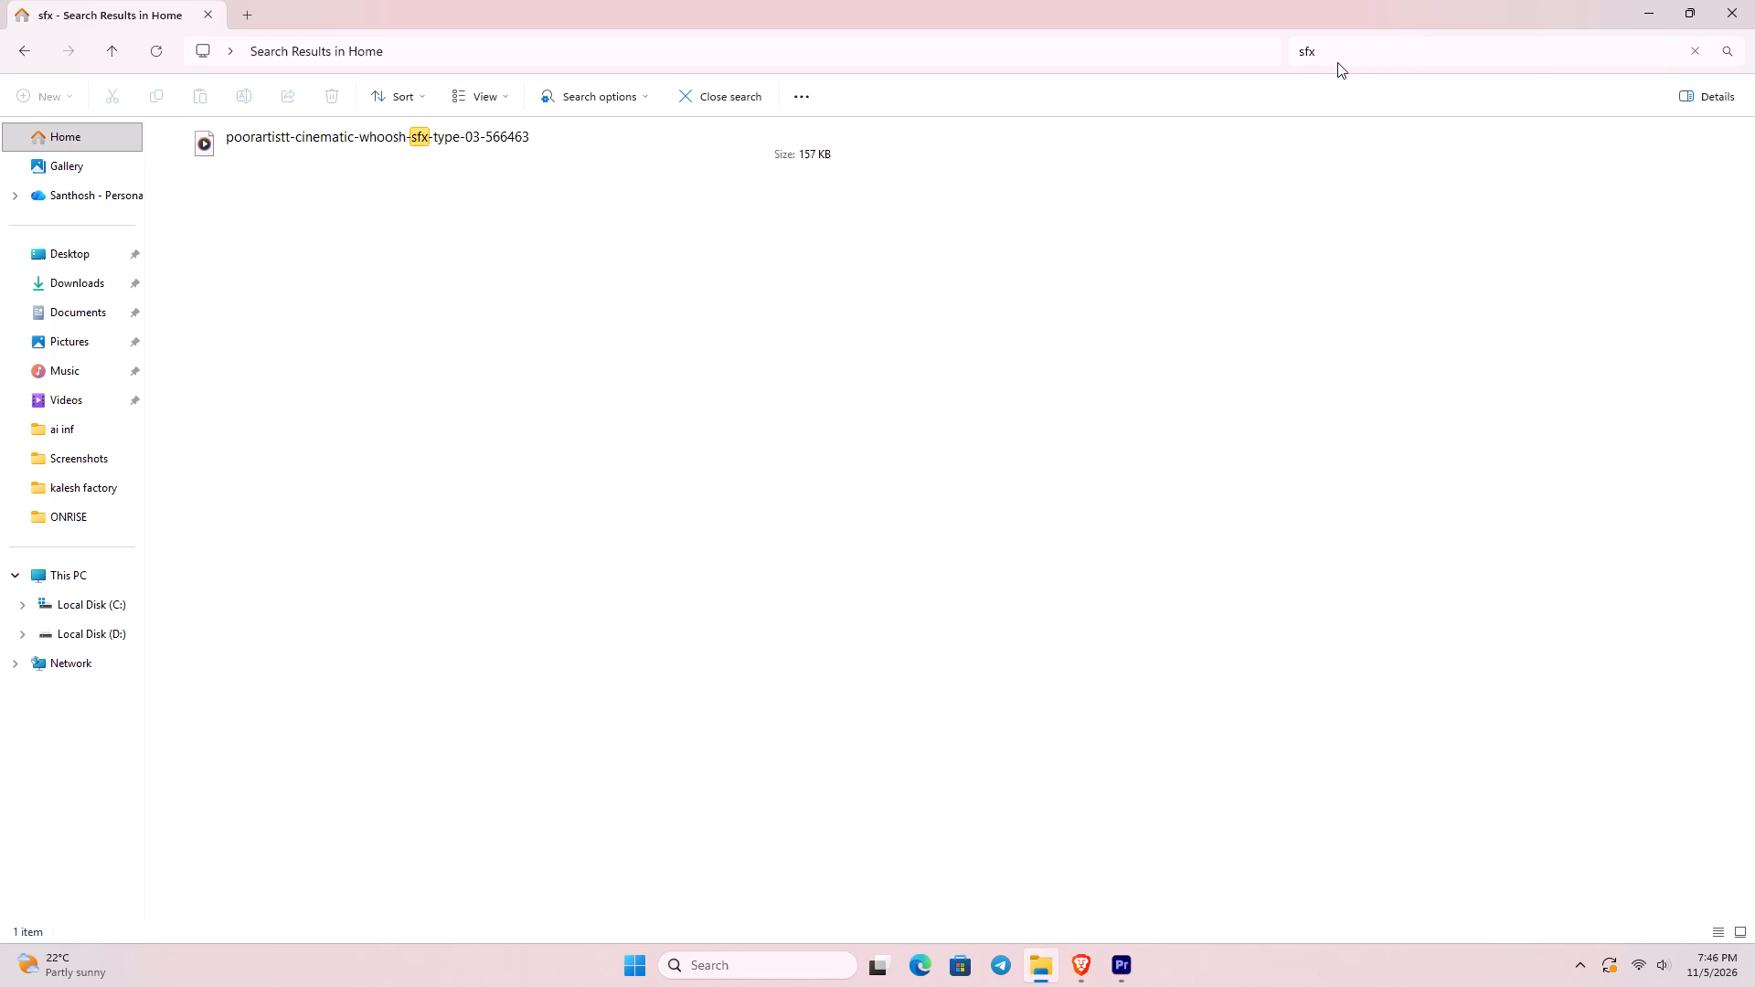
Return to the YouTube results in the browser and launch Telegram Desktop by searching Windows for "tel".
left_click(1101, 961)
left_click(1103, 907)
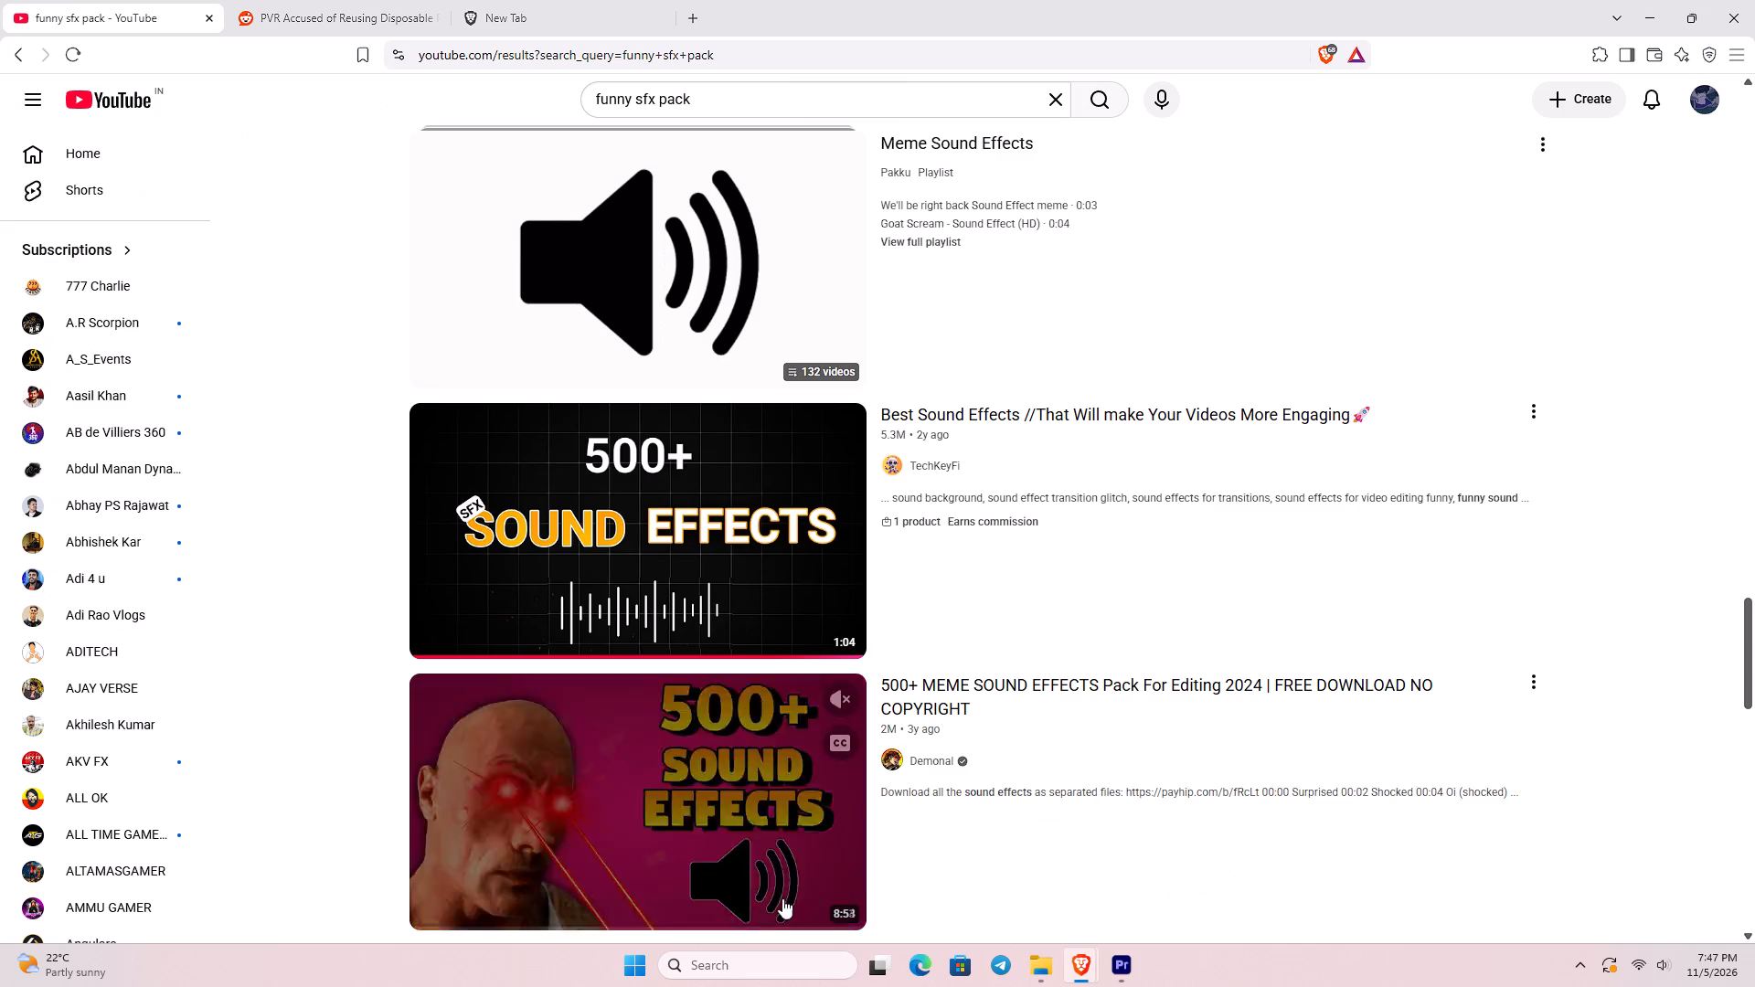
left_click_drag(702, 970, 711, 971)
type("tel")
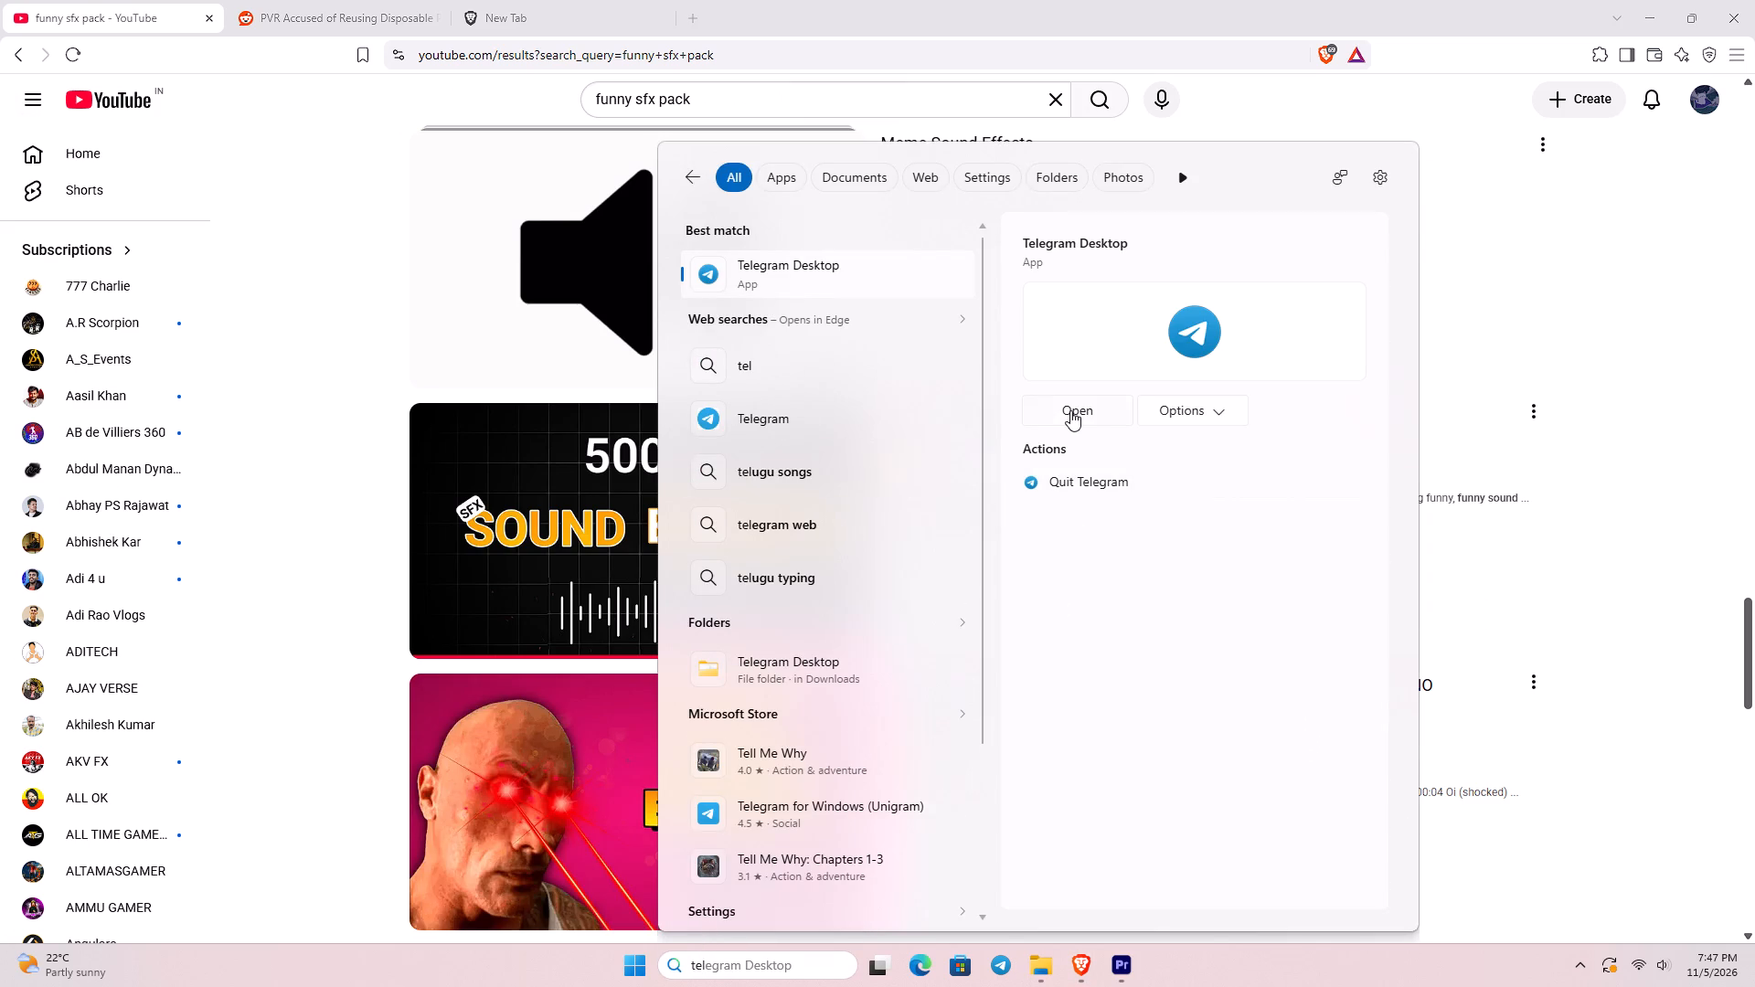
left_click(1070, 410)
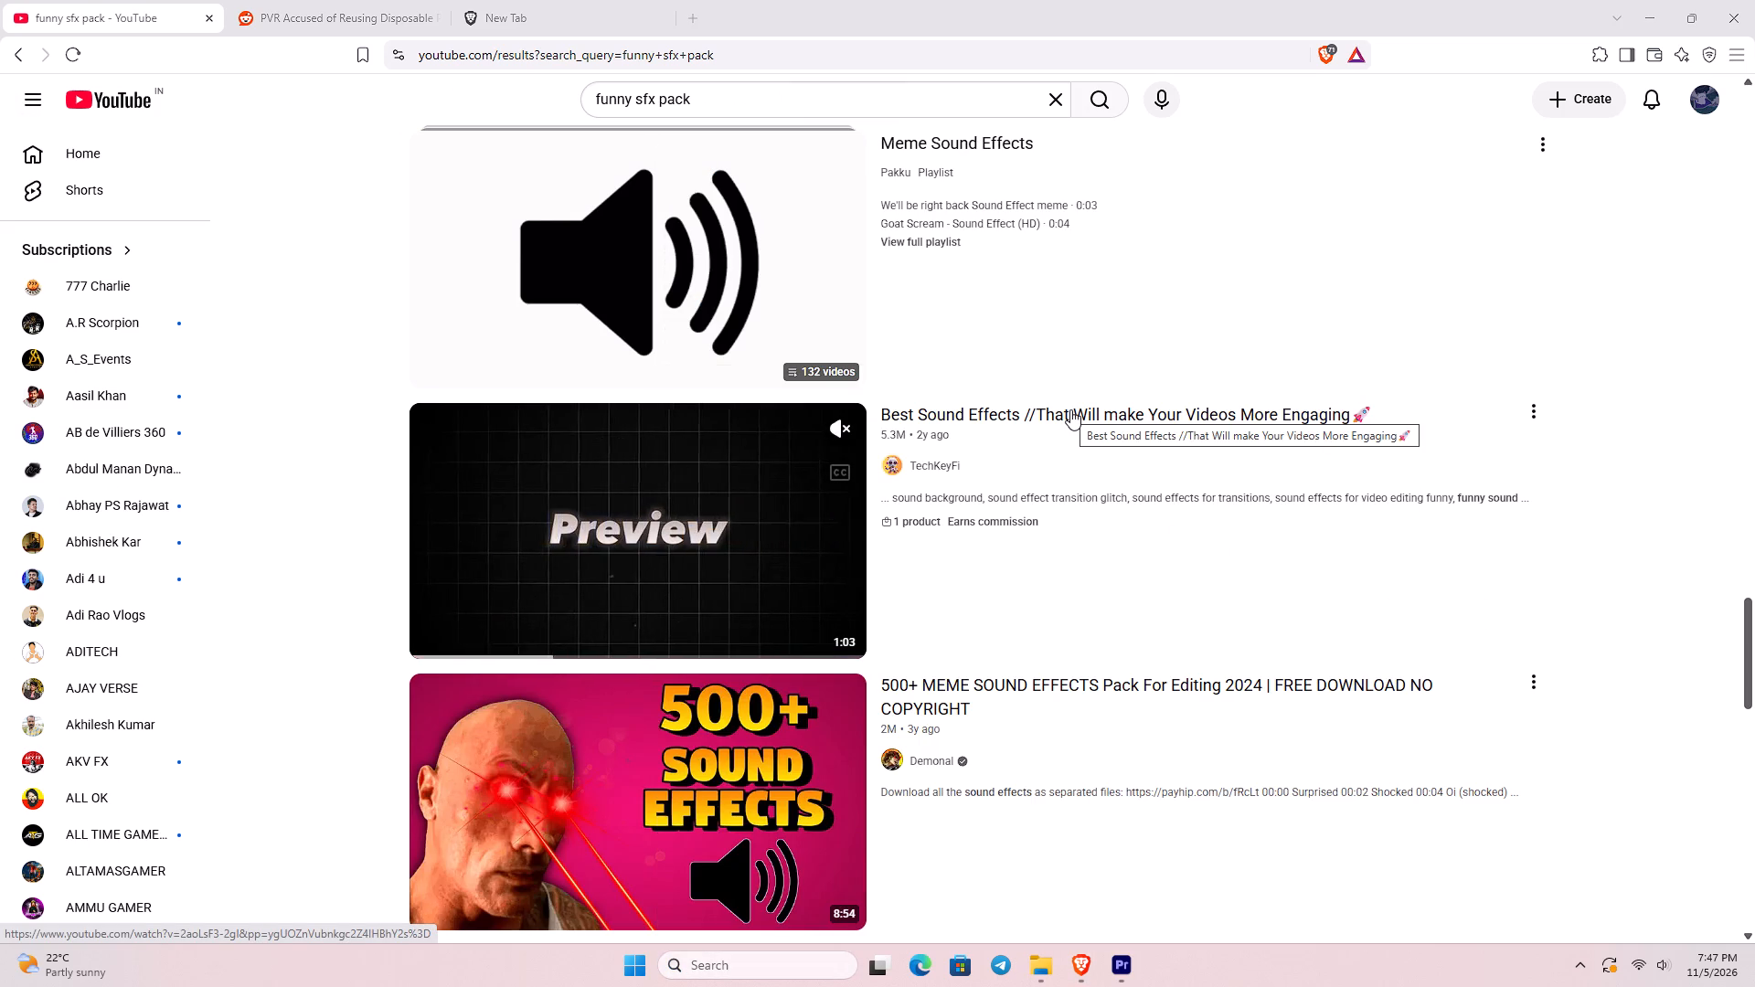
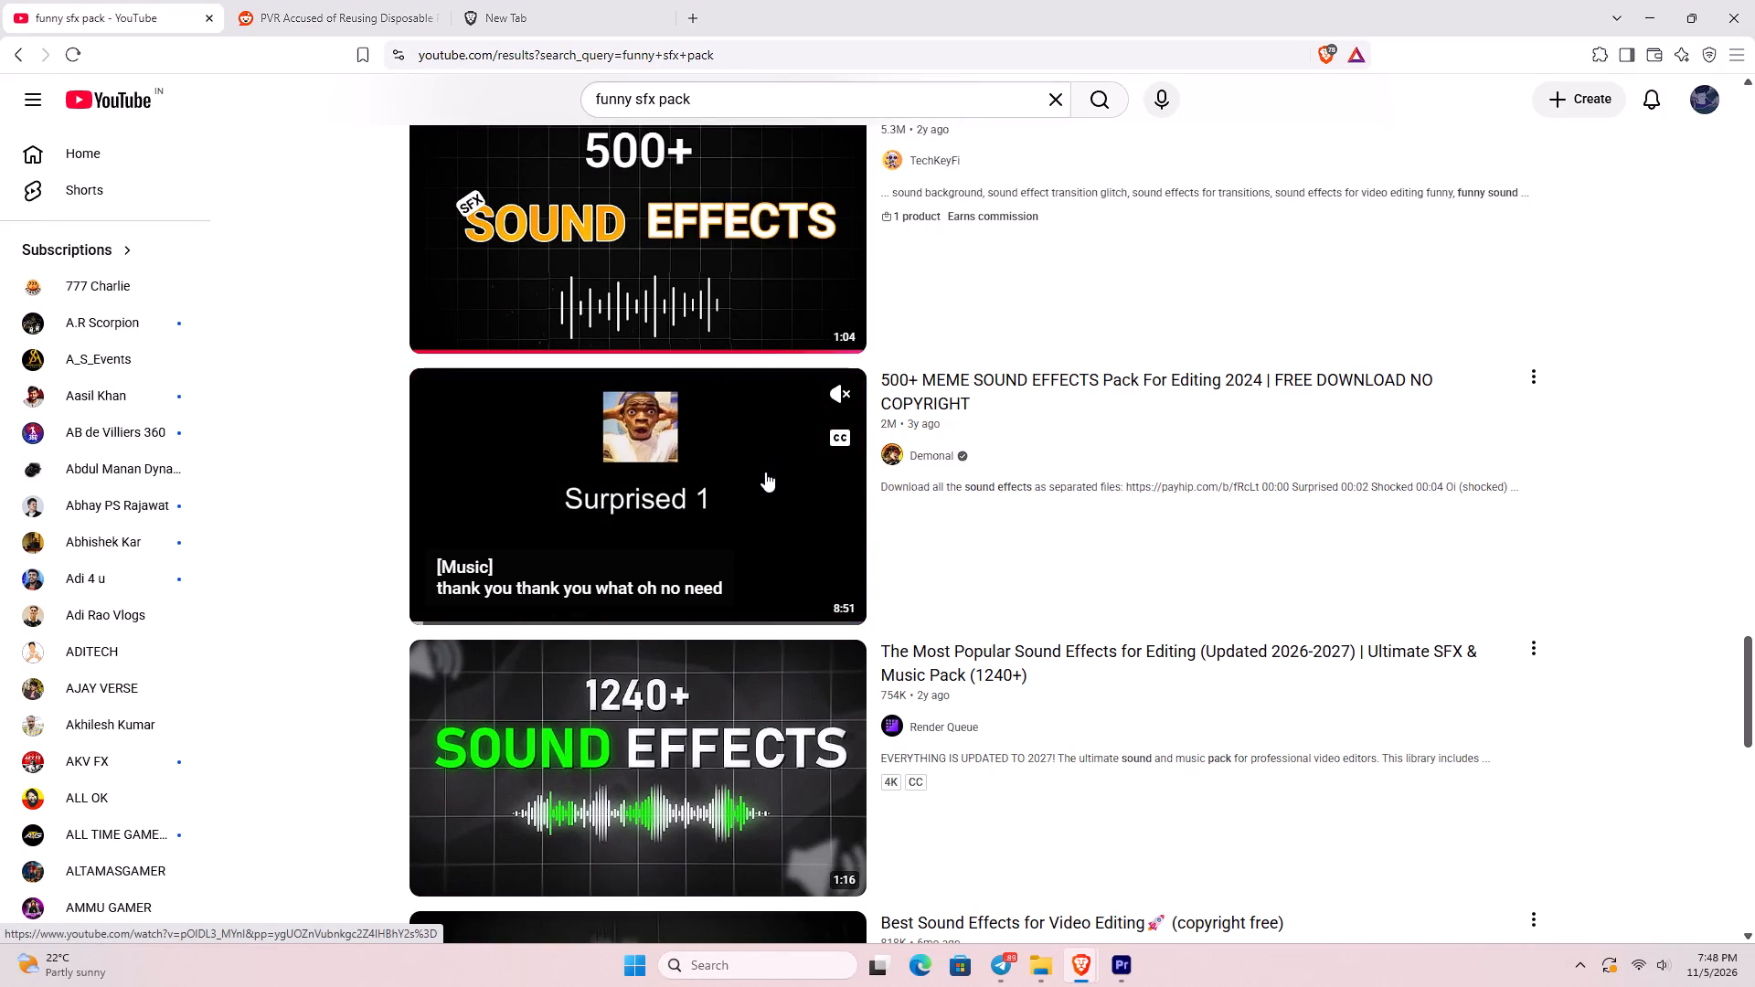
Open the video "500+ MEME SOUND EFFECTS Pack For Editing 2024" from the results, retry loading it, and pause playback.
left_click(765, 472)
left_click(855, 468)
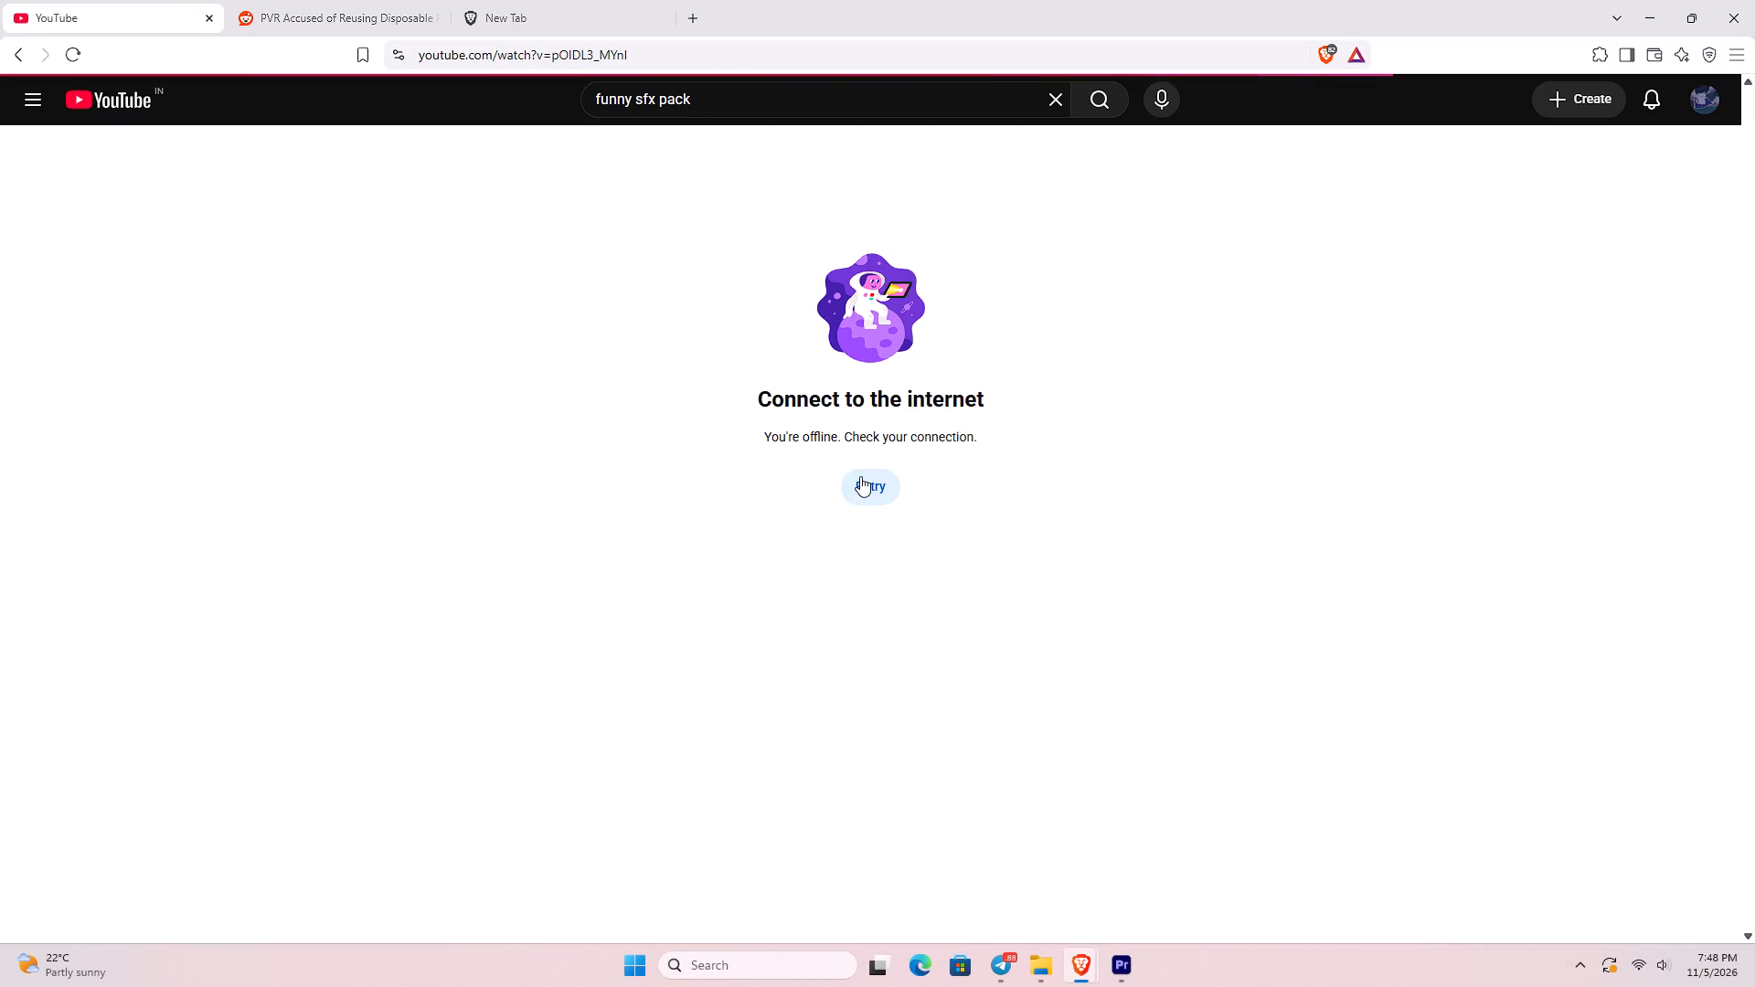
left_click(860, 476)
scroll(385, 476, "down", 1)
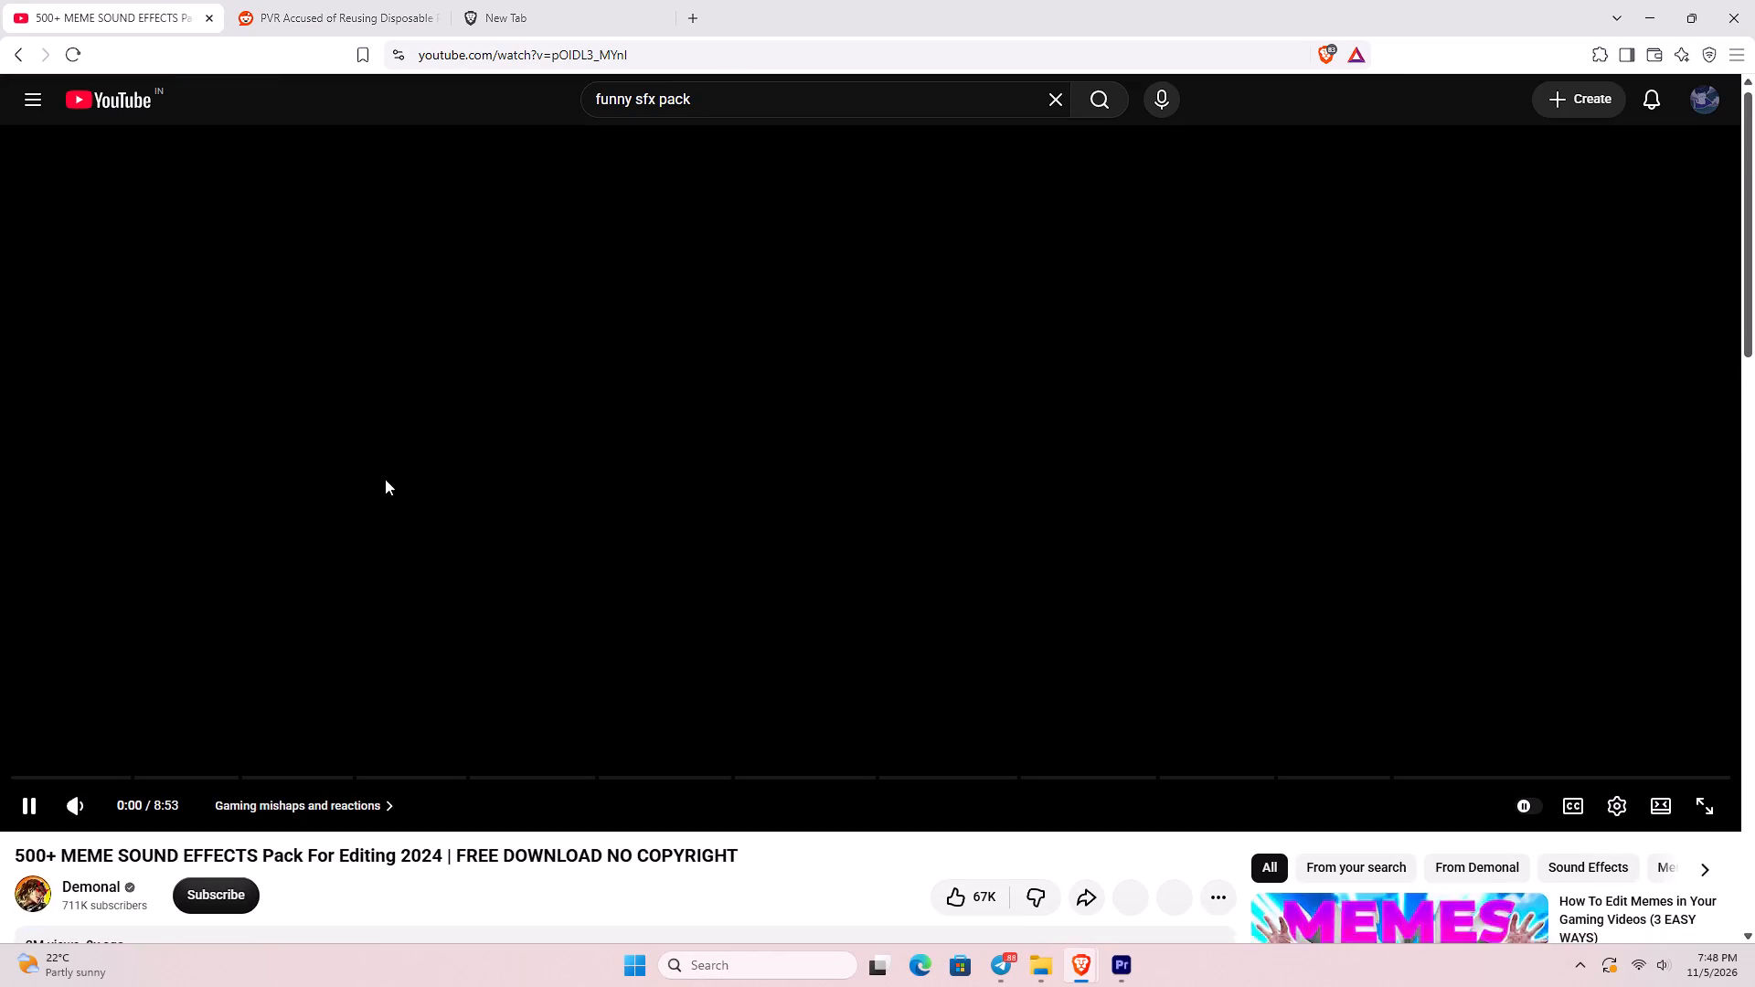
scroll(776, 491, "up", 3)
left_click(787, 495)
scroll(787, 501, "down", 1)
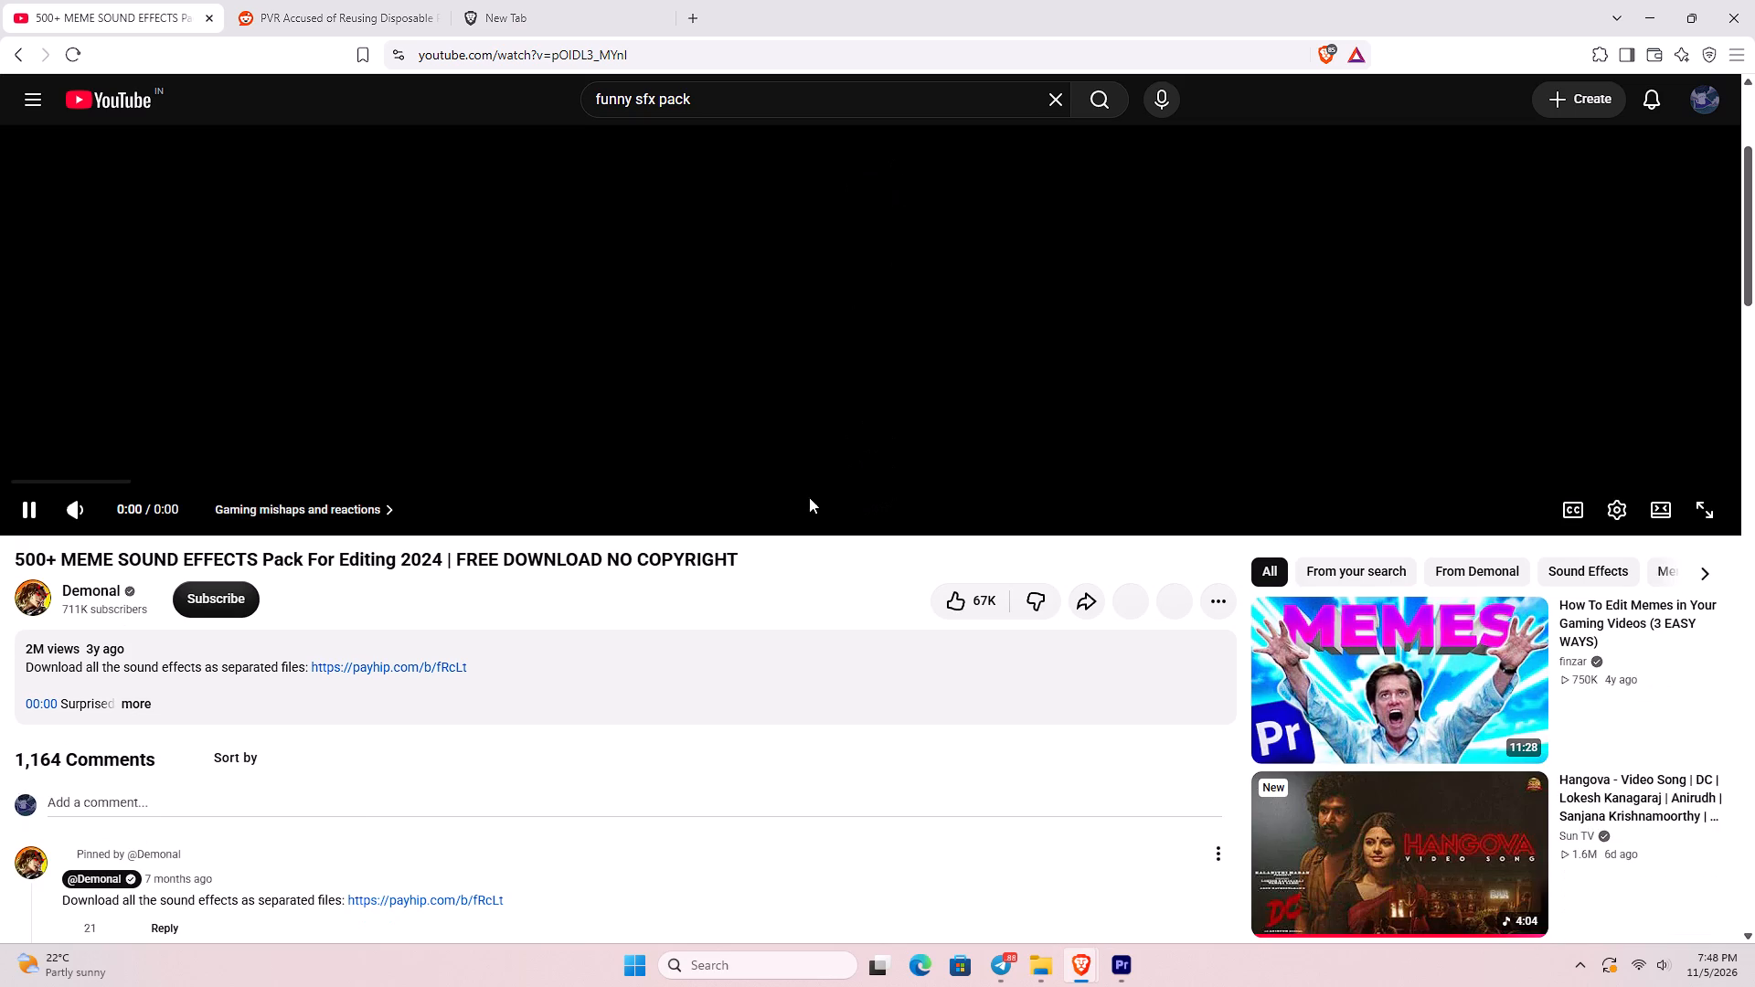
scroll(691, 503, "up", 1)
left_click(692, 502)
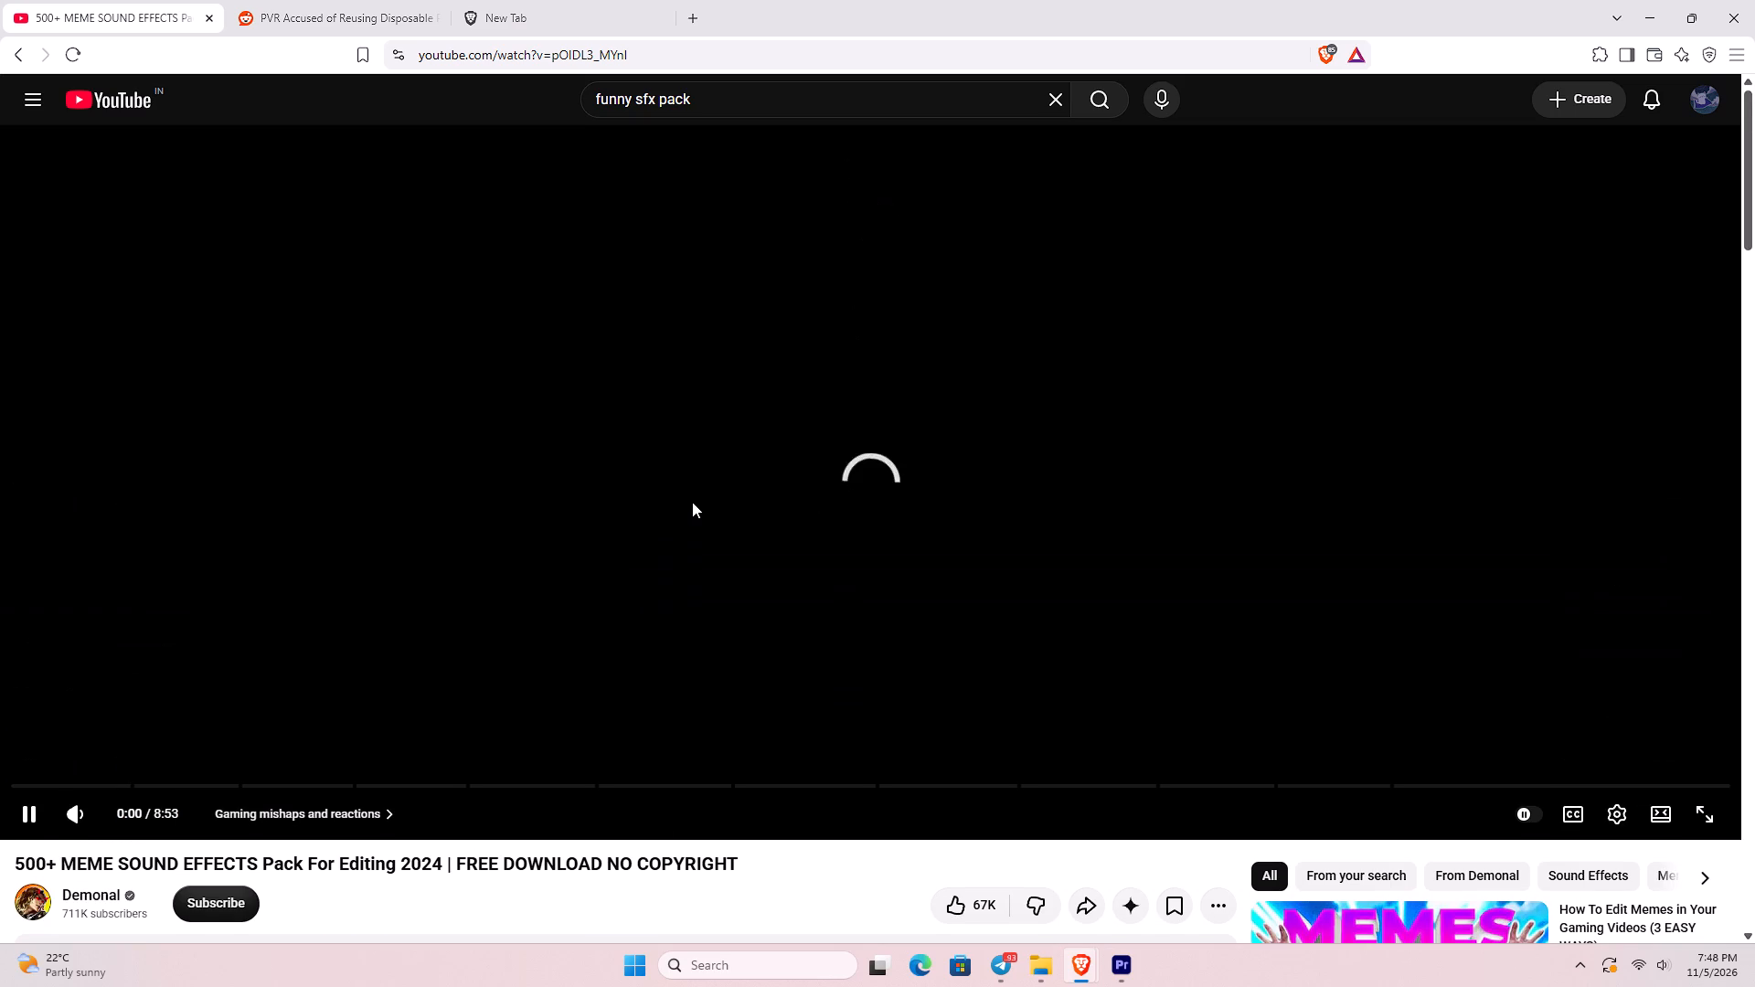
left_click(665, 502)
left_click(665, 502)
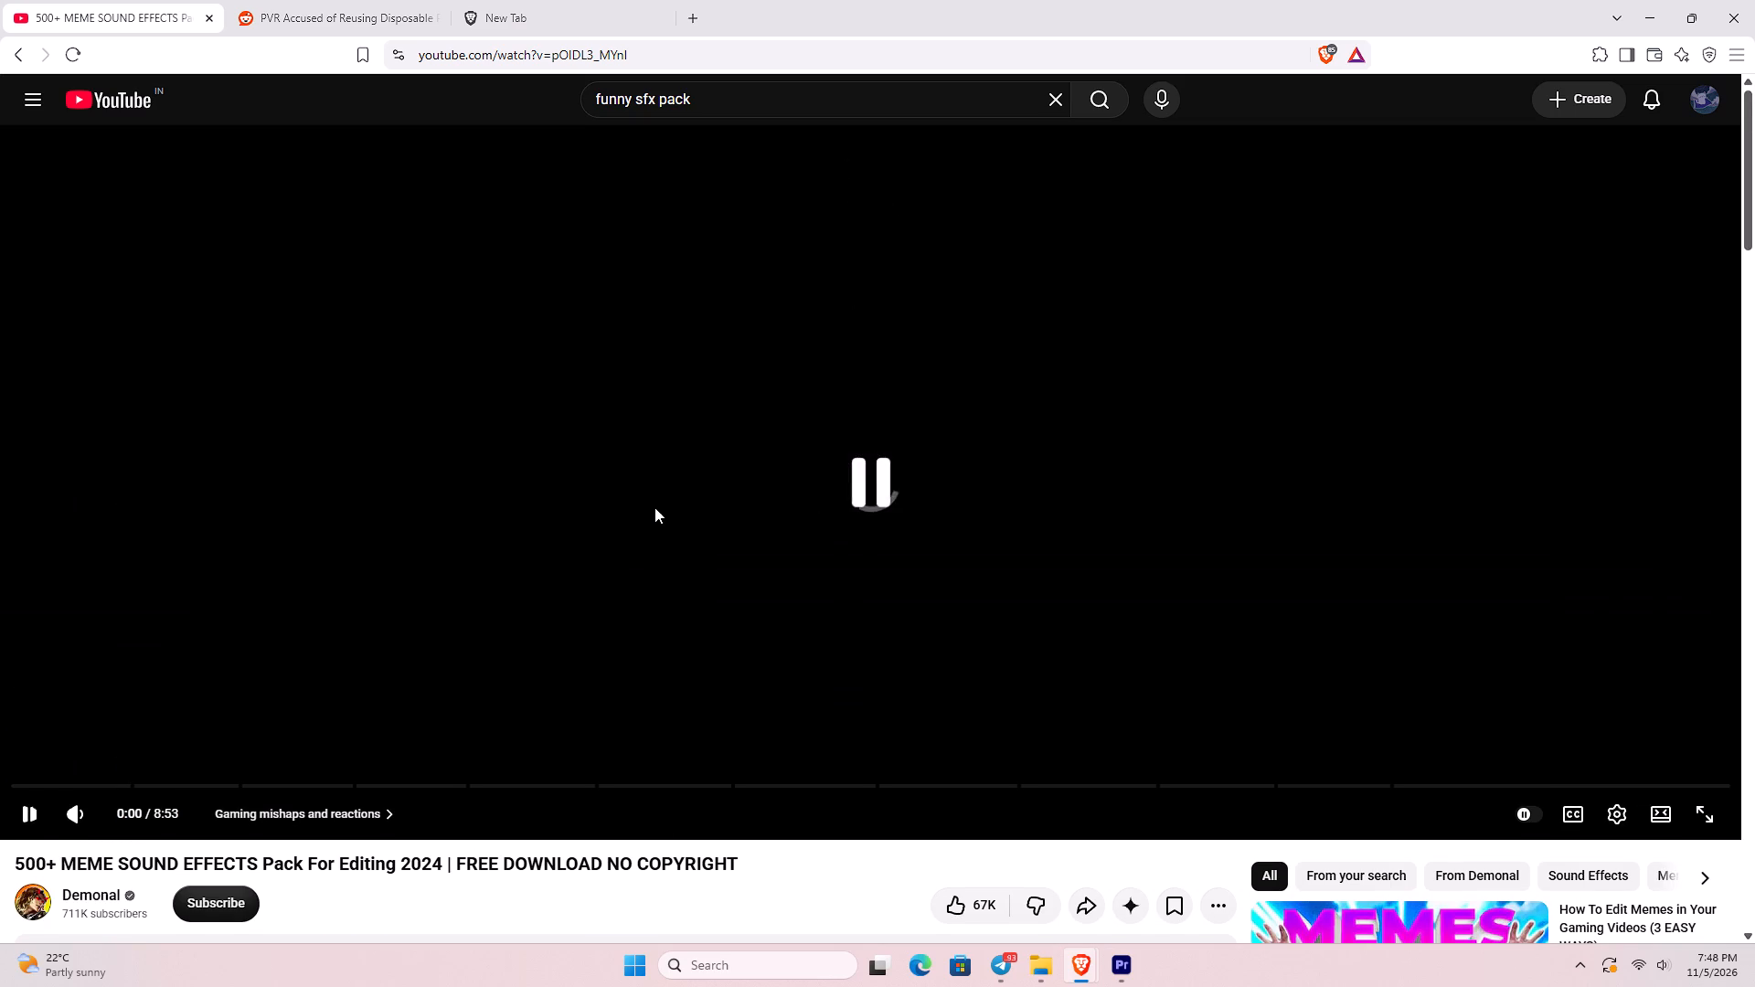
Check the Payhip download page linked in Demonal's pinned comment and return to the YouTube video.
scroll(649, 530, "down", 3)
left_click(408, 300)
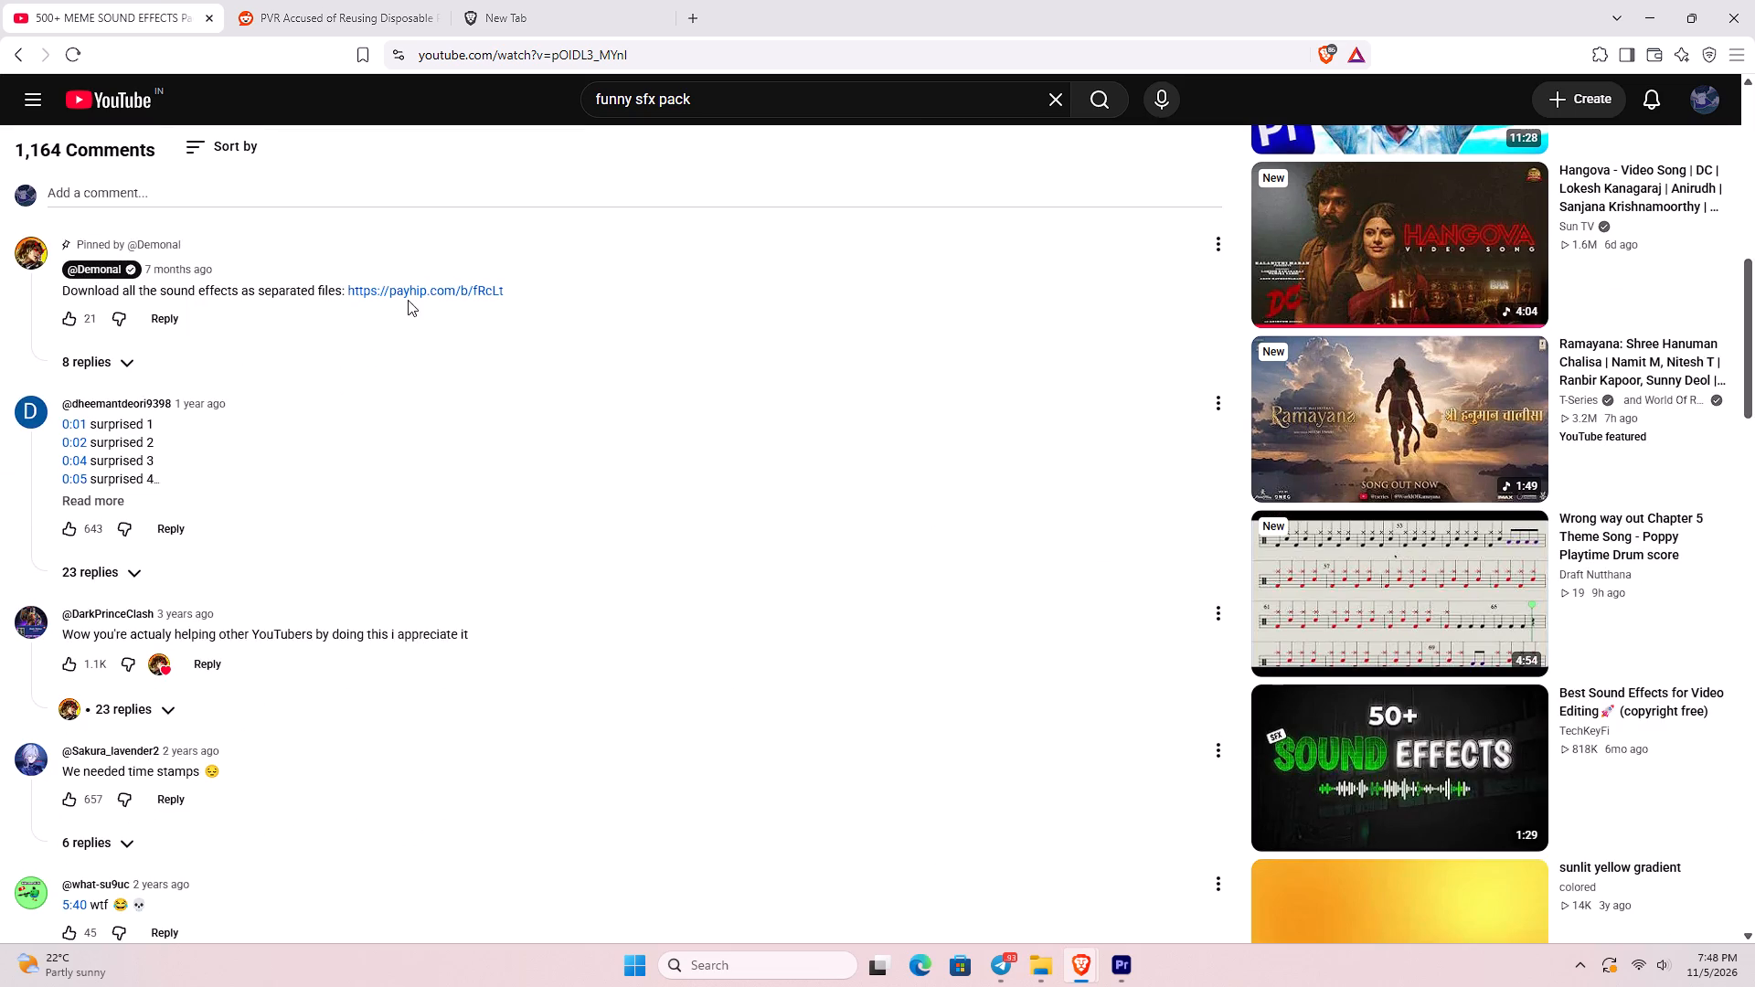
left_click(418, 292)
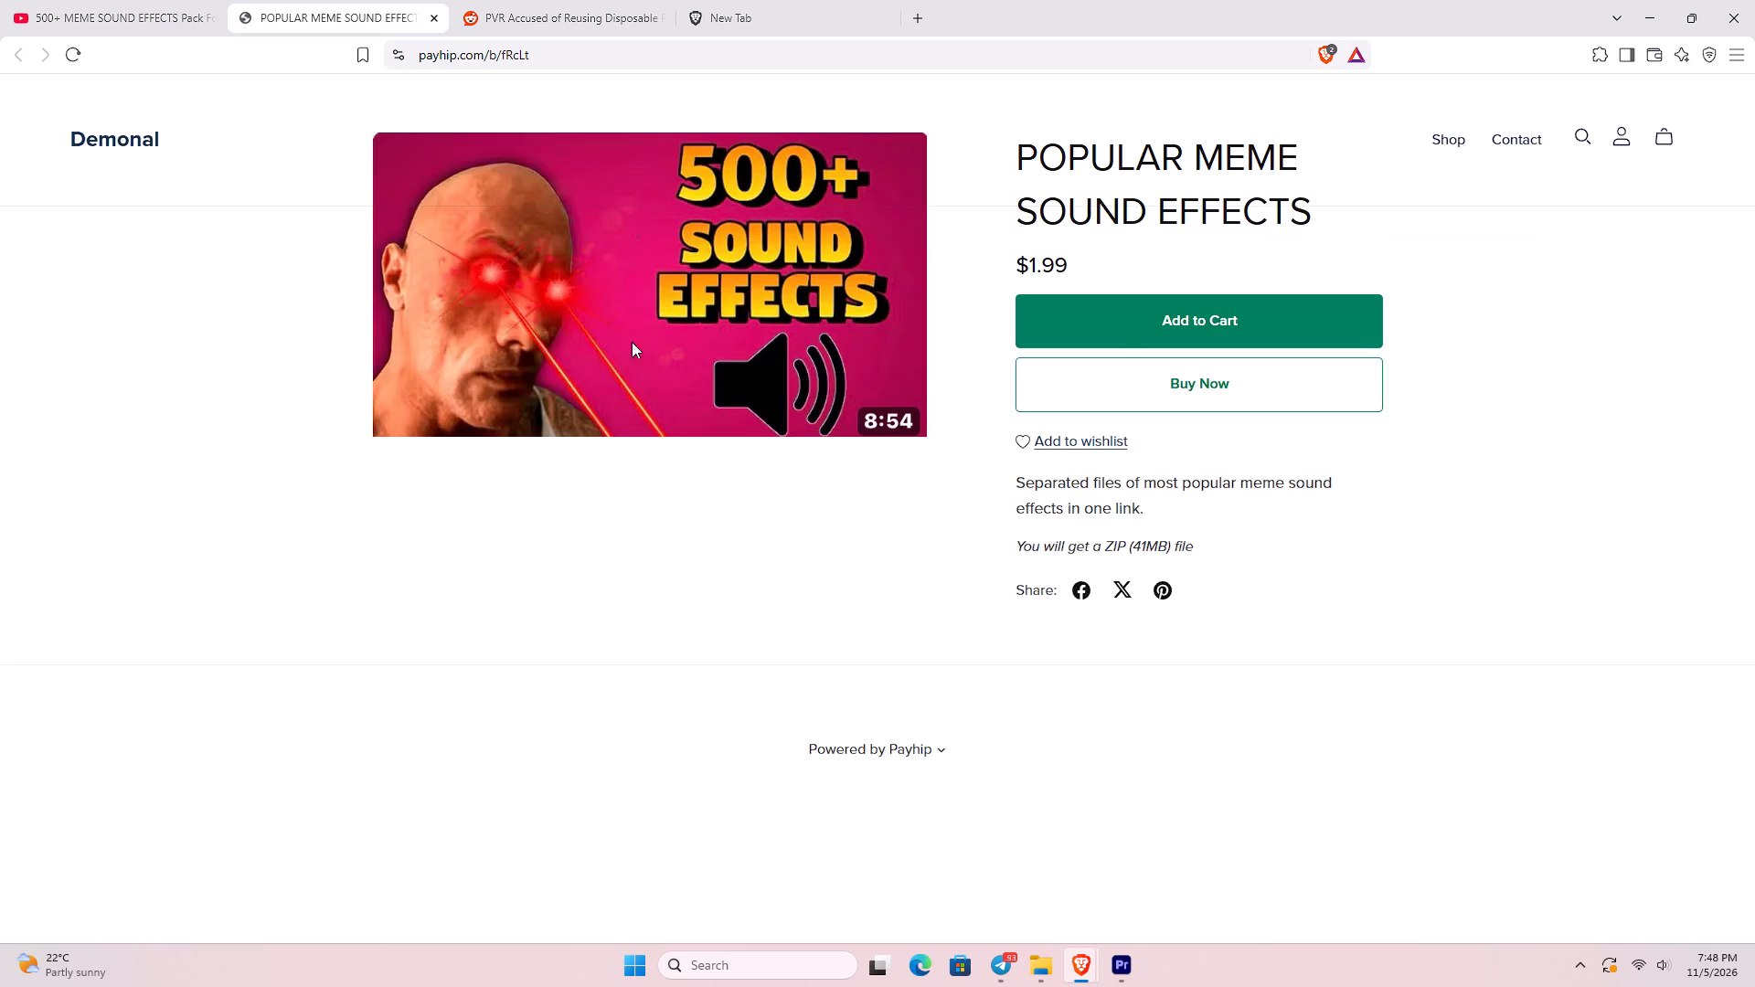
left_click(119, 0)
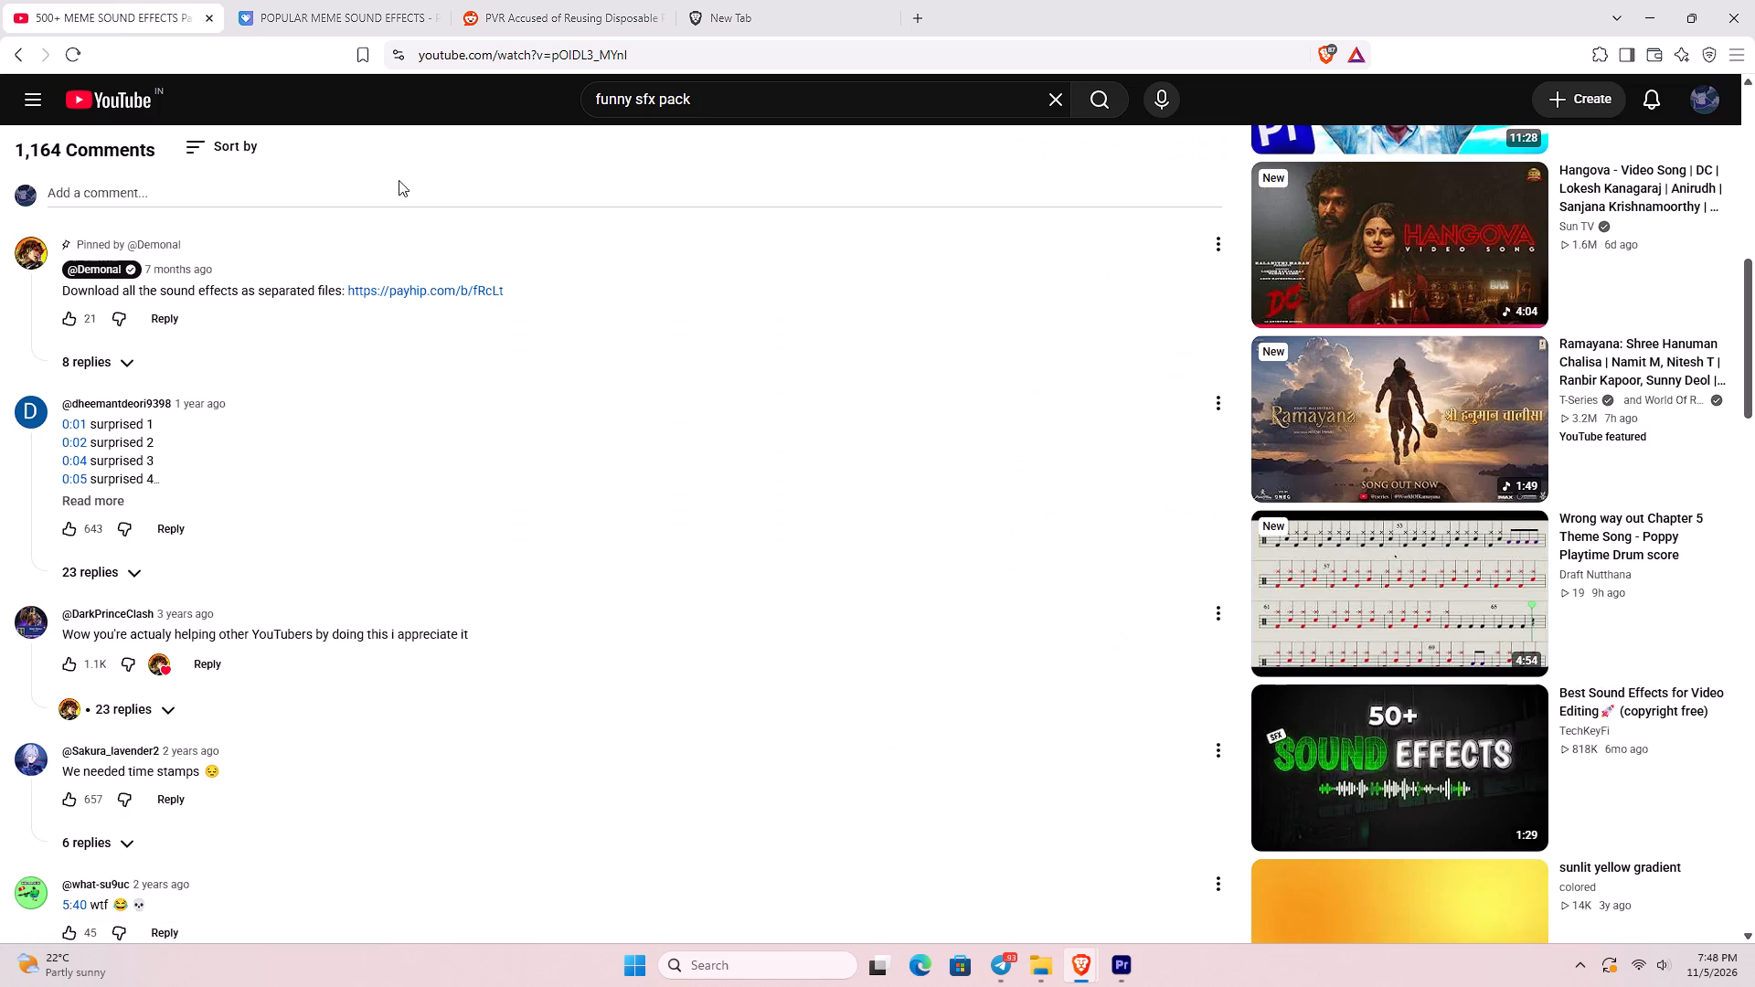
Look through the video's chapters, description and comments for a way to get the sound effects.
scroll(500, 299, "up", 2)
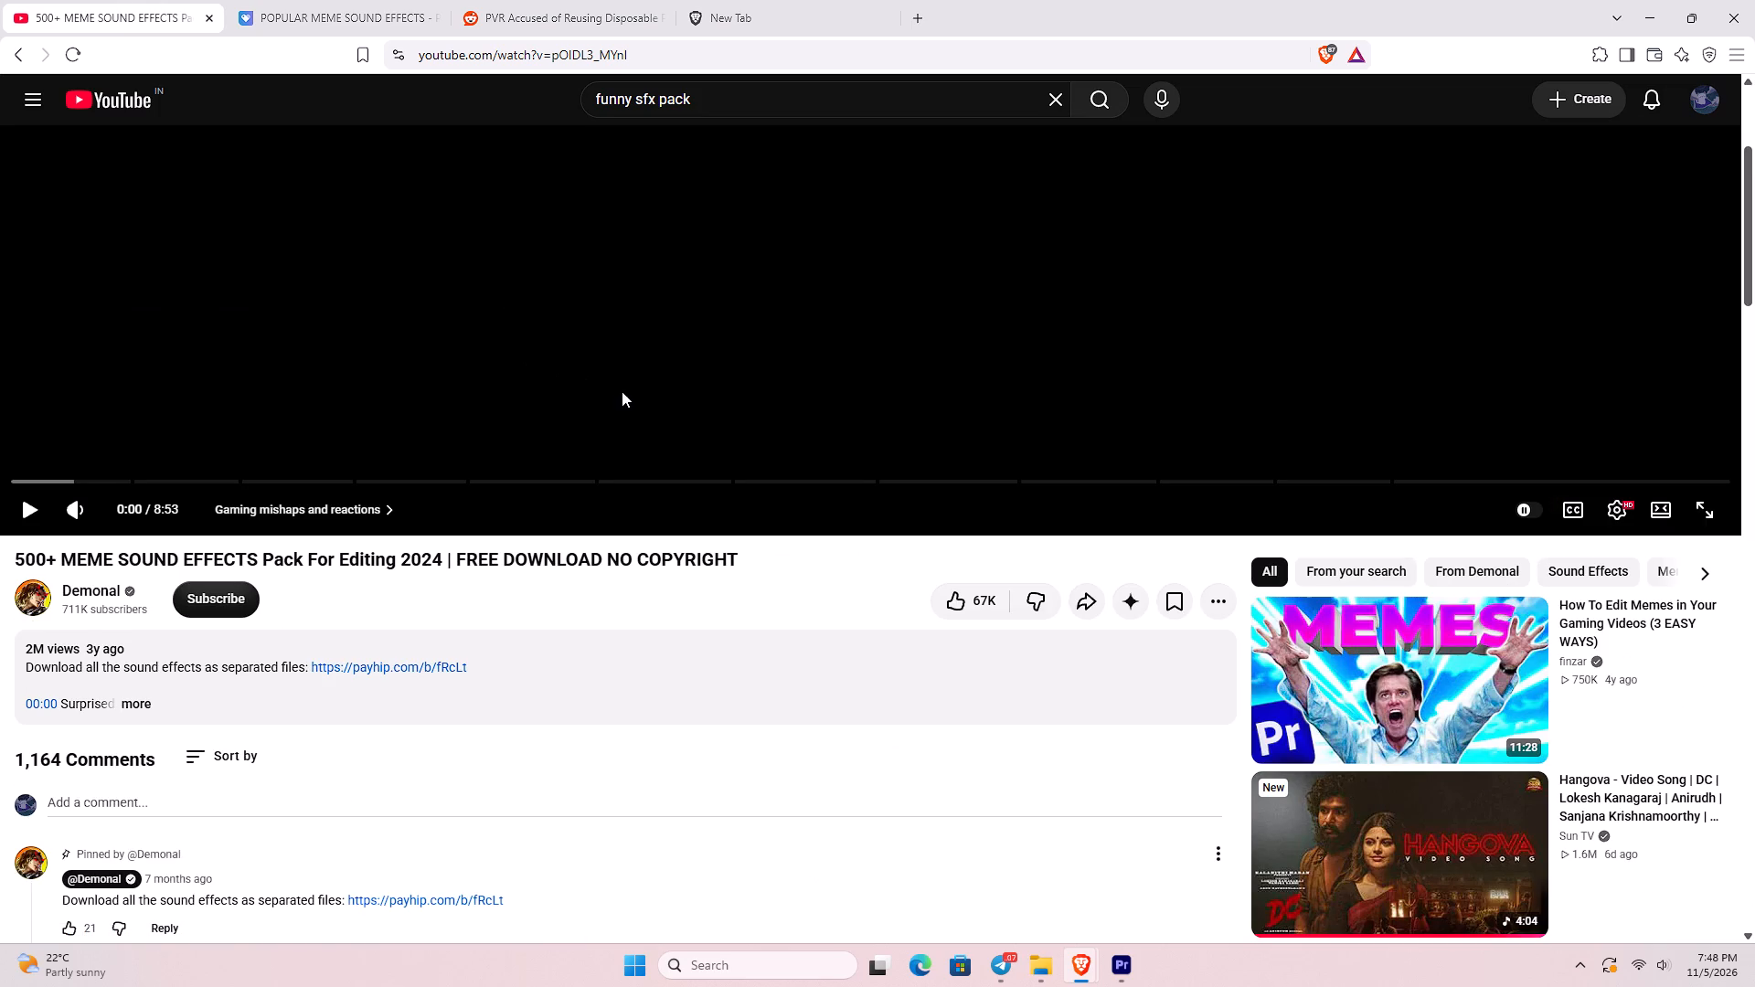
left_click(346, 514)
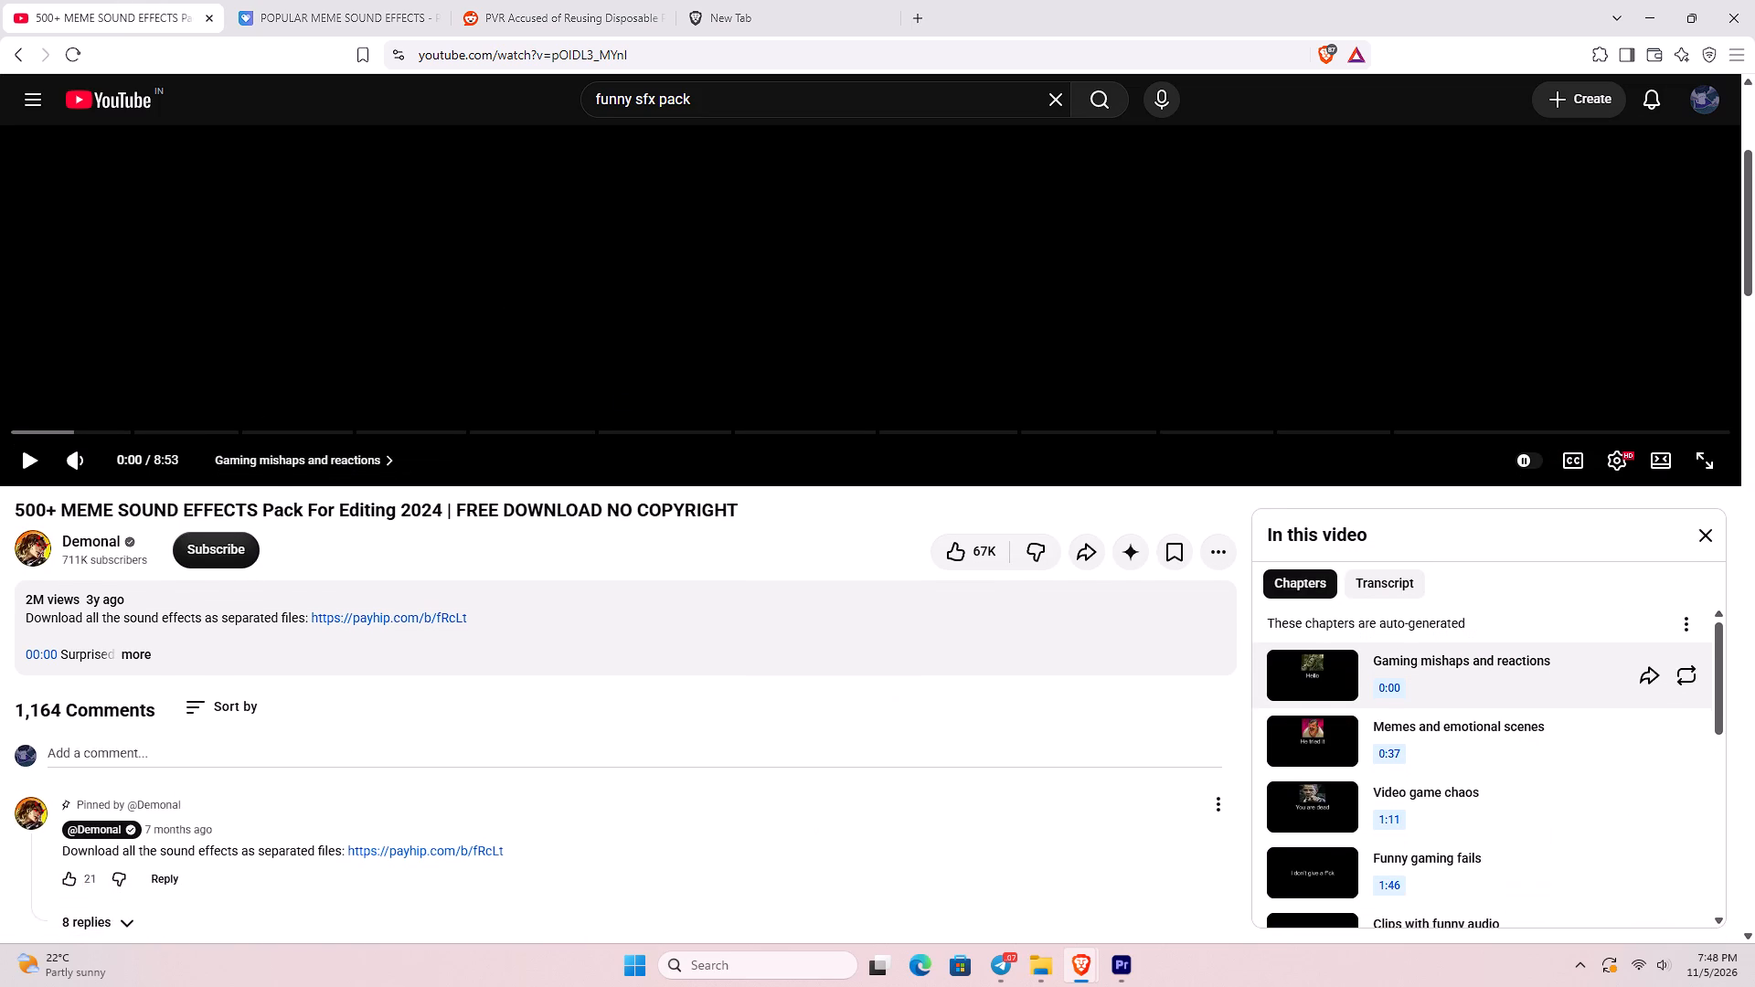
scroll(381, 493, "down", 3)
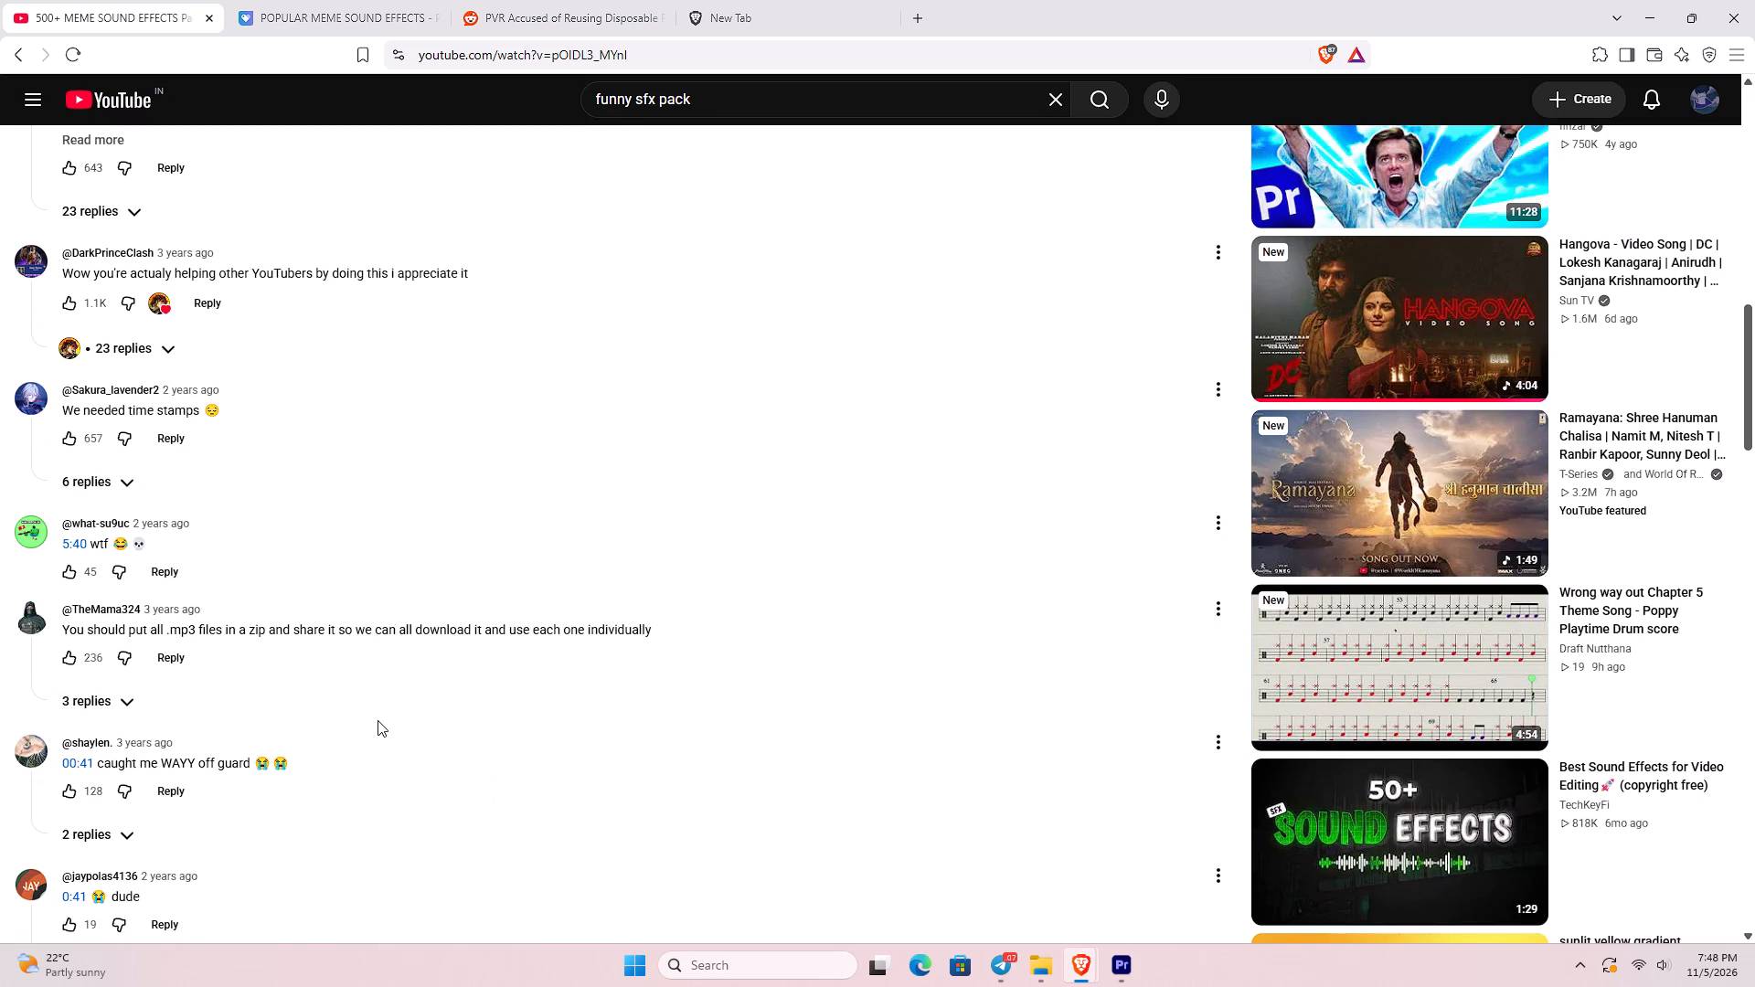
scroll(379, 696, "up", 2)
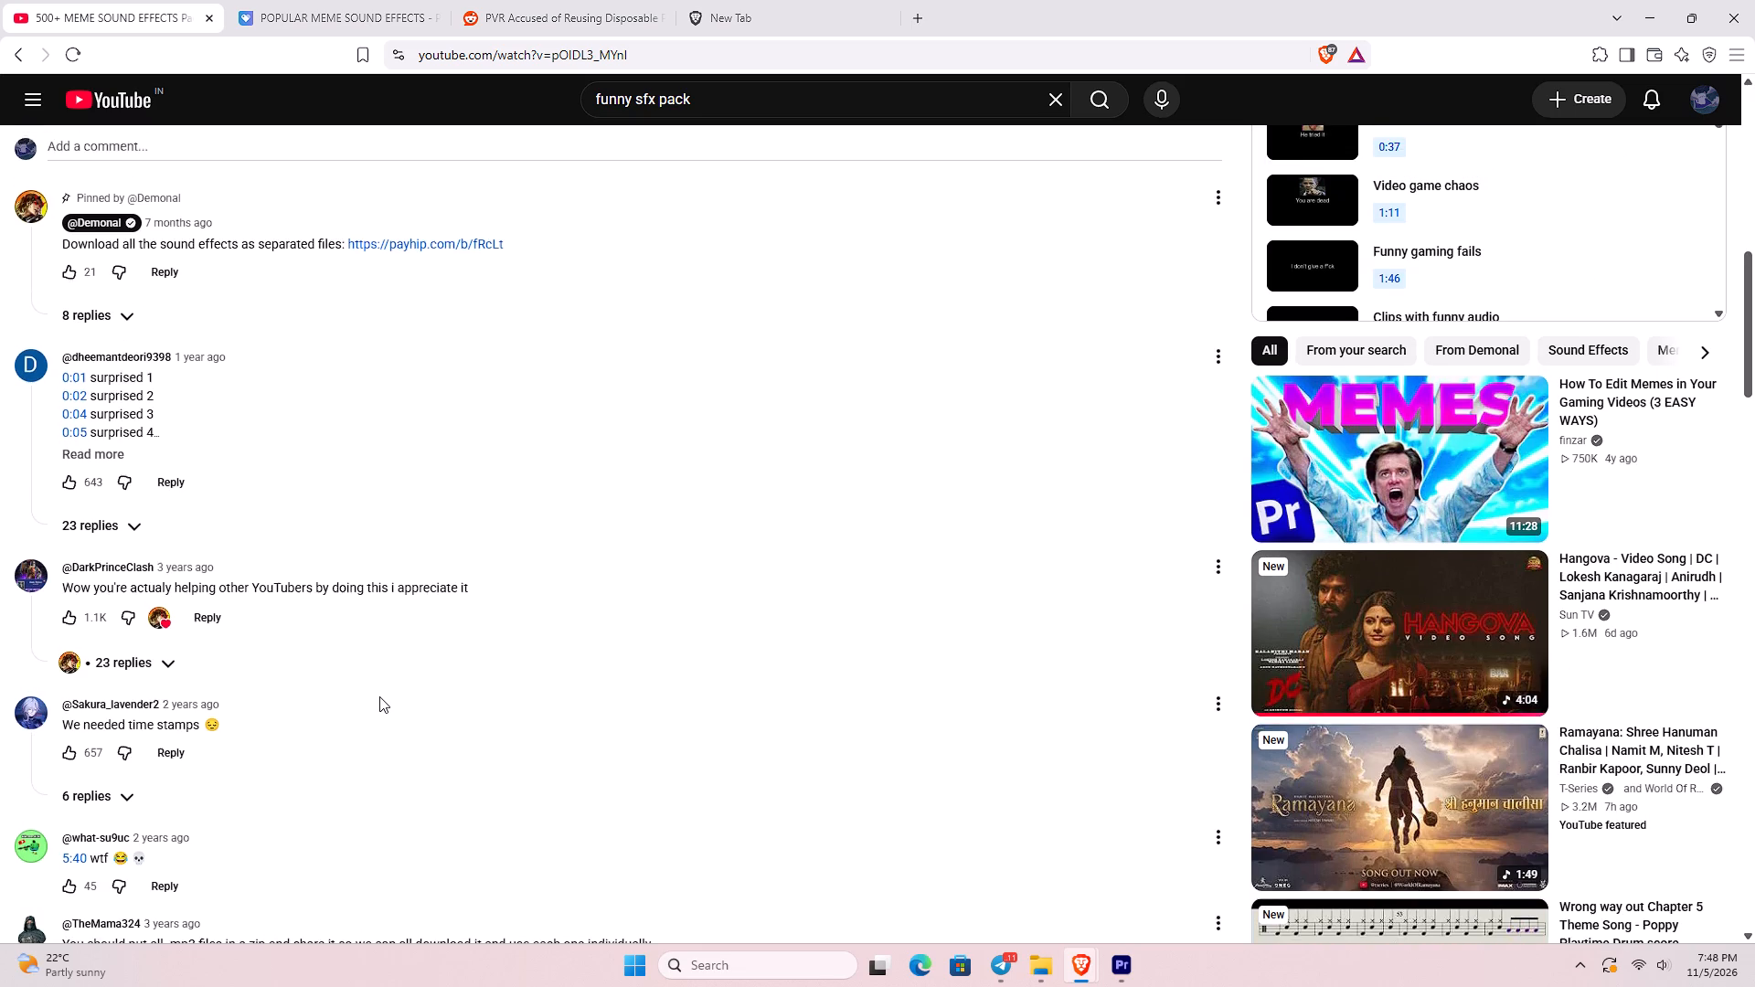
scroll(379, 696, "up", 1)
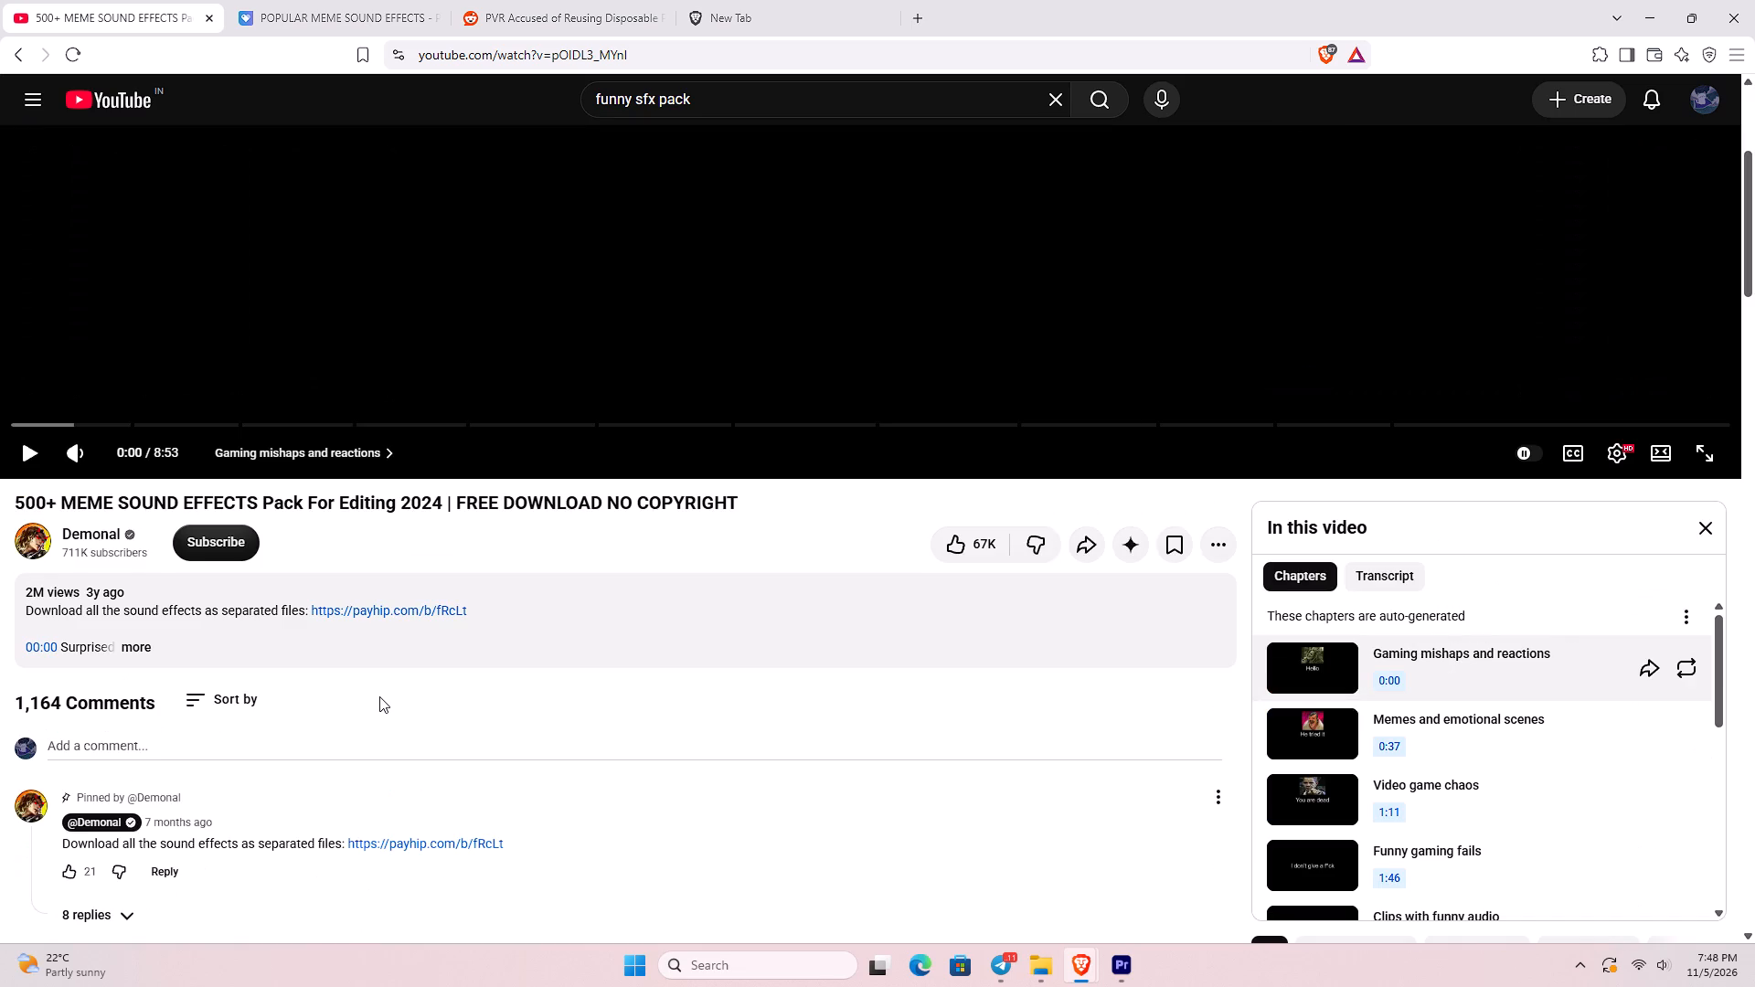
scroll(424, 653, "up", 3)
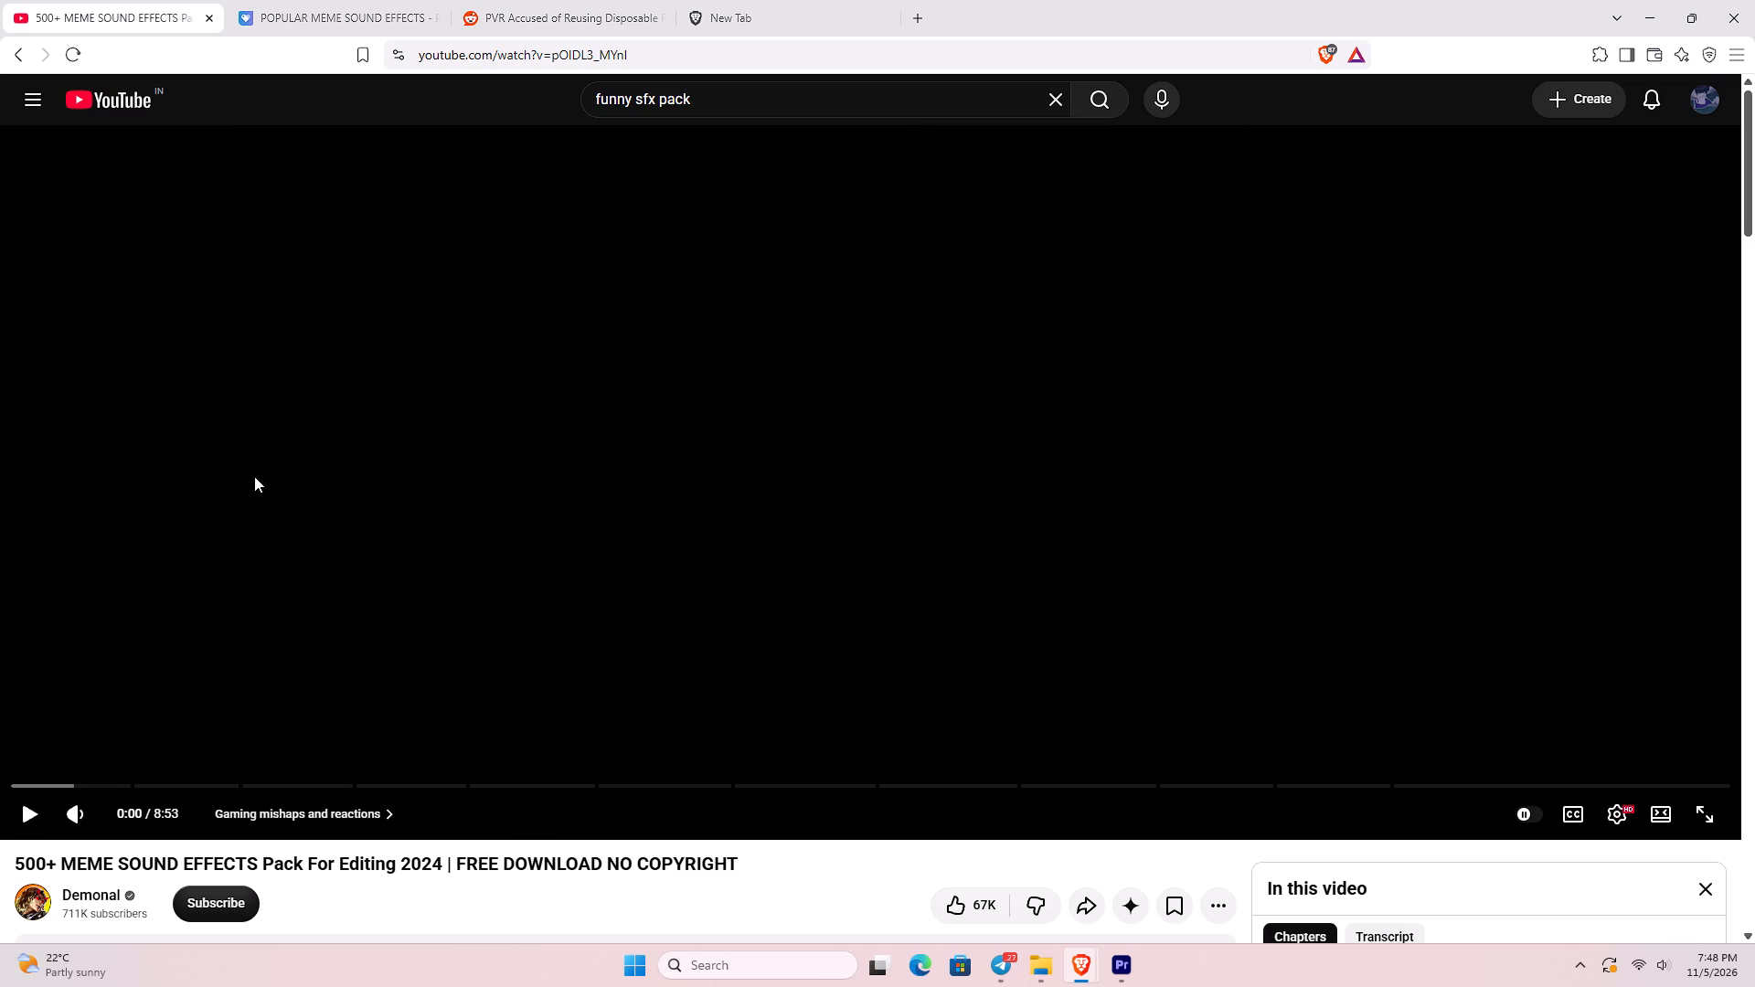
scroll(282, 516, "down", 1)
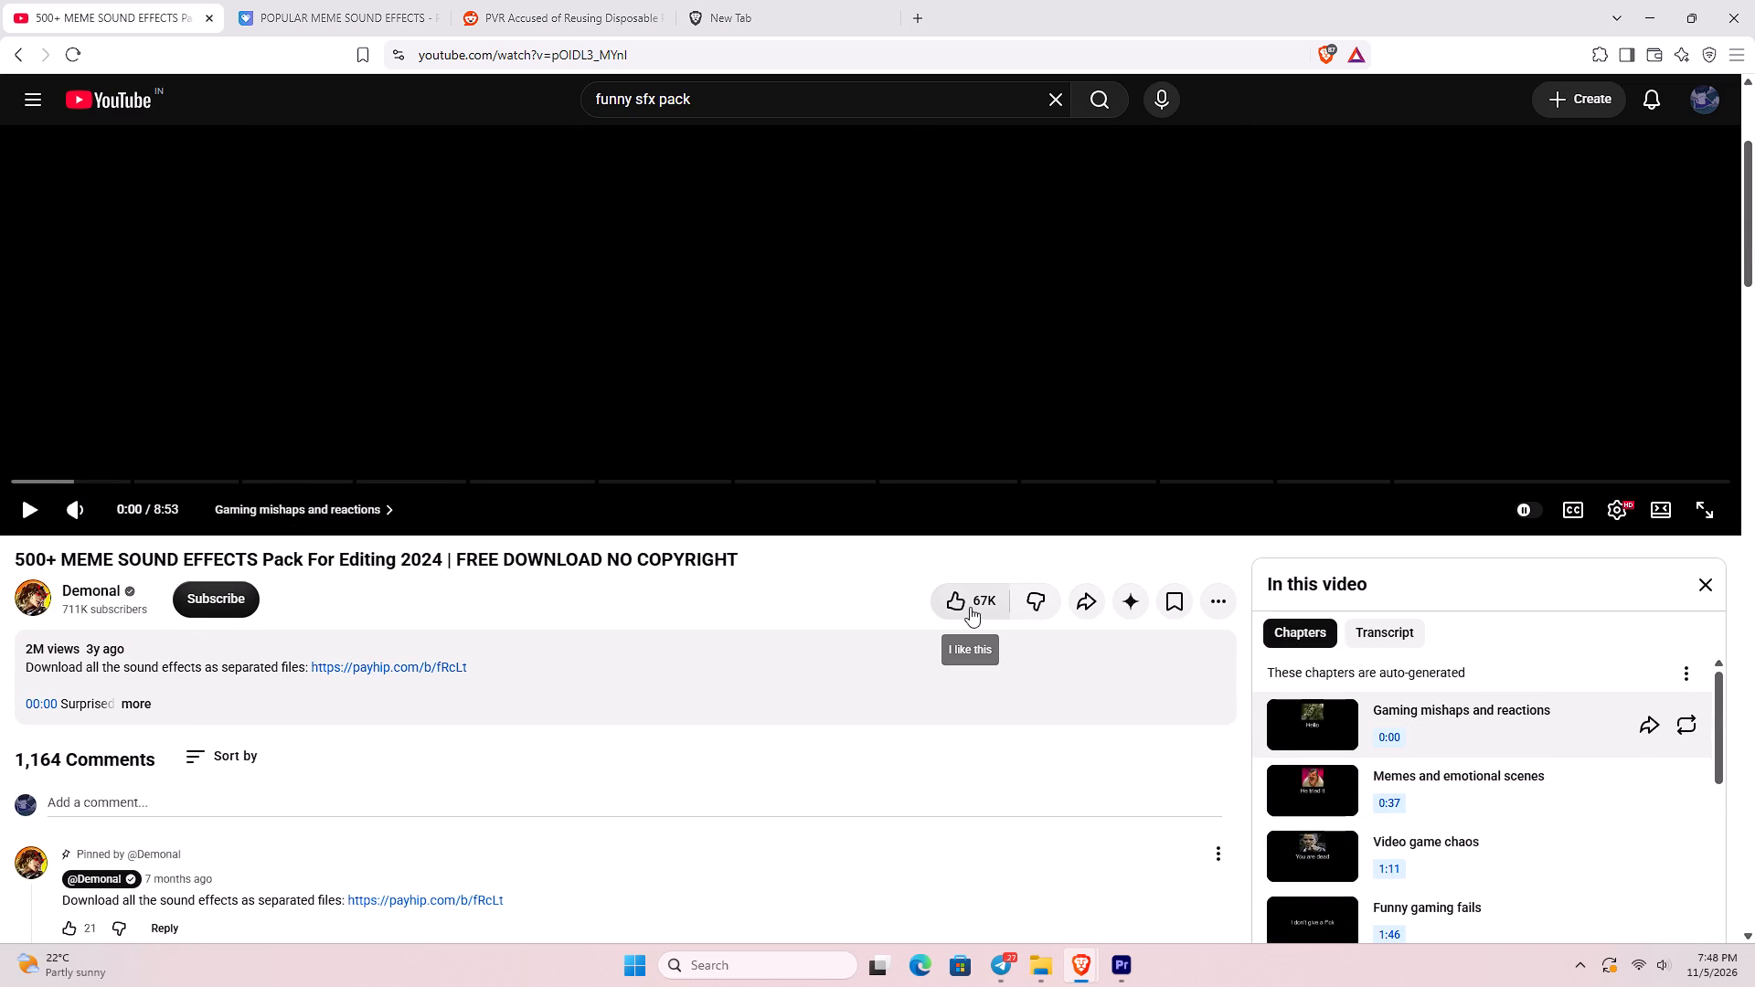
Copy the share link of the meme sound effects video.
left_click(1073, 591)
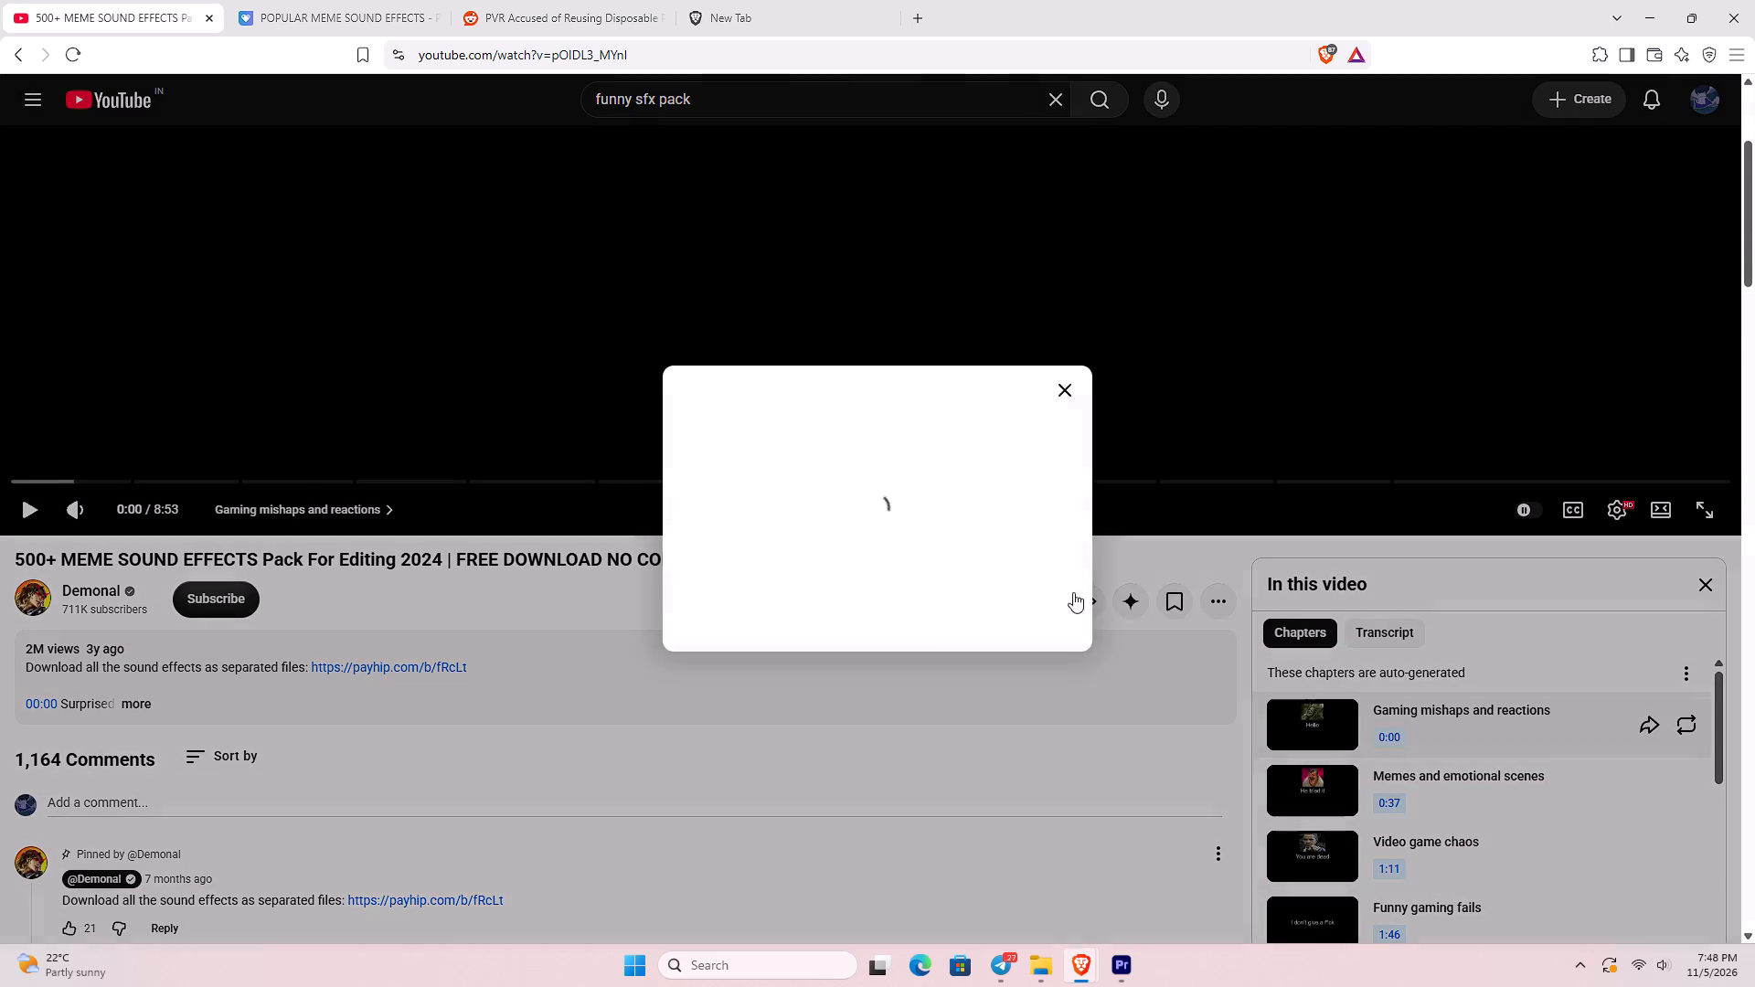
left_click(1047, 603)
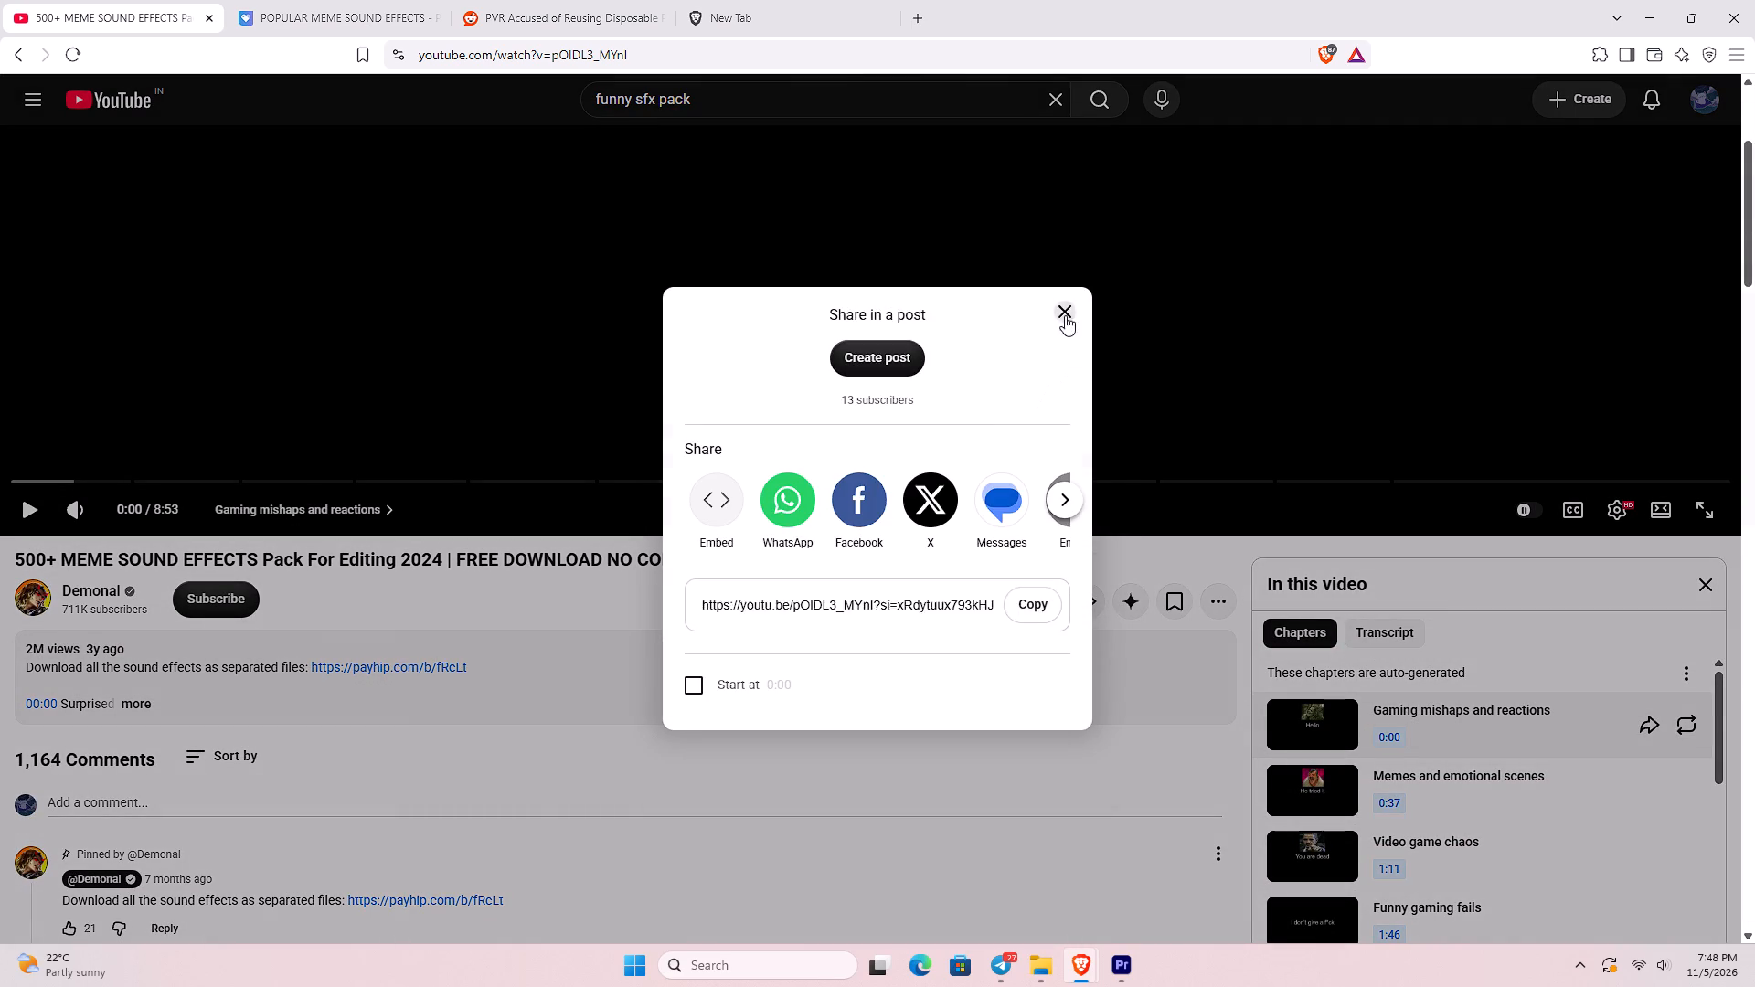
left_click(1065, 315)
Launch the Arroxy downloader from Windows search and dismiss its release notes.
left_click(745, 985)
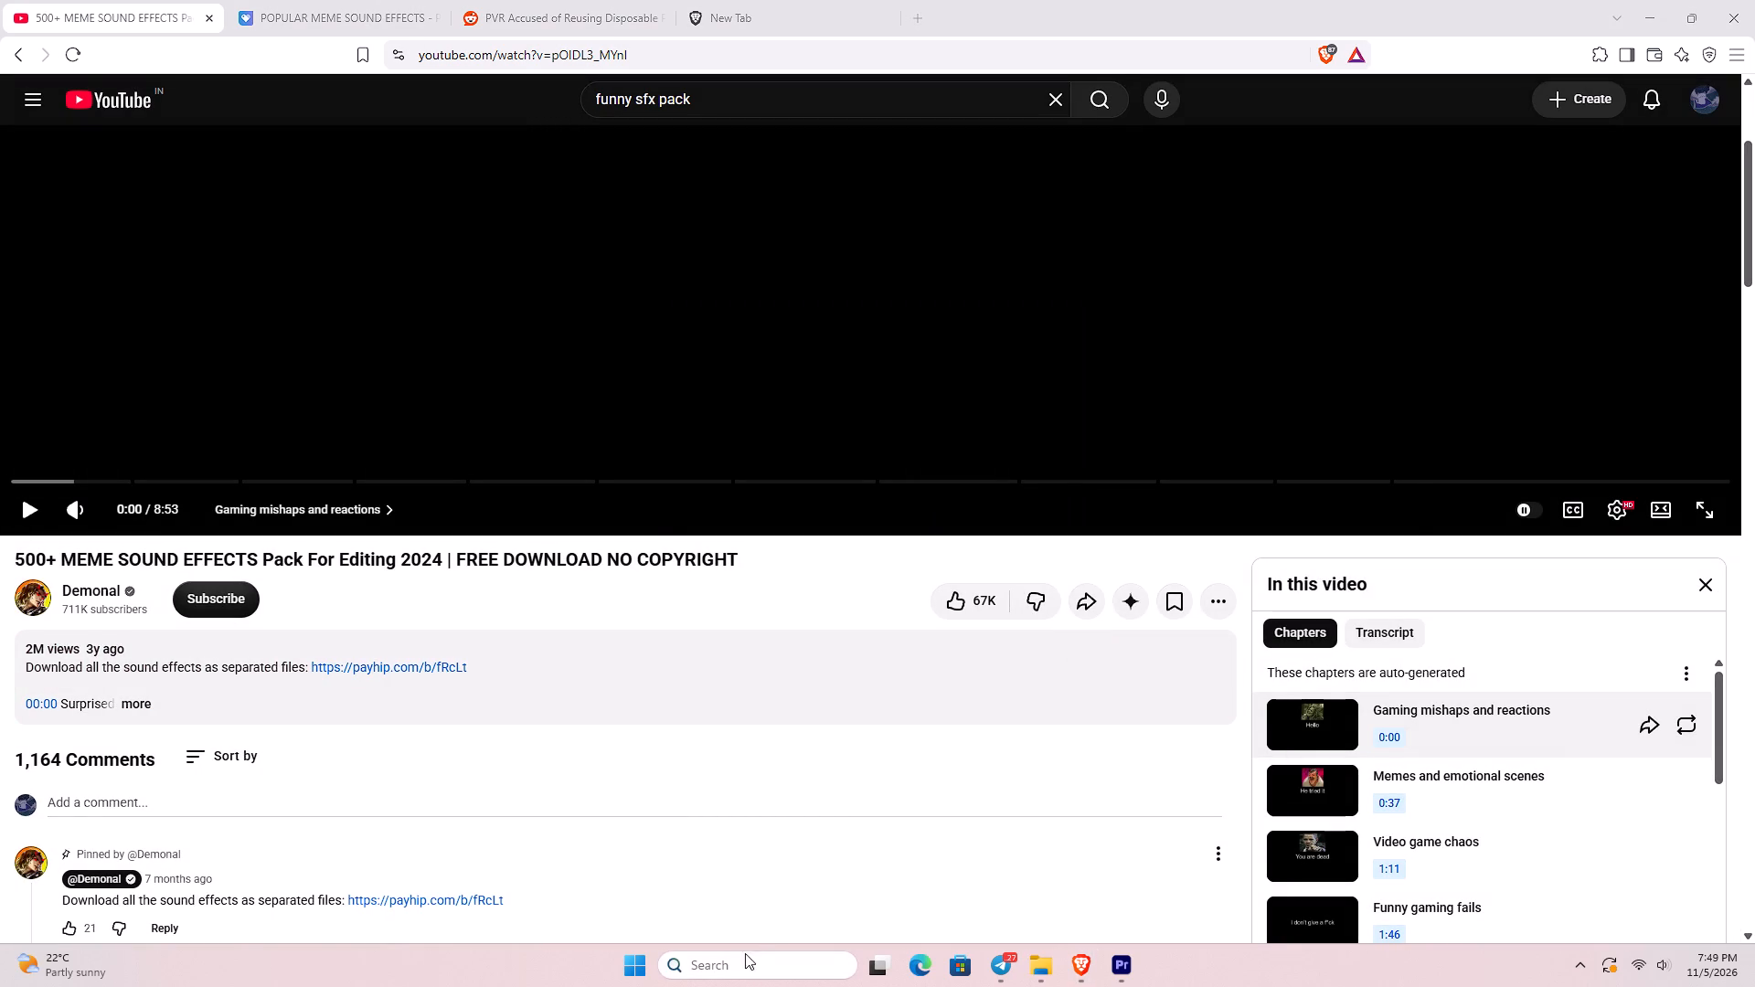
left_click(749, 962)
left_click(740, 376)
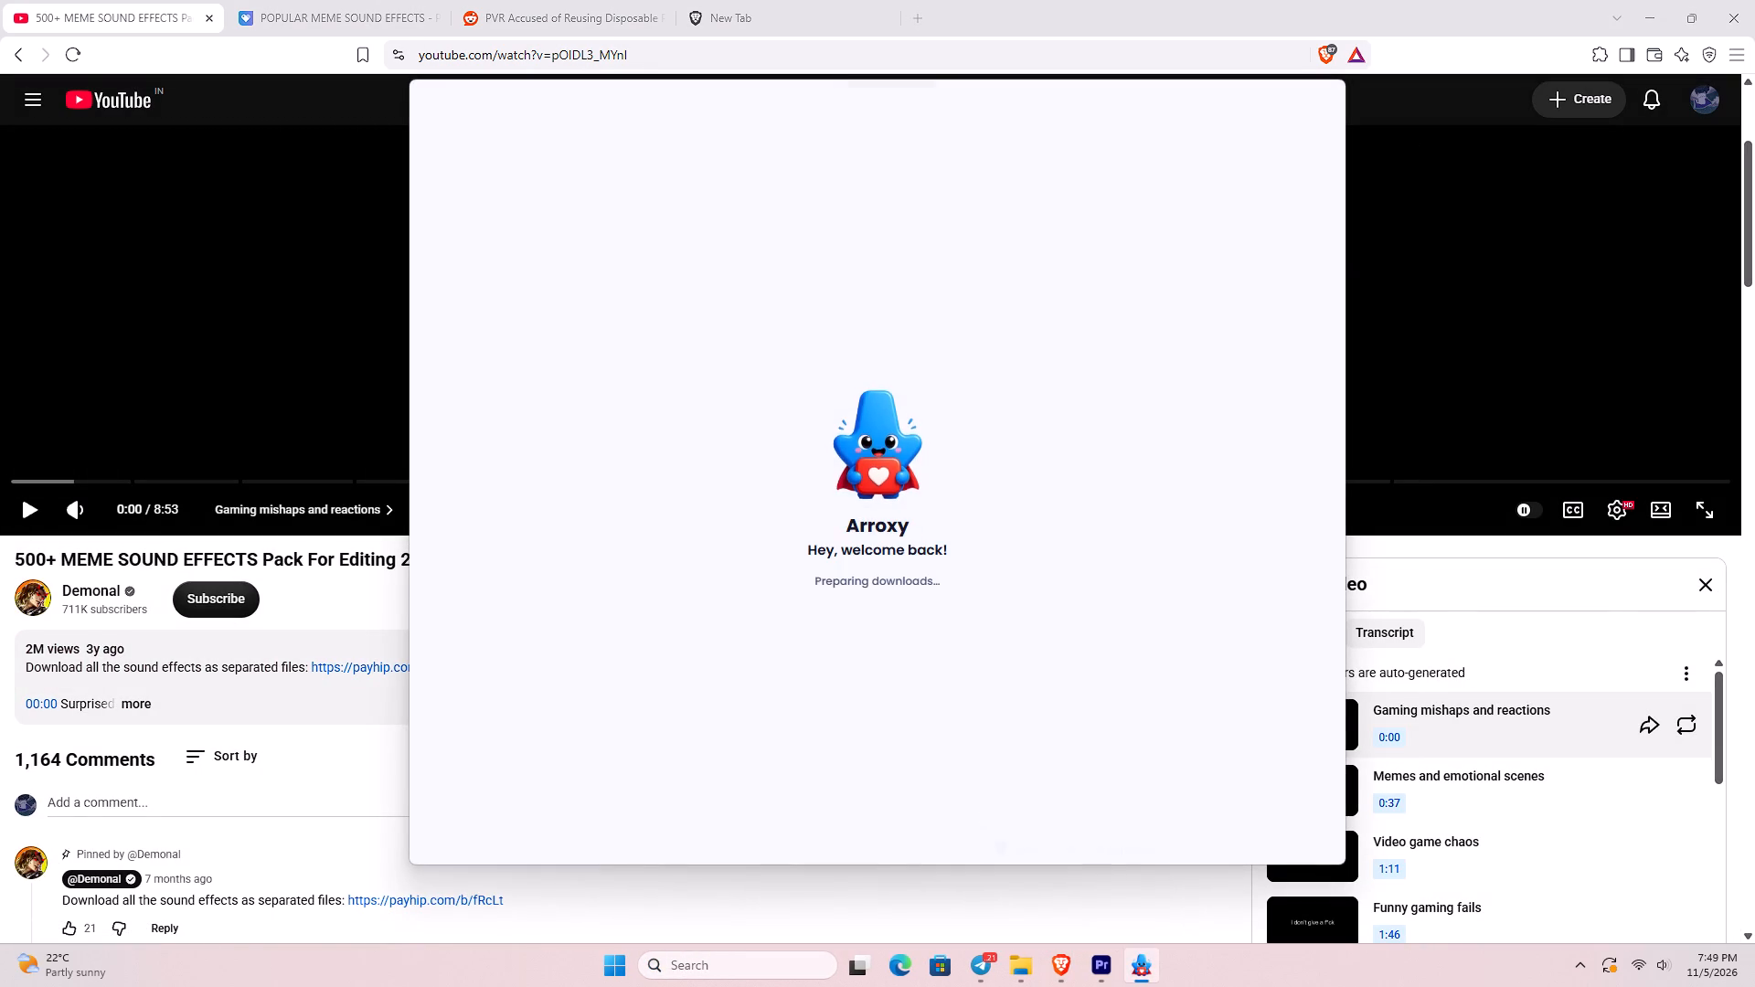
left_click(1044, 802)
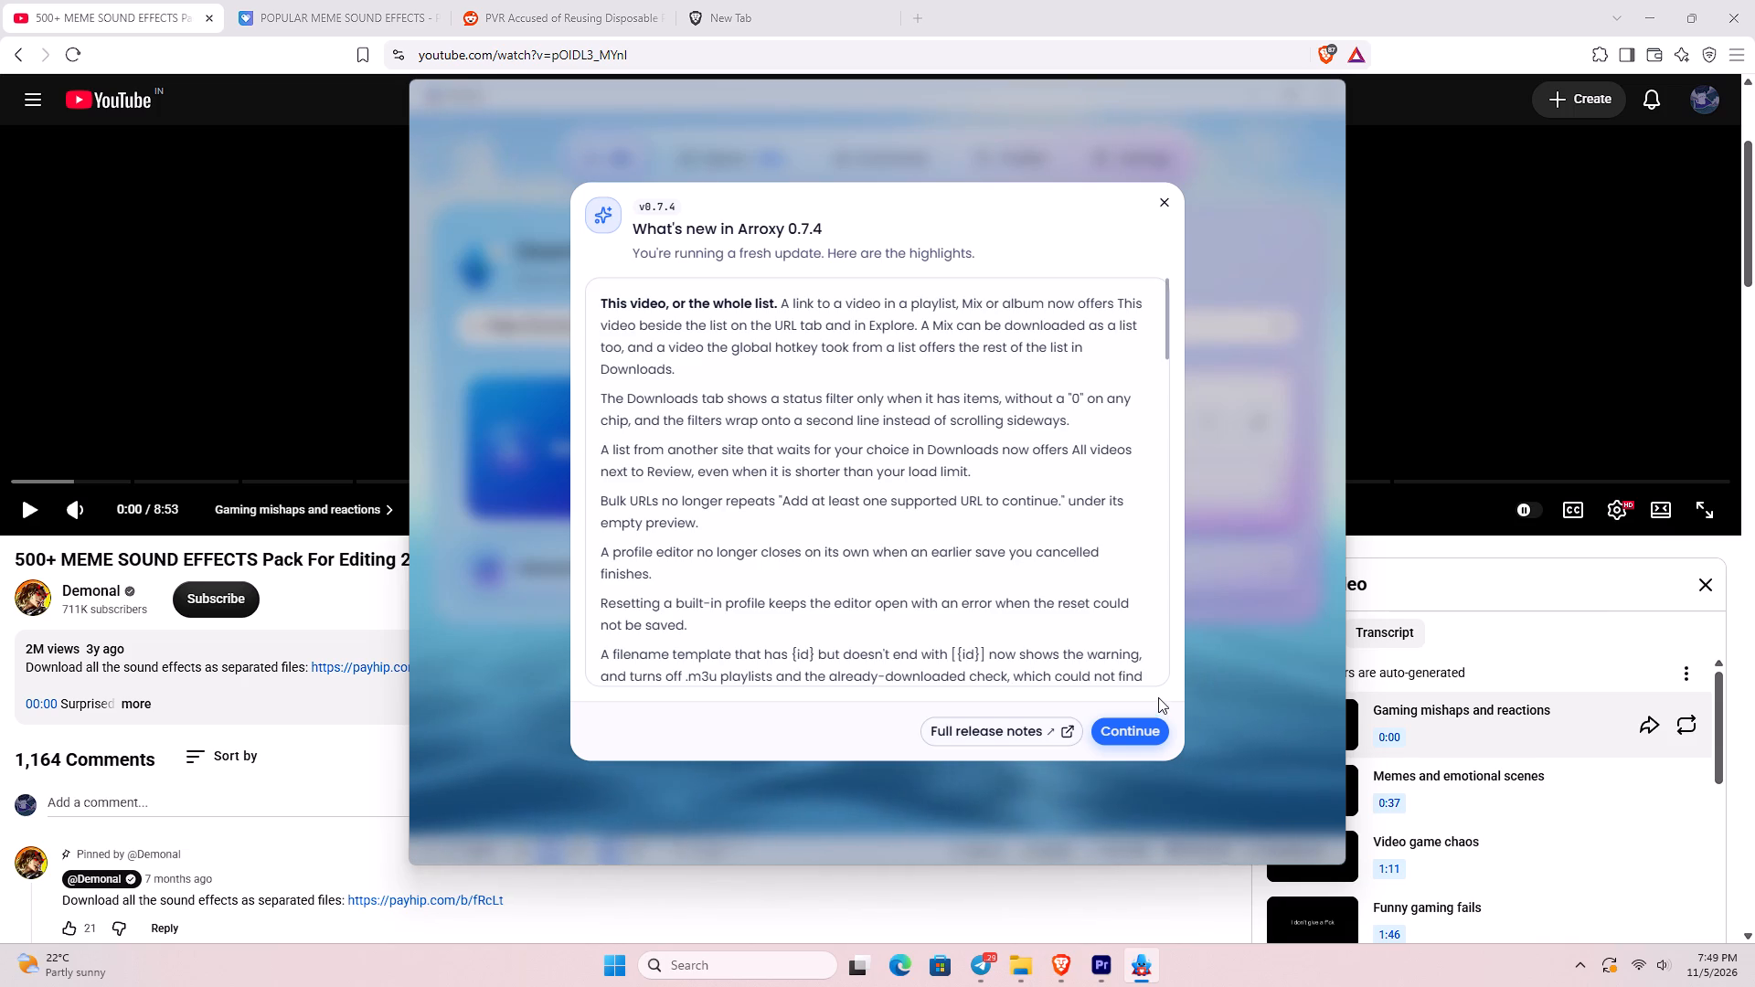
left_click(1169, 724)
left_click(1153, 726)
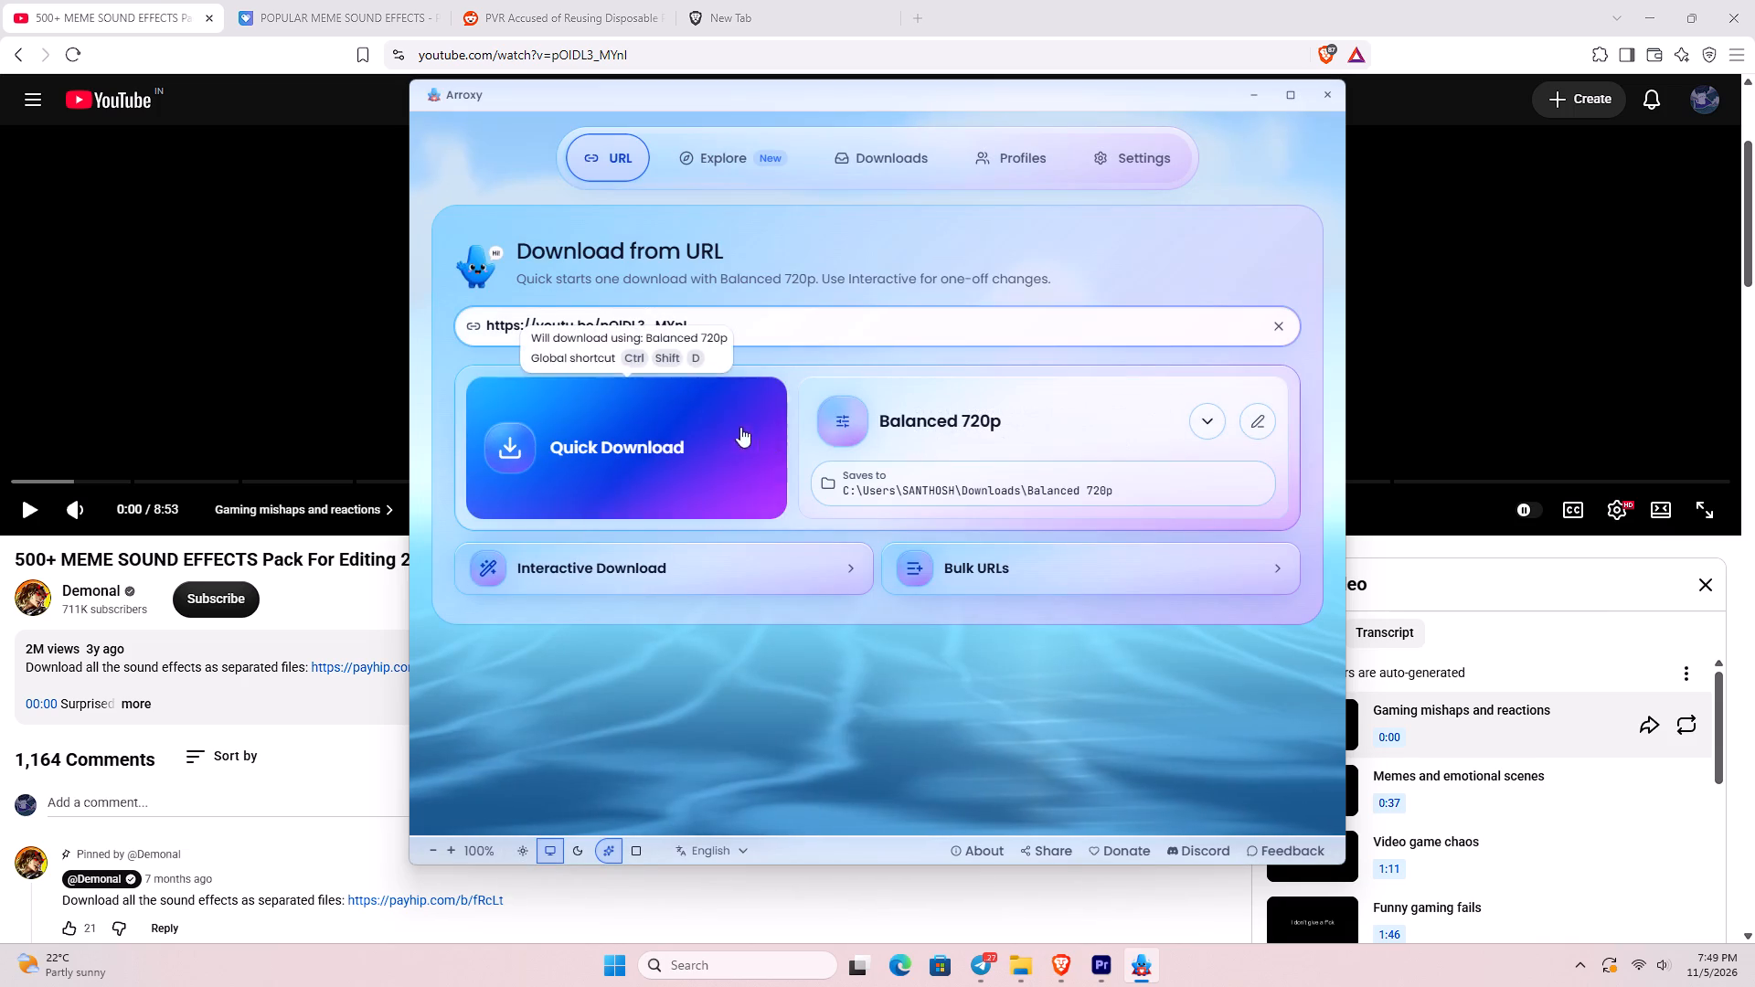
Replace the address in Arroxy's Download from URL field with the copied video link and submit it to fetch the formats.
left_click(712, 324)
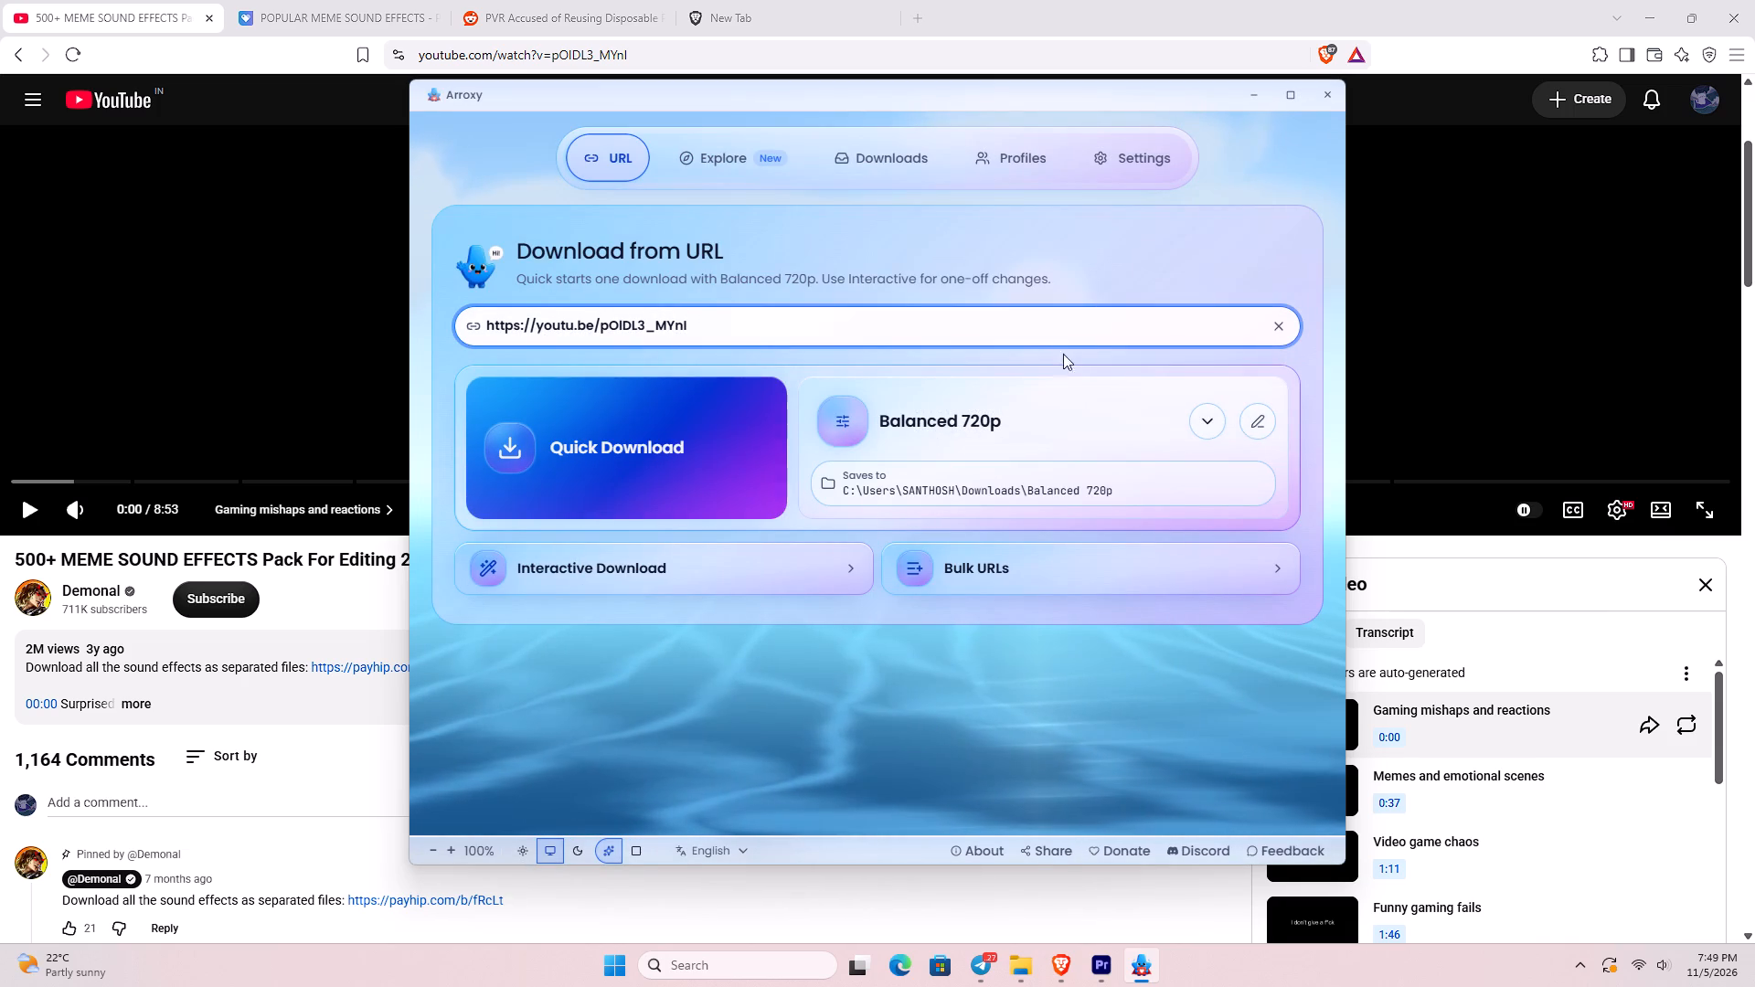
left_click(1197, 411)
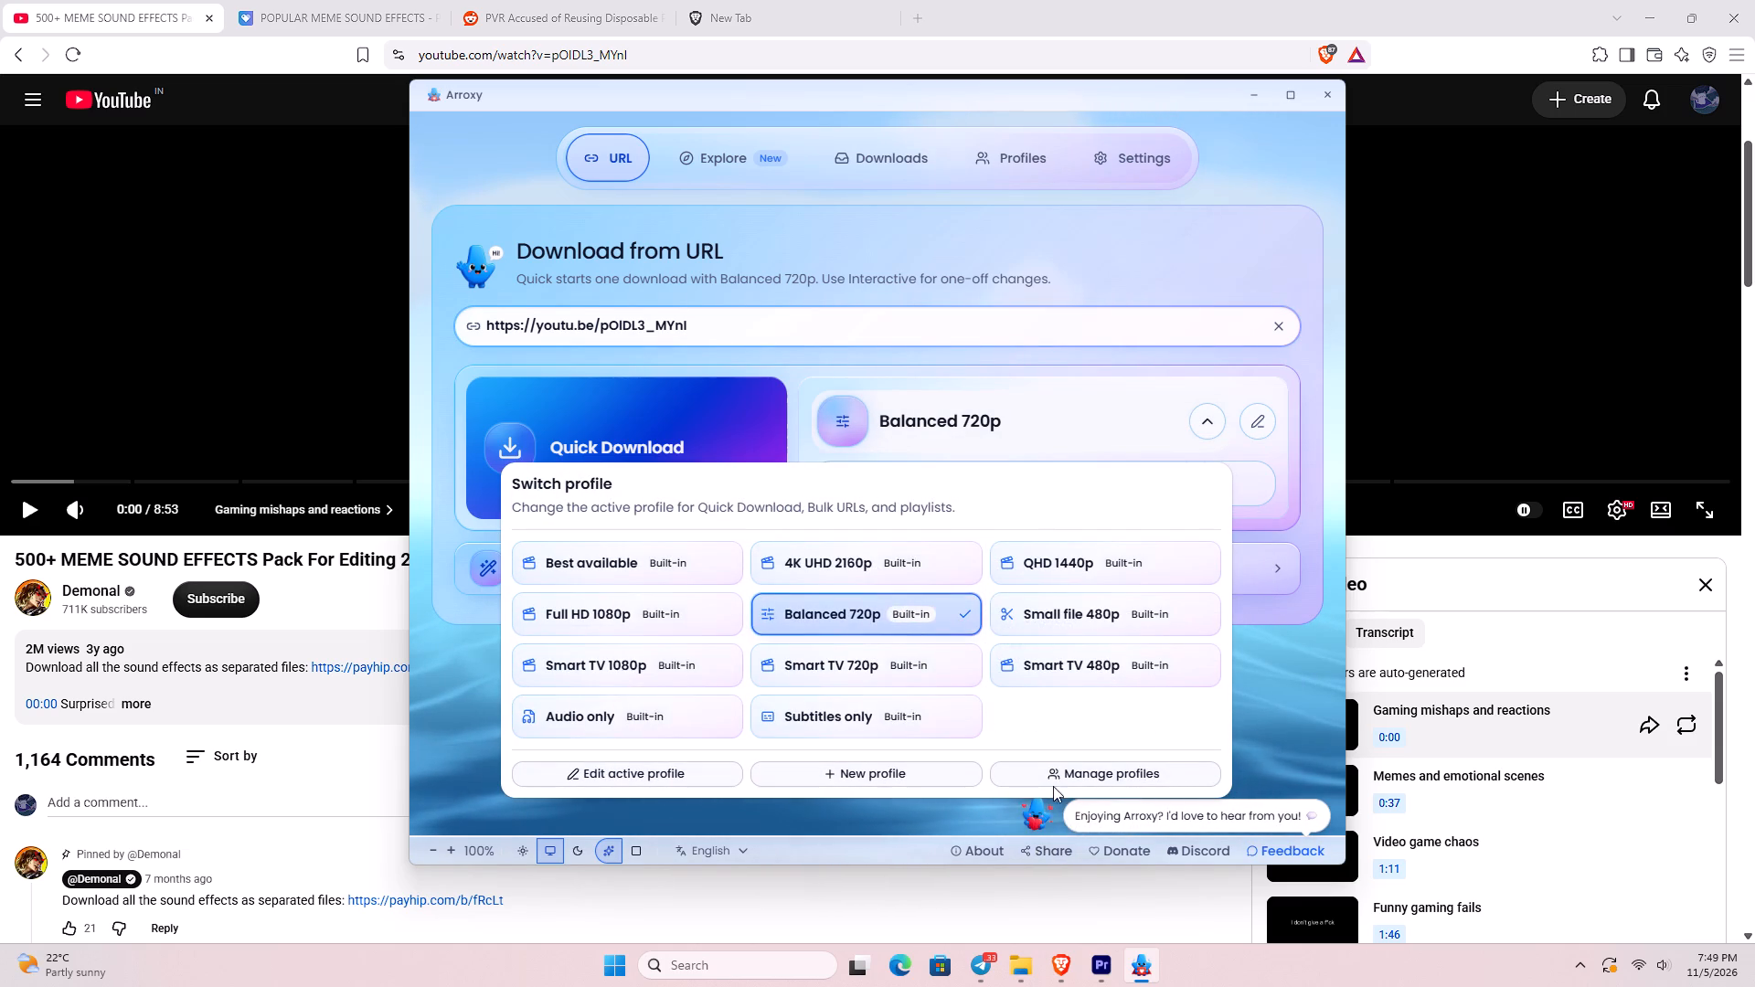
left_click(893, 353)
left_click(732, 314)
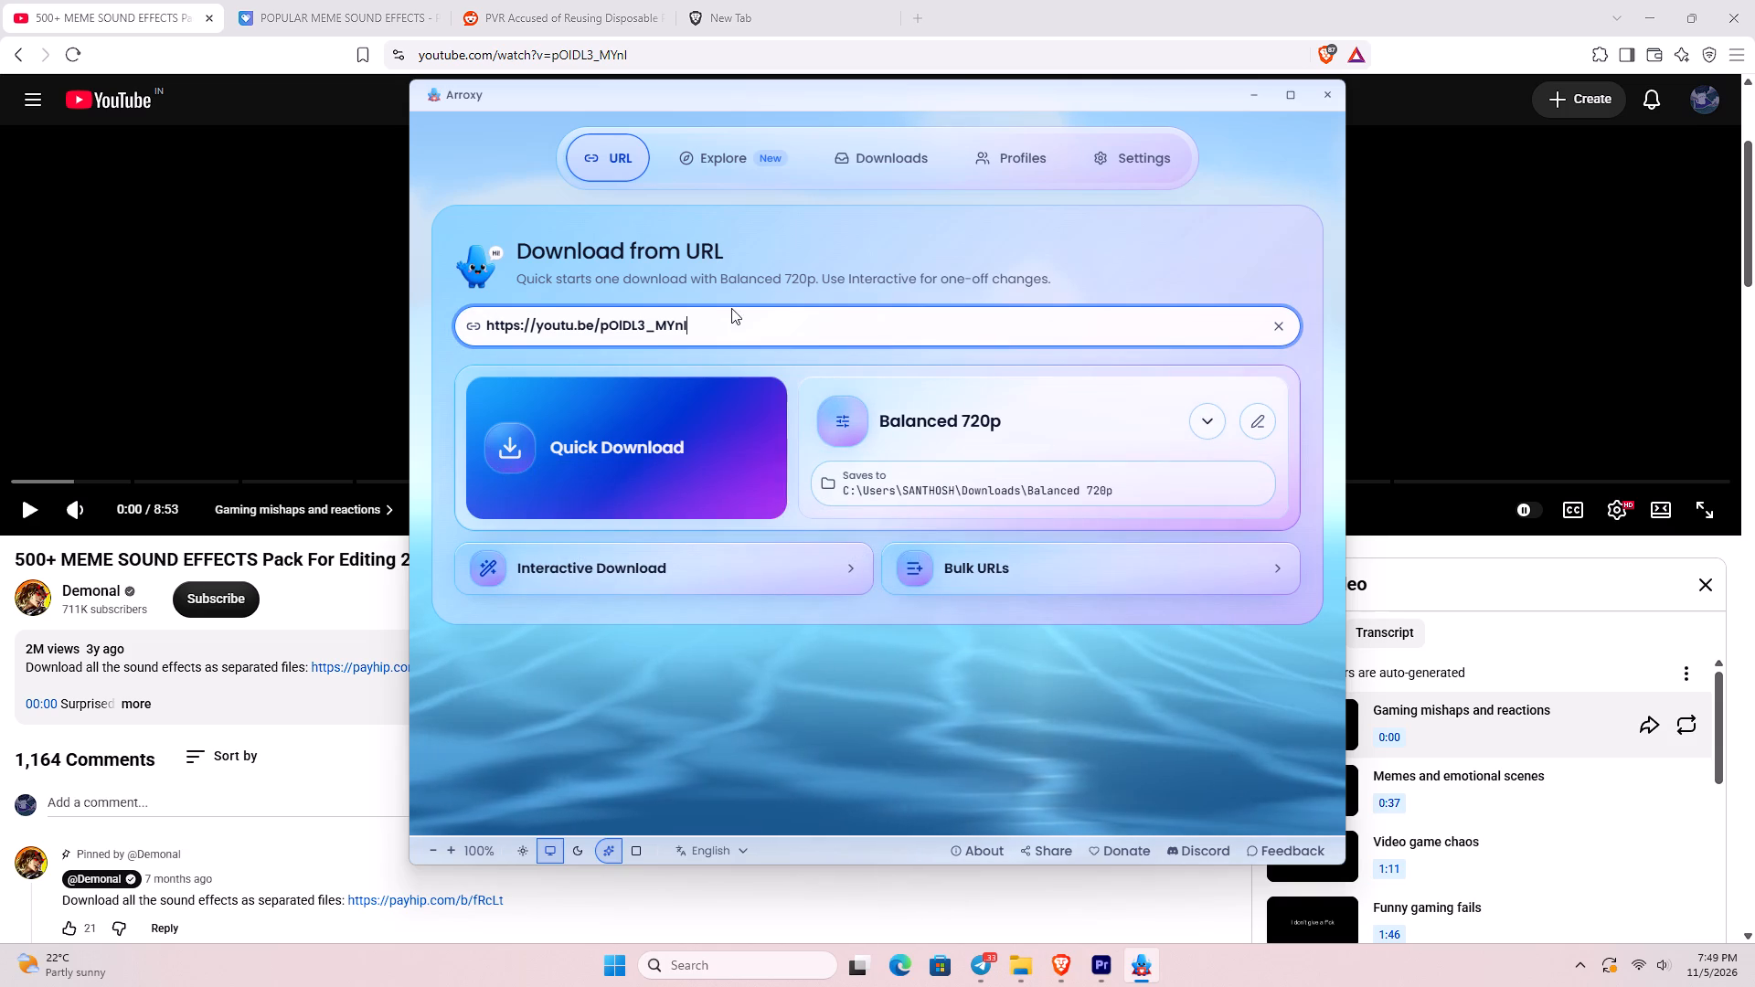
left_click_drag(751, 323, 484, 263)
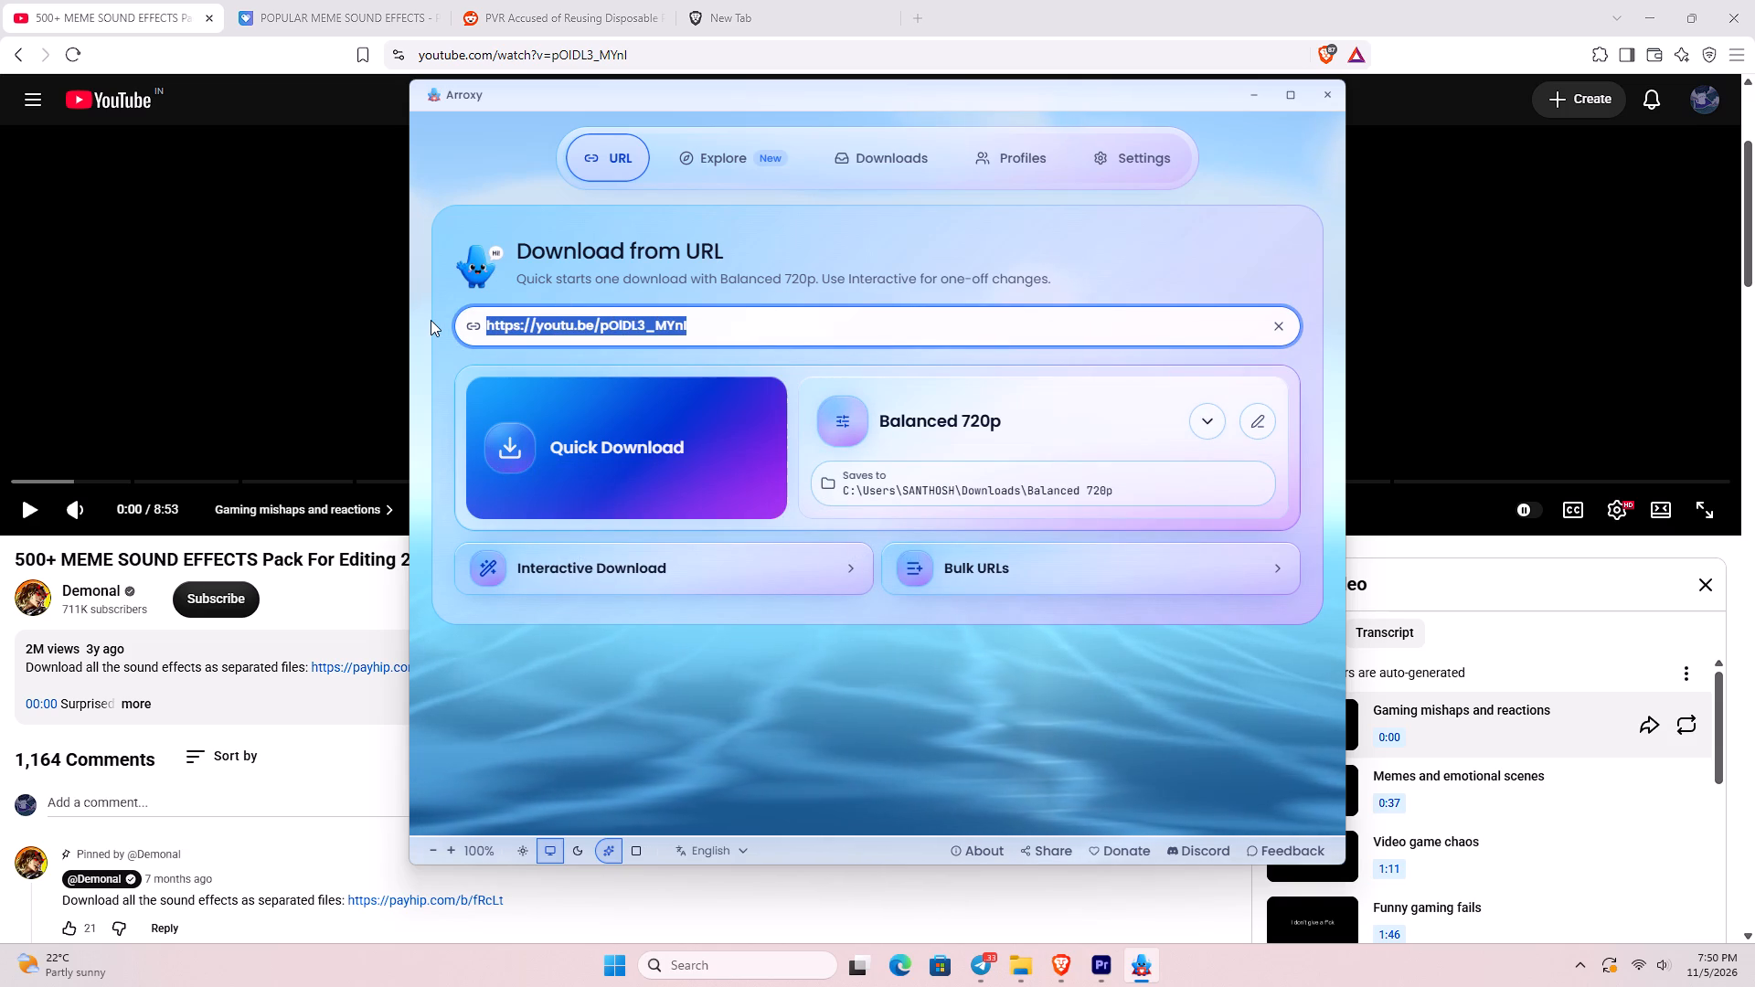
key("ctrl+v")
key("Return")
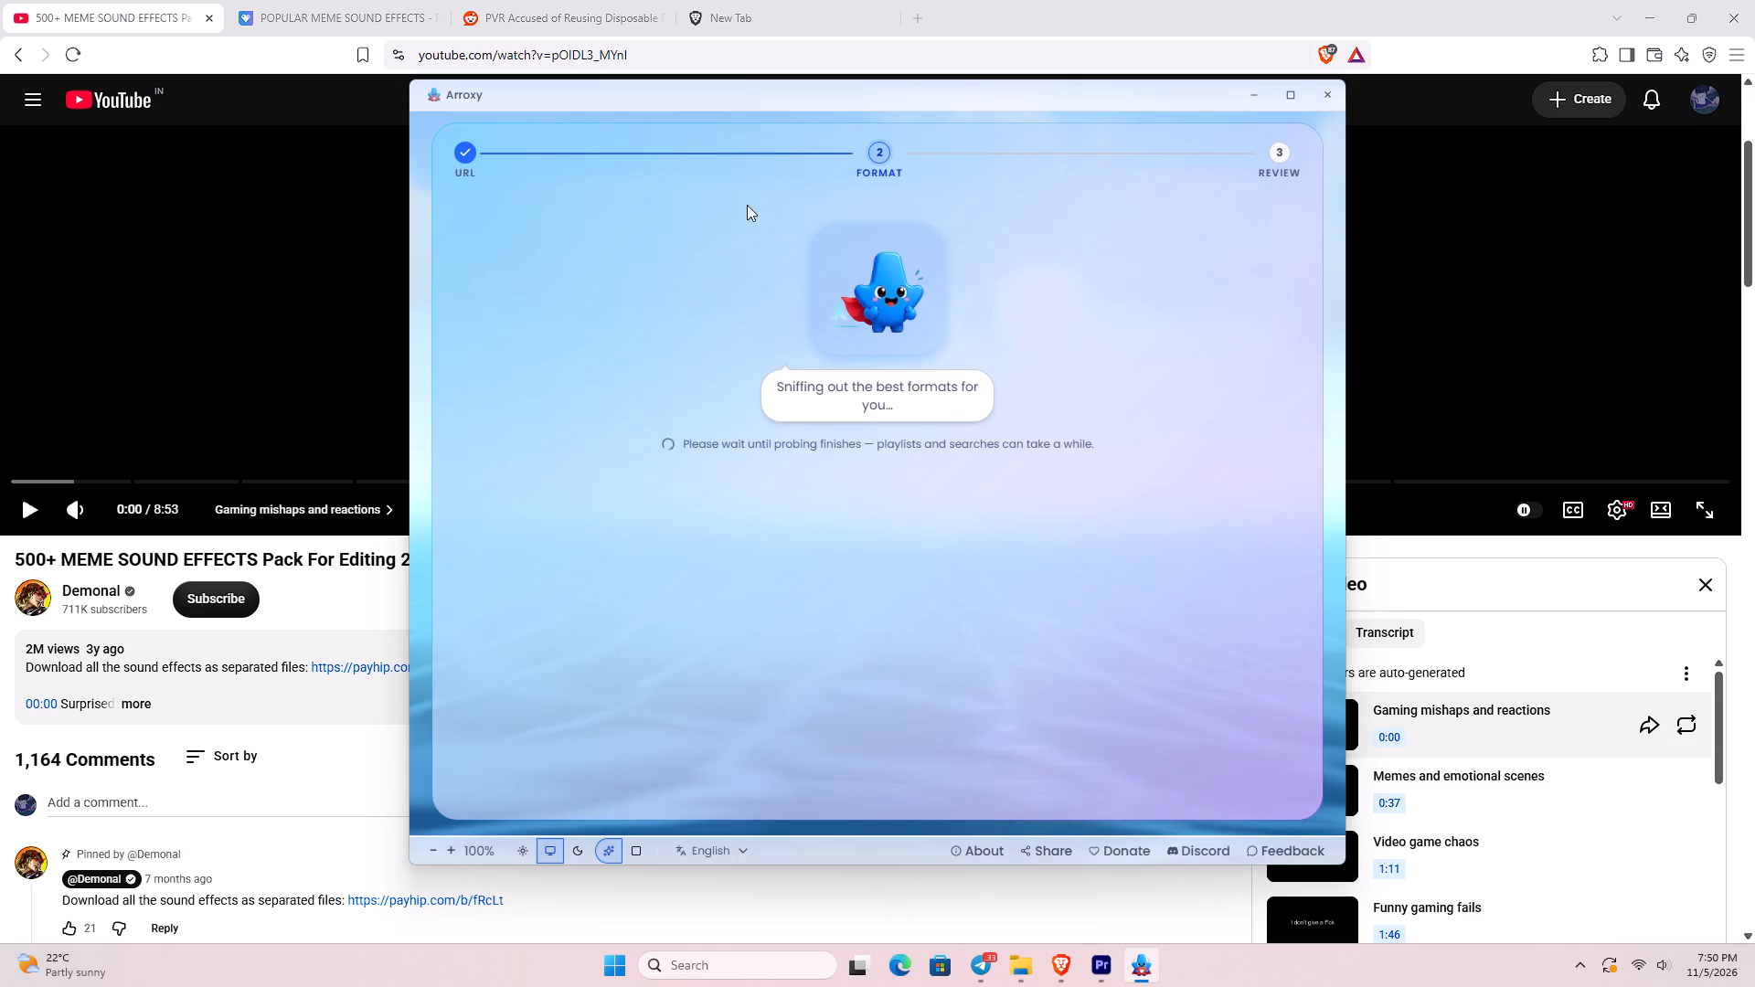
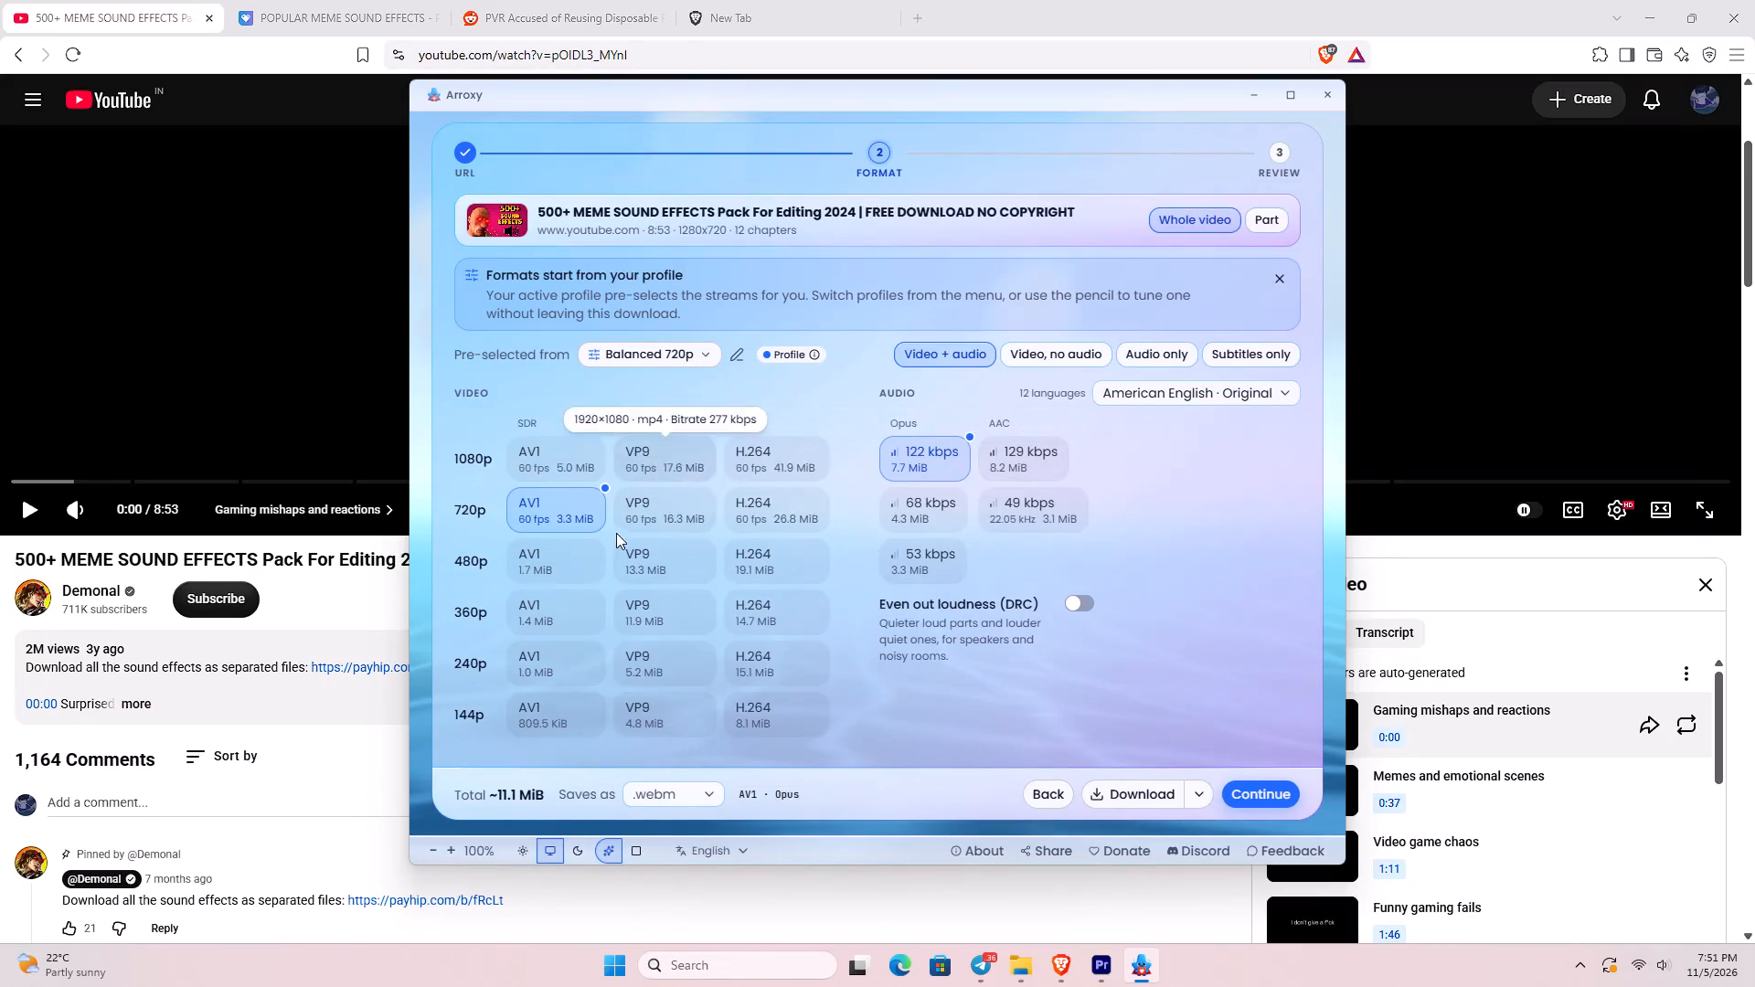
Set the meme sound effects download to audio only.
scroll(1002, 465, "up", 1)
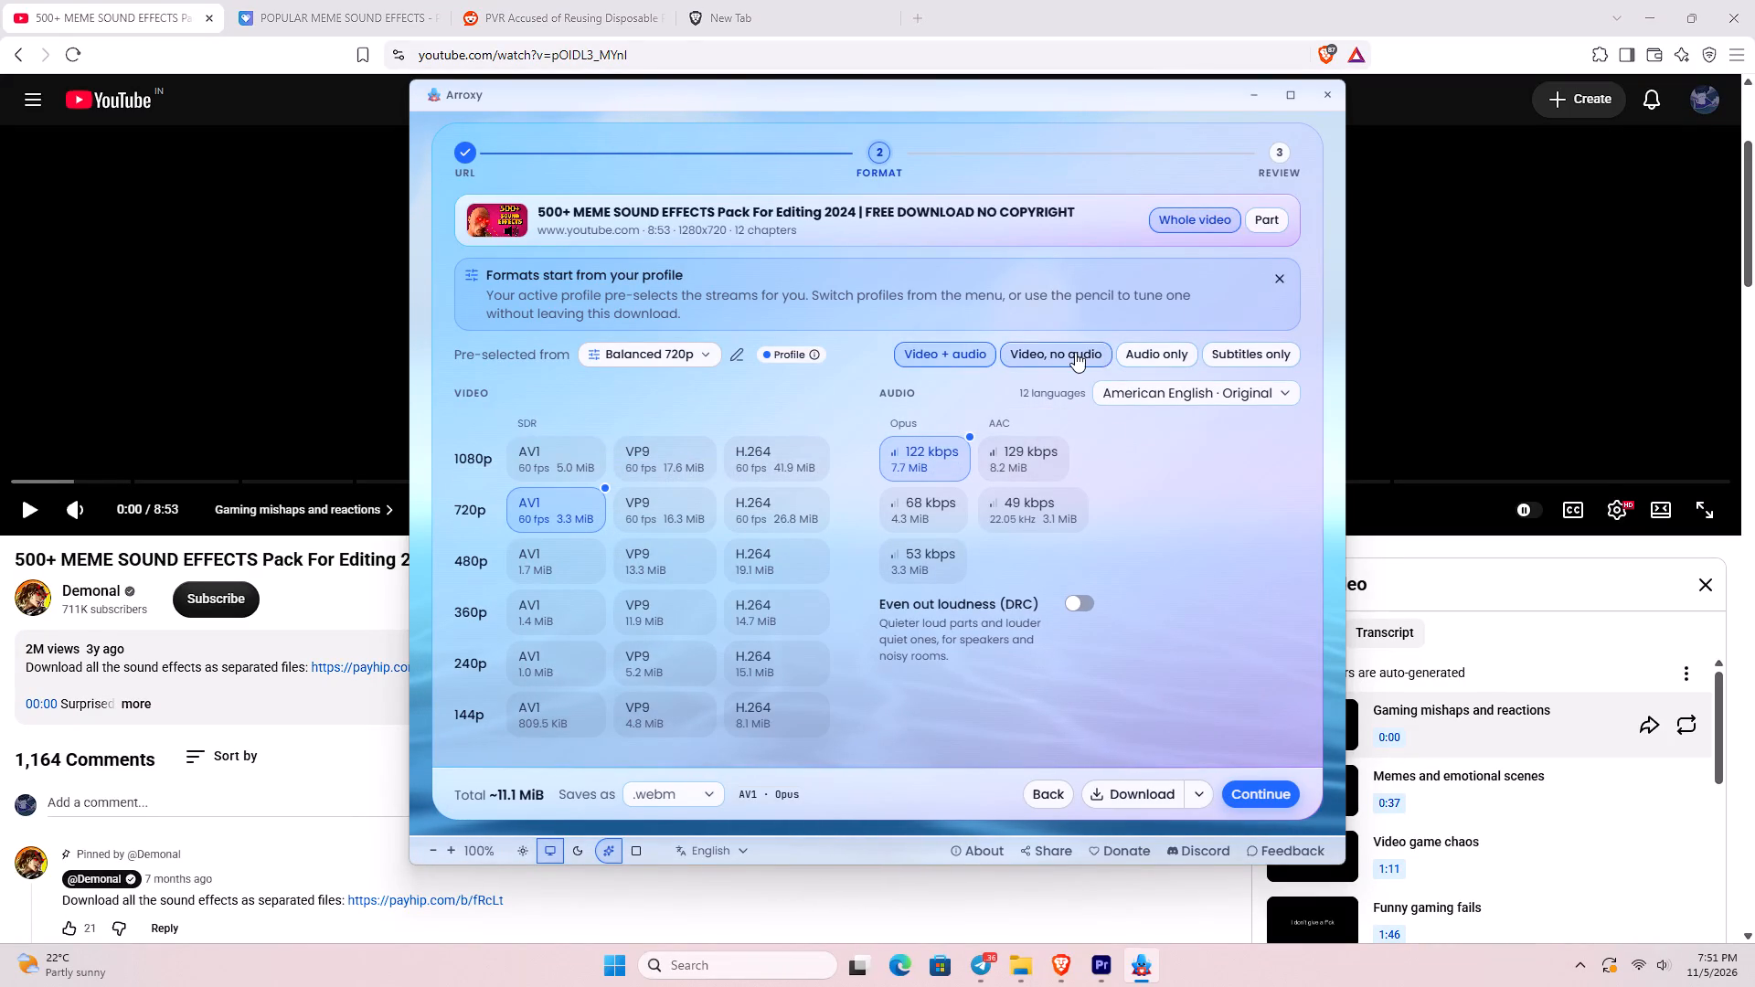
left_click(1161, 354)
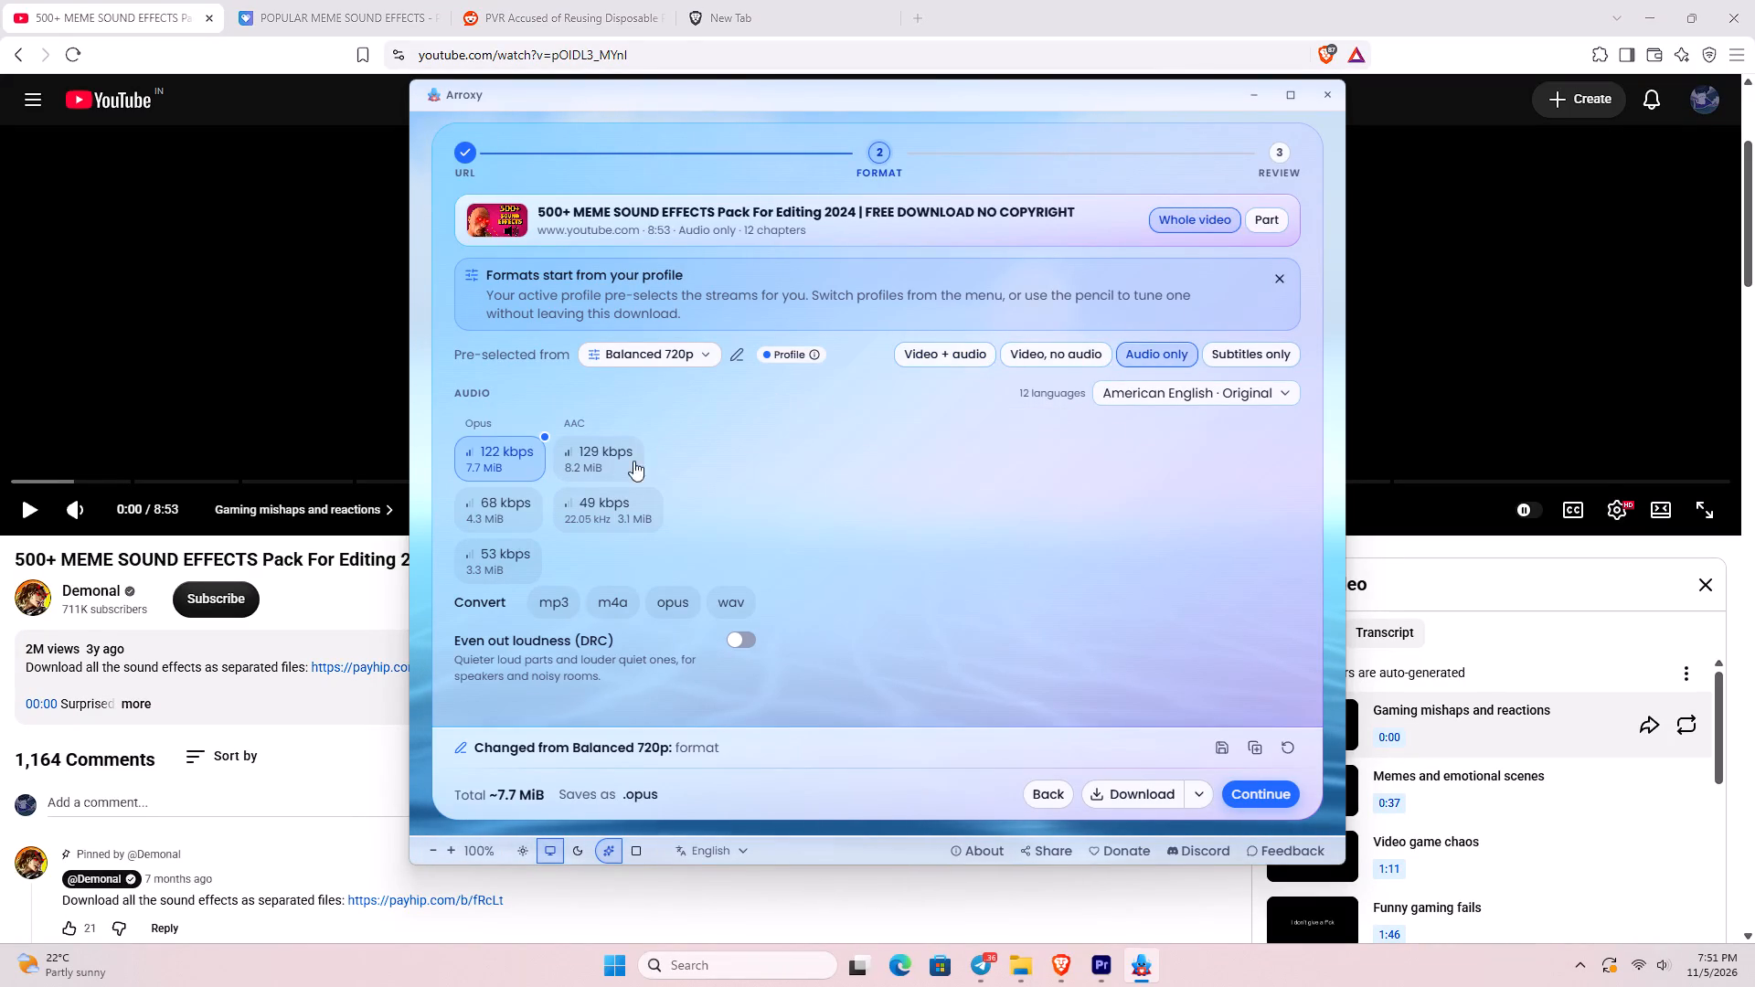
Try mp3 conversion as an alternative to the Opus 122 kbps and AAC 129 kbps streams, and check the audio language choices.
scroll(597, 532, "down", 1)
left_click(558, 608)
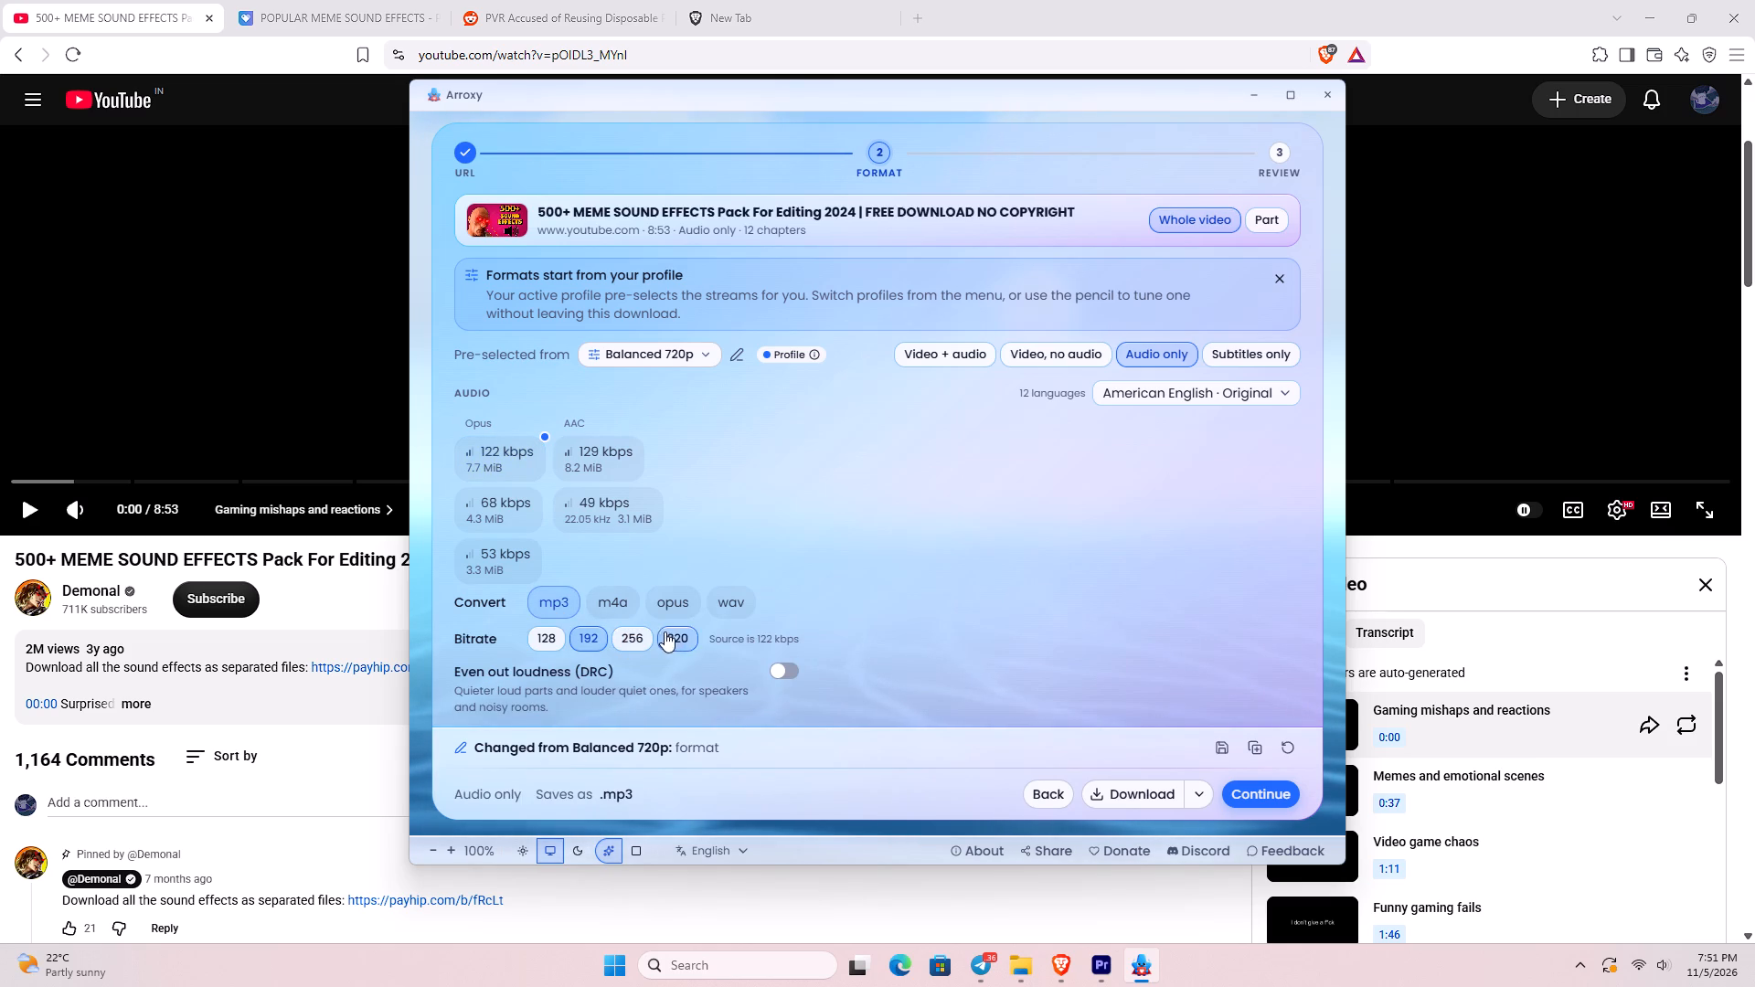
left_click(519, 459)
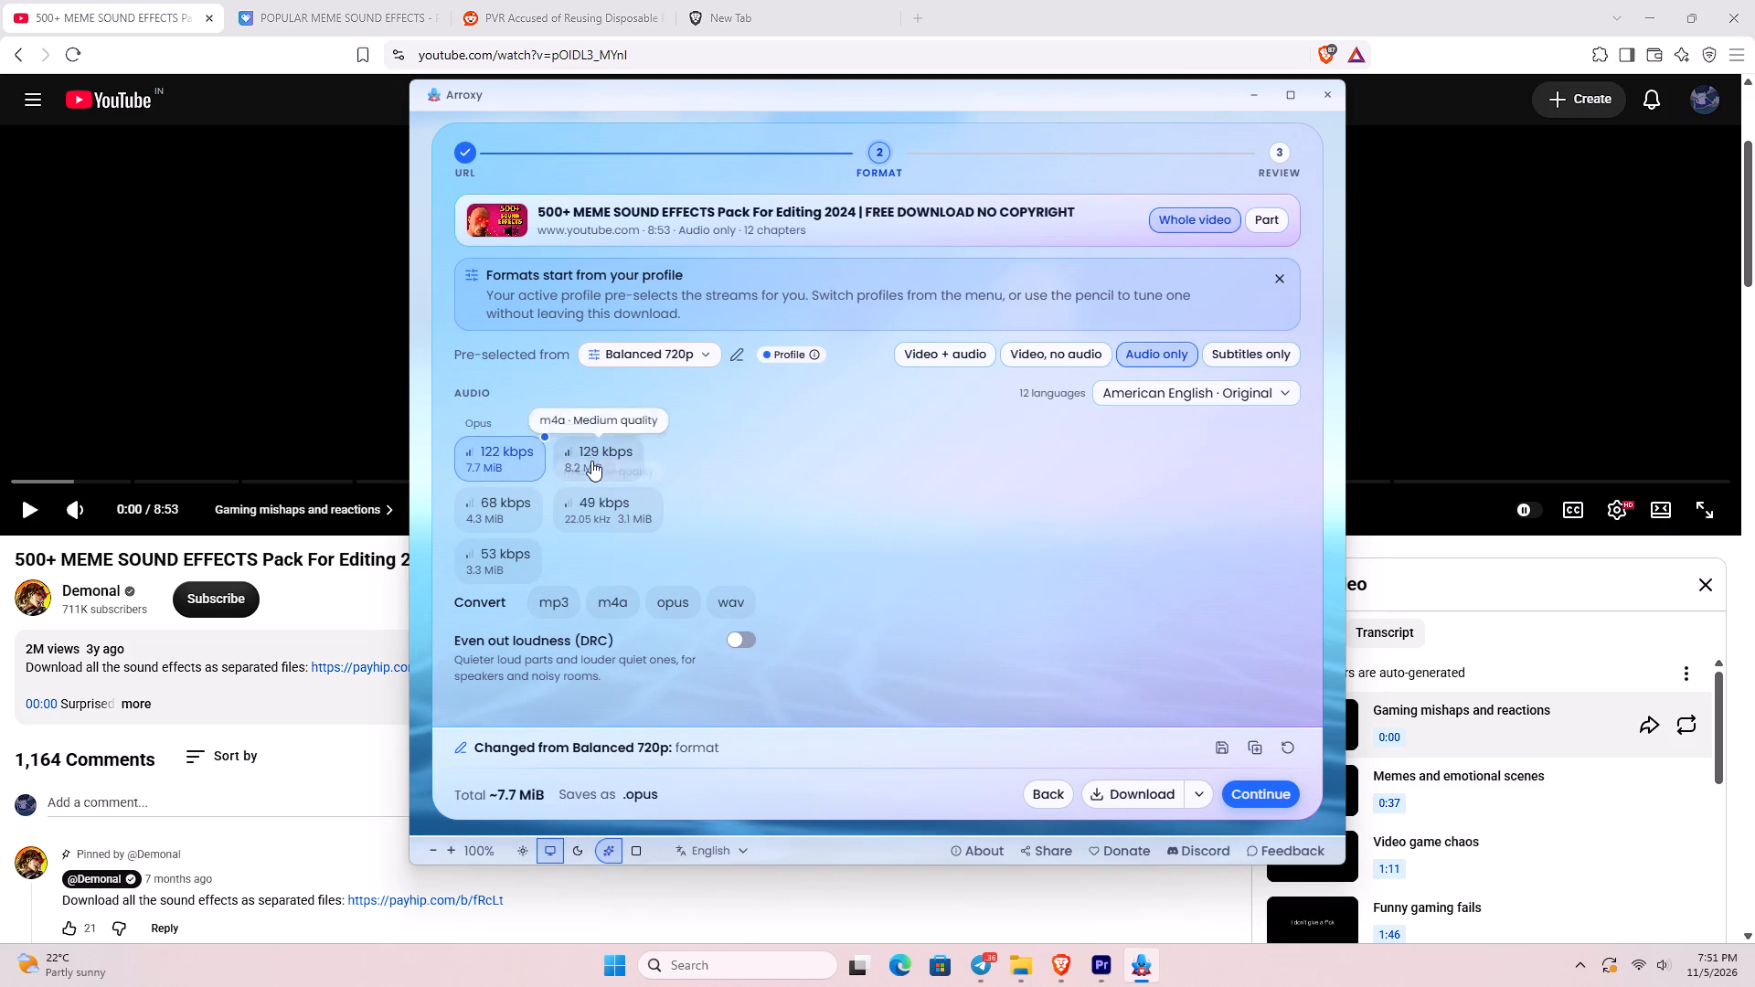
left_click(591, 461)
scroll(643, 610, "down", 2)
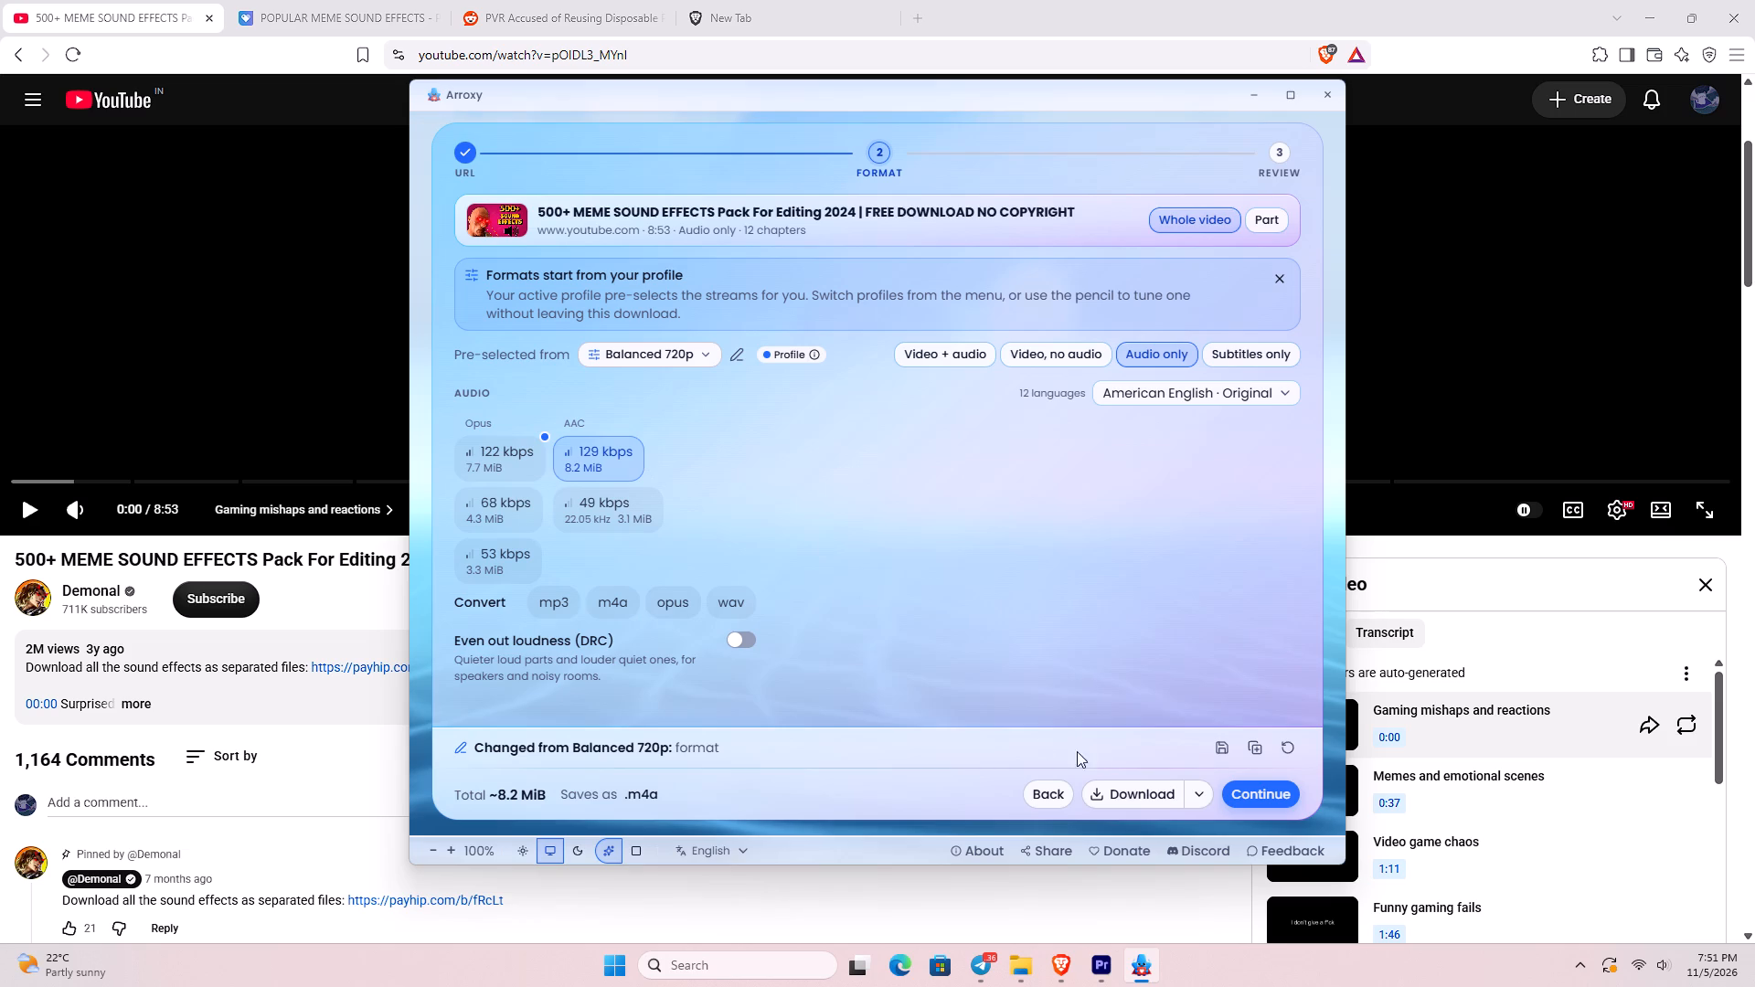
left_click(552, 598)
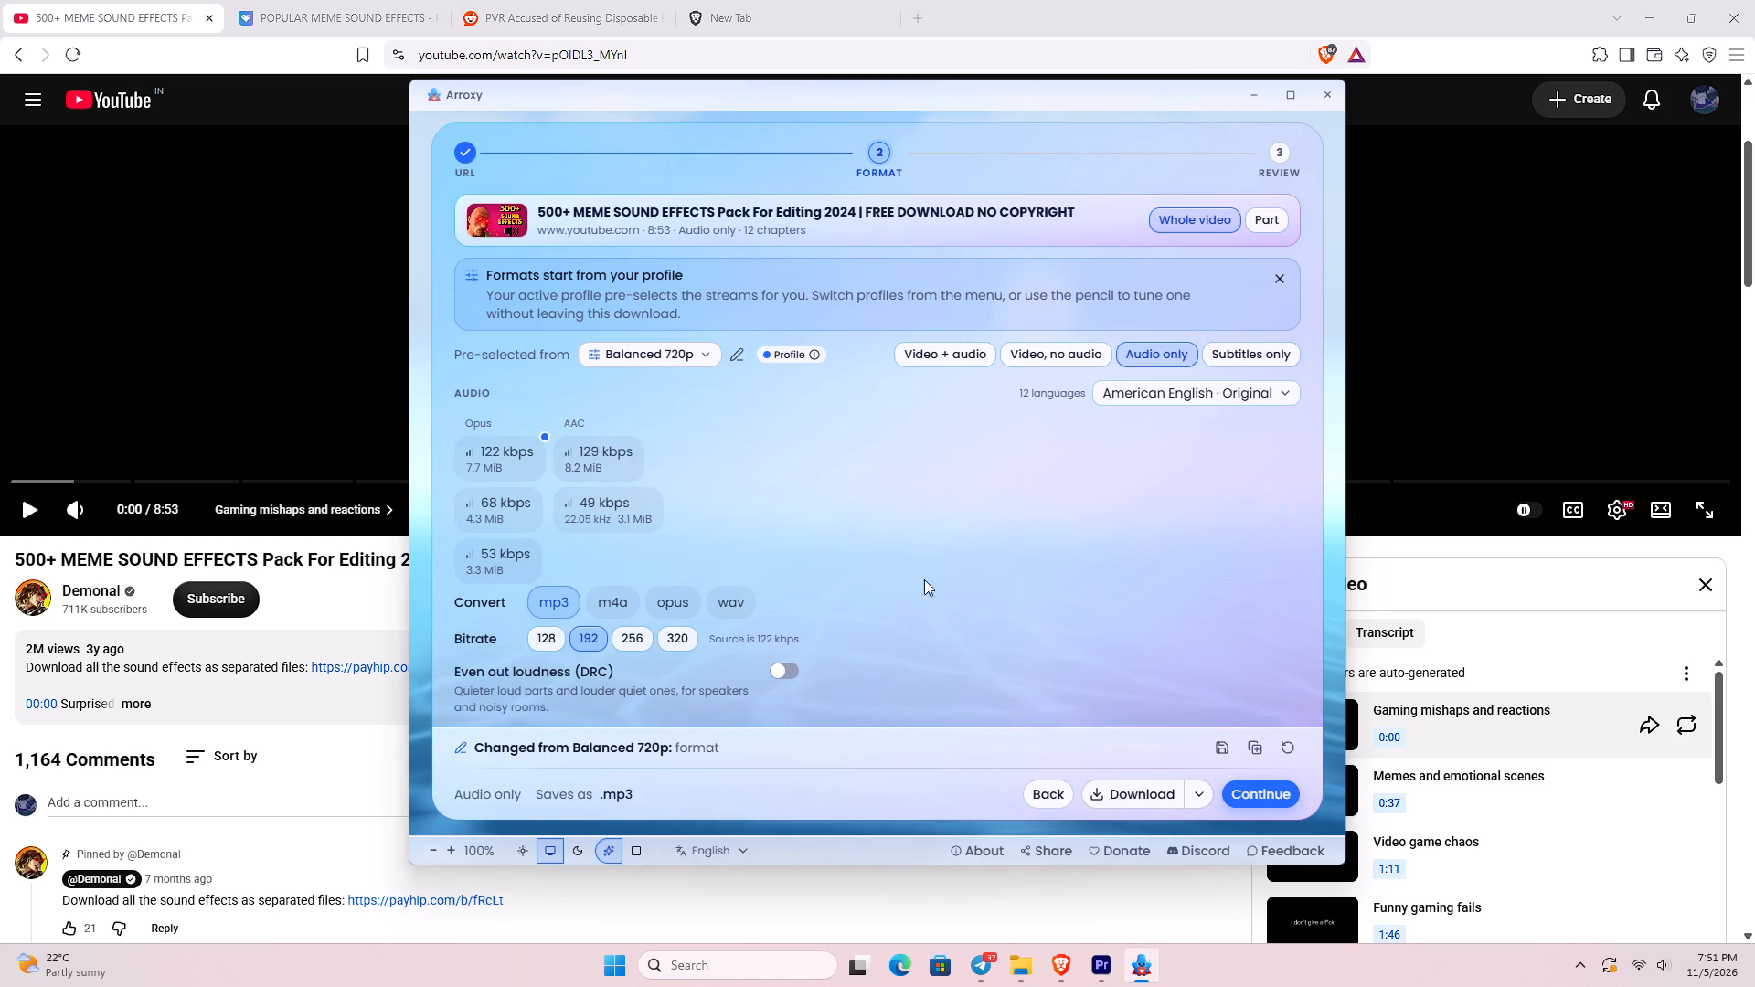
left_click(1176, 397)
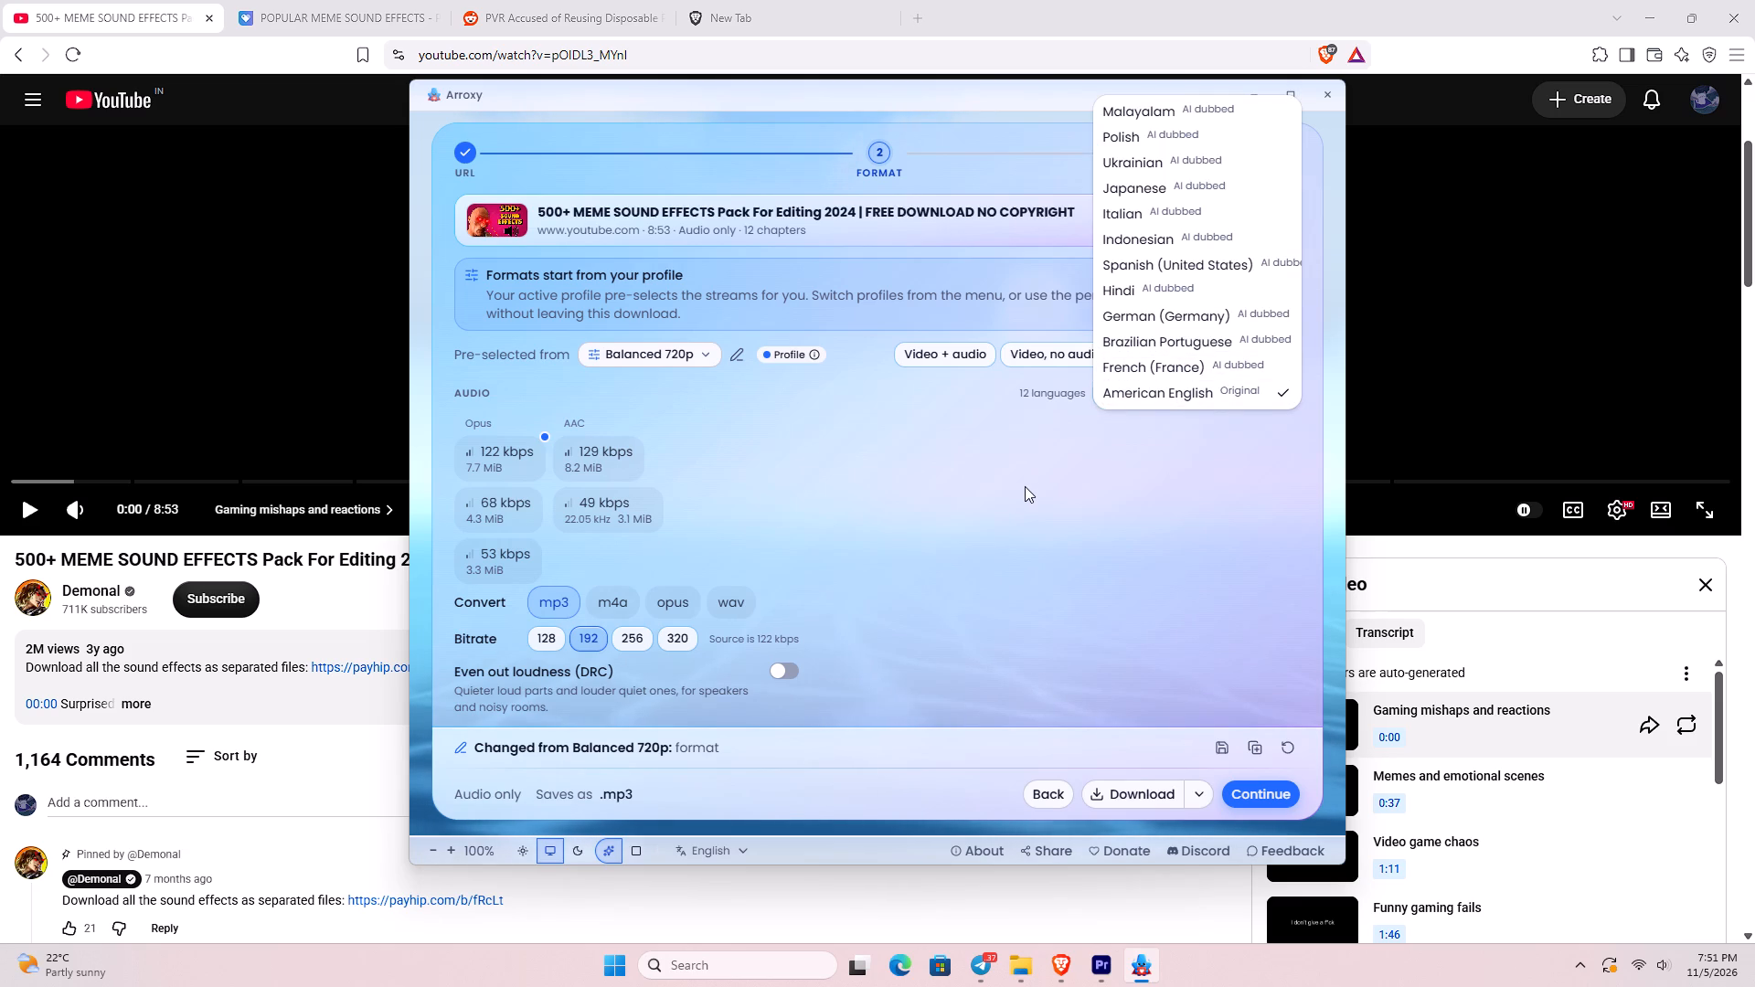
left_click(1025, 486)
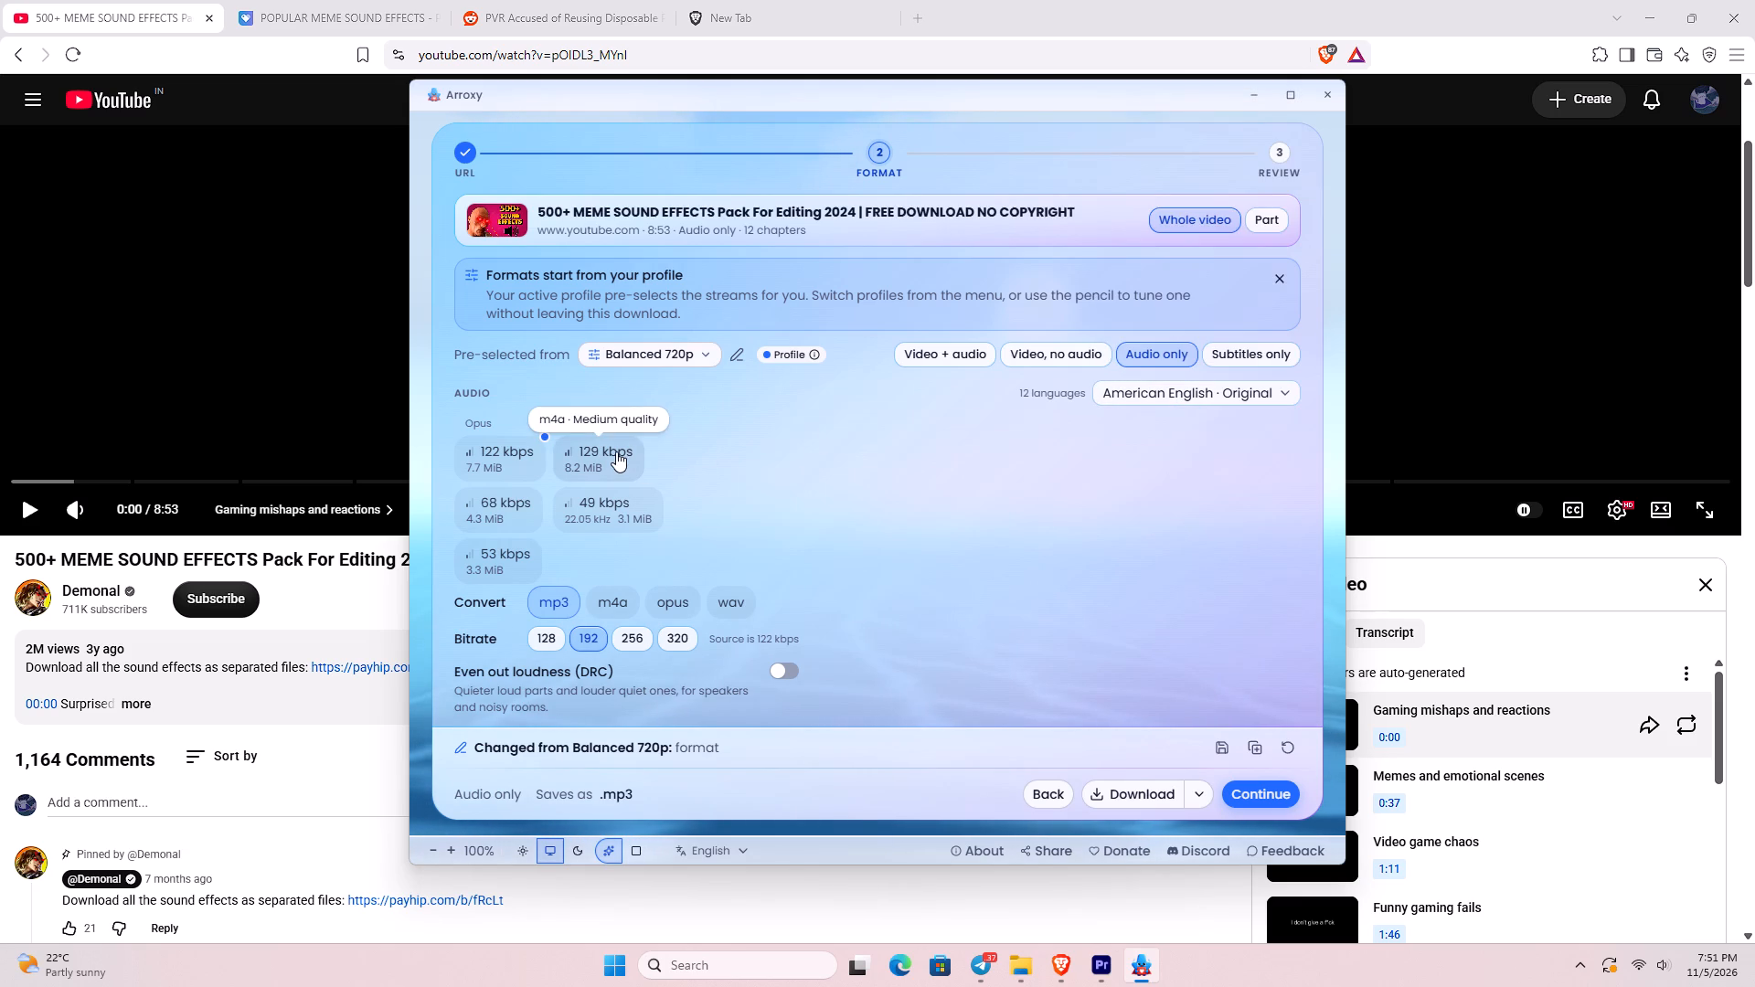
Choose the AAC 129 kbps audio stream, start the download and show its progress in the downloads list.
left_click(616, 451)
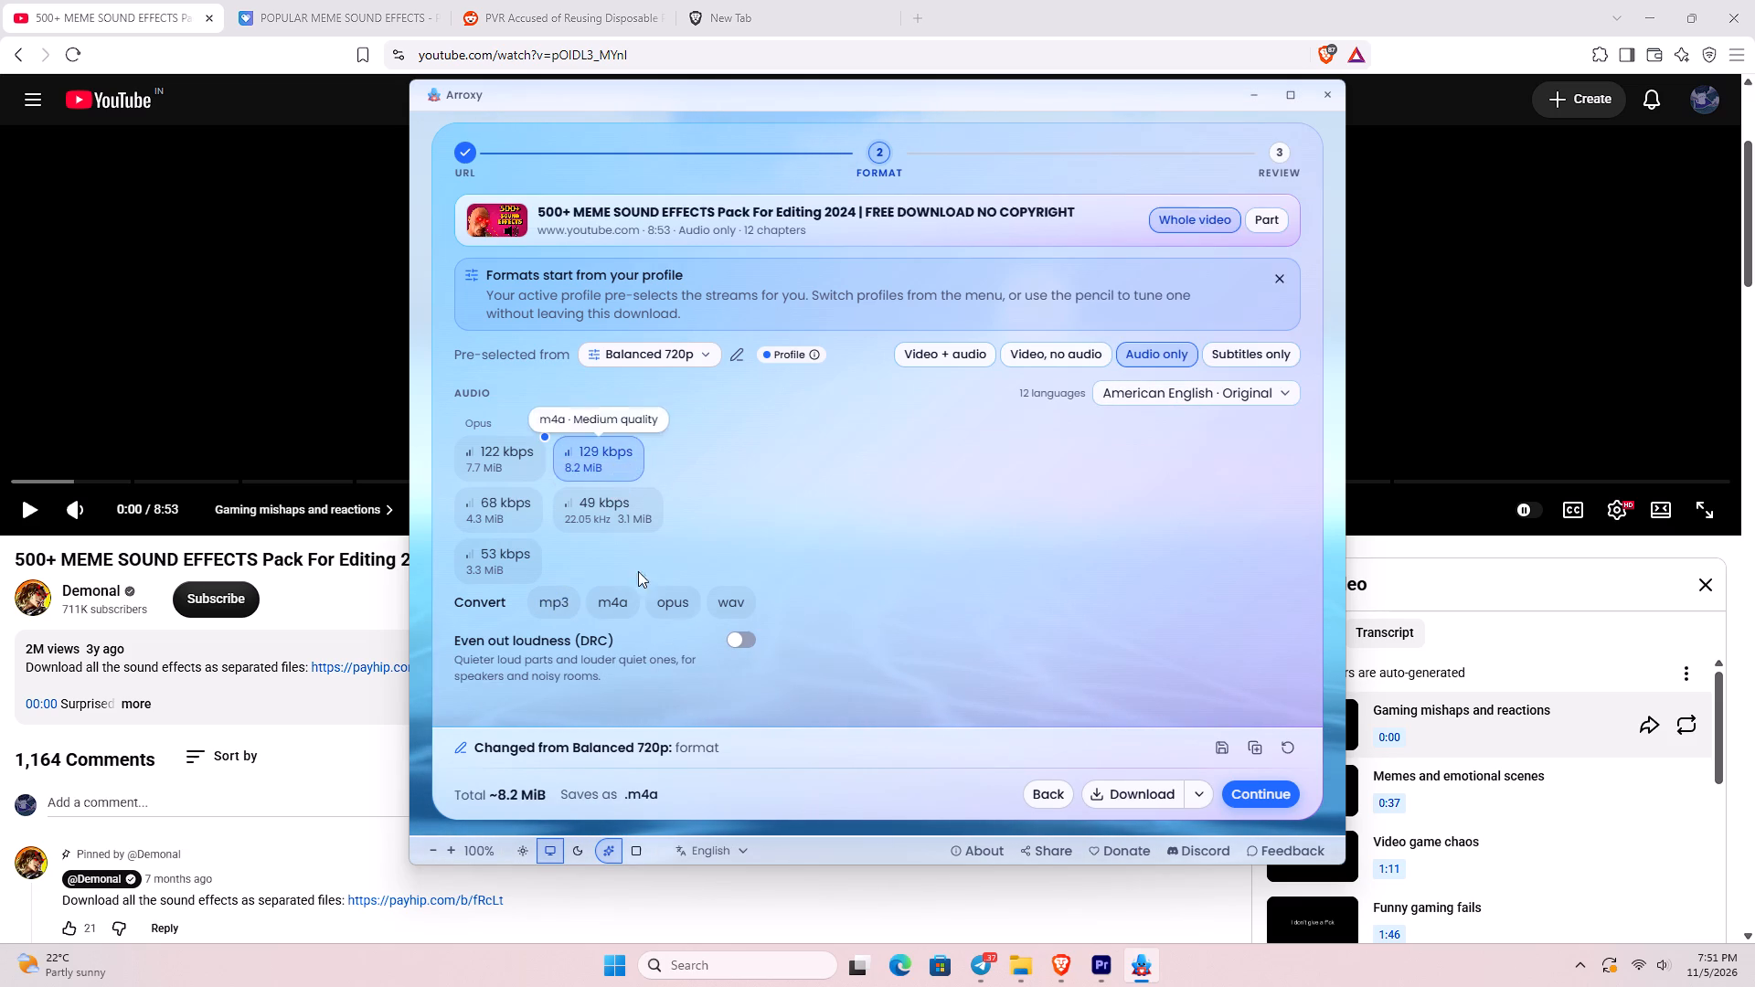
left_click(1259, 785)
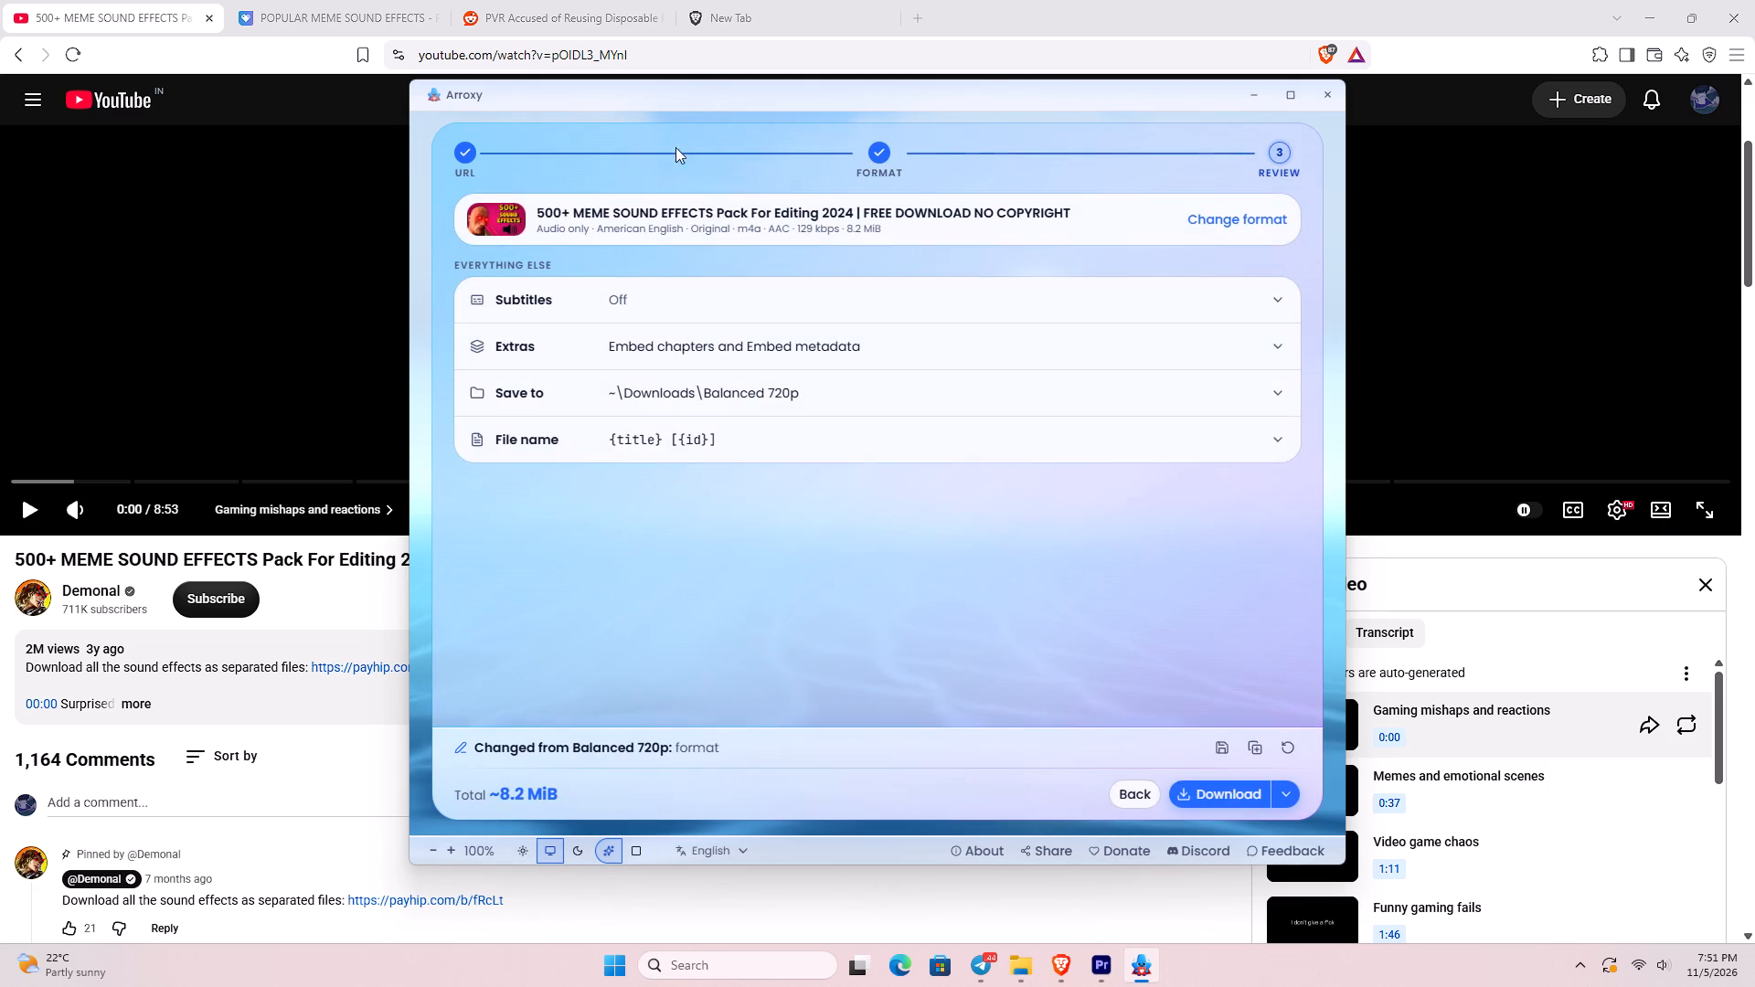
left_click(1190, 795)
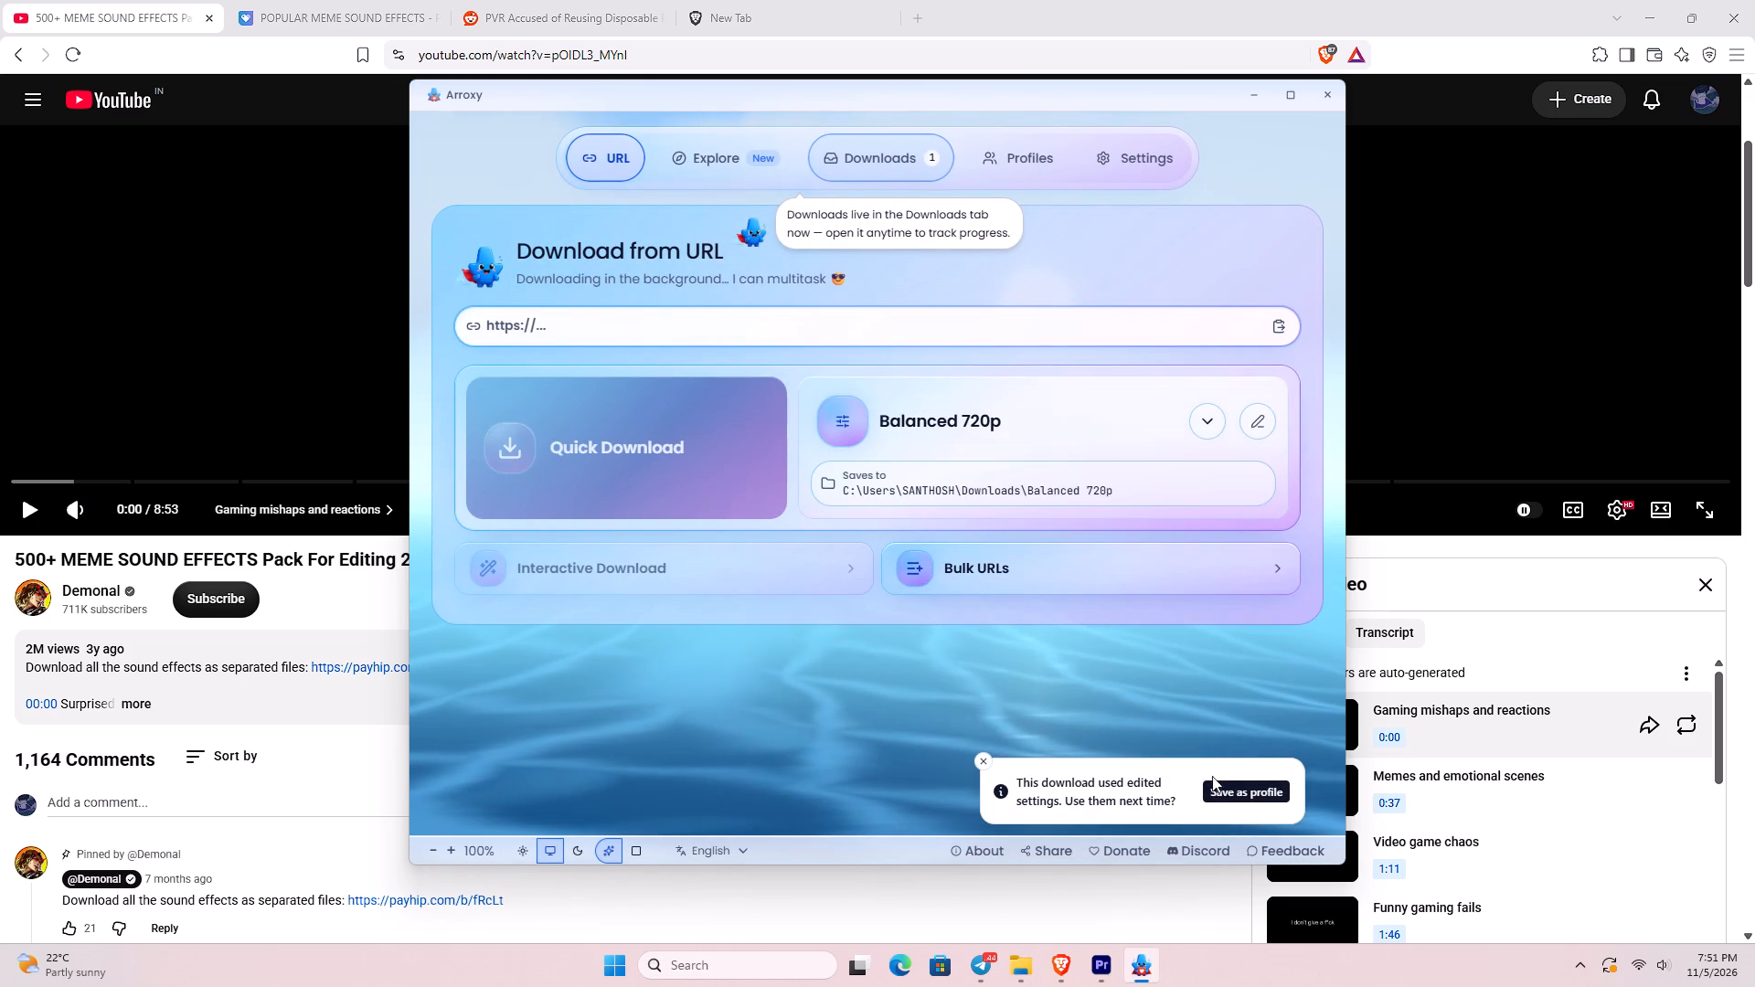
left_click(897, 151)
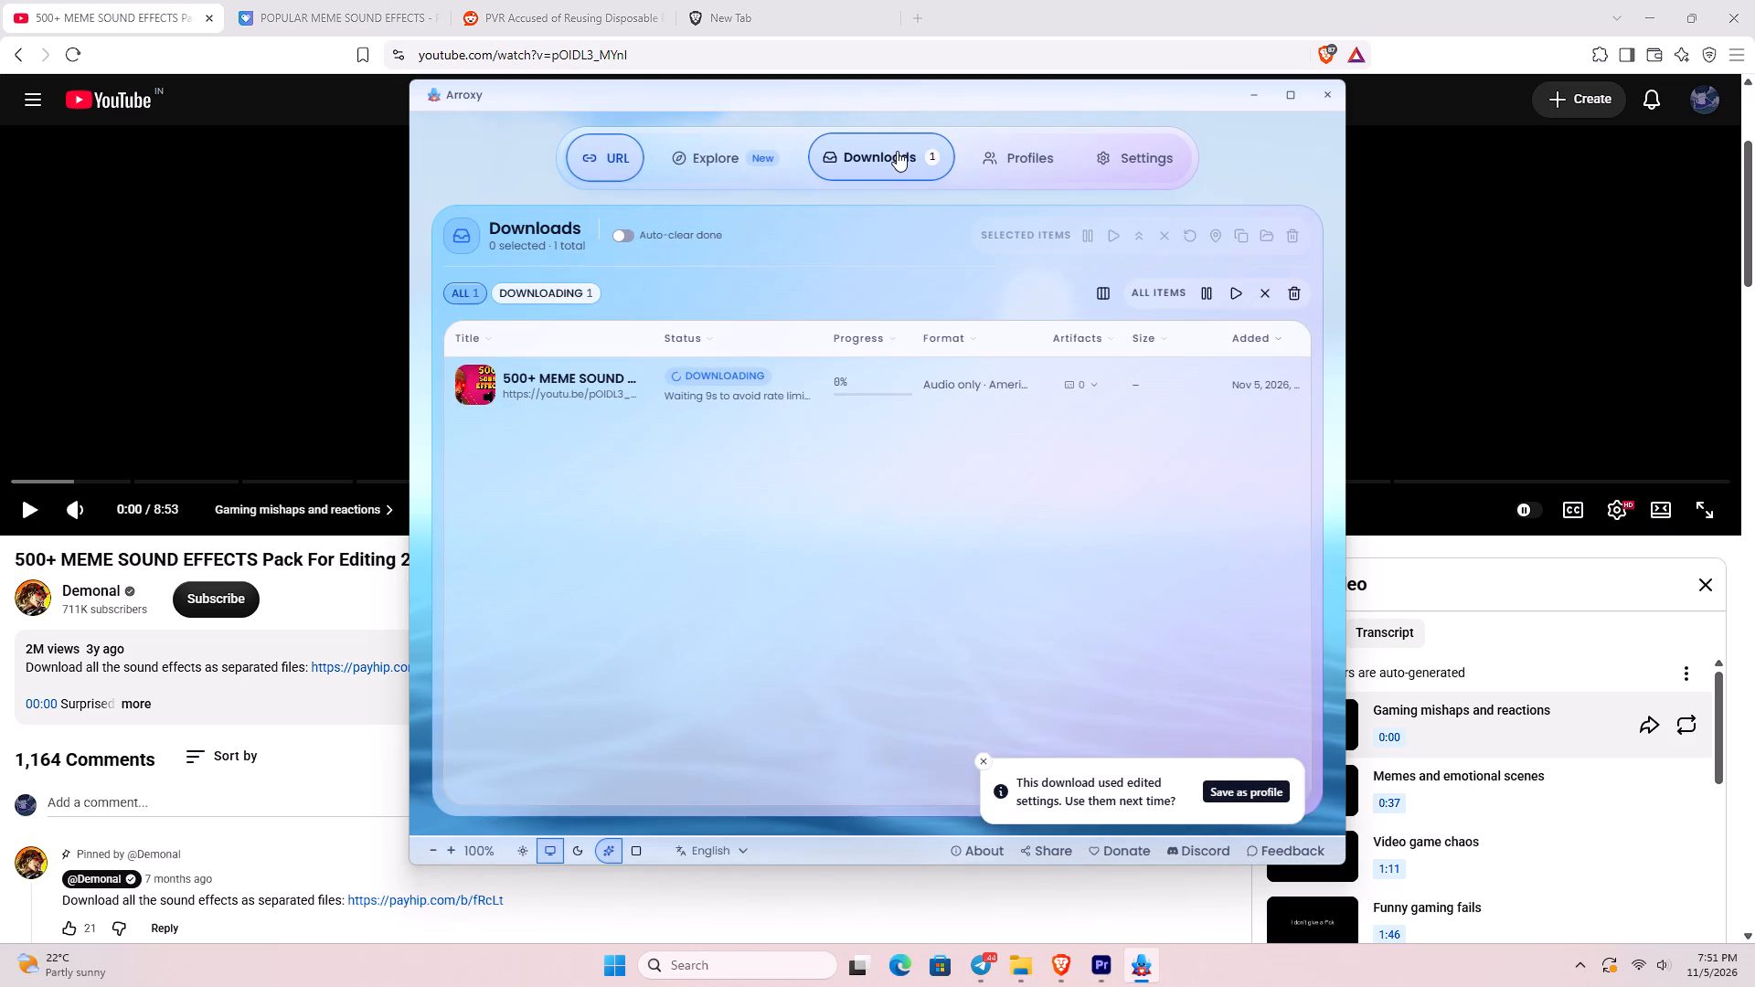
Return to the browser and look through the YouTube home feed for a video to watch.
left_click(326, 173)
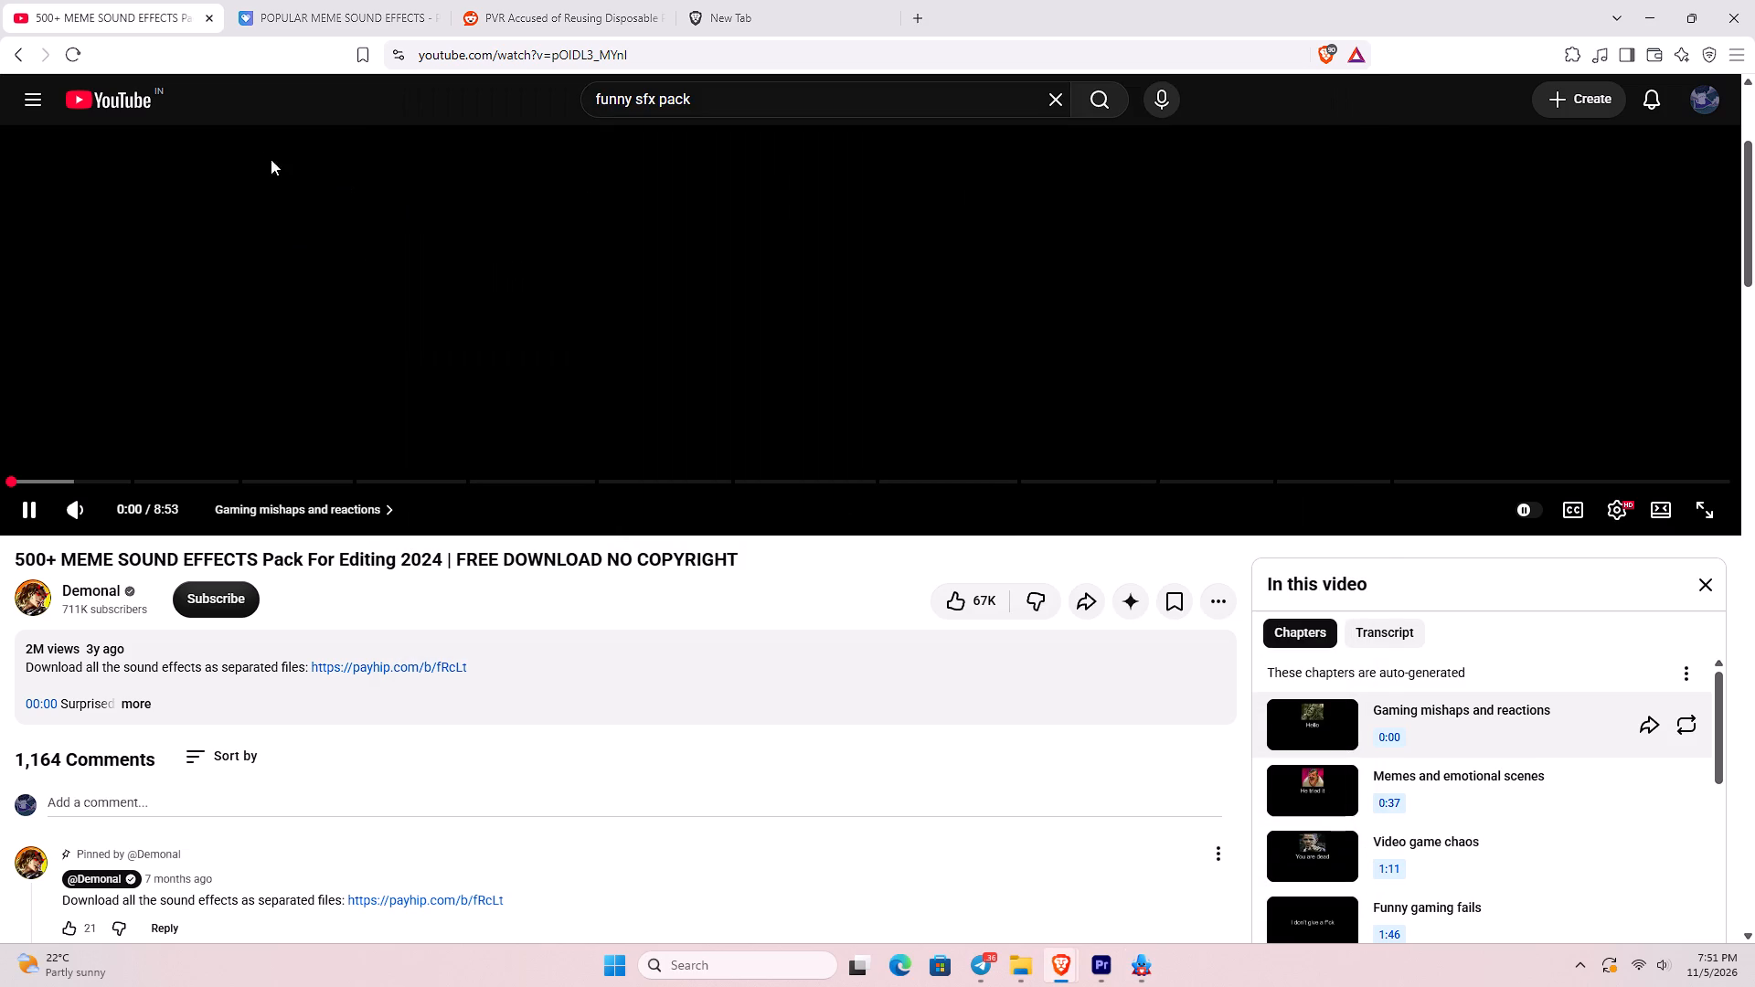
left_click(139, 88)
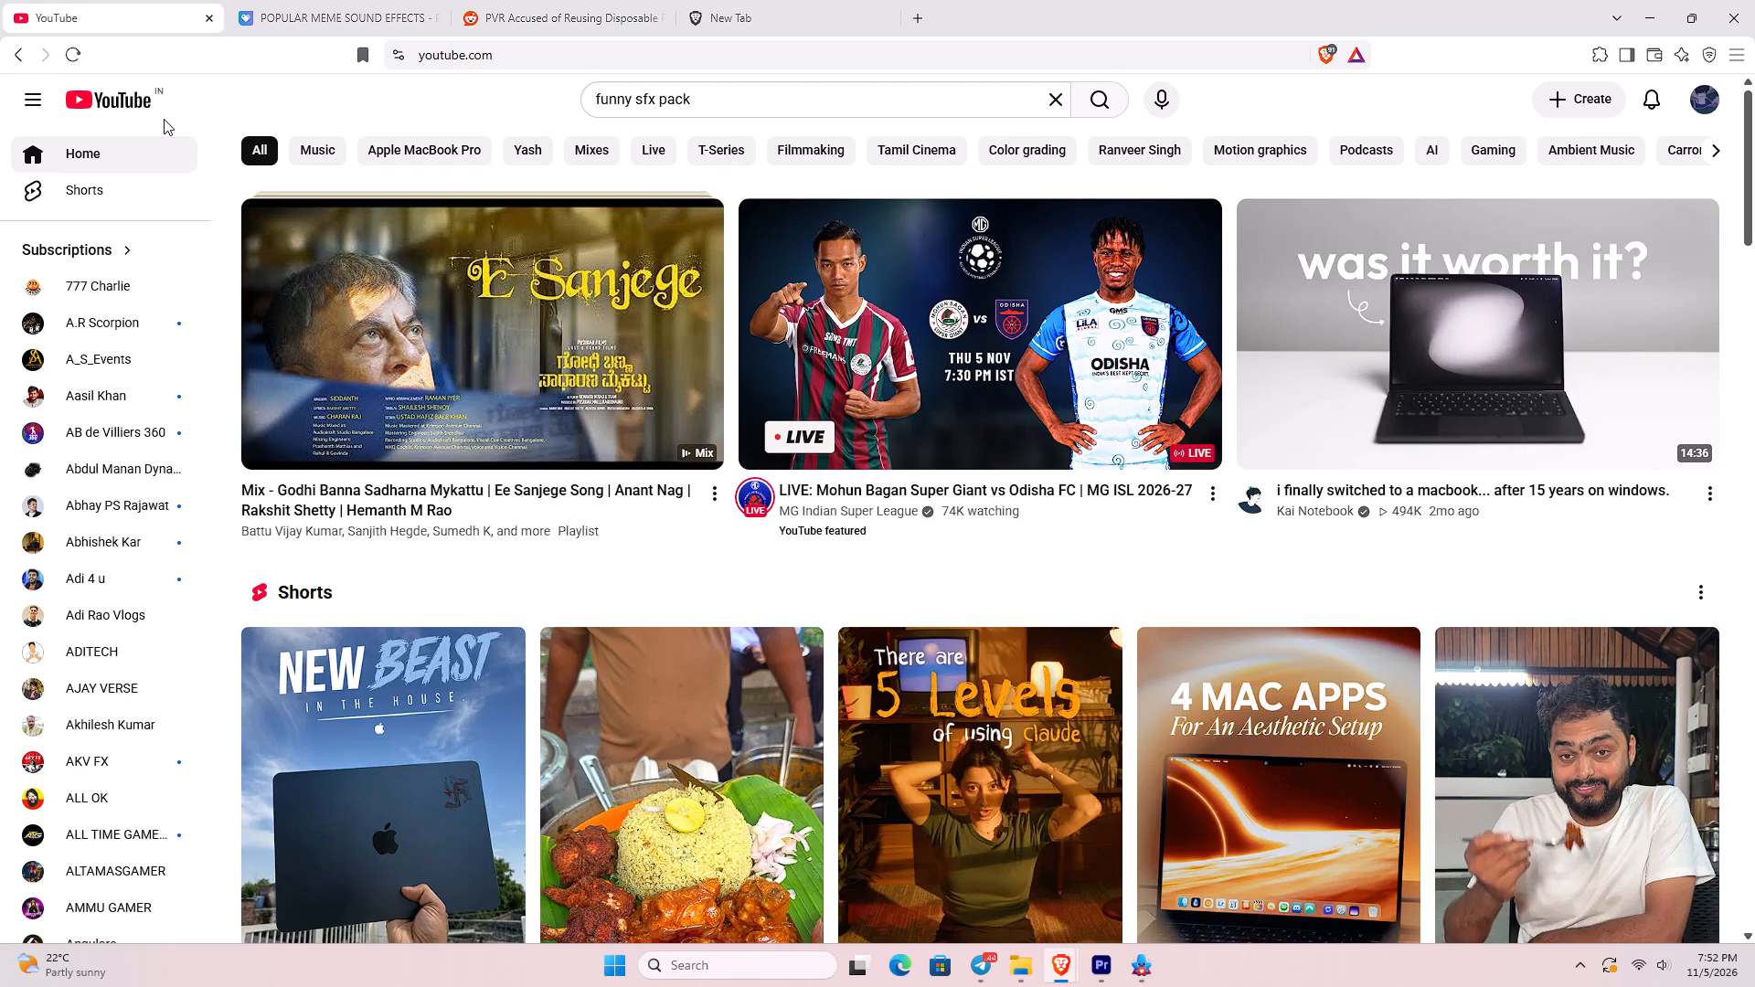
scroll(1034, 751, "down", 2)
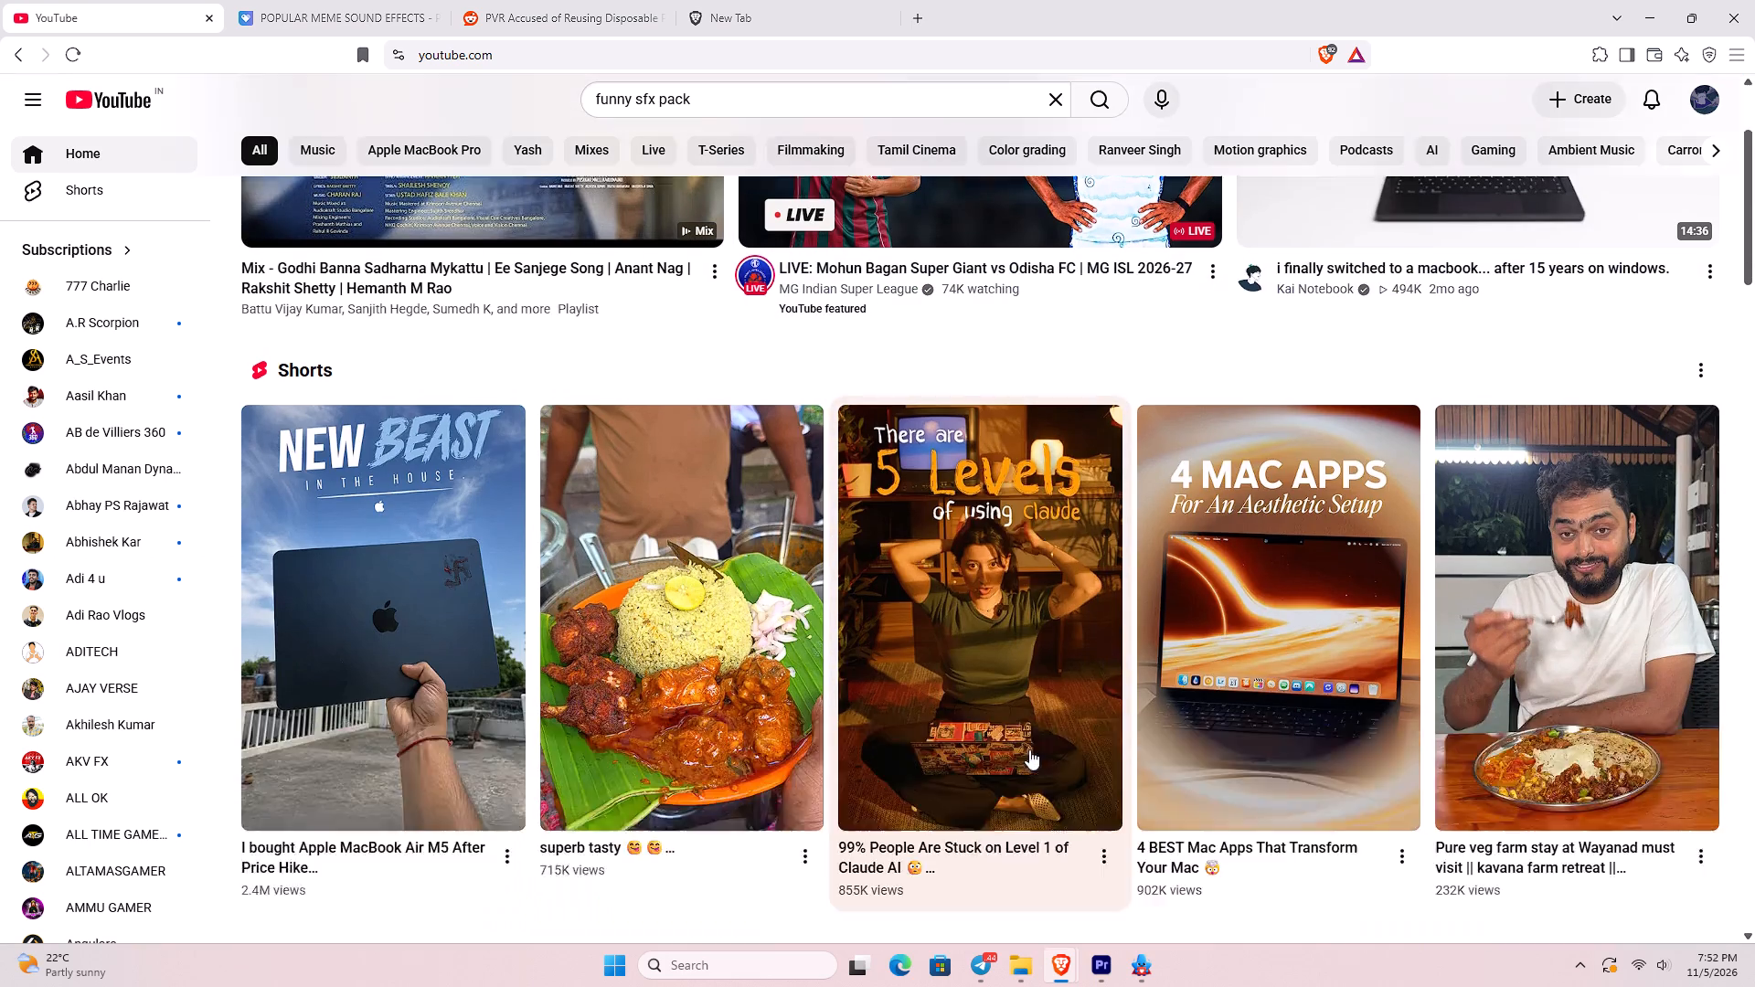
scroll(1029, 749, "down", 1)
scroll(1445, 745, "down", 1)
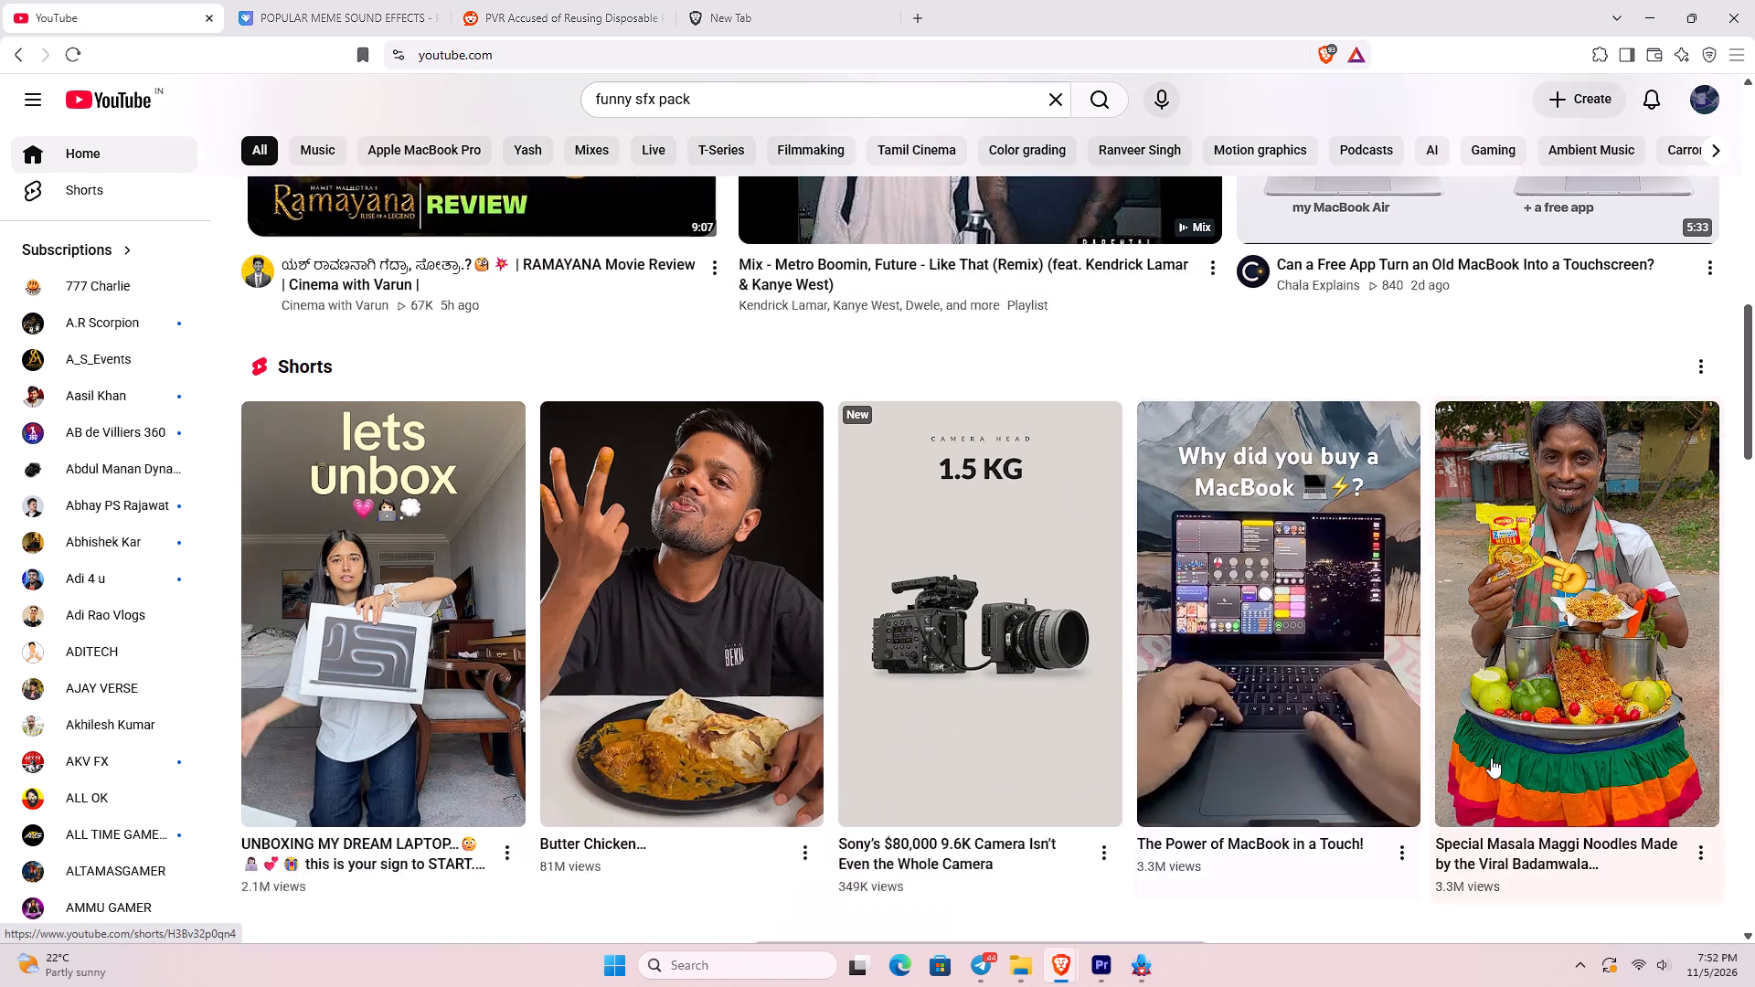
scroll(1405, 717, "up", 3)
scroll(1716, 761, "down", 2)
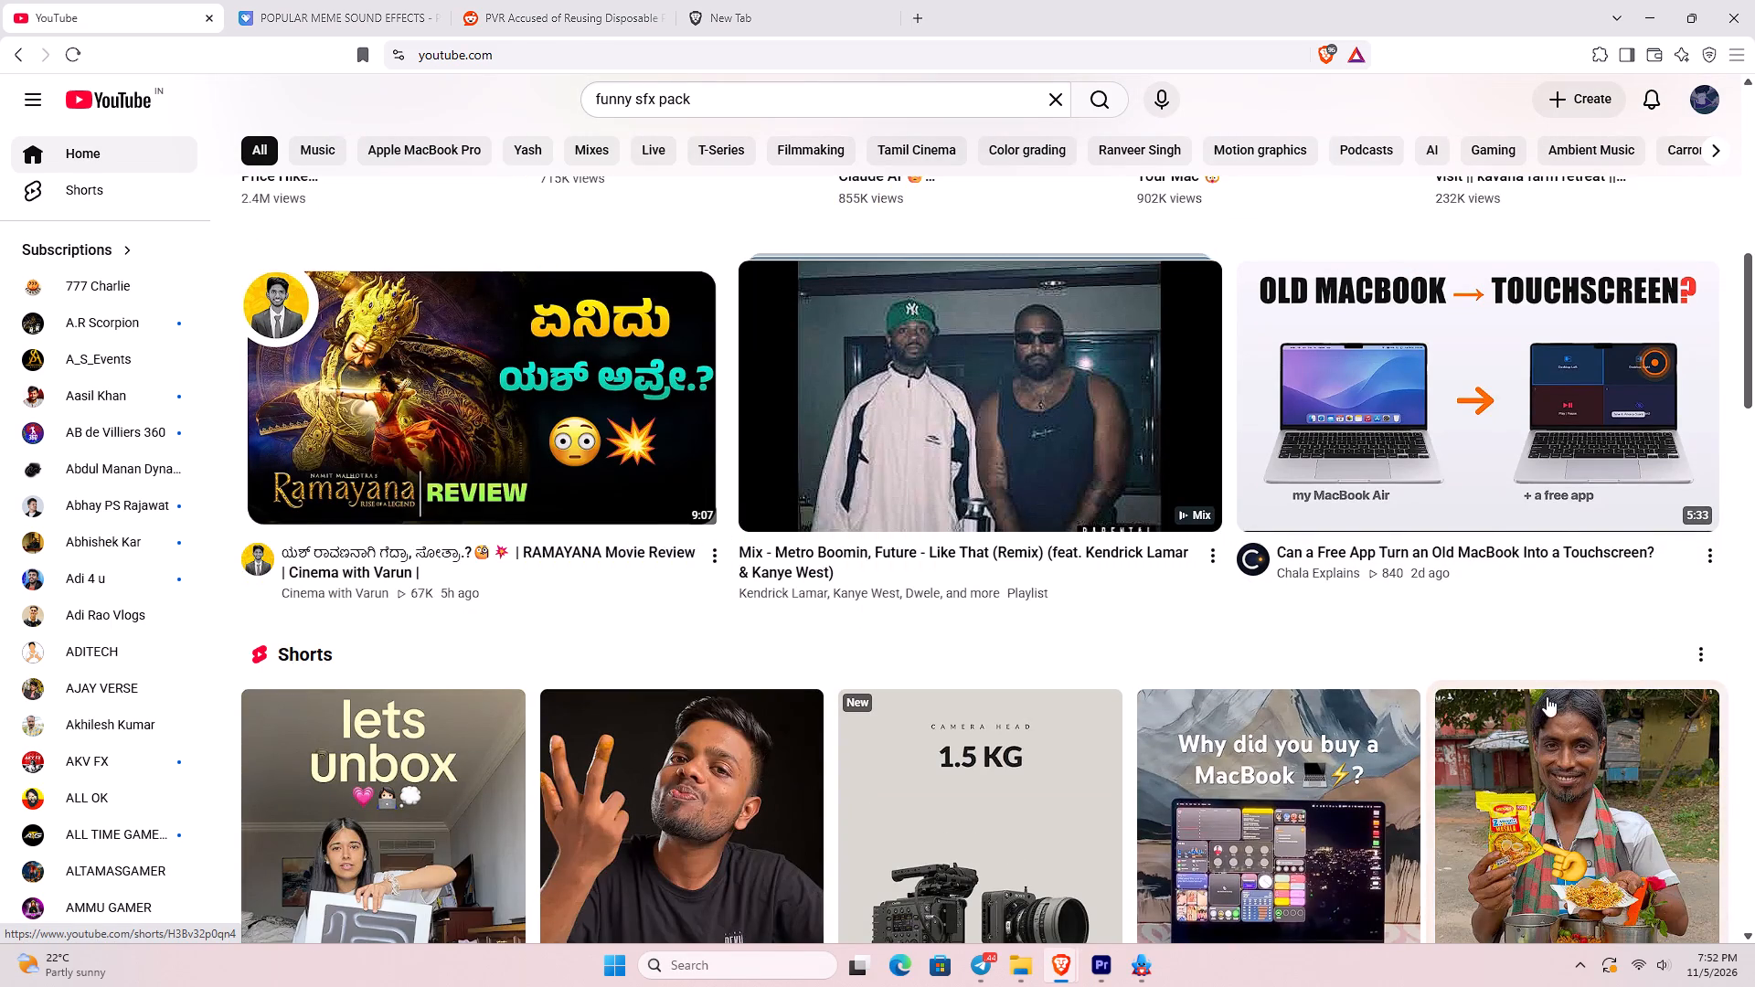
scroll(1385, 615, "down", 3)
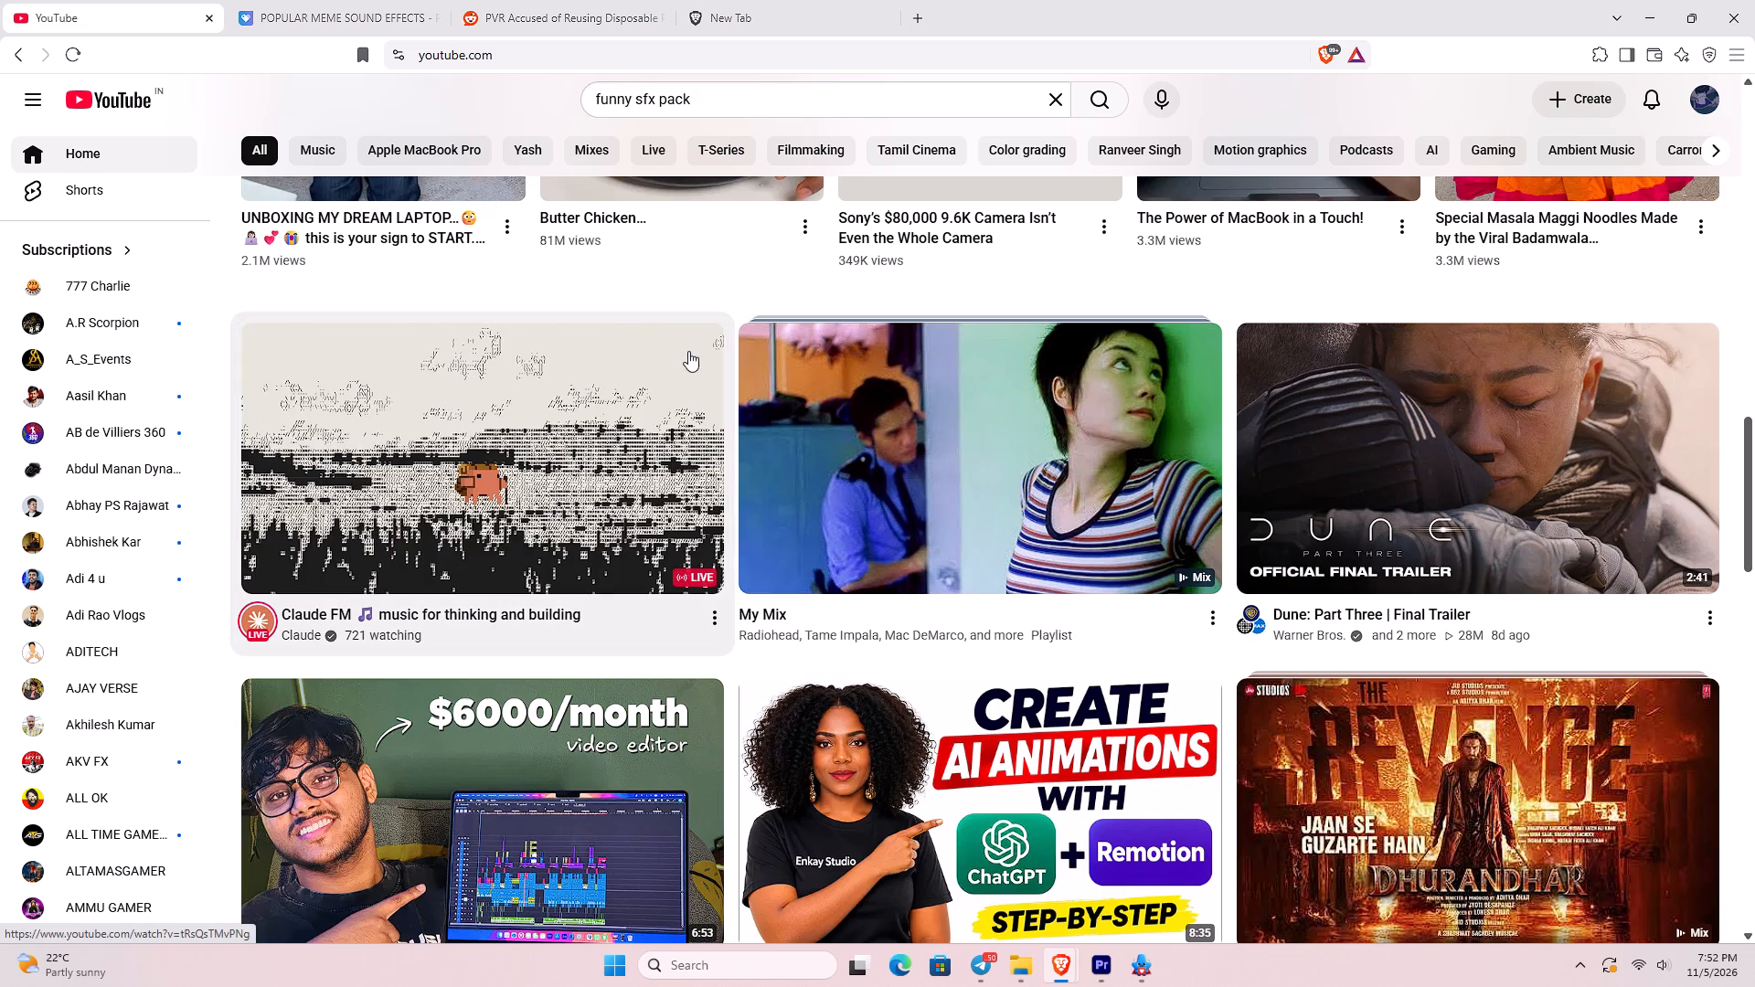
left_click(698, 353)
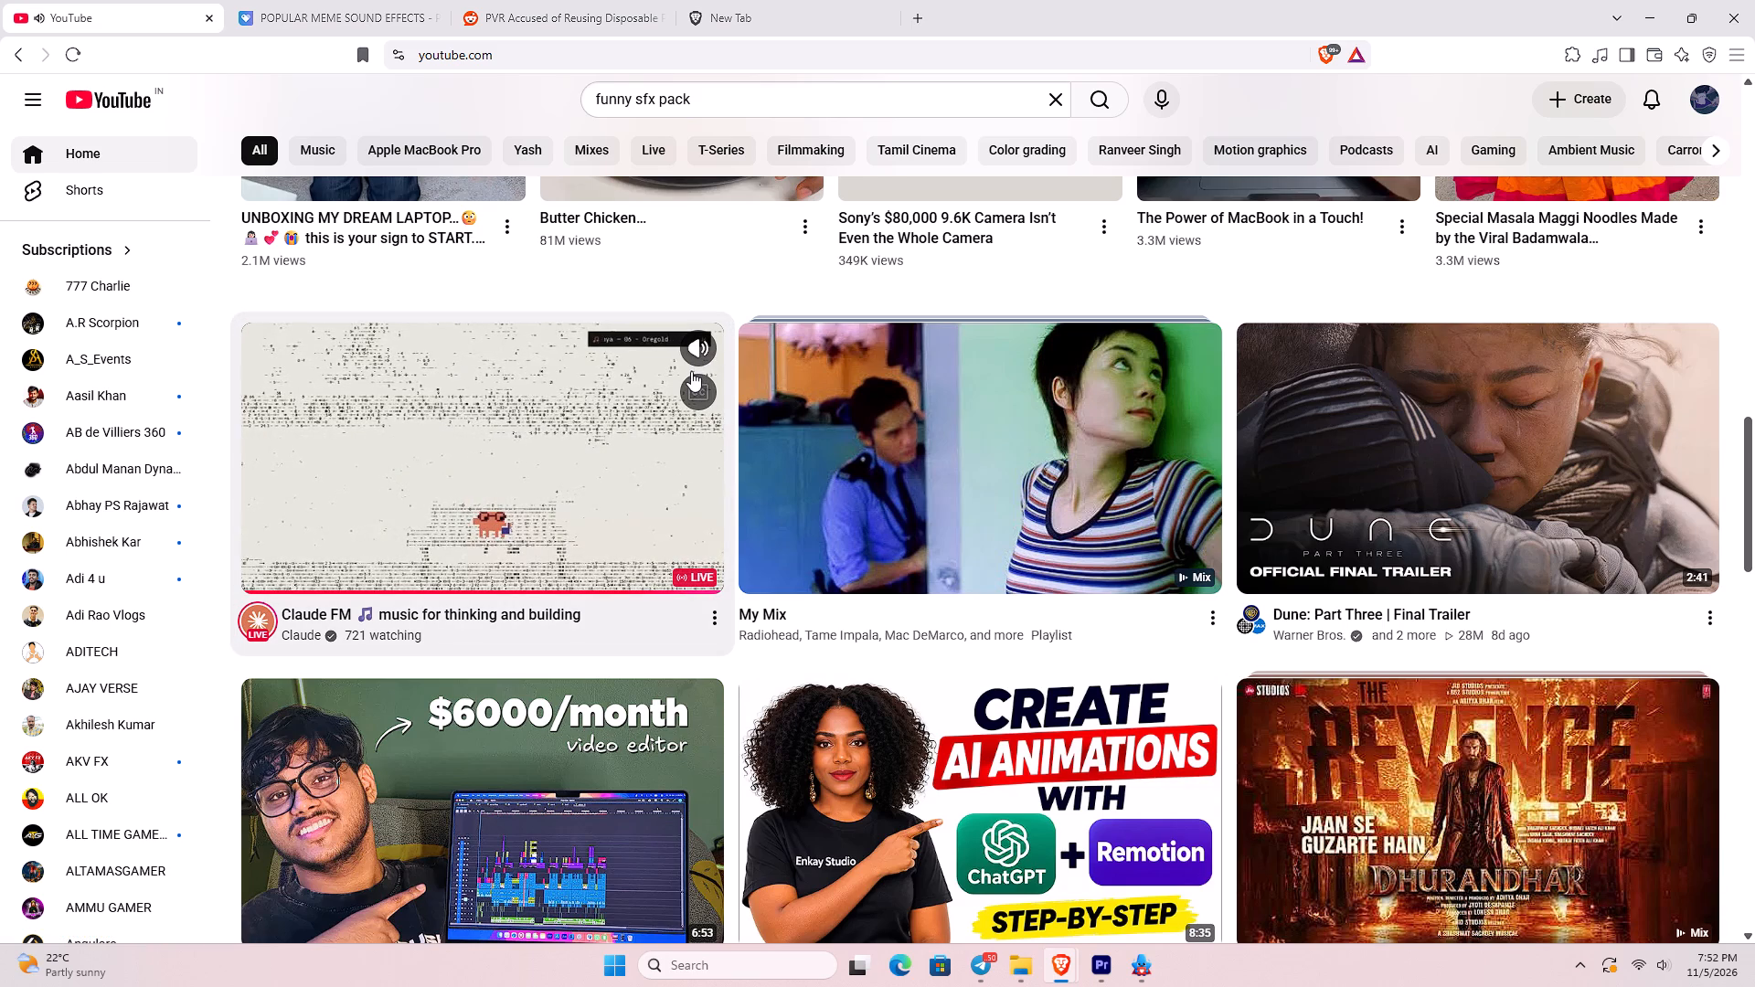
scroll(863, 397, "down", 2)
scroll(622, 443, "down", 2)
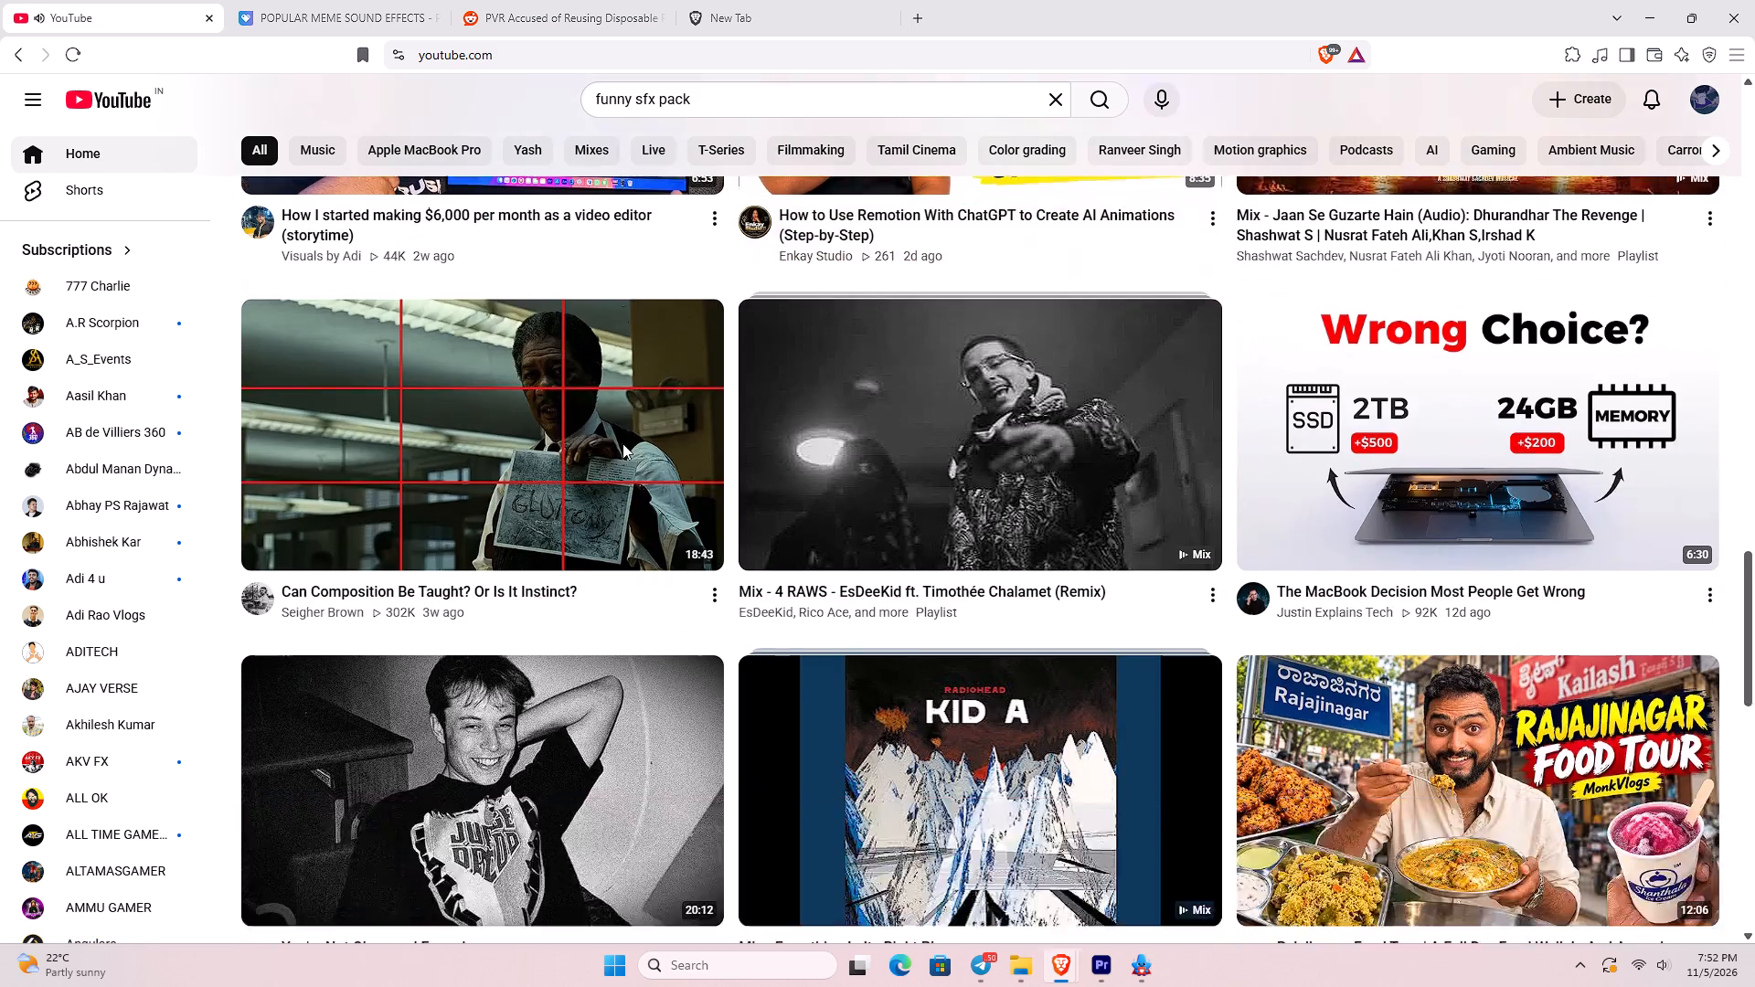
scroll(668, 456, "down", 1)
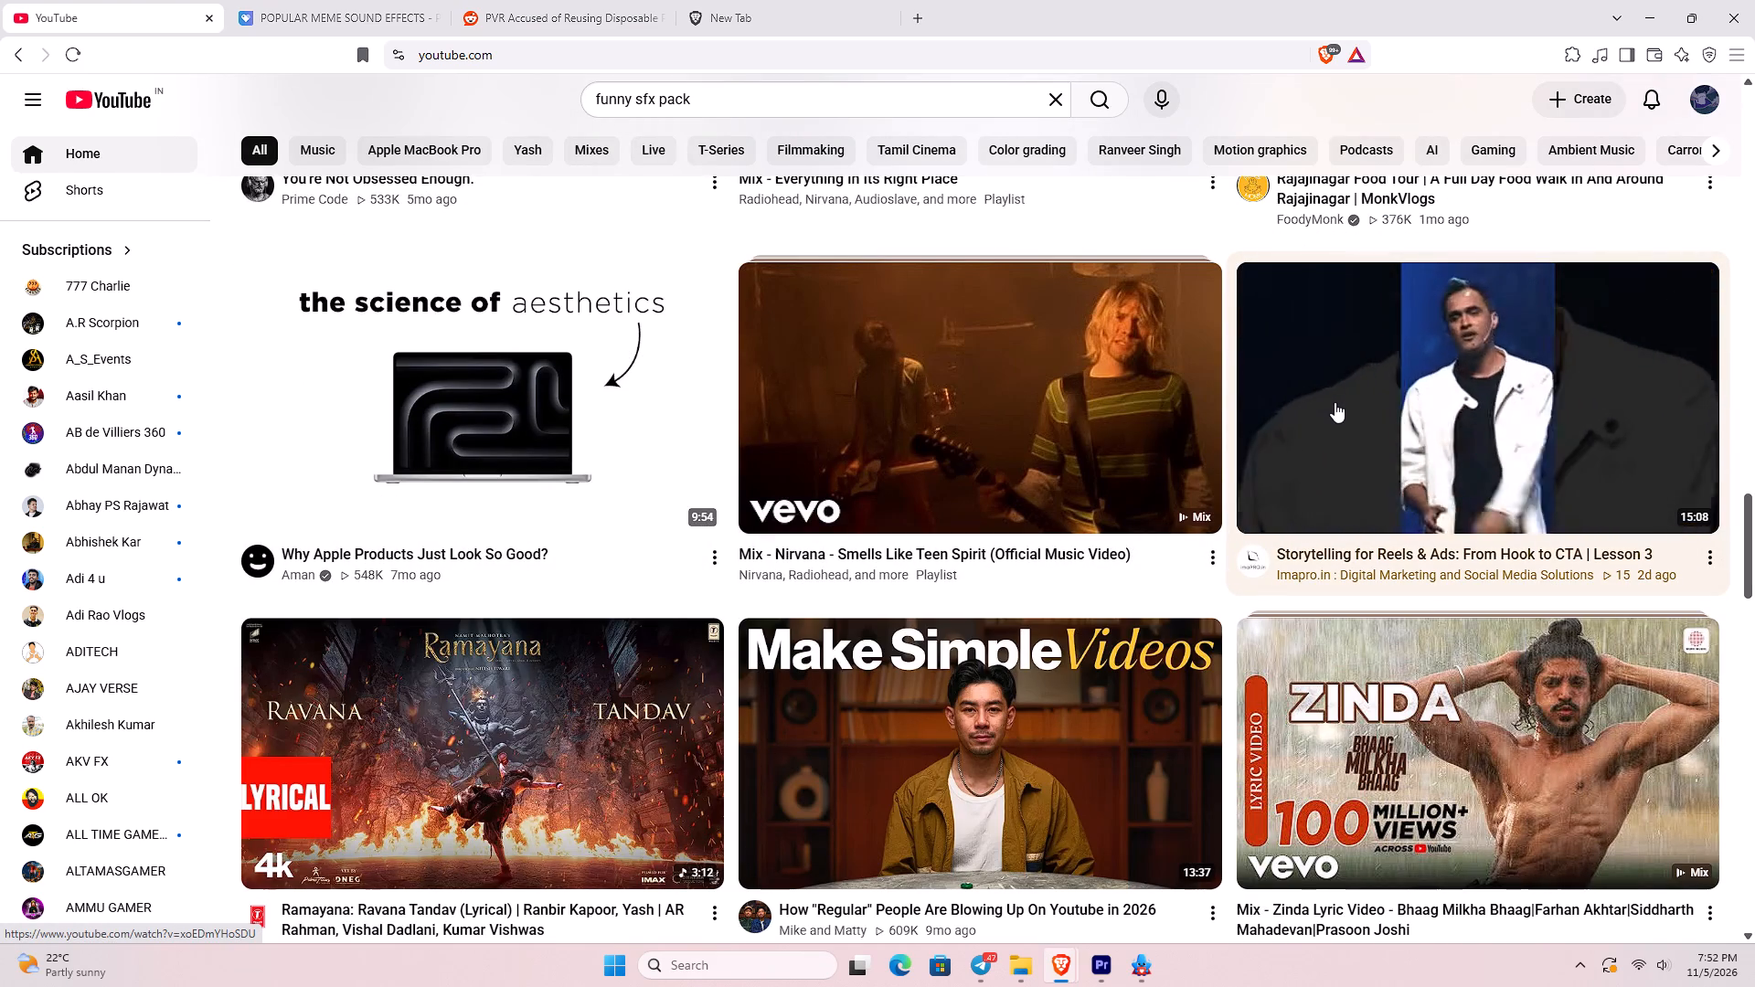
Open the video "Storytelling for Reels & Ads: From Hook to CTA | Lesson 3" in full screen and raise its playback quality.
left_click(1334, 402)
key("f")
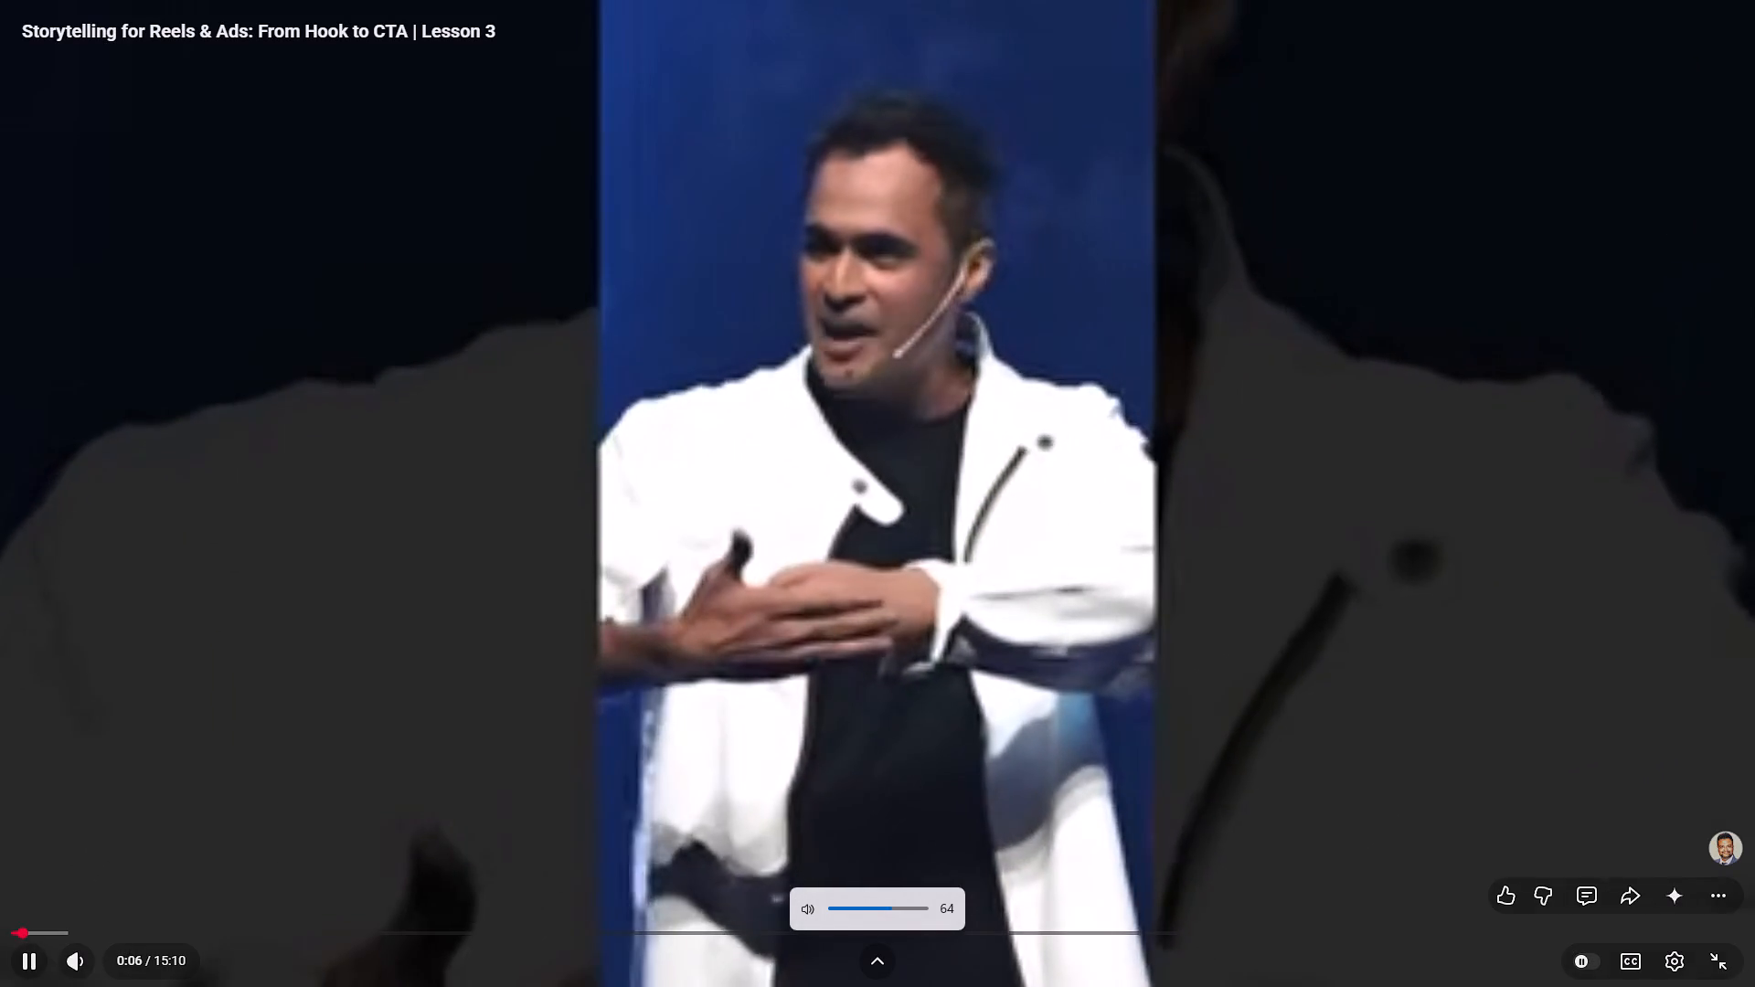
left_click(1674, 954)
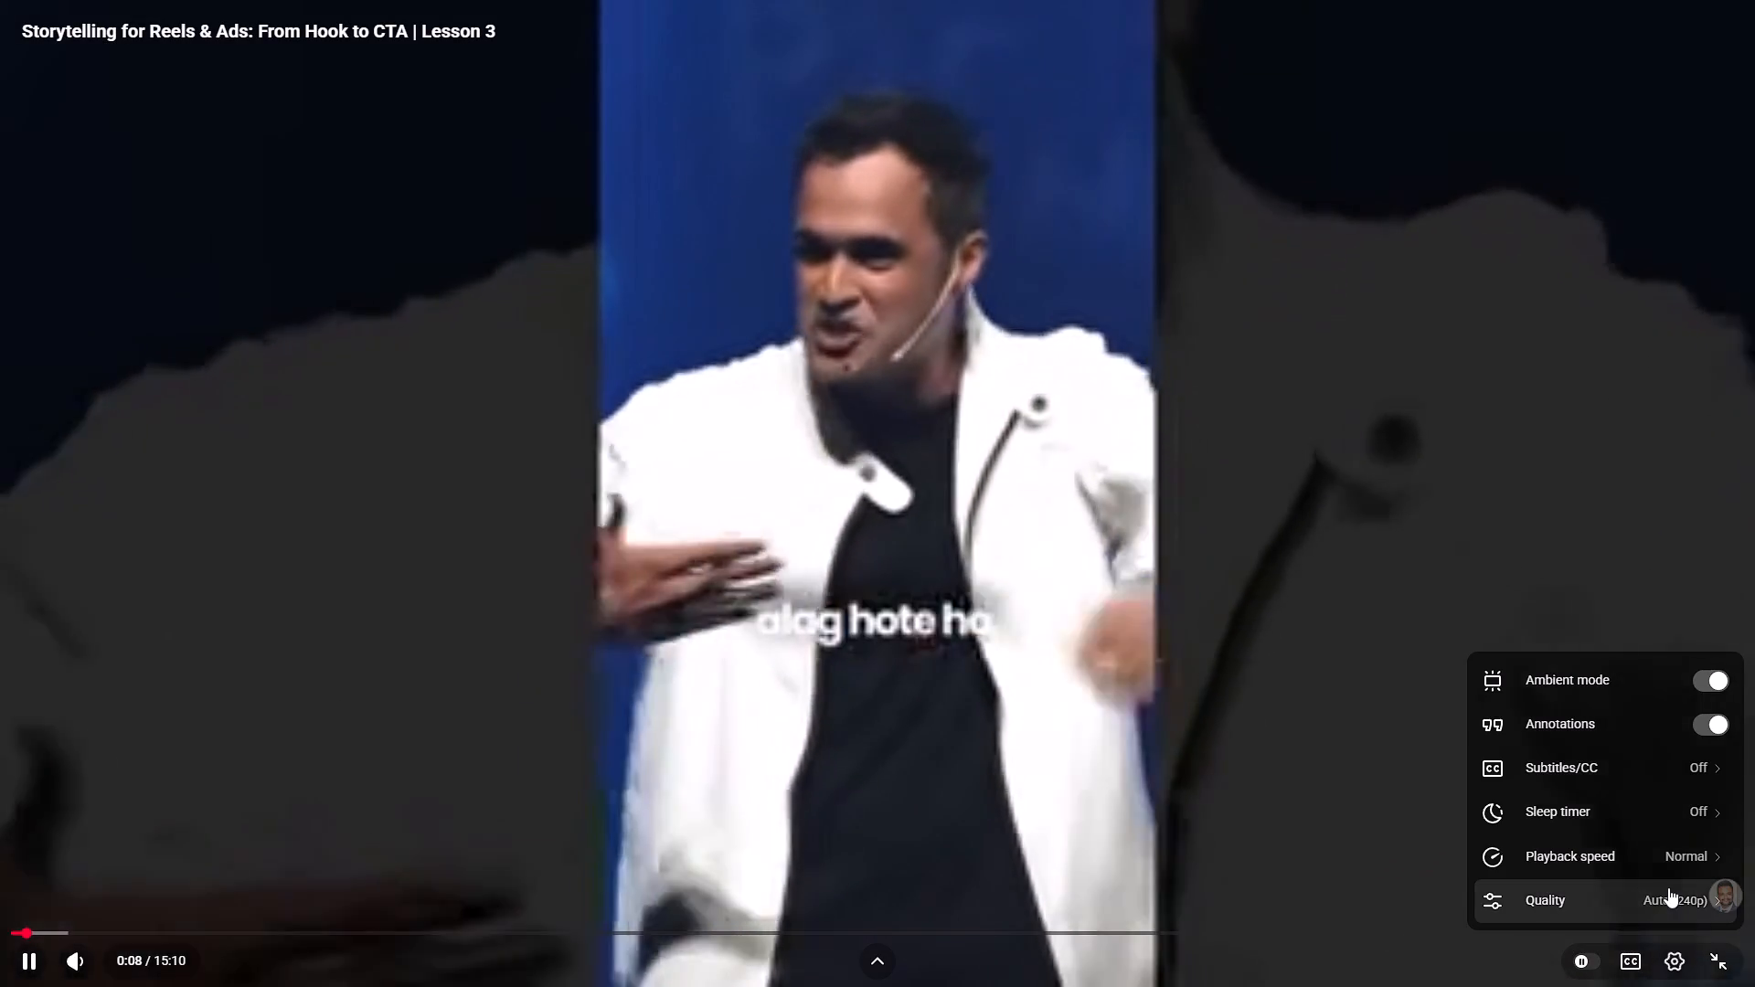
left_click(1668, 887)
left_click(1547, 669)
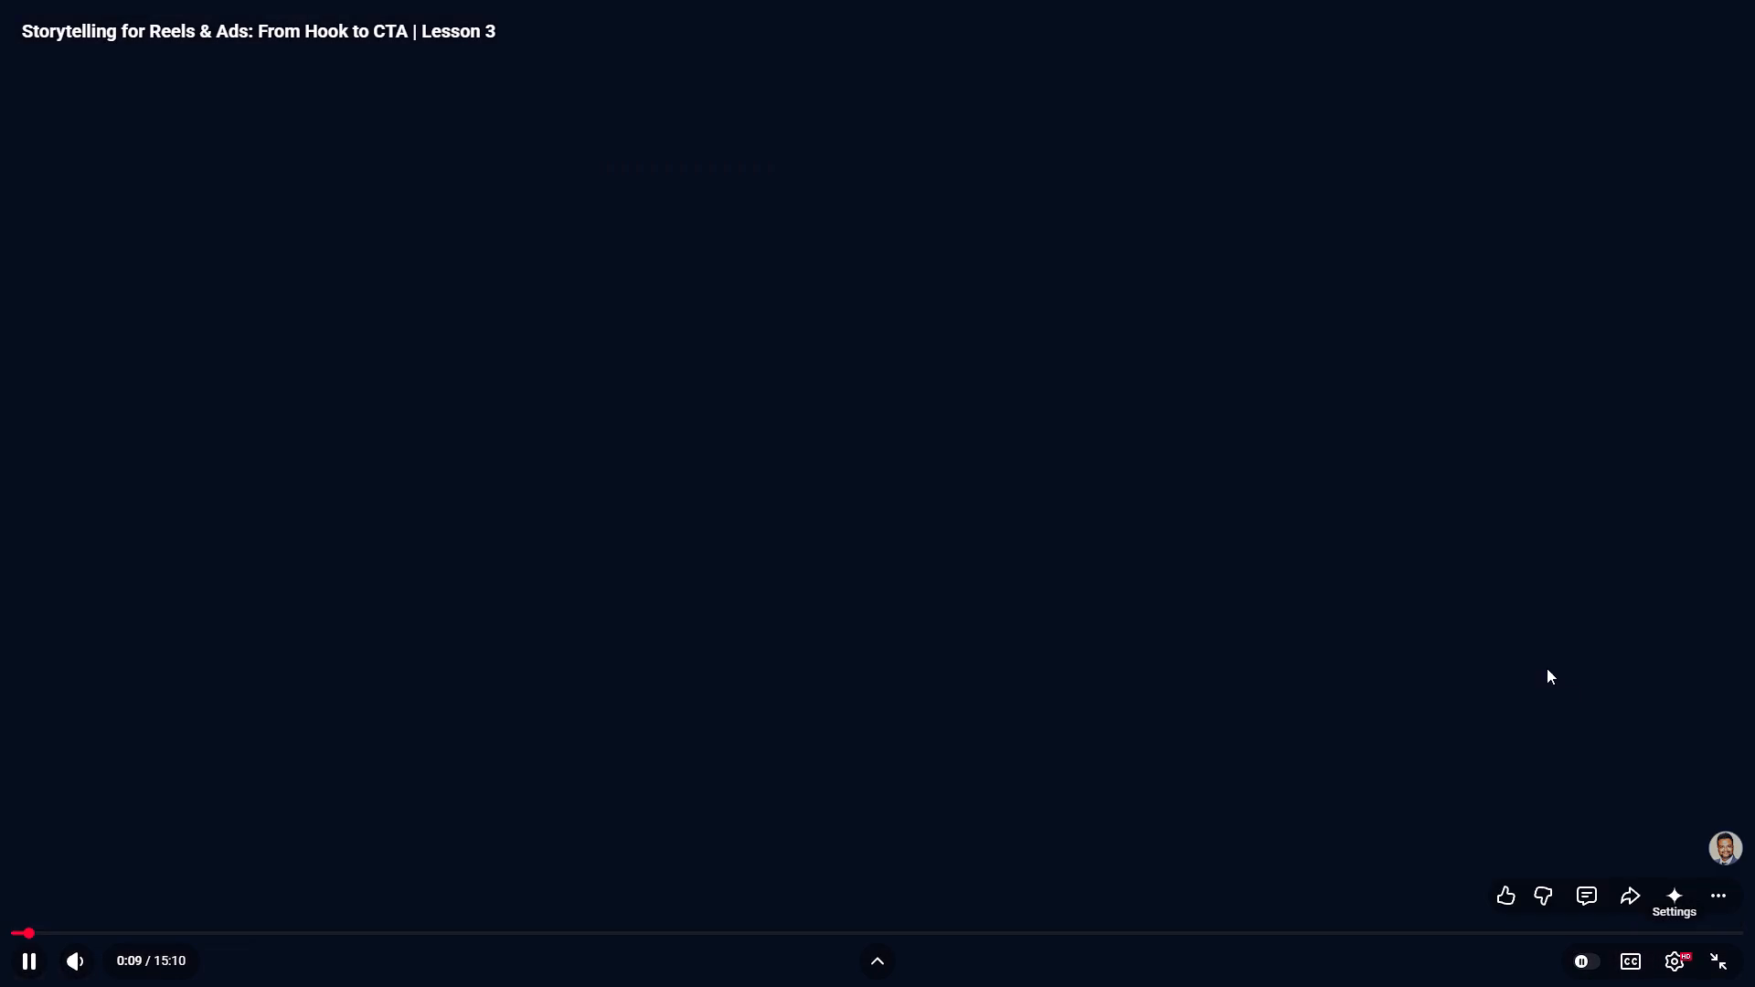
Lower the video player's volume to 35%.
key("Down")
key("Down")
key("Down")
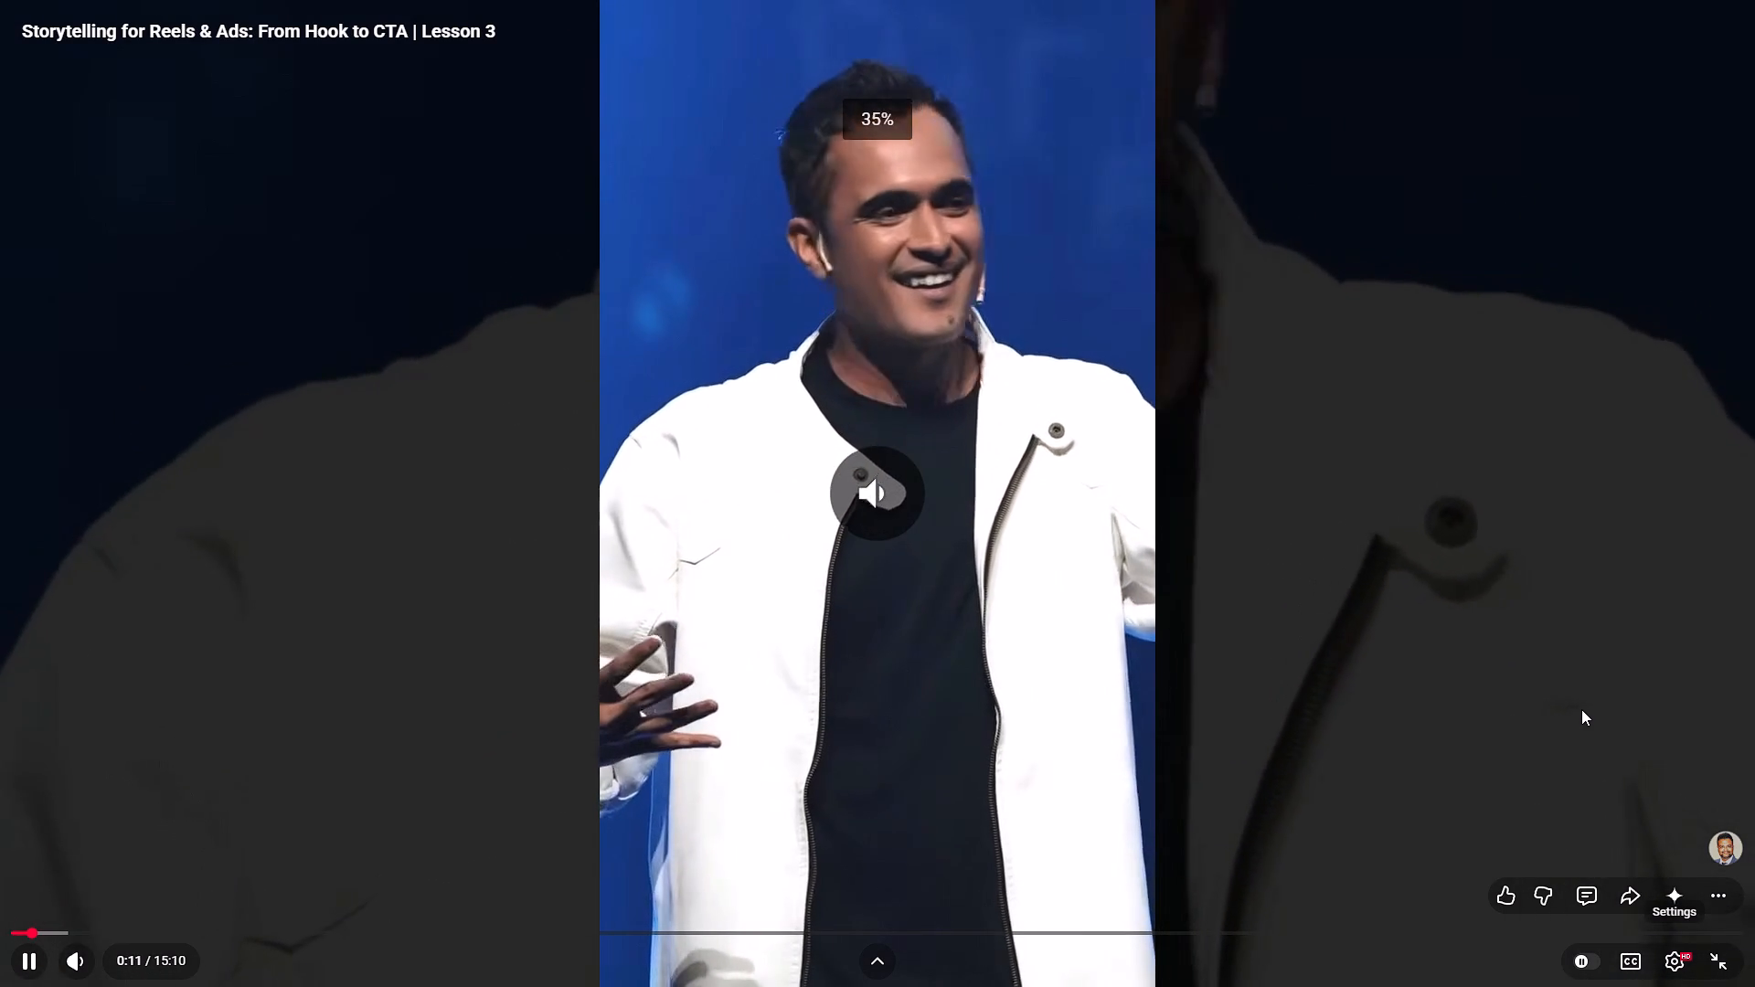
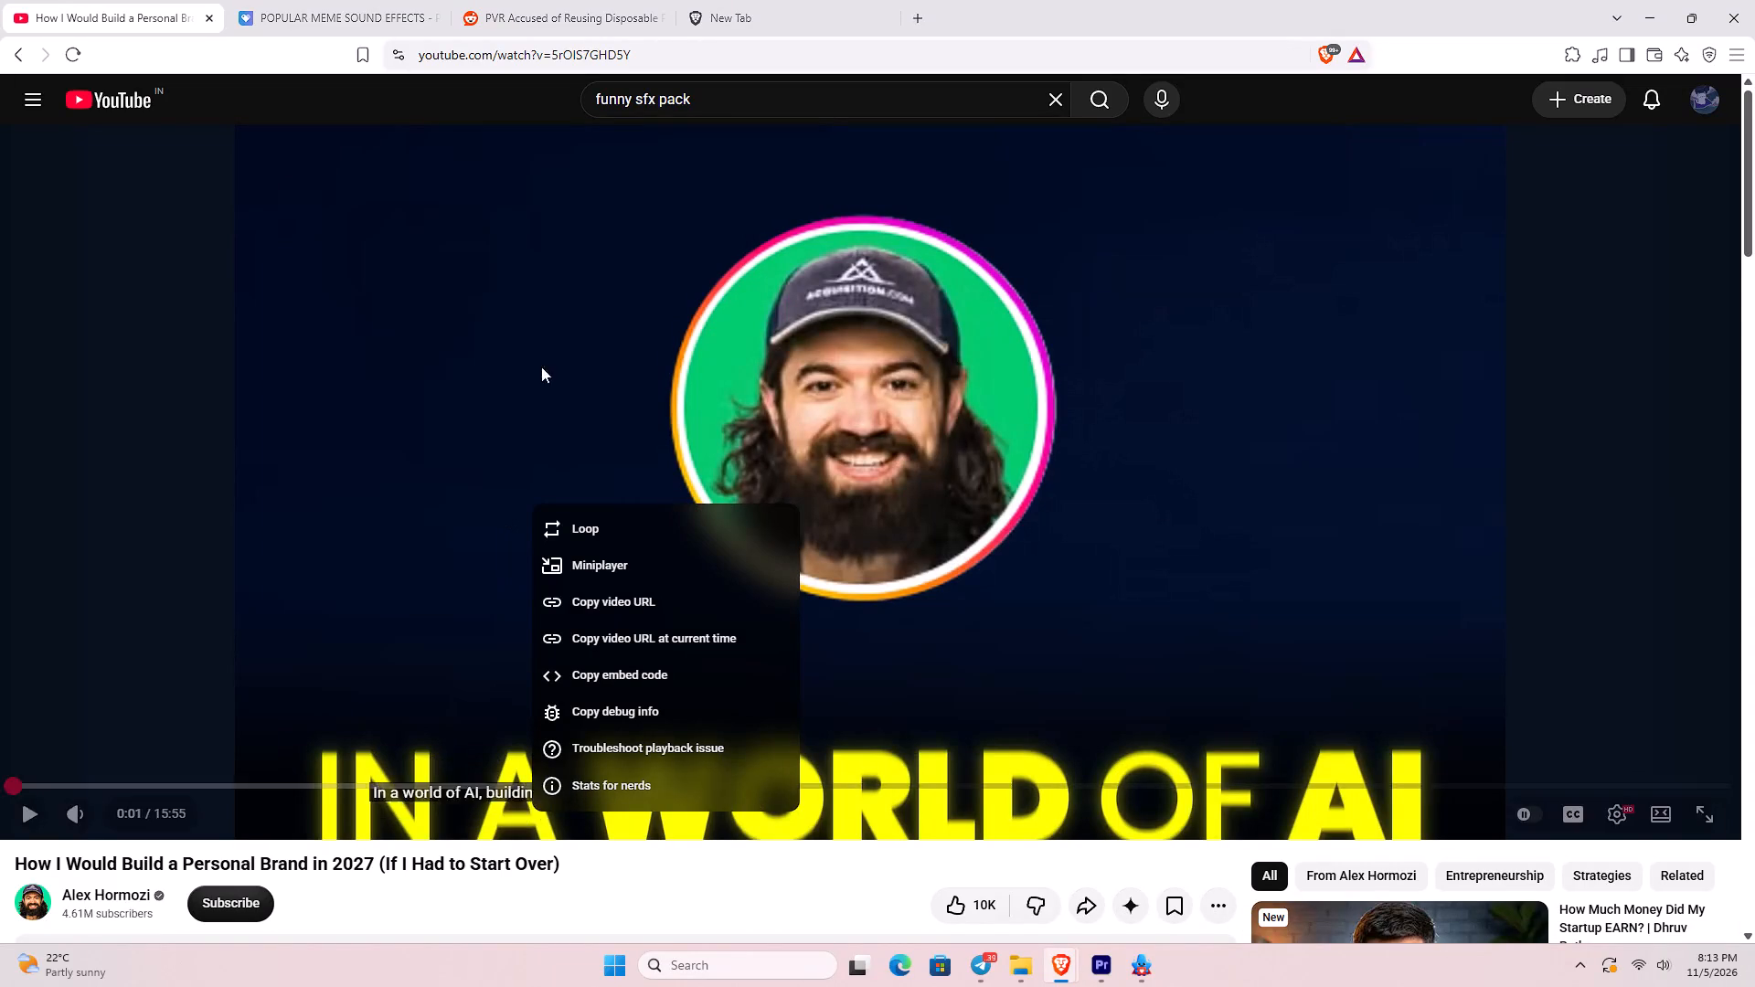
Switch to Arroxy and open the destination folder of the finished 500+ MEME SOUND download.
left_click_drag(641, 218, 627, 210)
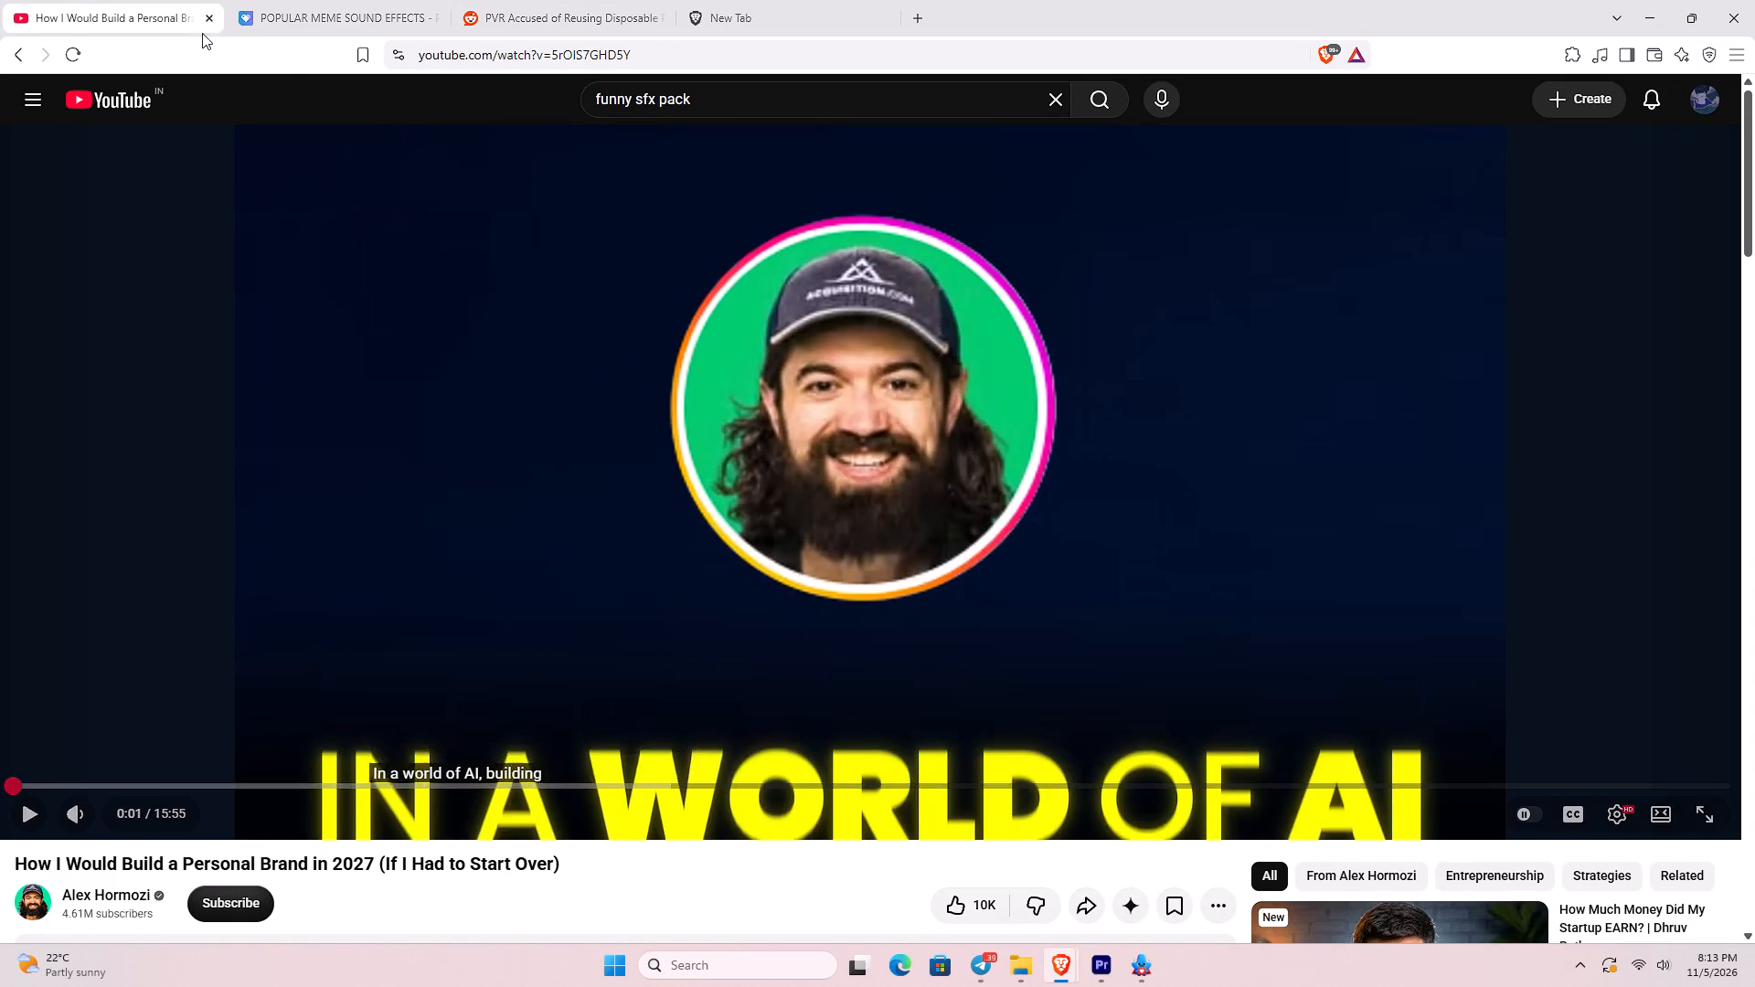
left_click(284, 0)
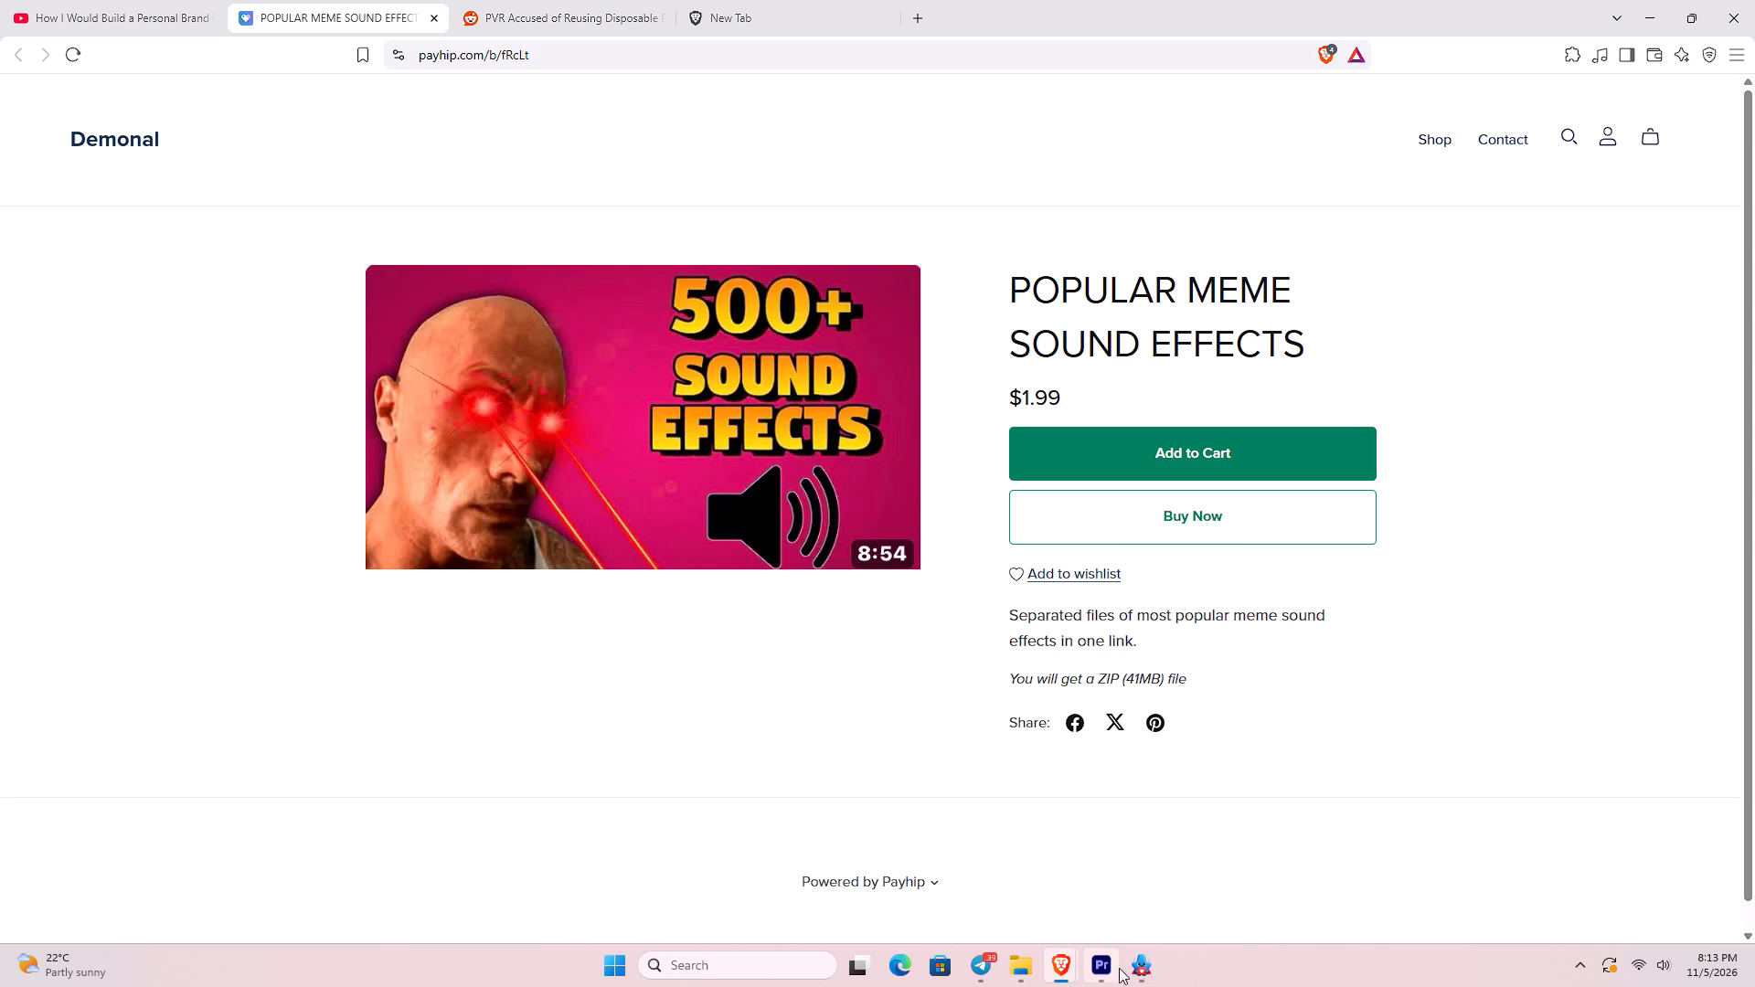
left_click(1163, 971)
left_click(1143, 981)
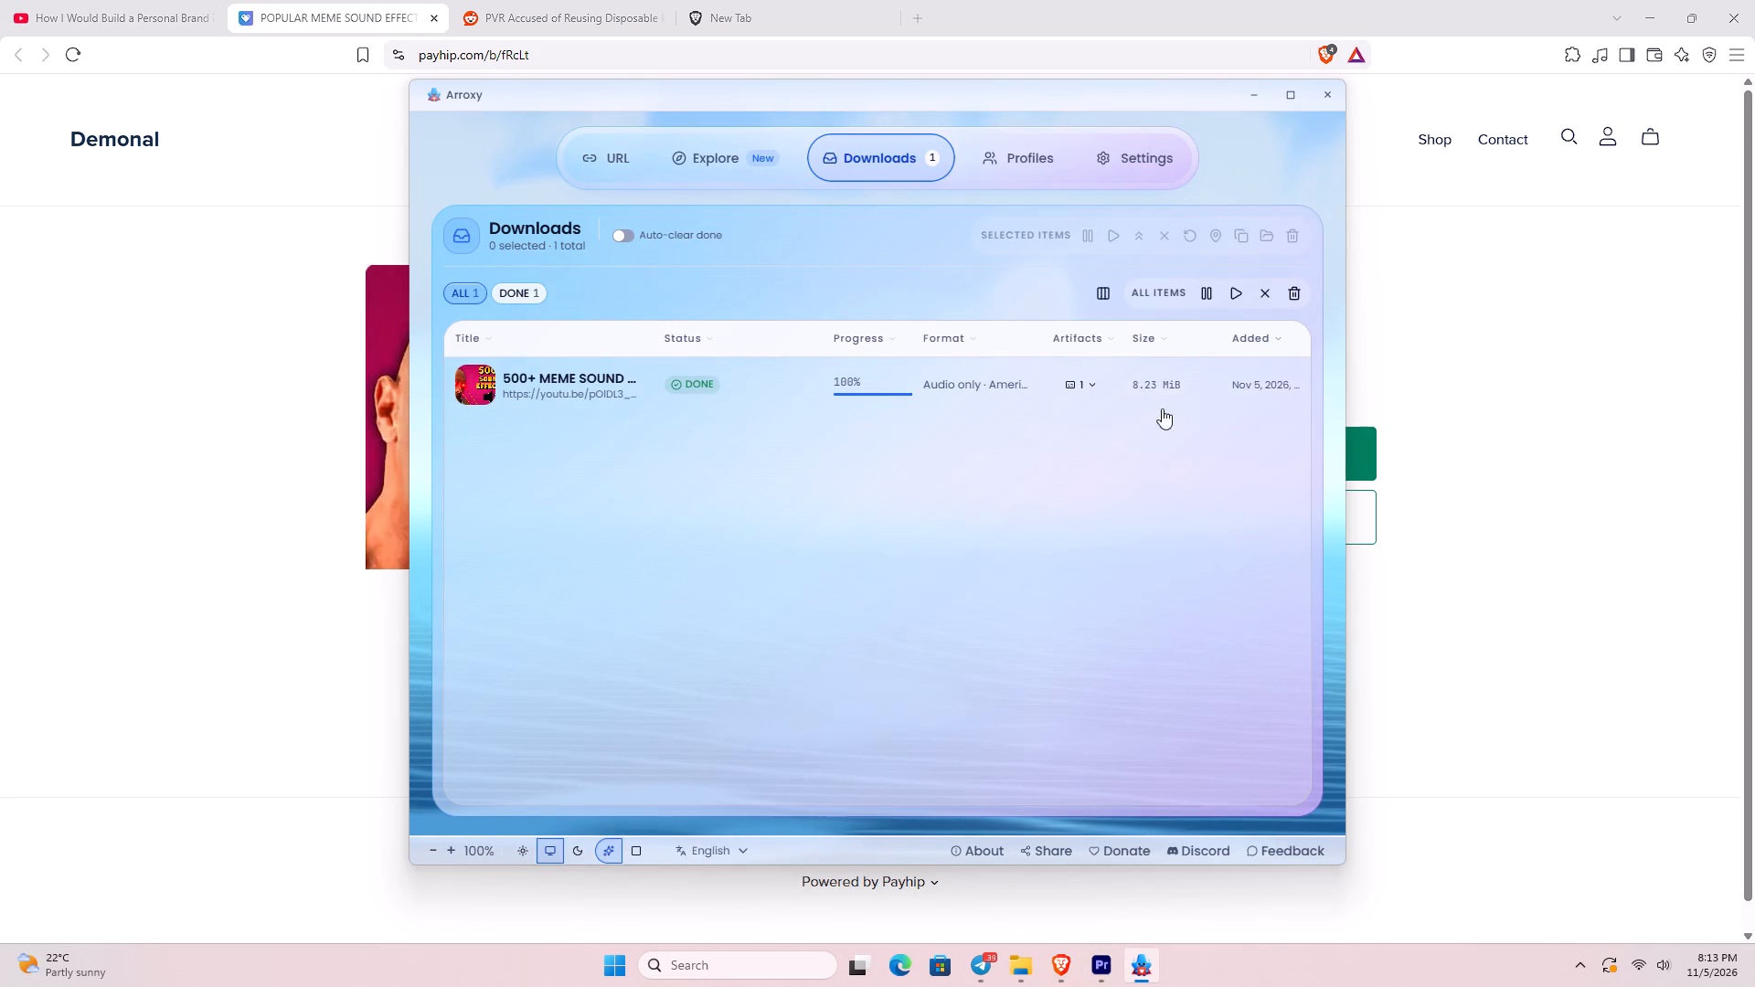
left_click(1194, 374)
right_click(1135, 377)
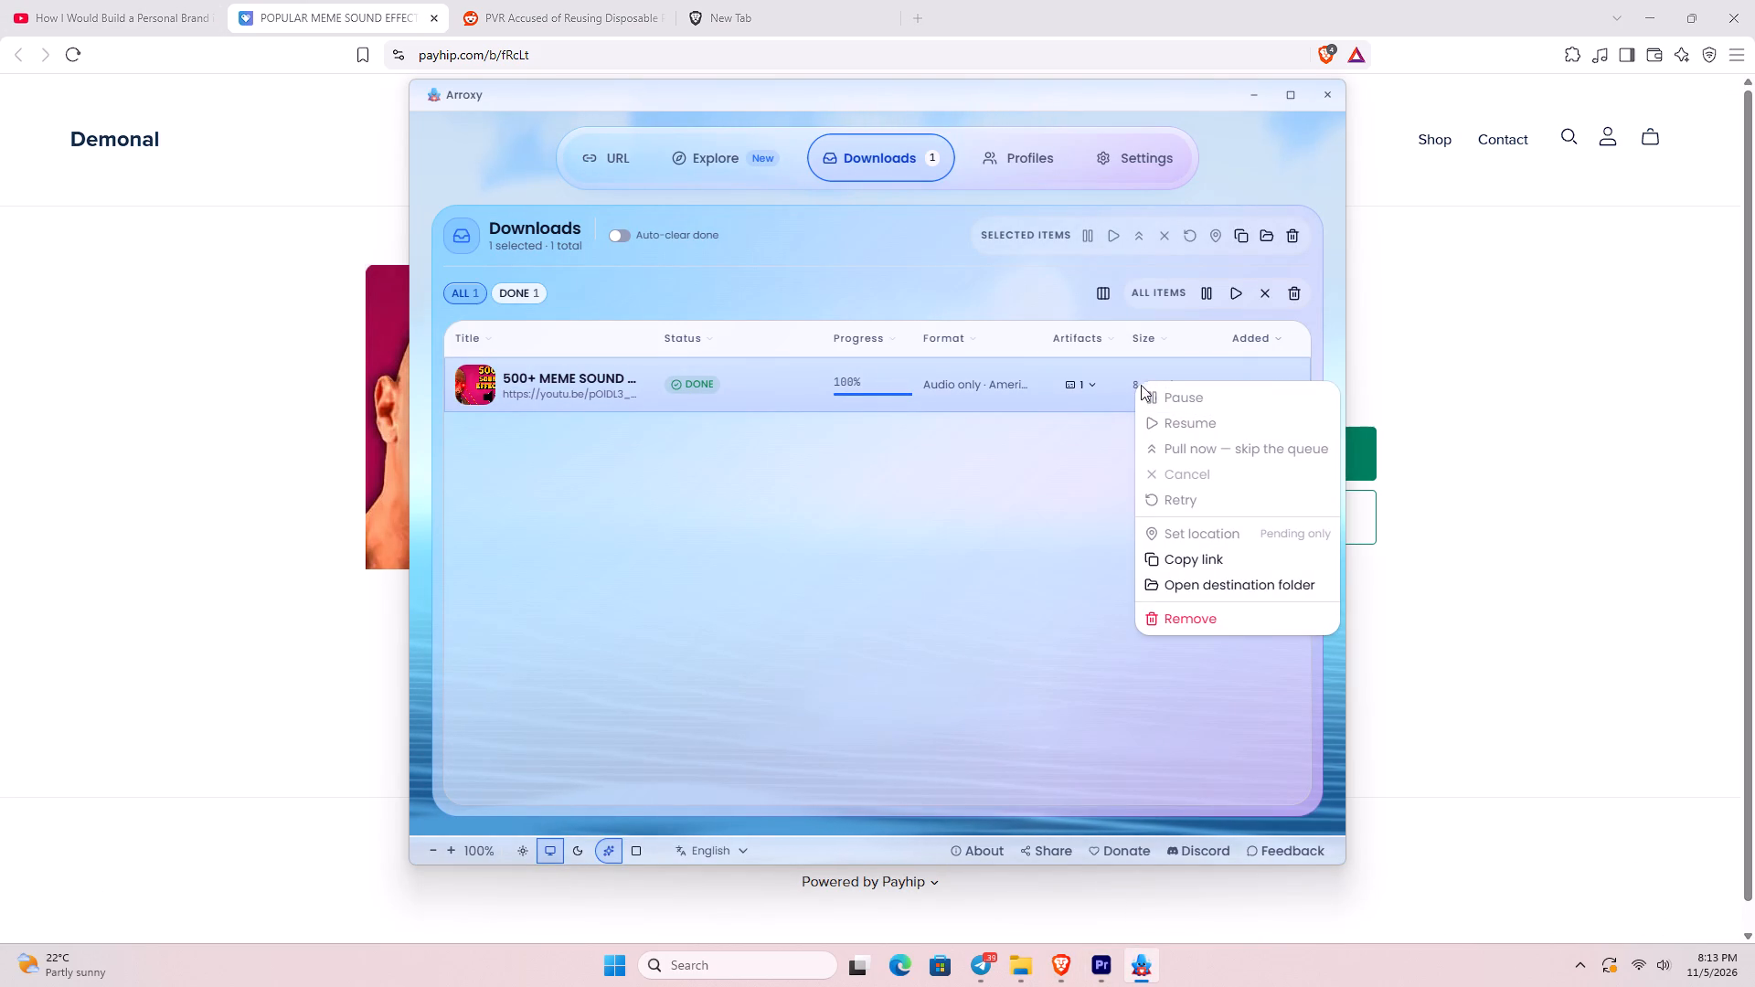
left_click(1229, 586)
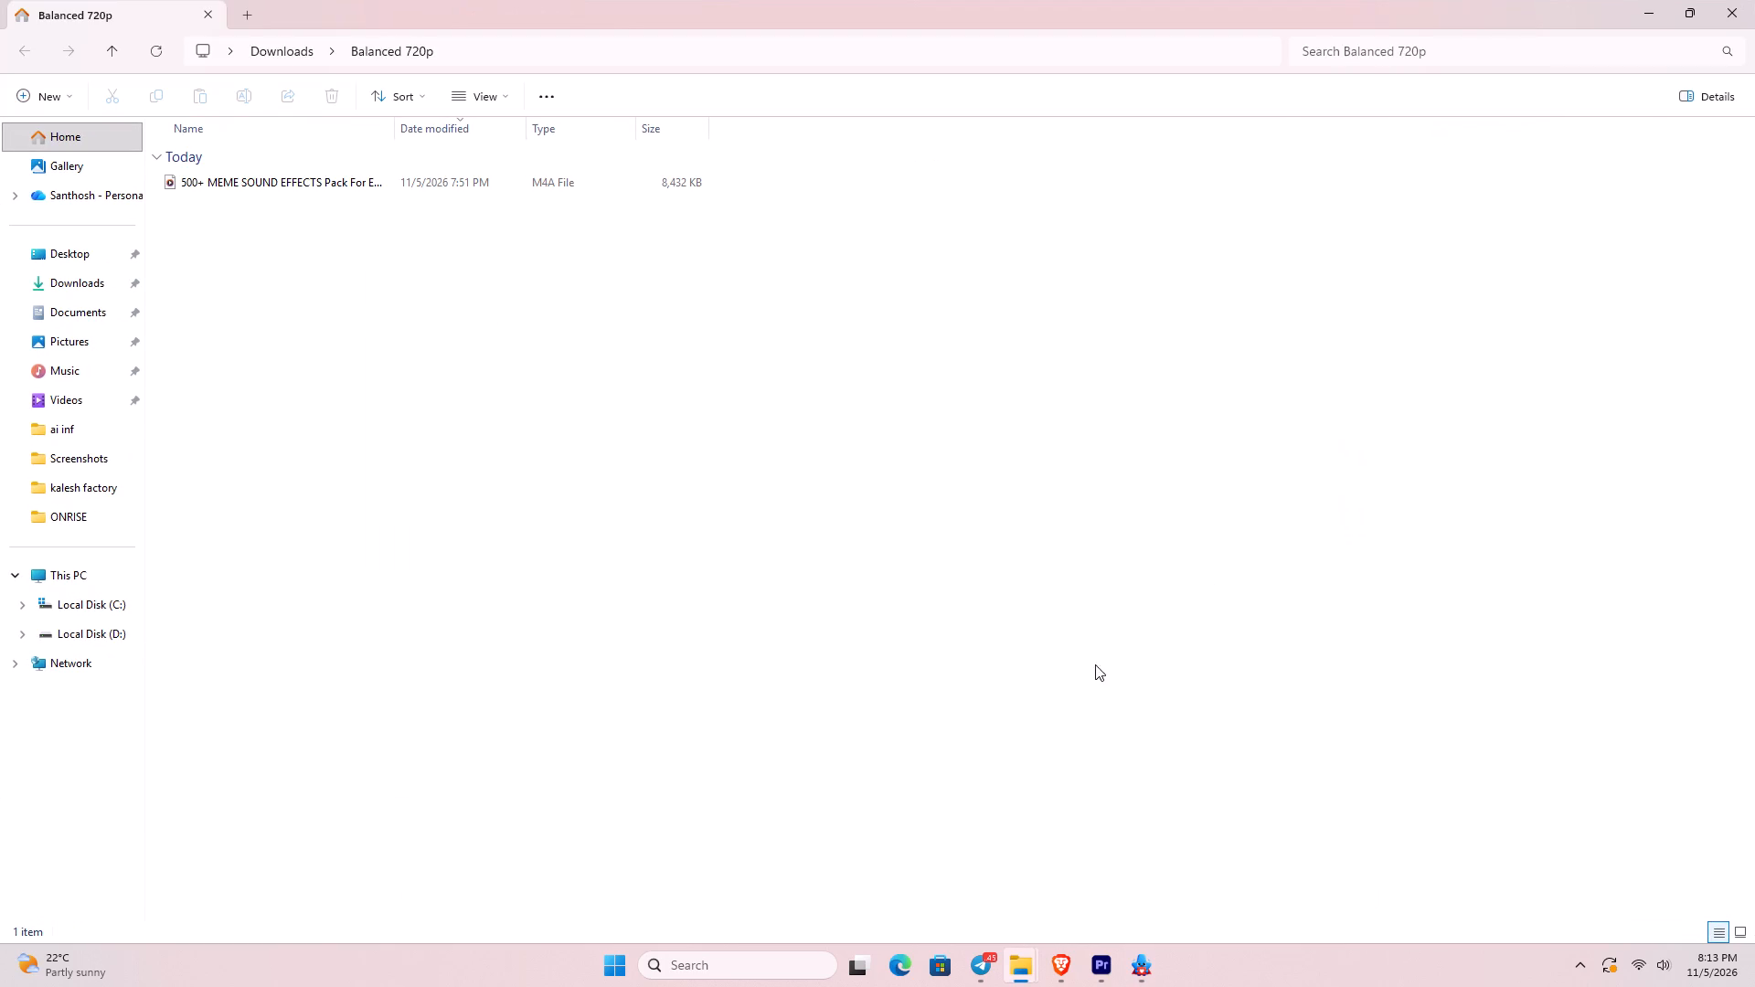
Switch to Premiere and open the recent project ONRISE AI.
left_click(1098, 954)
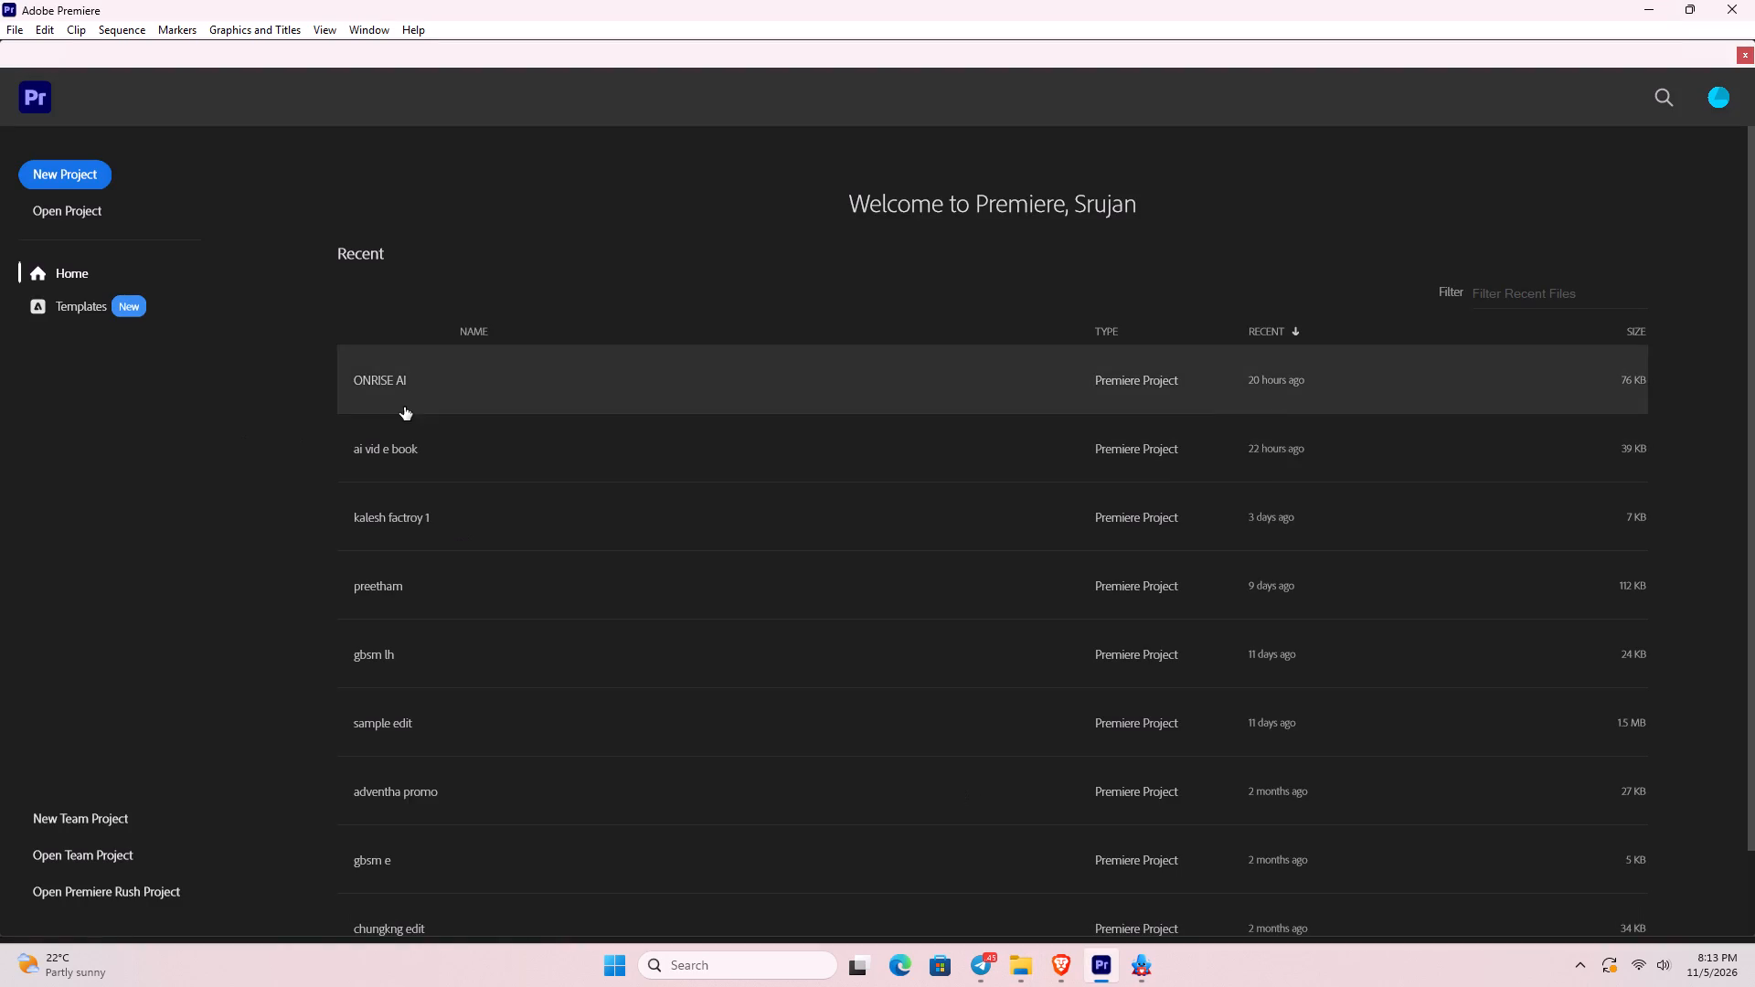
left_click(404, 407)
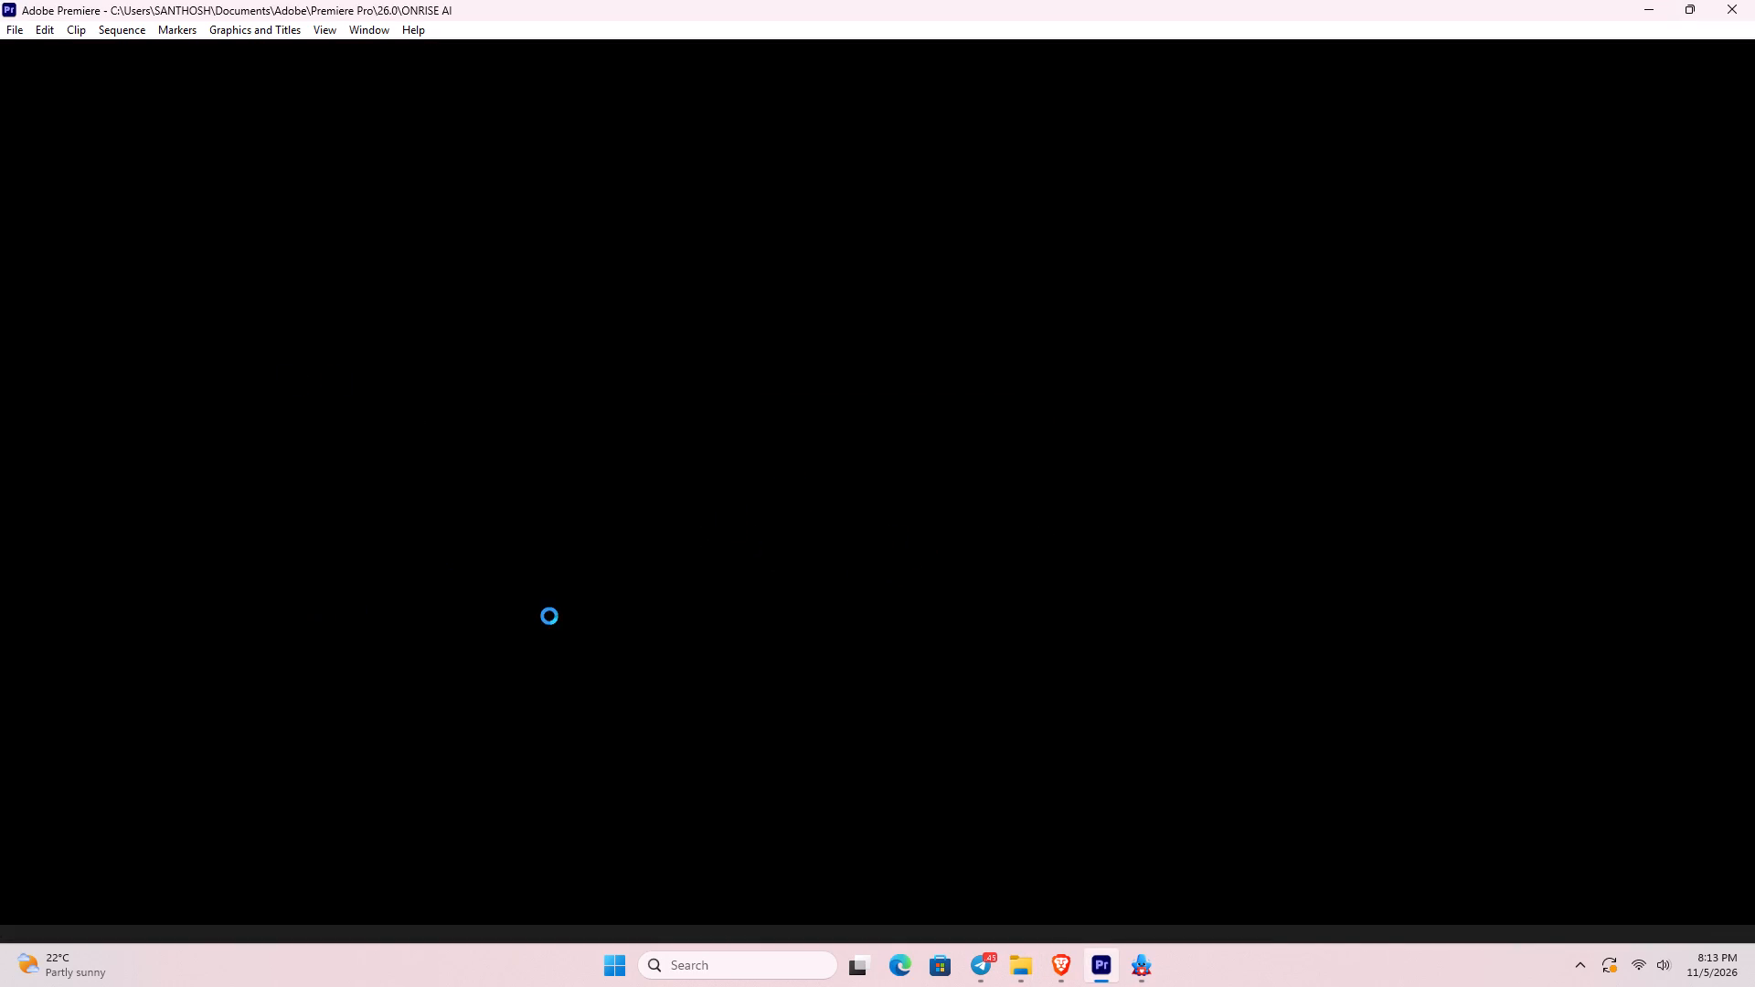
key("alt+Tab")
key("alt+Tab")
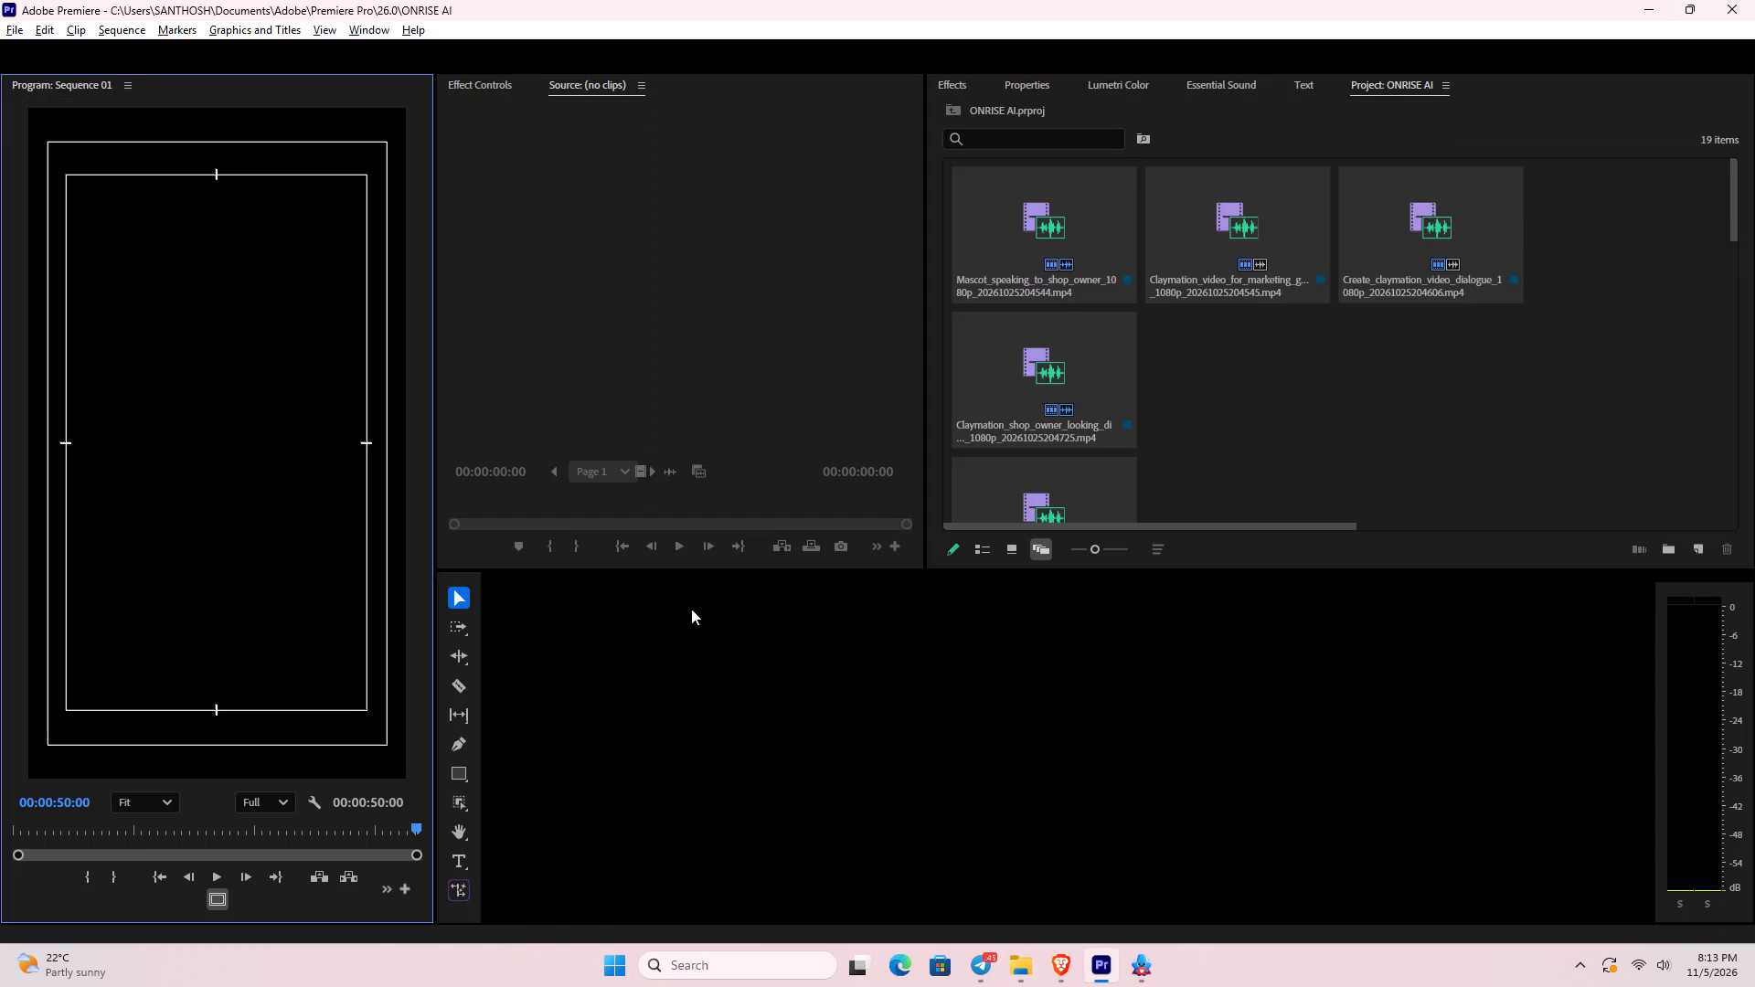
Play back the first five seconds of Sequence 01 from its start, with the timeline zoomed in.
left_click_drag(990, 630, 820, 653)
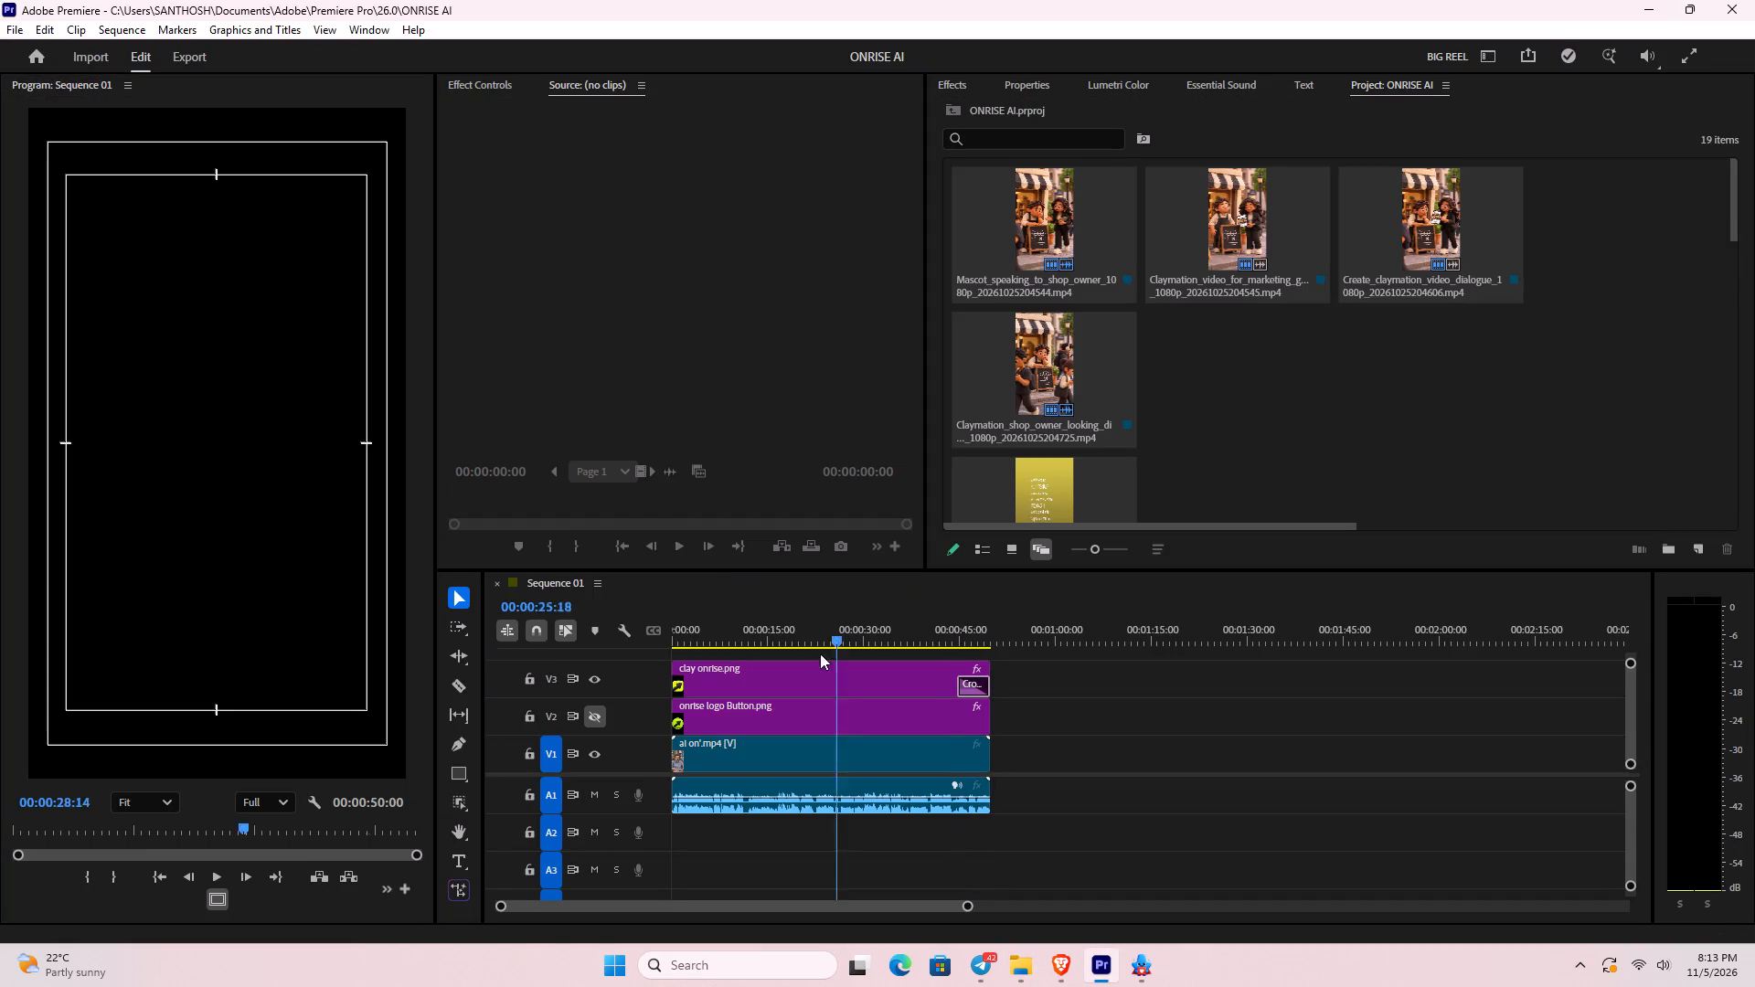
left_click_drag(820, 653, 287, 709)
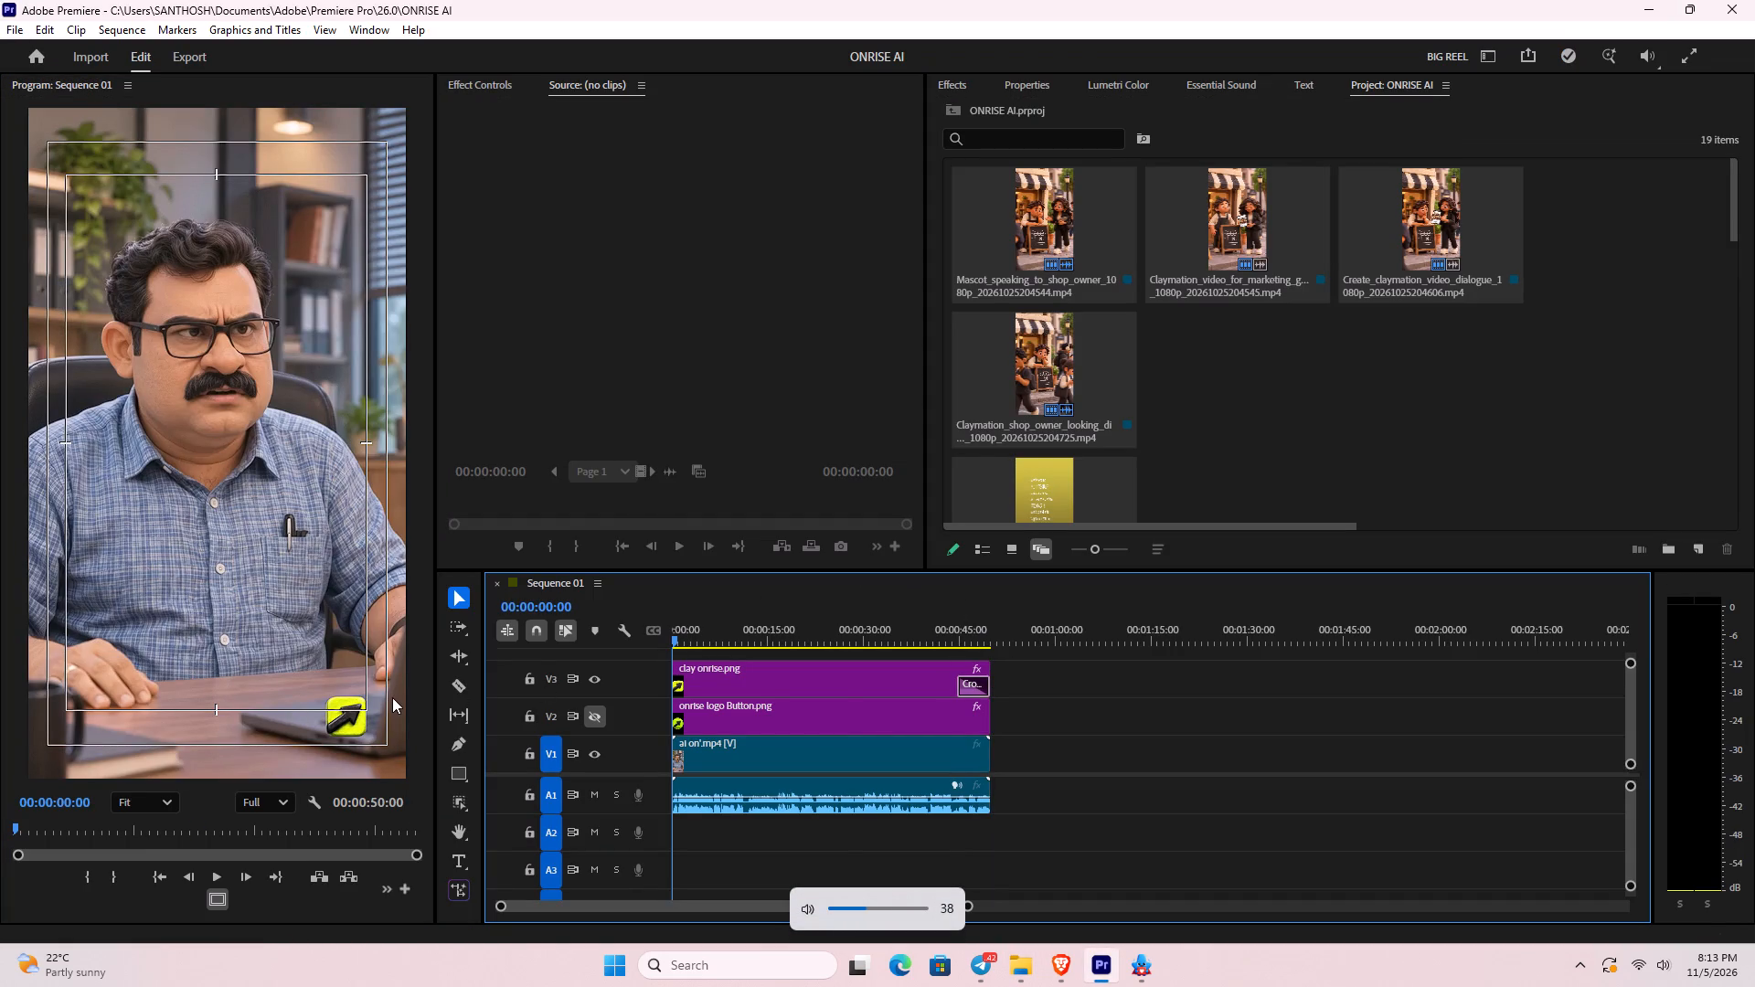
key("space")
key("space")
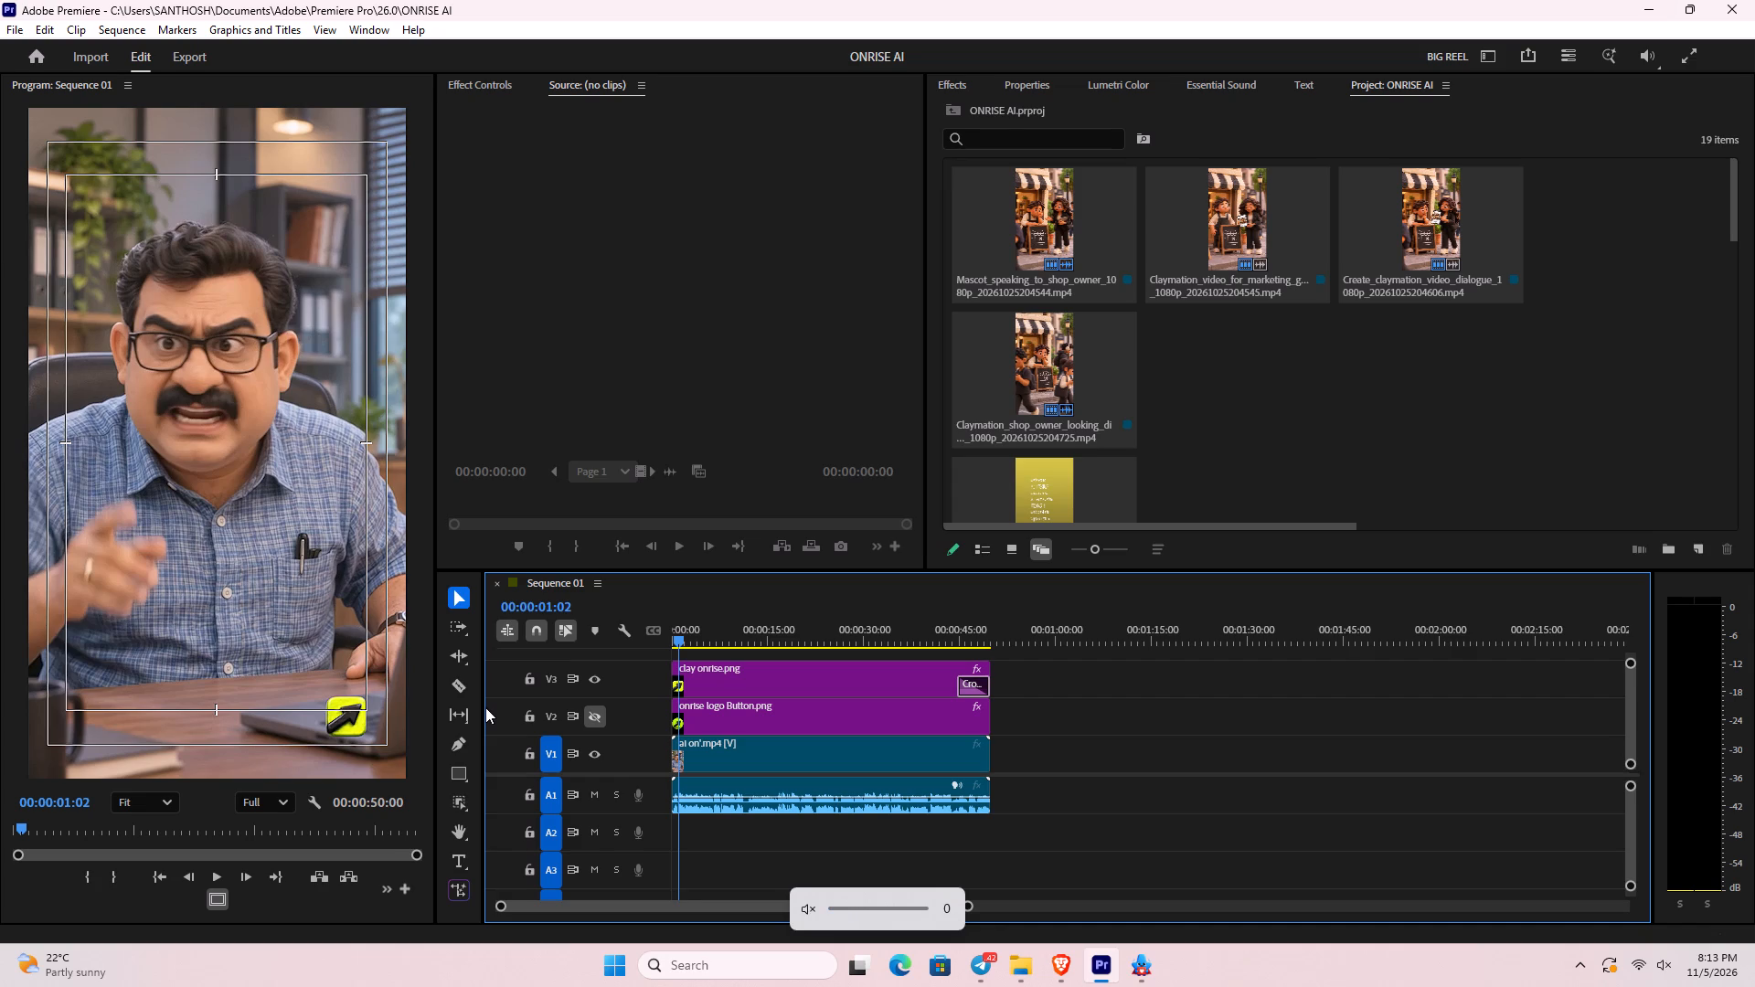
key("equal")
key("equal")
key("equal")
key("space")
key("space")
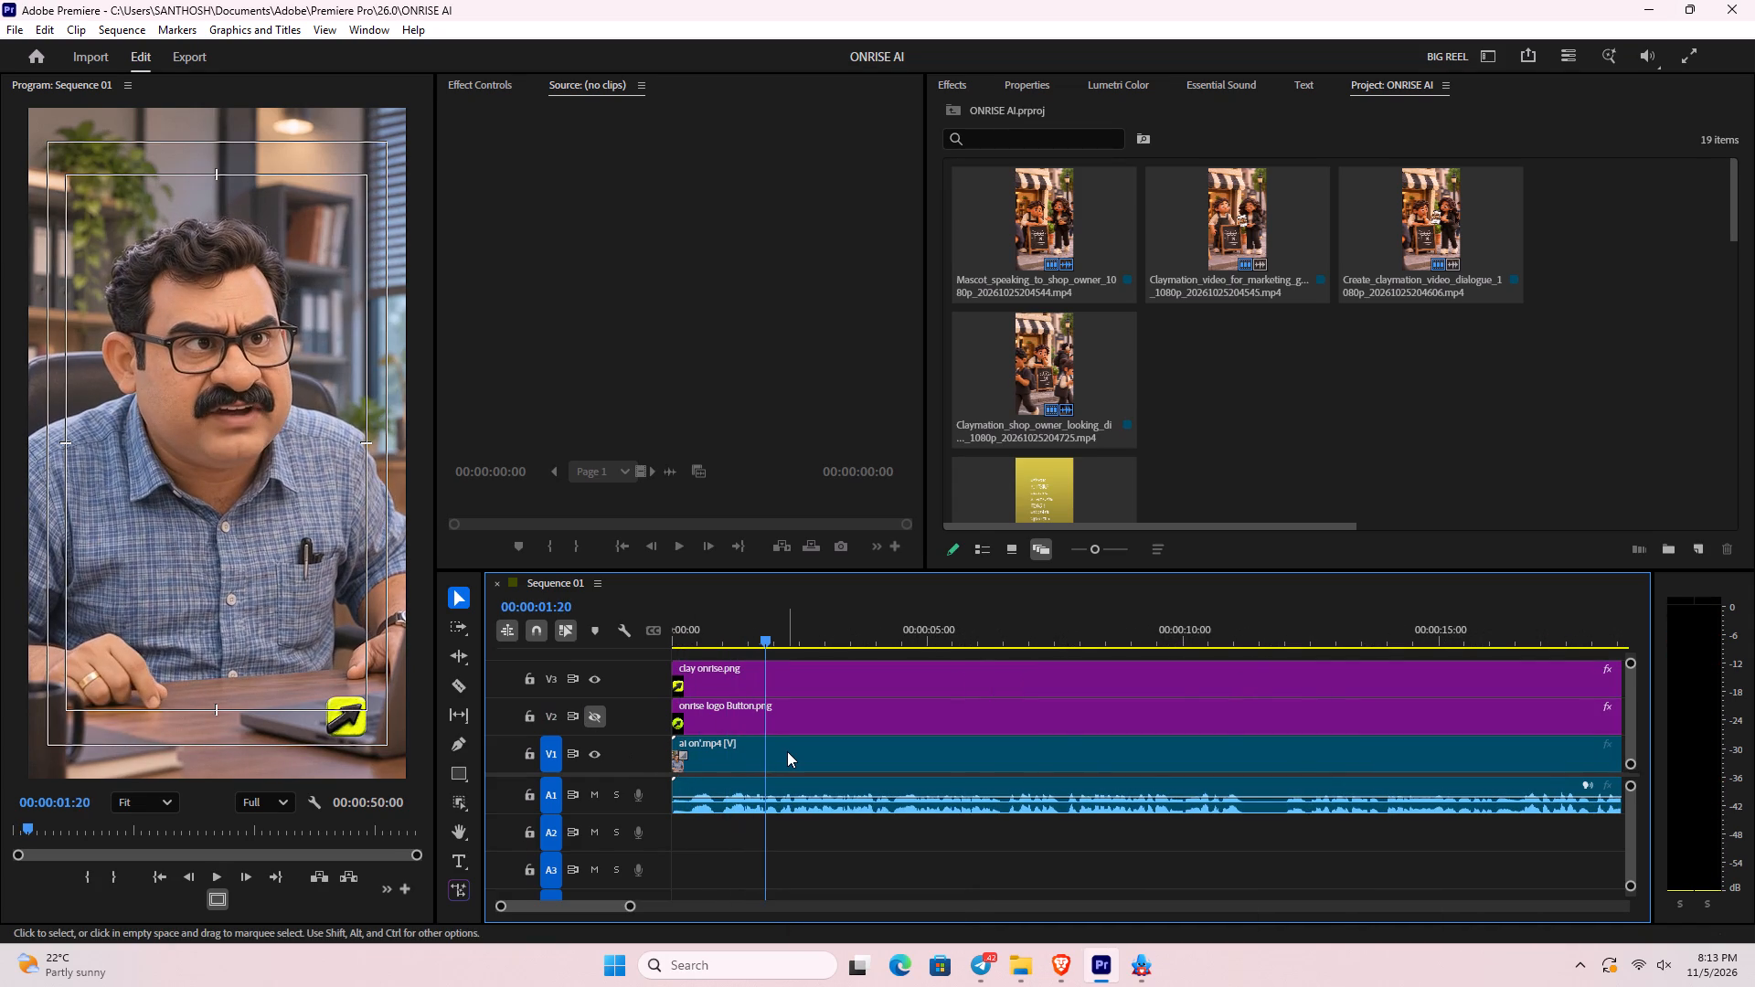
key("space")
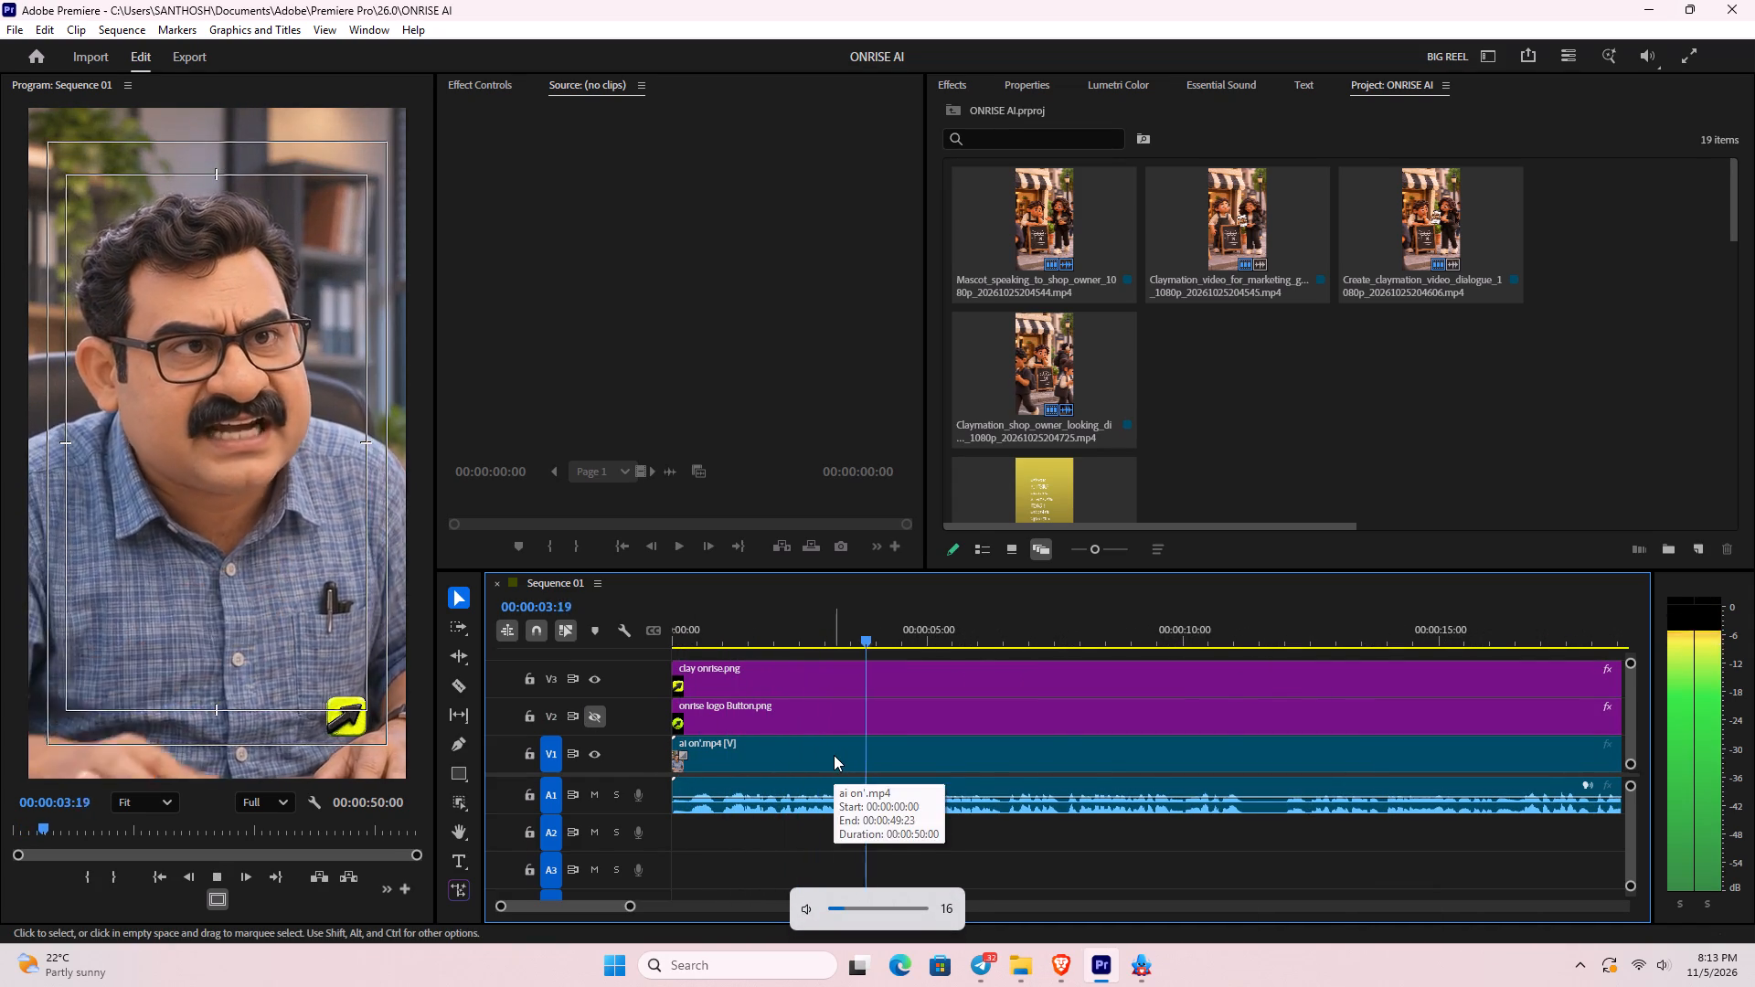
key("space")
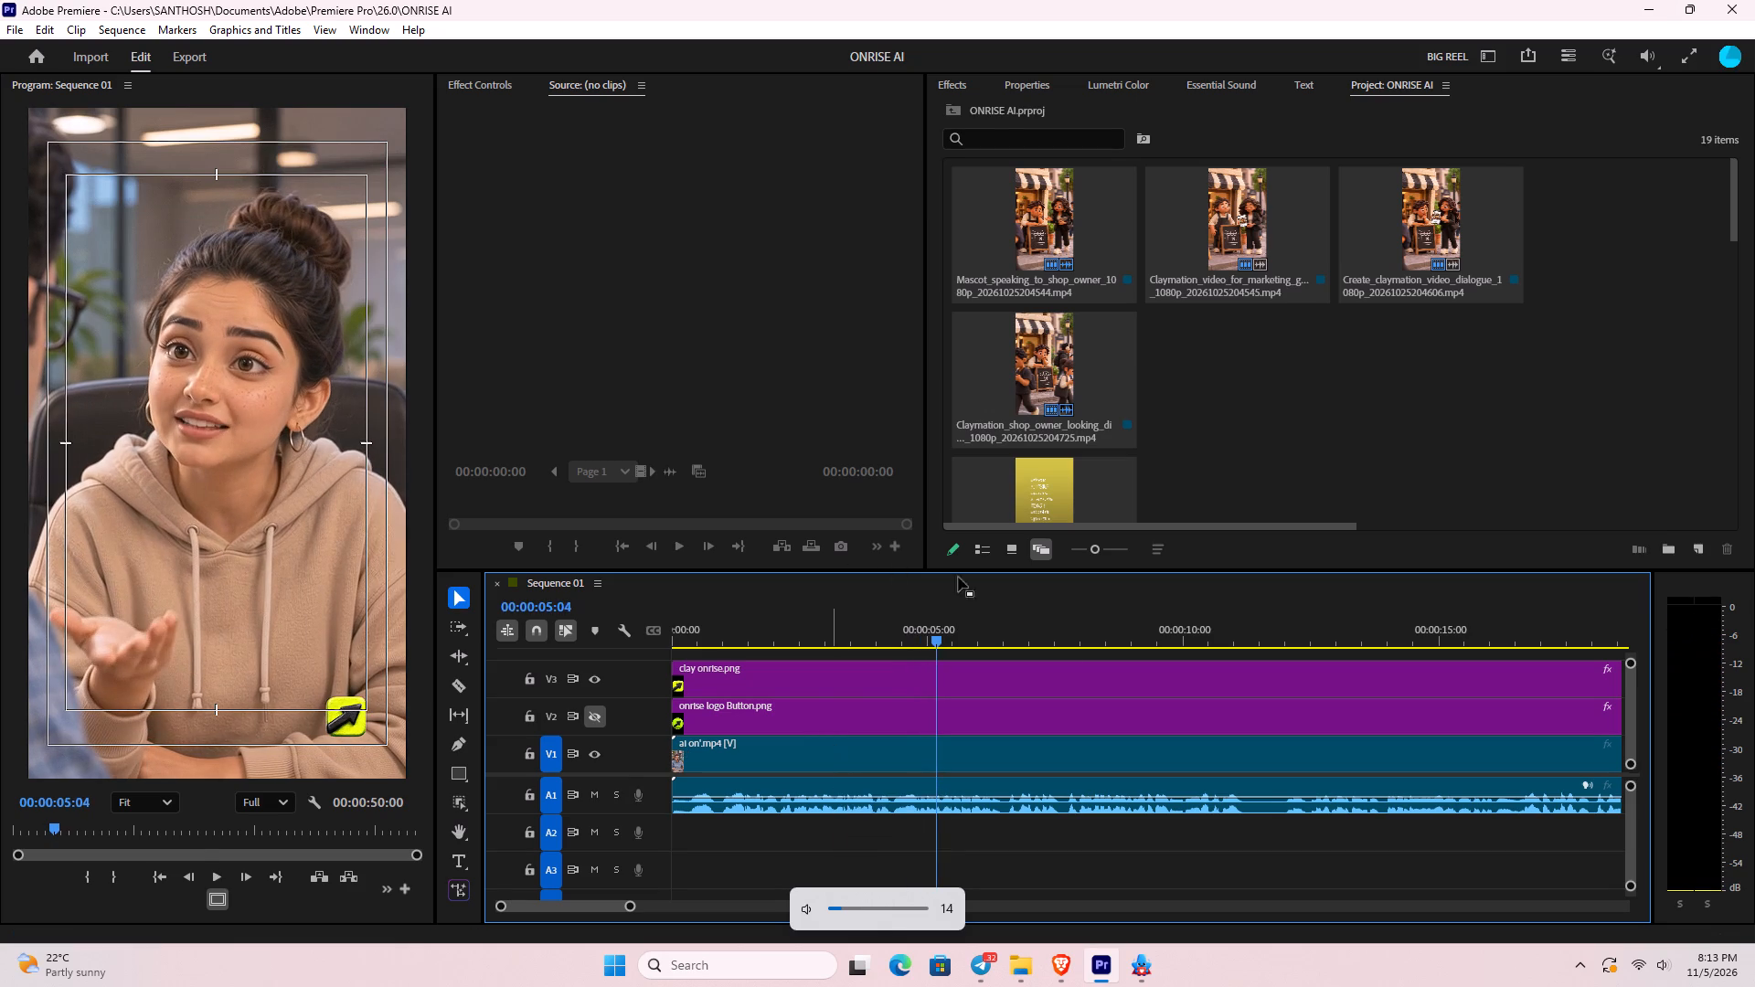
Import the downloaded 500+ MEME SOUND EFFECTS Pack audio file from the Balanced 720p folder into the ONRISE AI project.
key("alt+Tab")
double_click(331, 188)
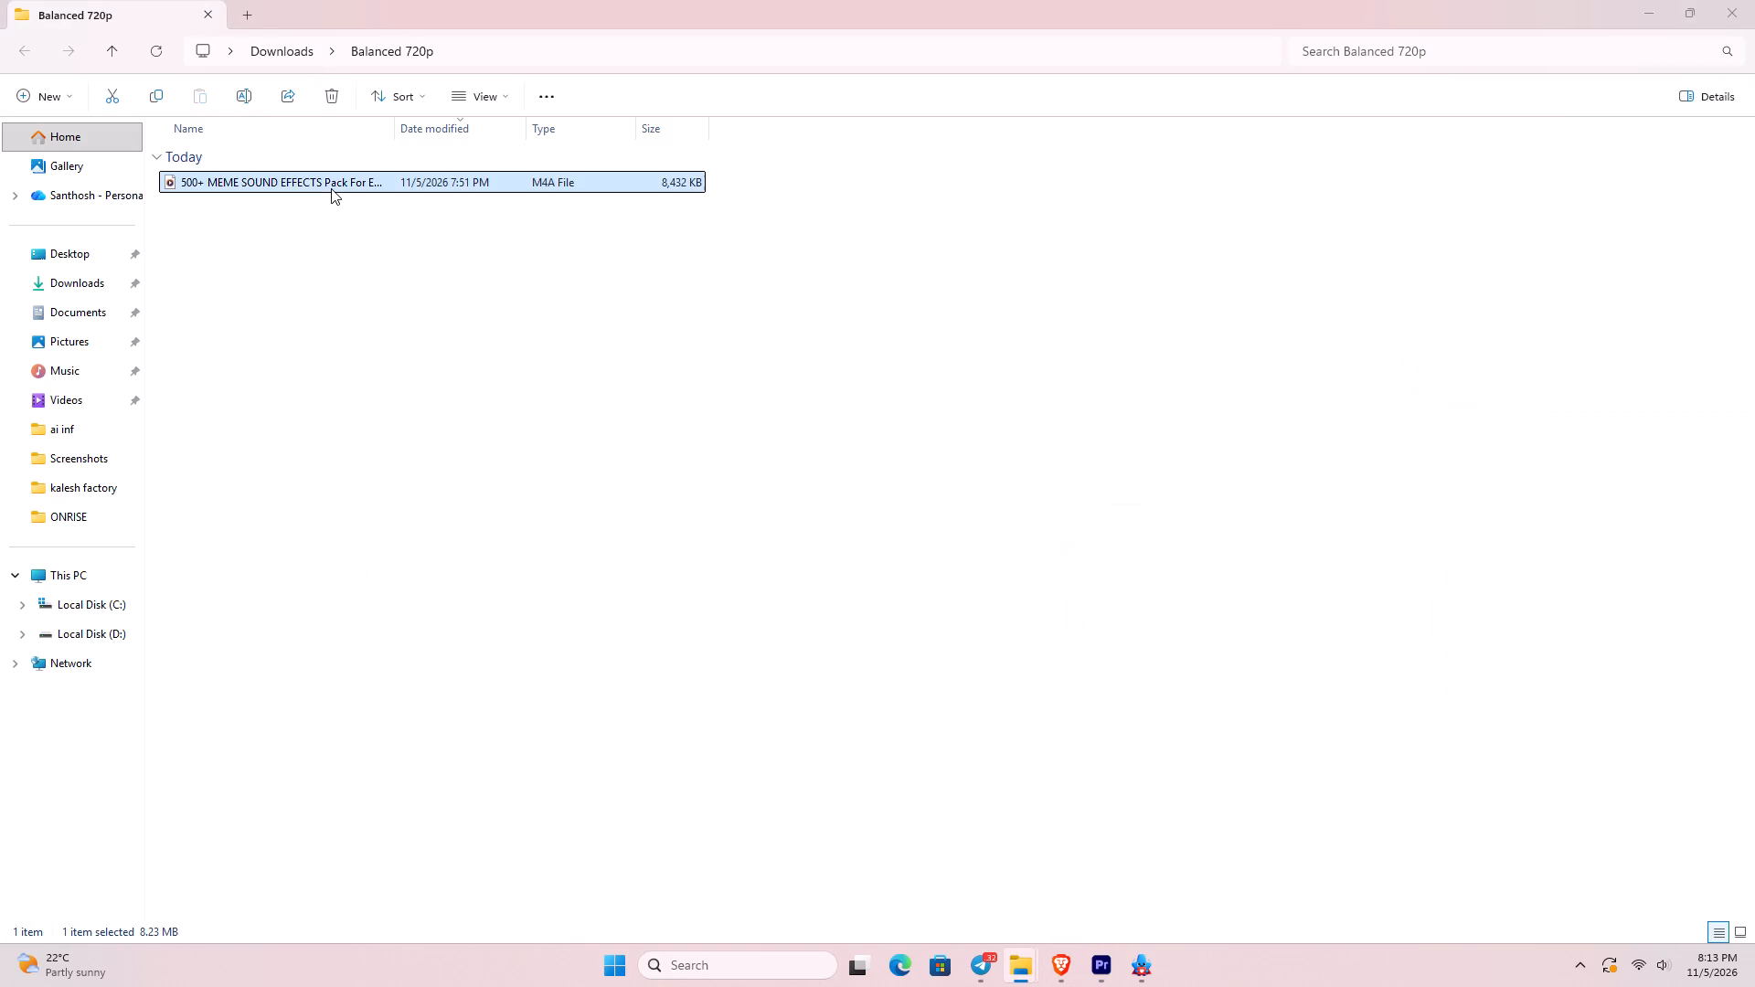
left_click(331, 188)
left_click_drag(307, 175, 1254, 421)
key("alt+Tab")
Find the imported 500+ MEME SOUND EFFECTS Pack clip among the project items and open it in the Source monitor.
scroll(1241, 405, "down", 10)
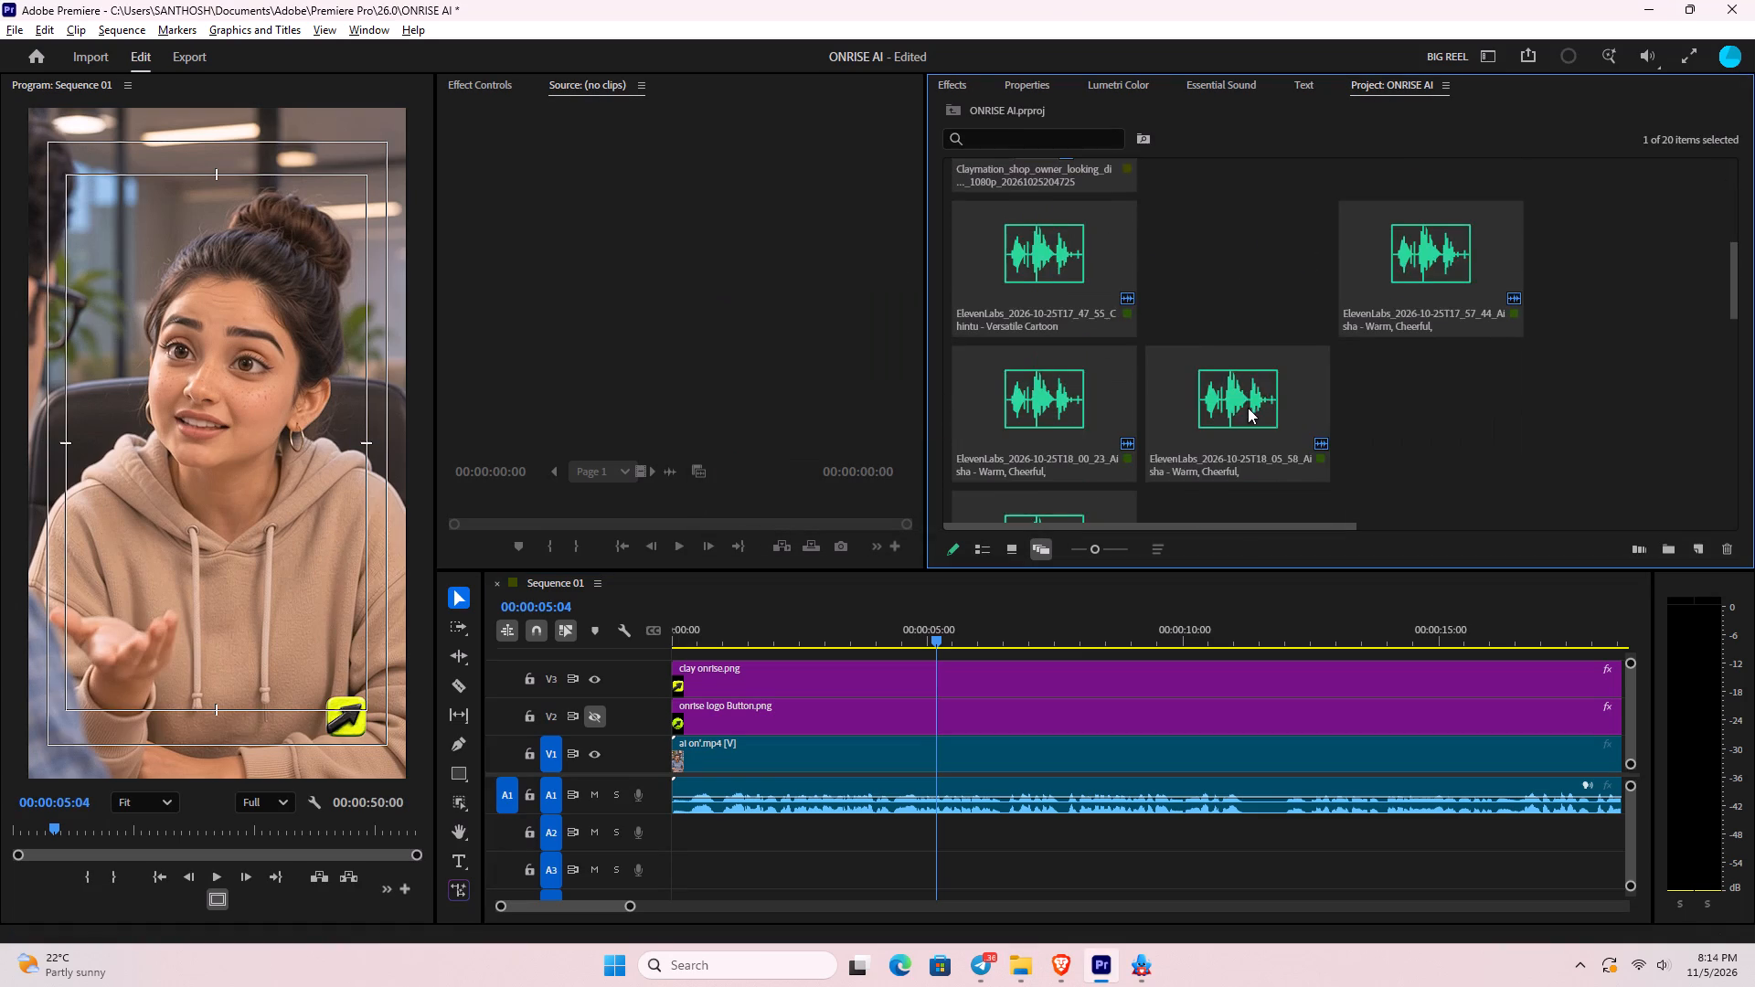
scroll(1248, 408, "down", 7)
scroll(1216, 407, "down", 20)
scroll(1216, 407, "down", 17)
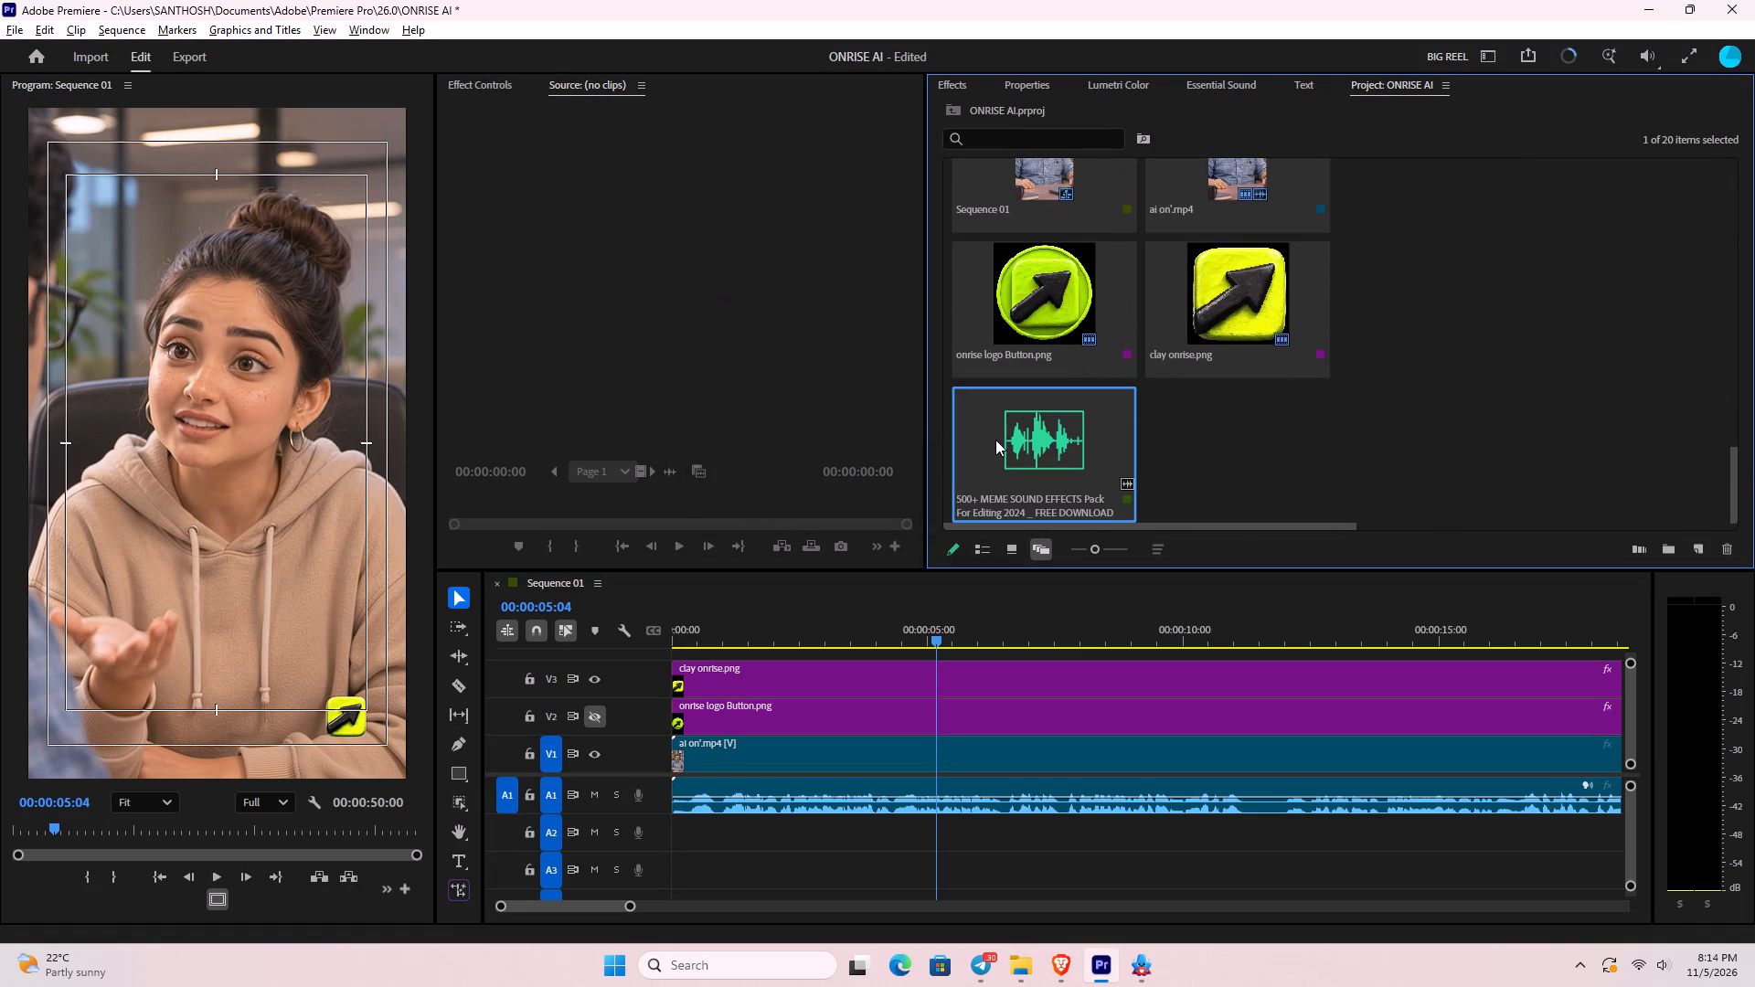
triple_click(995, 440)
triple_click(1014, 441)
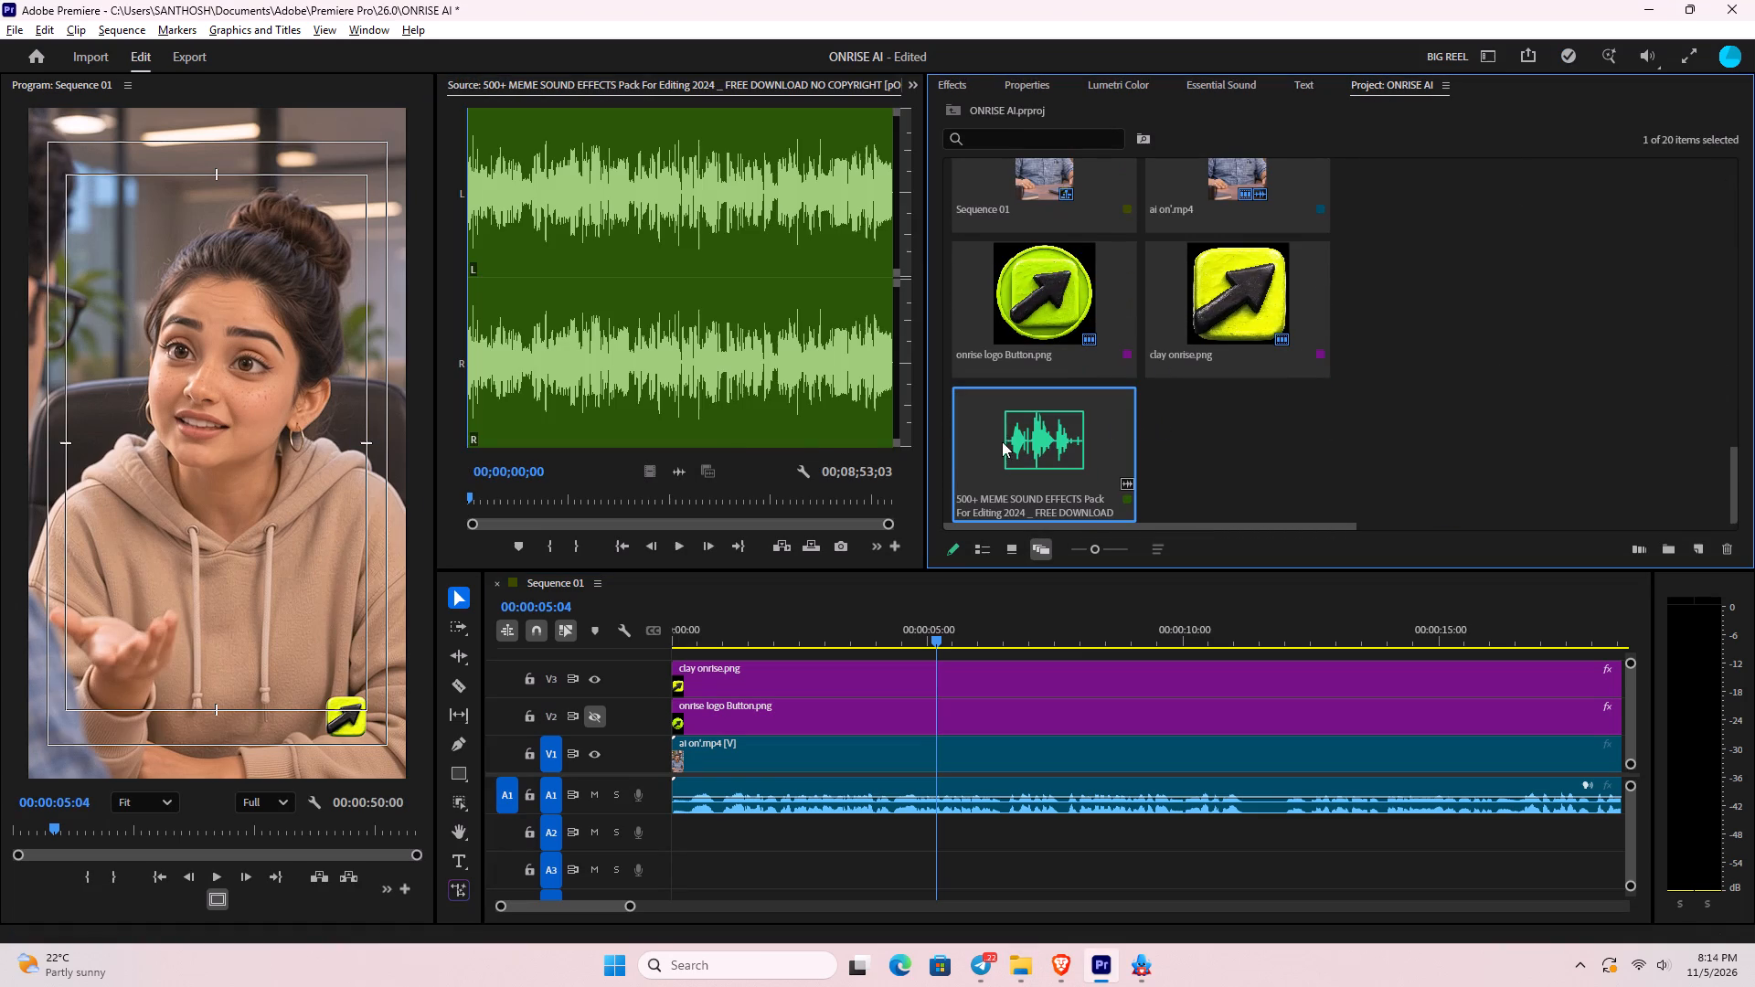
Audition sound effects in the source clip between about 4 and 5 minutes, with its waveform magnified.
left_click(736, 434)
key("equal")
key("equal")
key("equal")
key("equal")
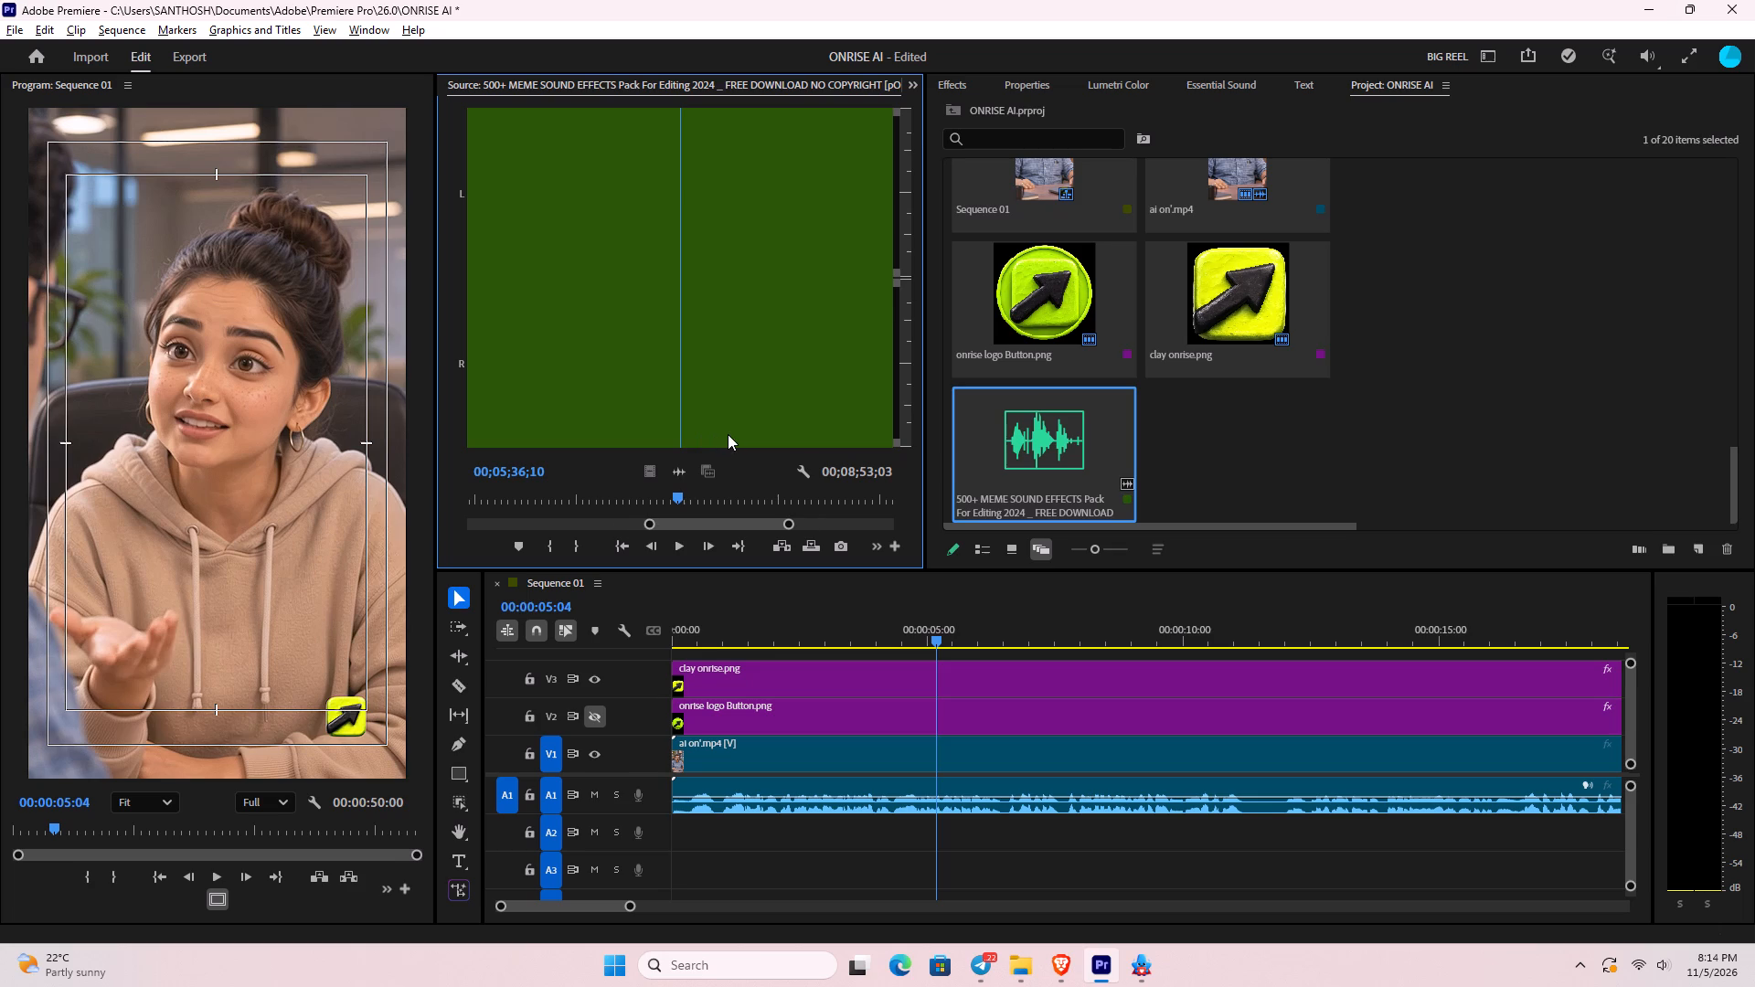
left_click_drag(679, 495, 240, 493)
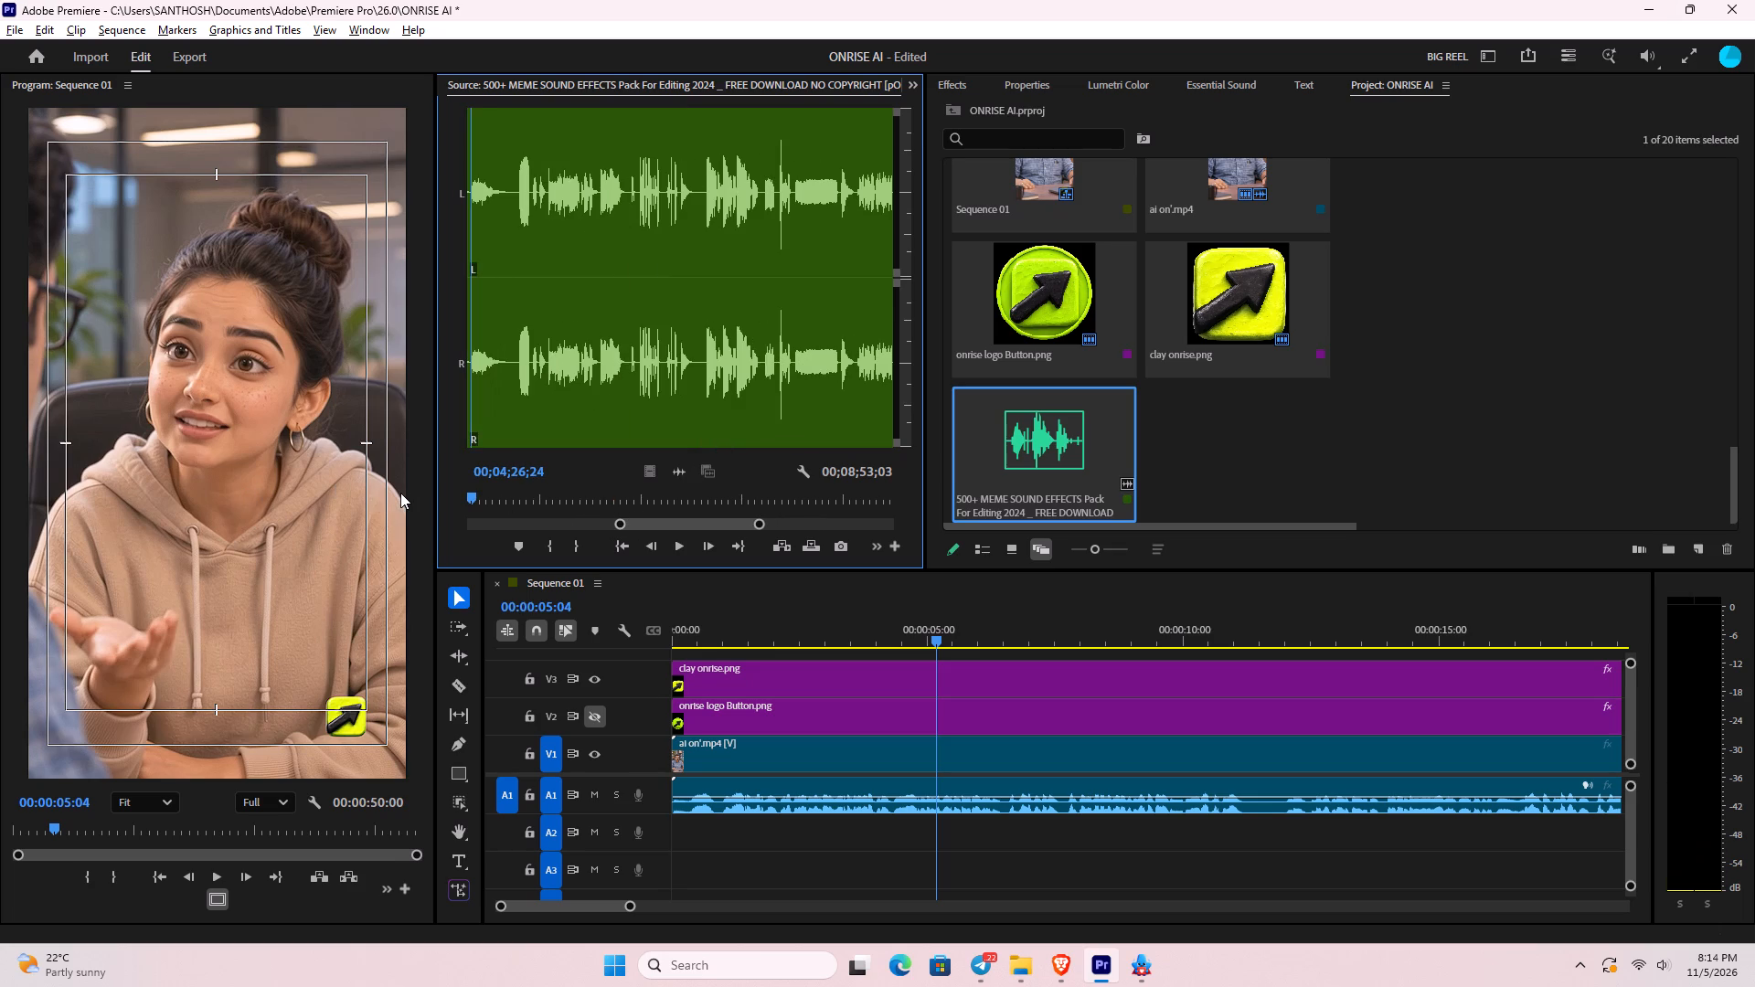
key("alt+space")
left_click(771, 443)
key("space")
key("space")
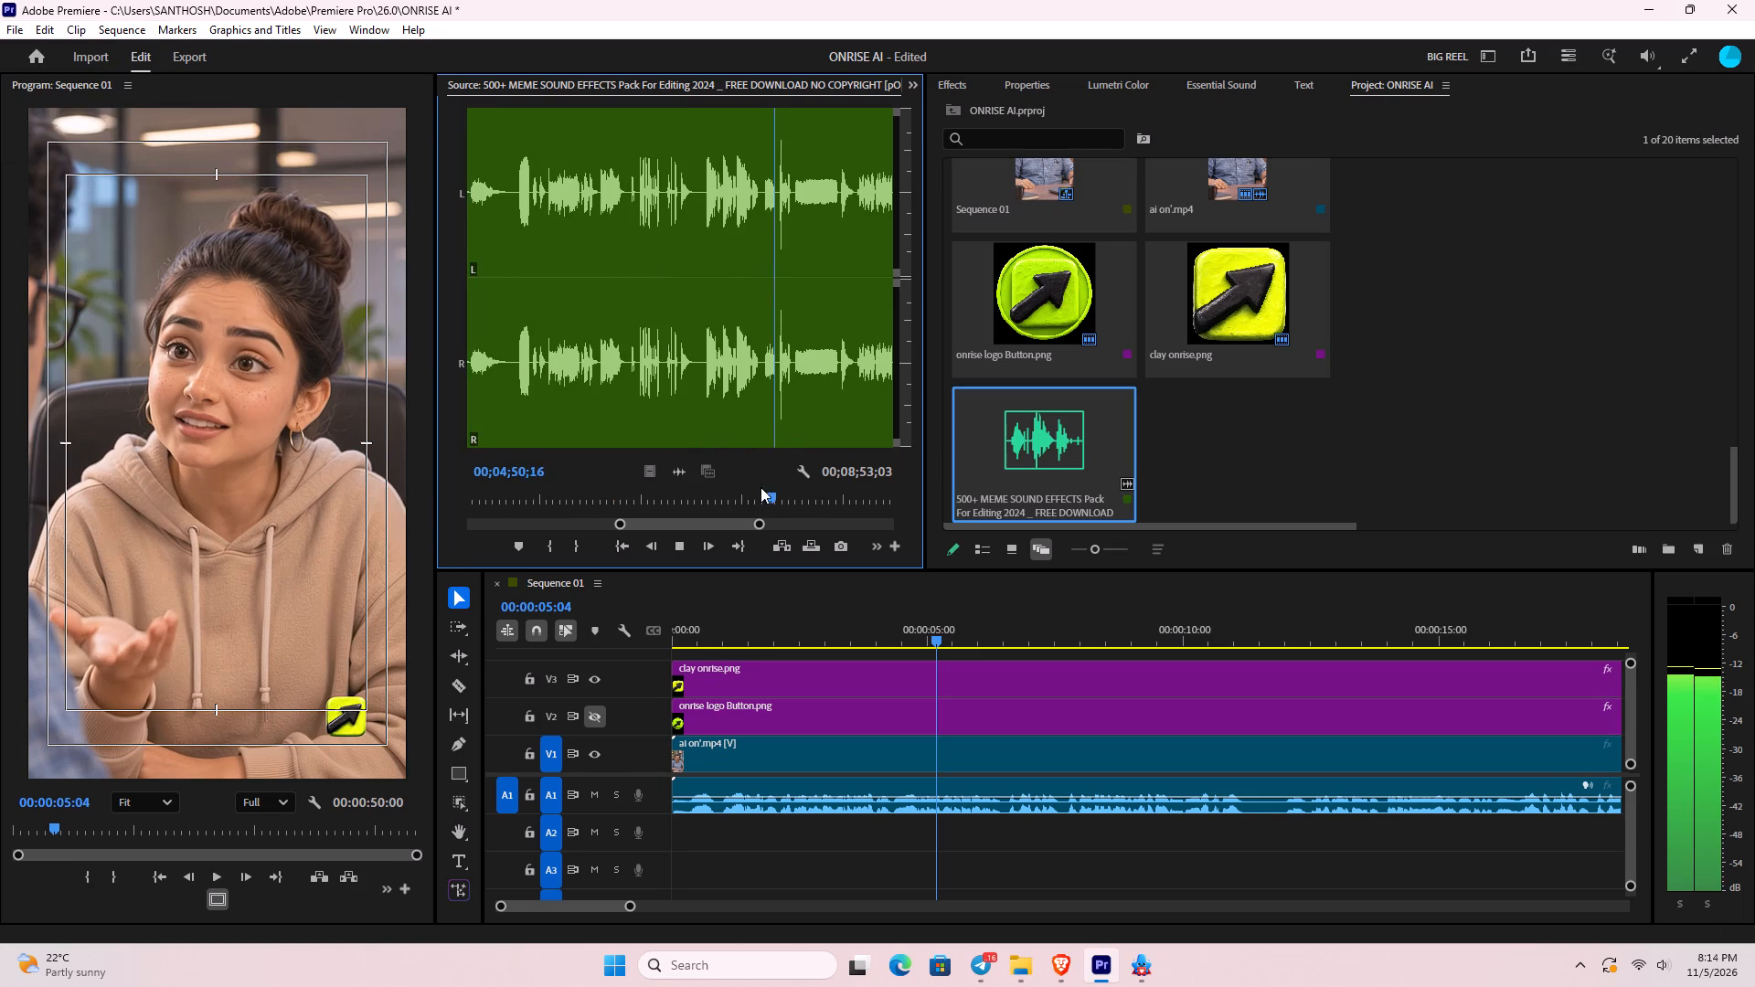
left_click_drag(760, 486, 427, 488)
key("space")
key("space")
key("space")
left_click_drag(488, 495, 422, 495)
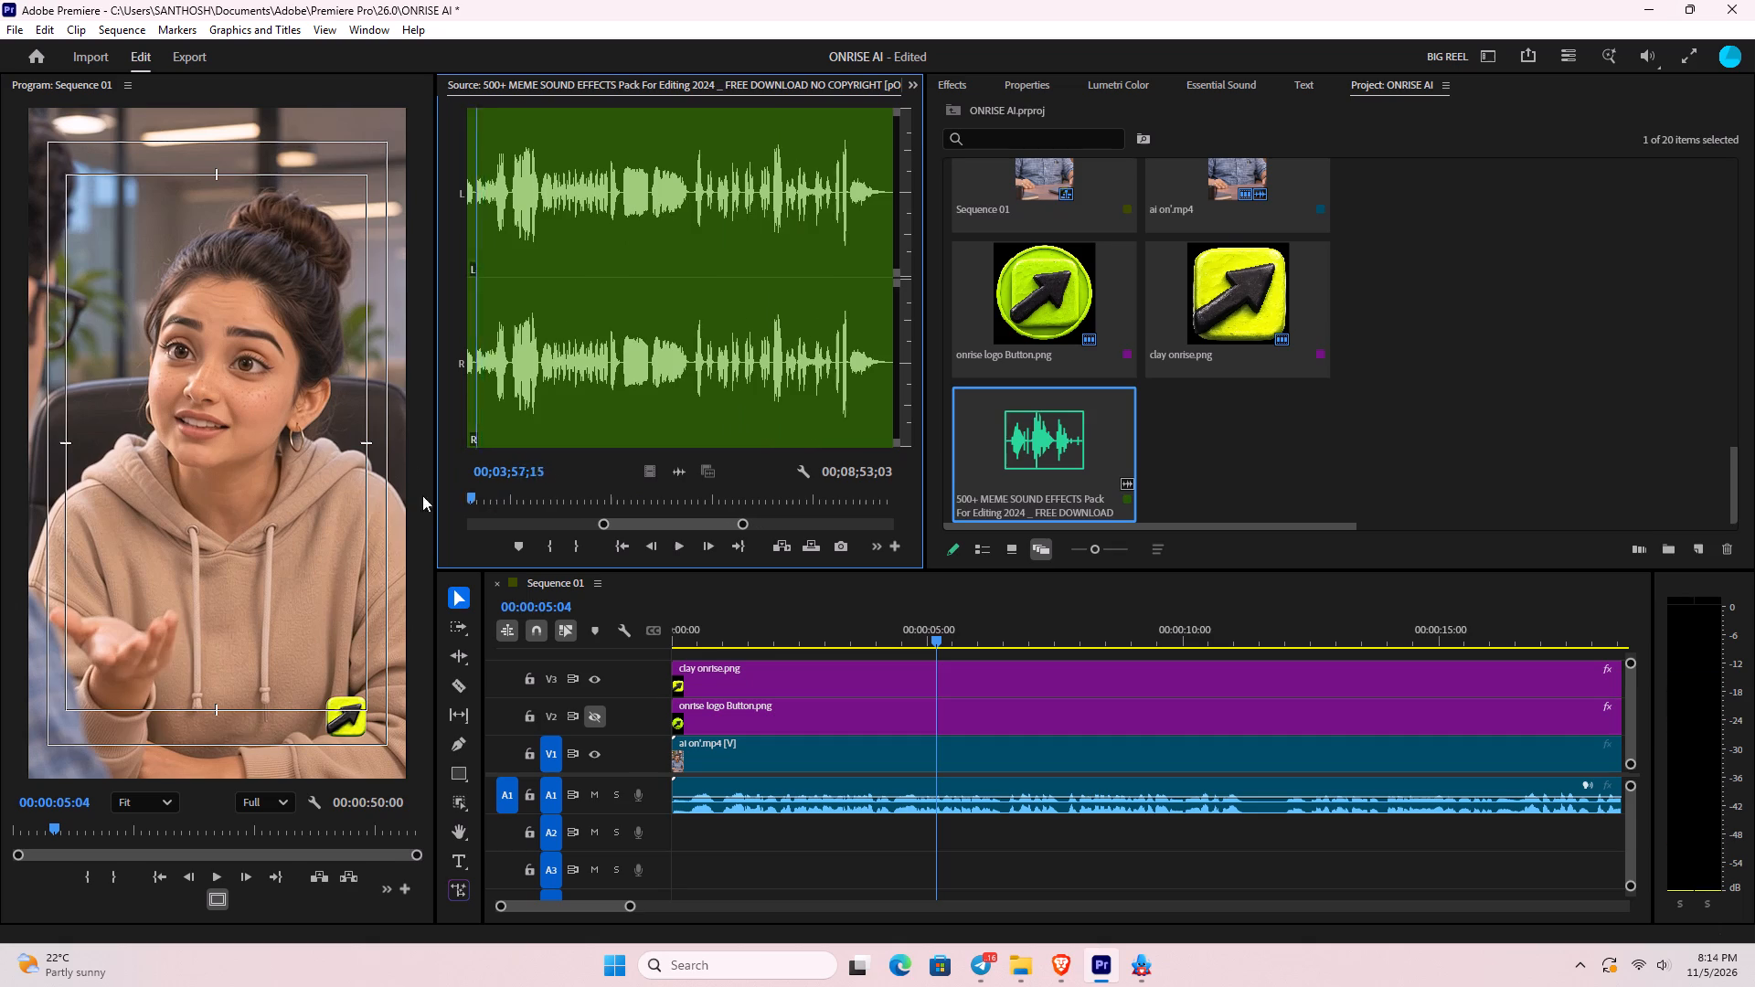
Move back in the source clip to before the 3-minute mark and listen to the sound effects up to about 3:08.
left_click_drag(422, 495, 253, 496)
key("equal")
key("equal")
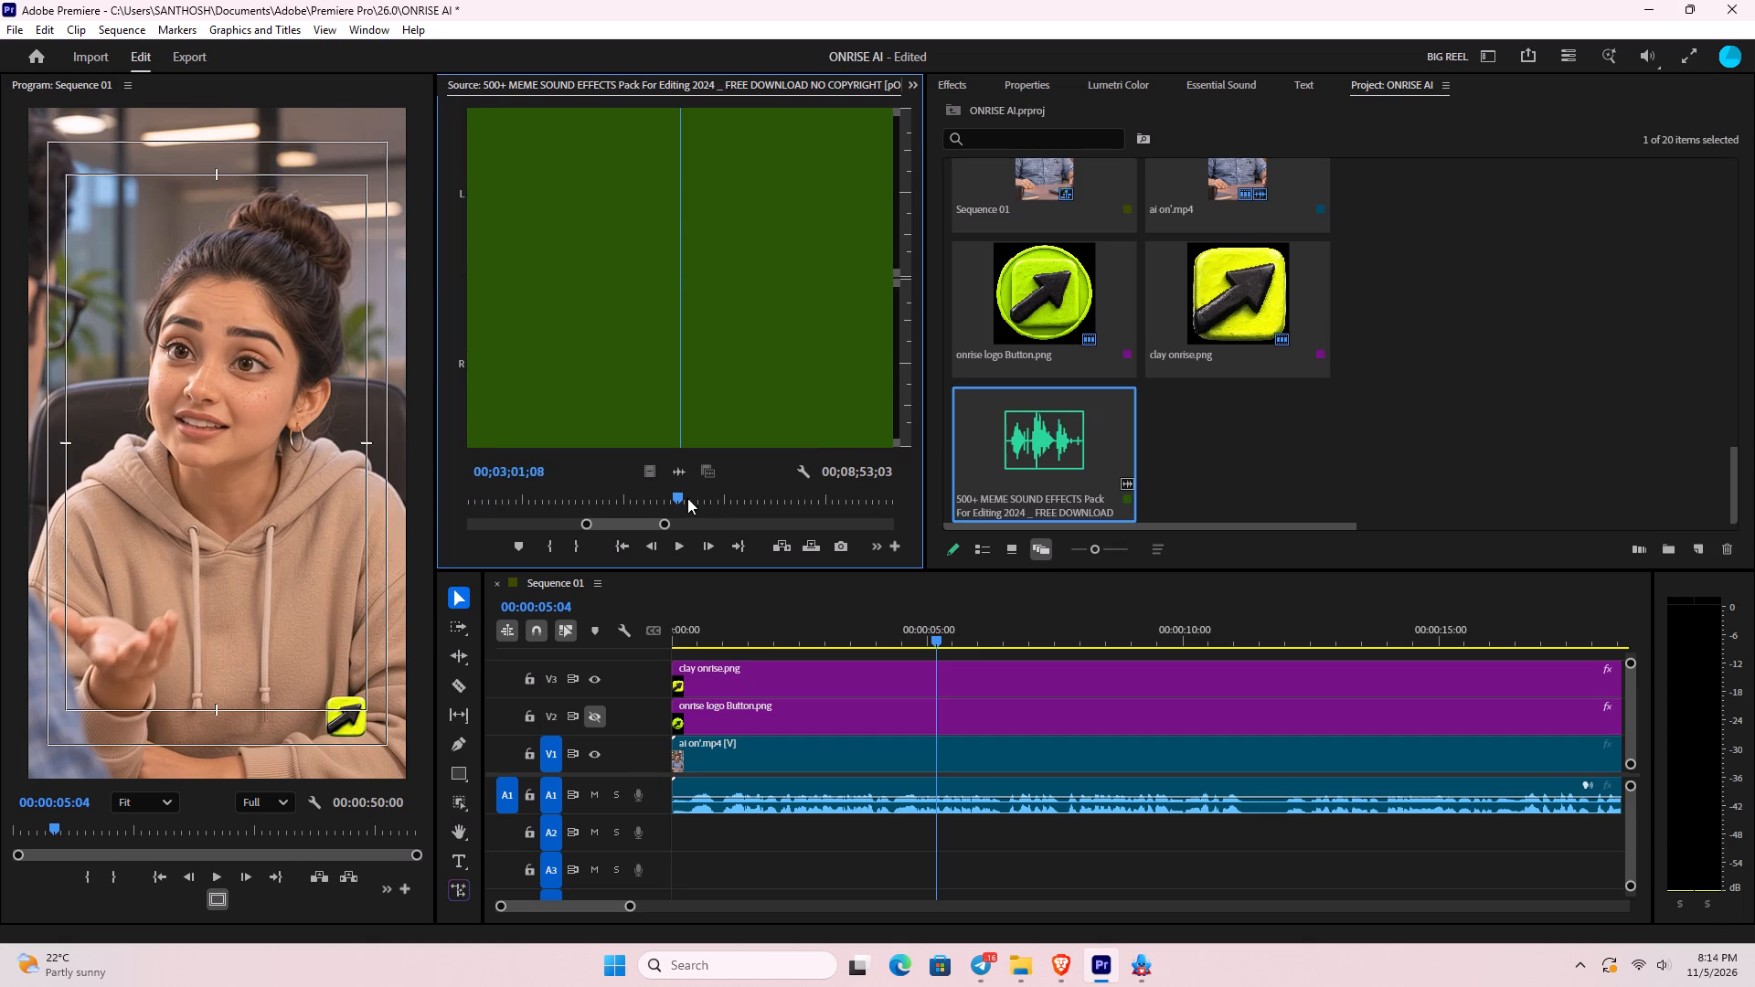
left_click_drag(688, 500, 308, 512)
key("space")
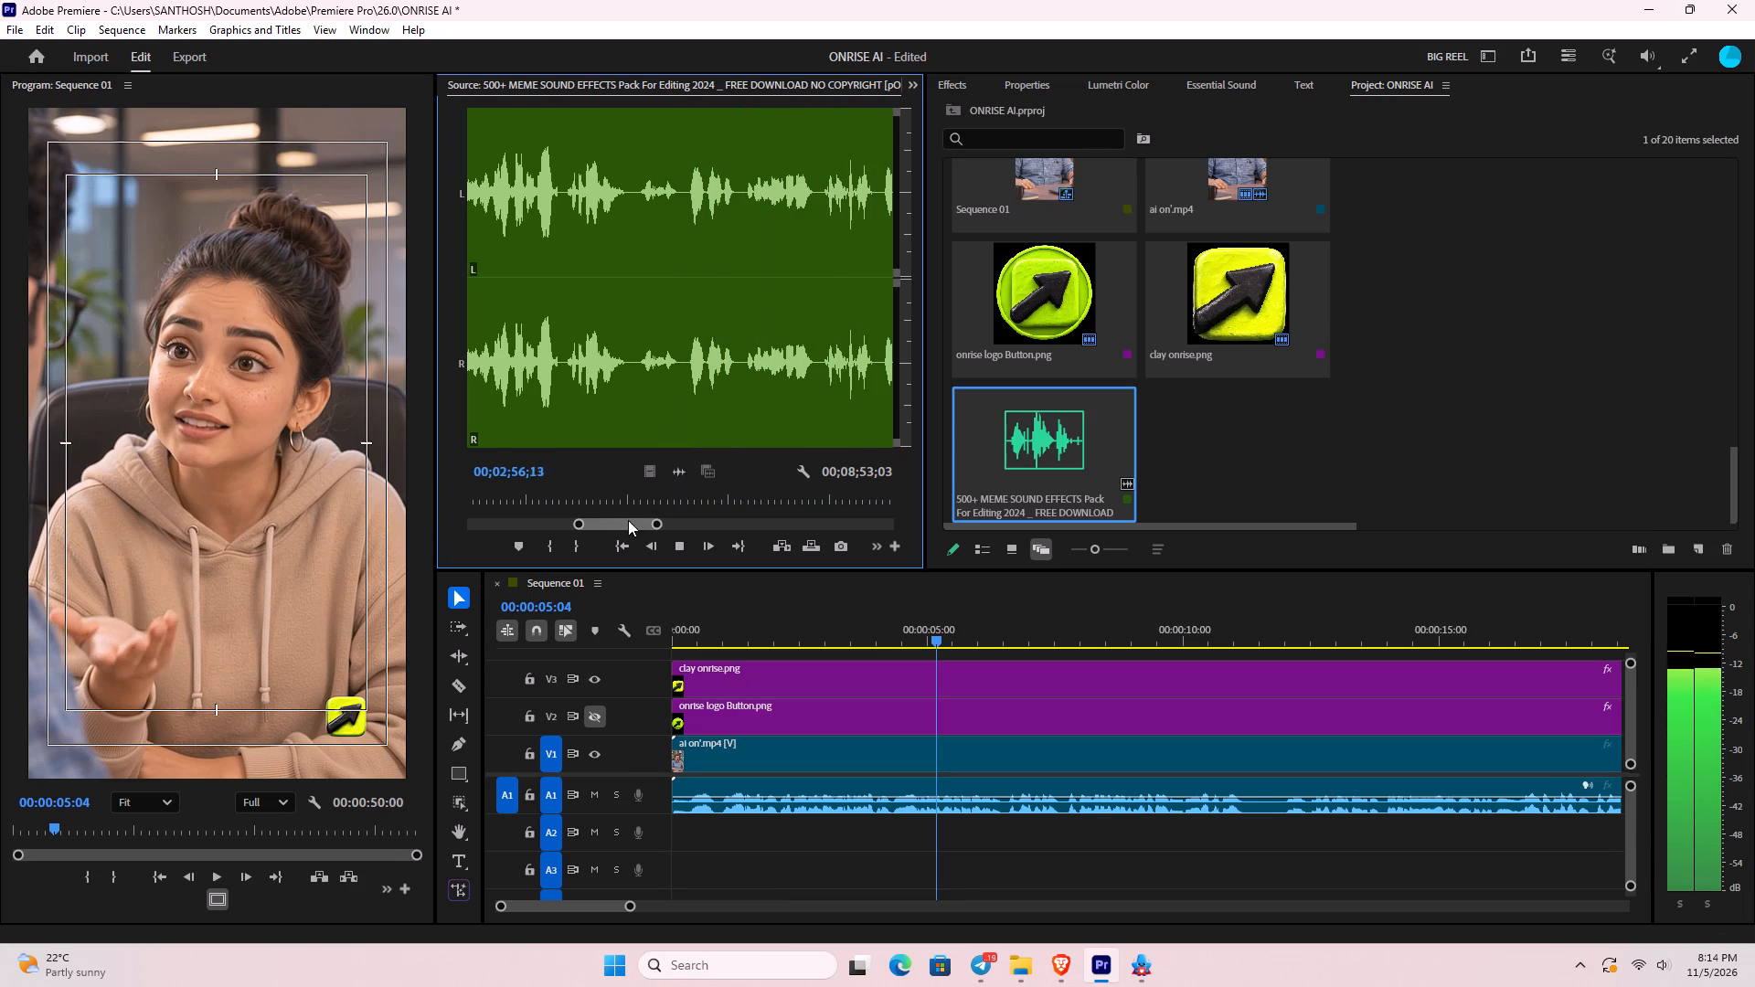
left_click_drag(654, 521, 695, 524)
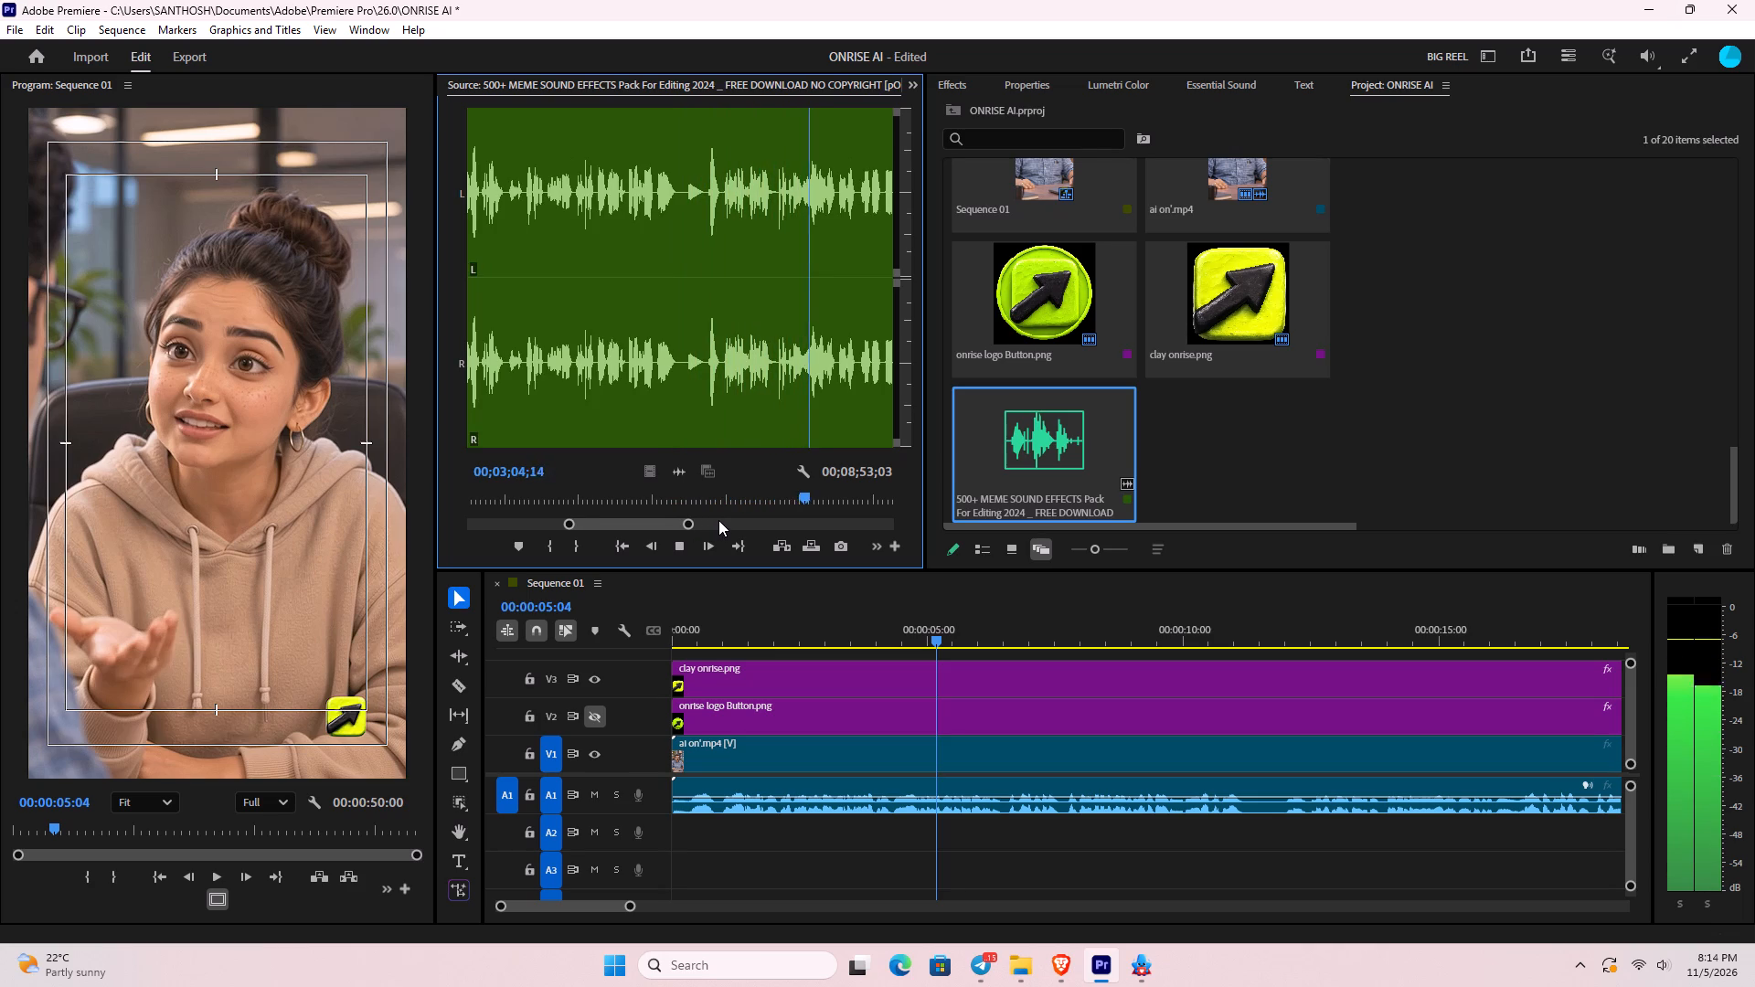
key("space")
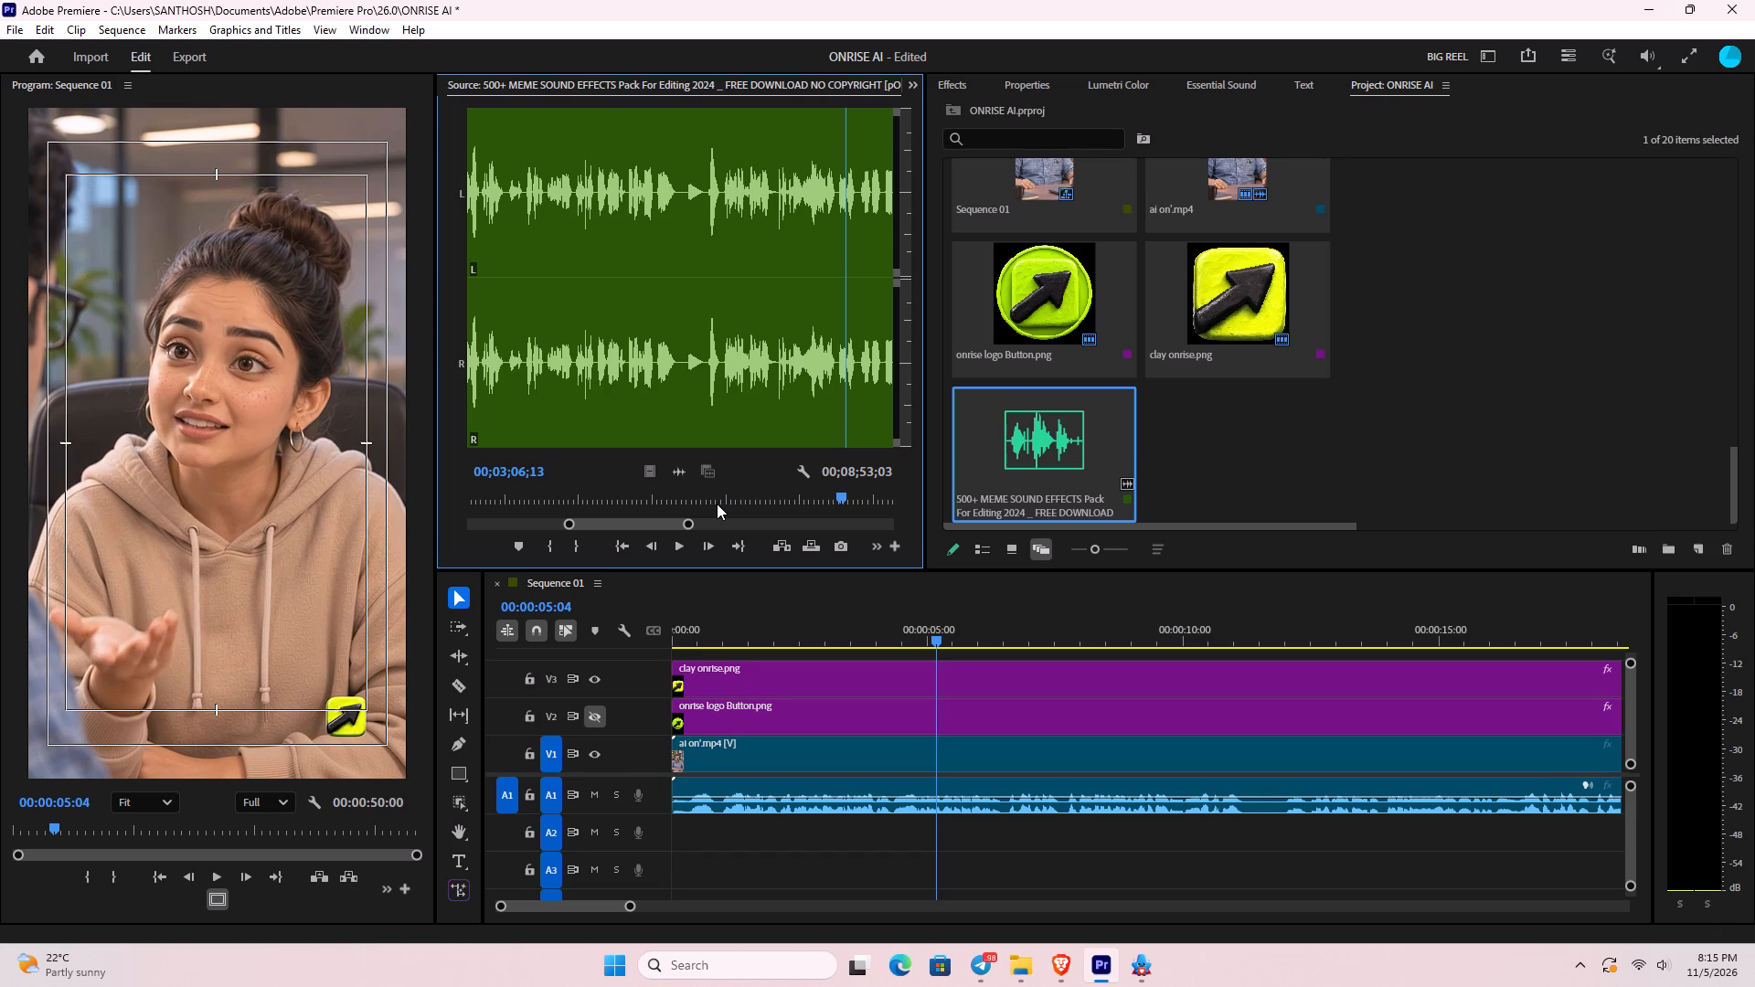
key("space")
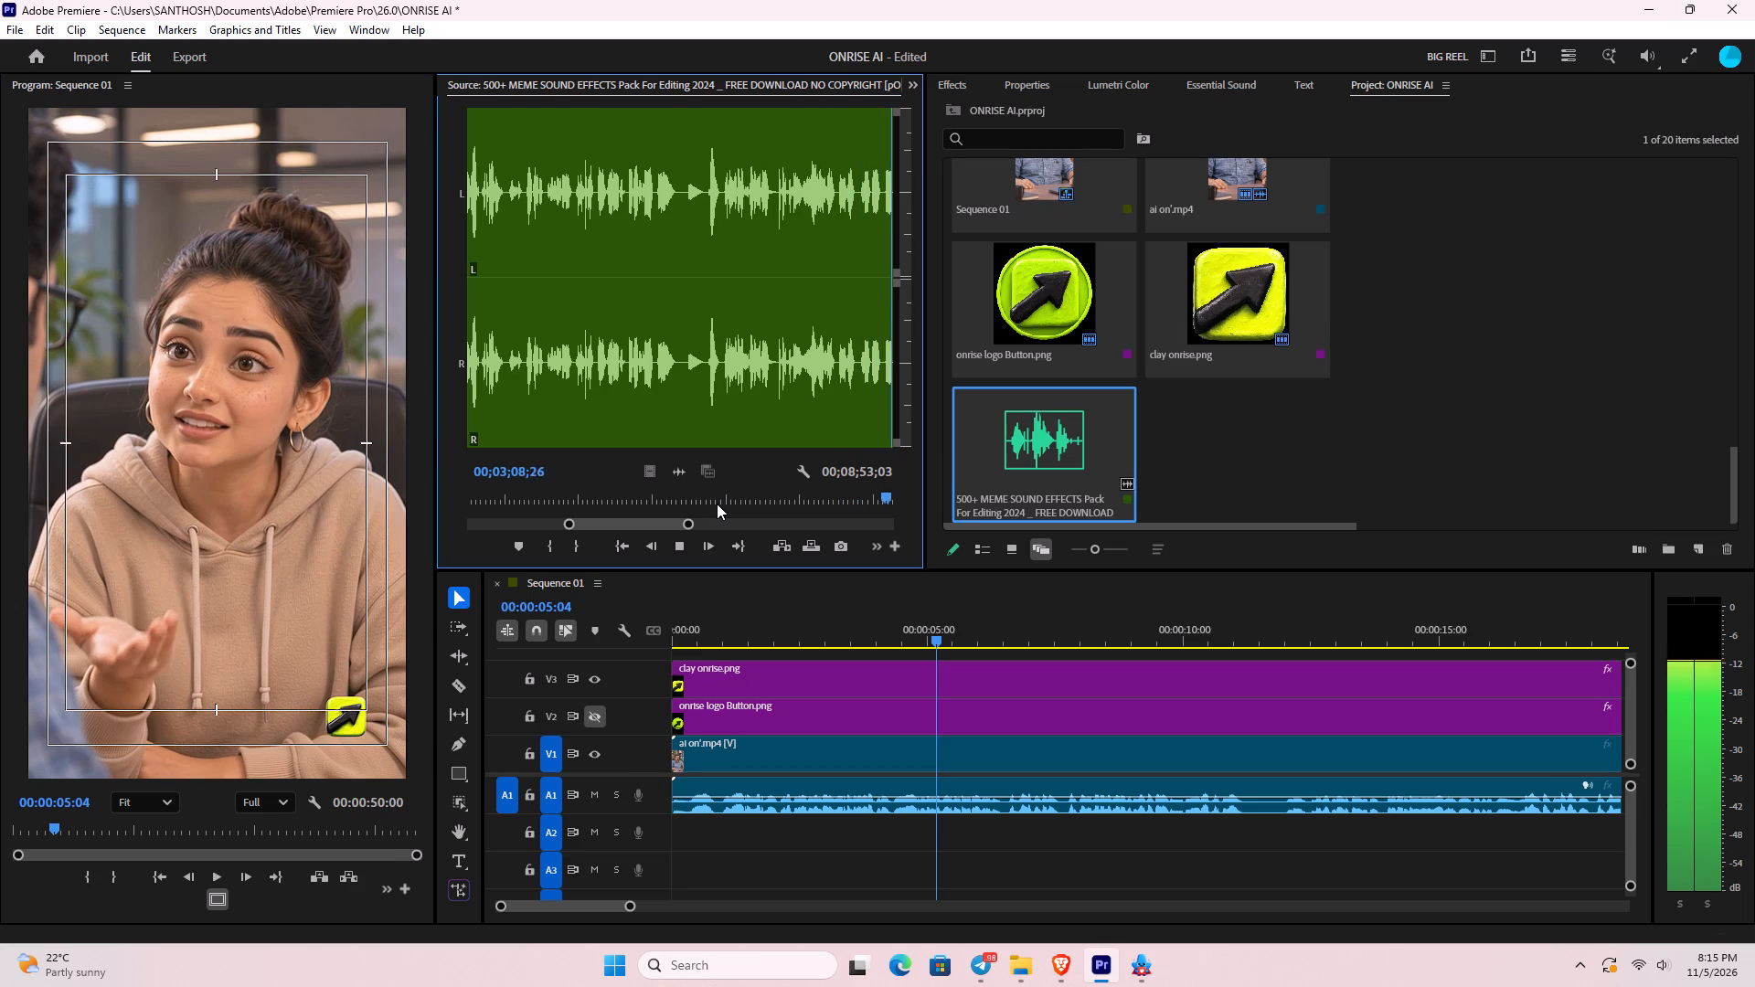
Audition the sound effects in the source clip from about 3:08 to 3:37, inspecting the waveform at different magnifications, and stop playback.
key("minus")
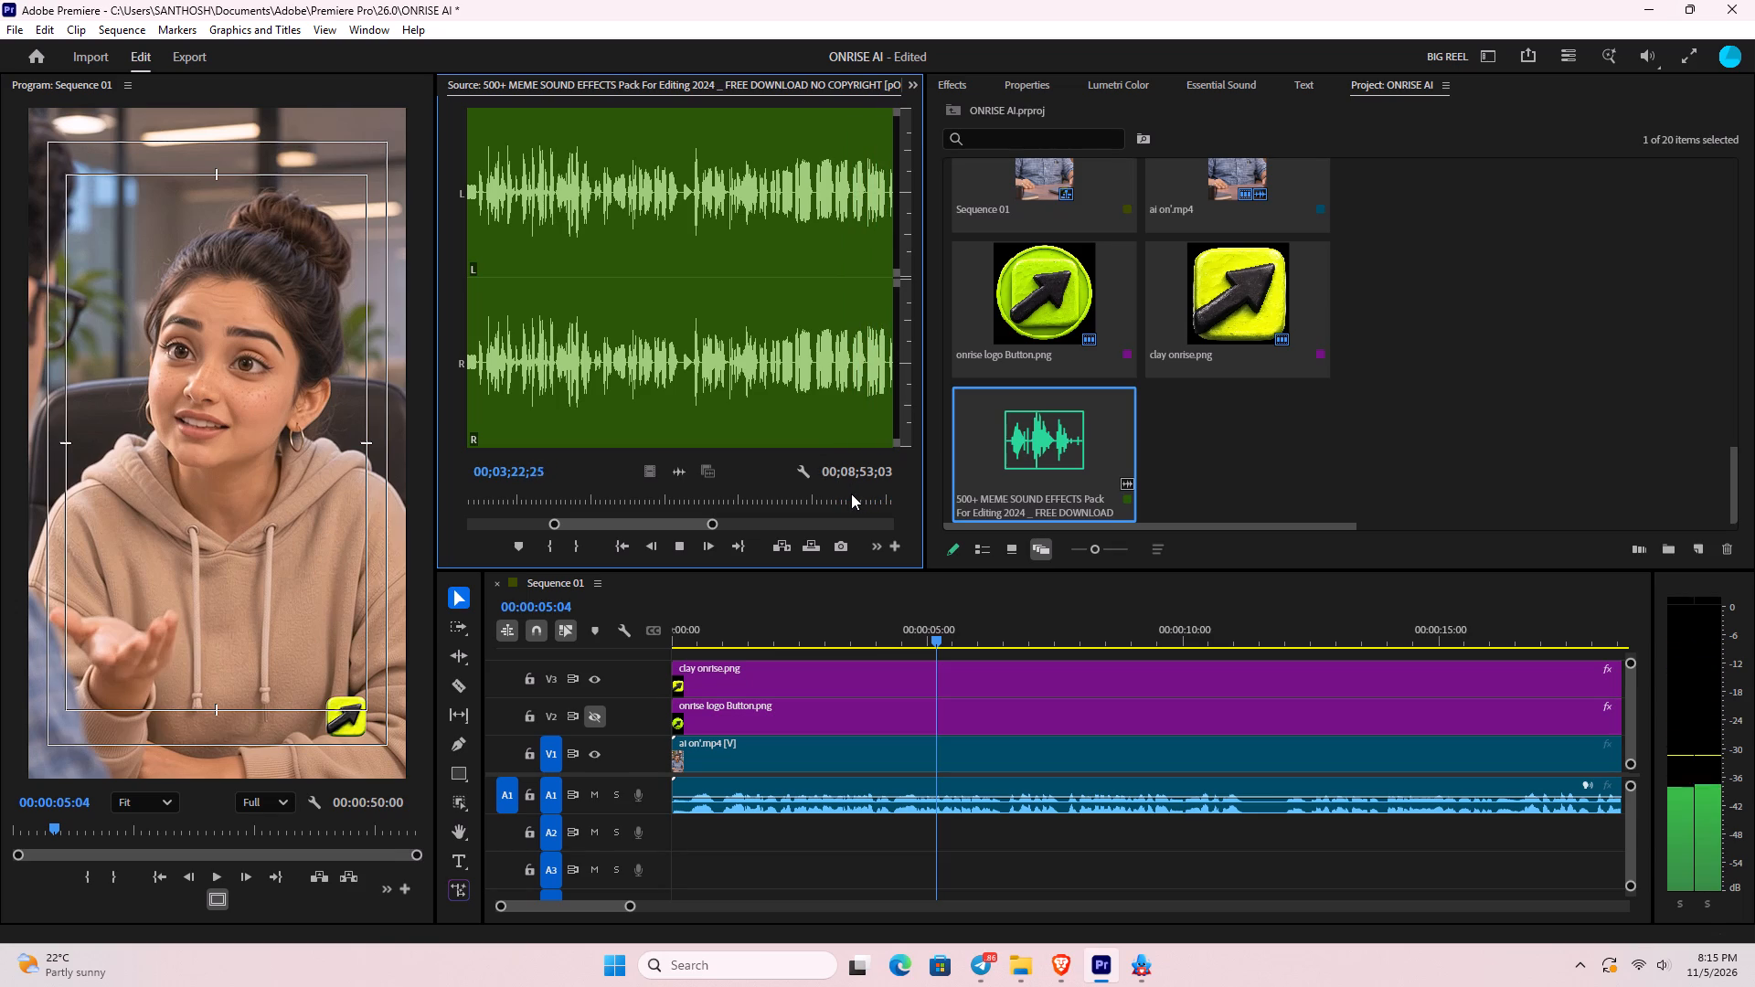
key("minus")
key("minus")
left_click_drag(715, 528, 749, 527)
key("equal")
key("equal")
key("equal")
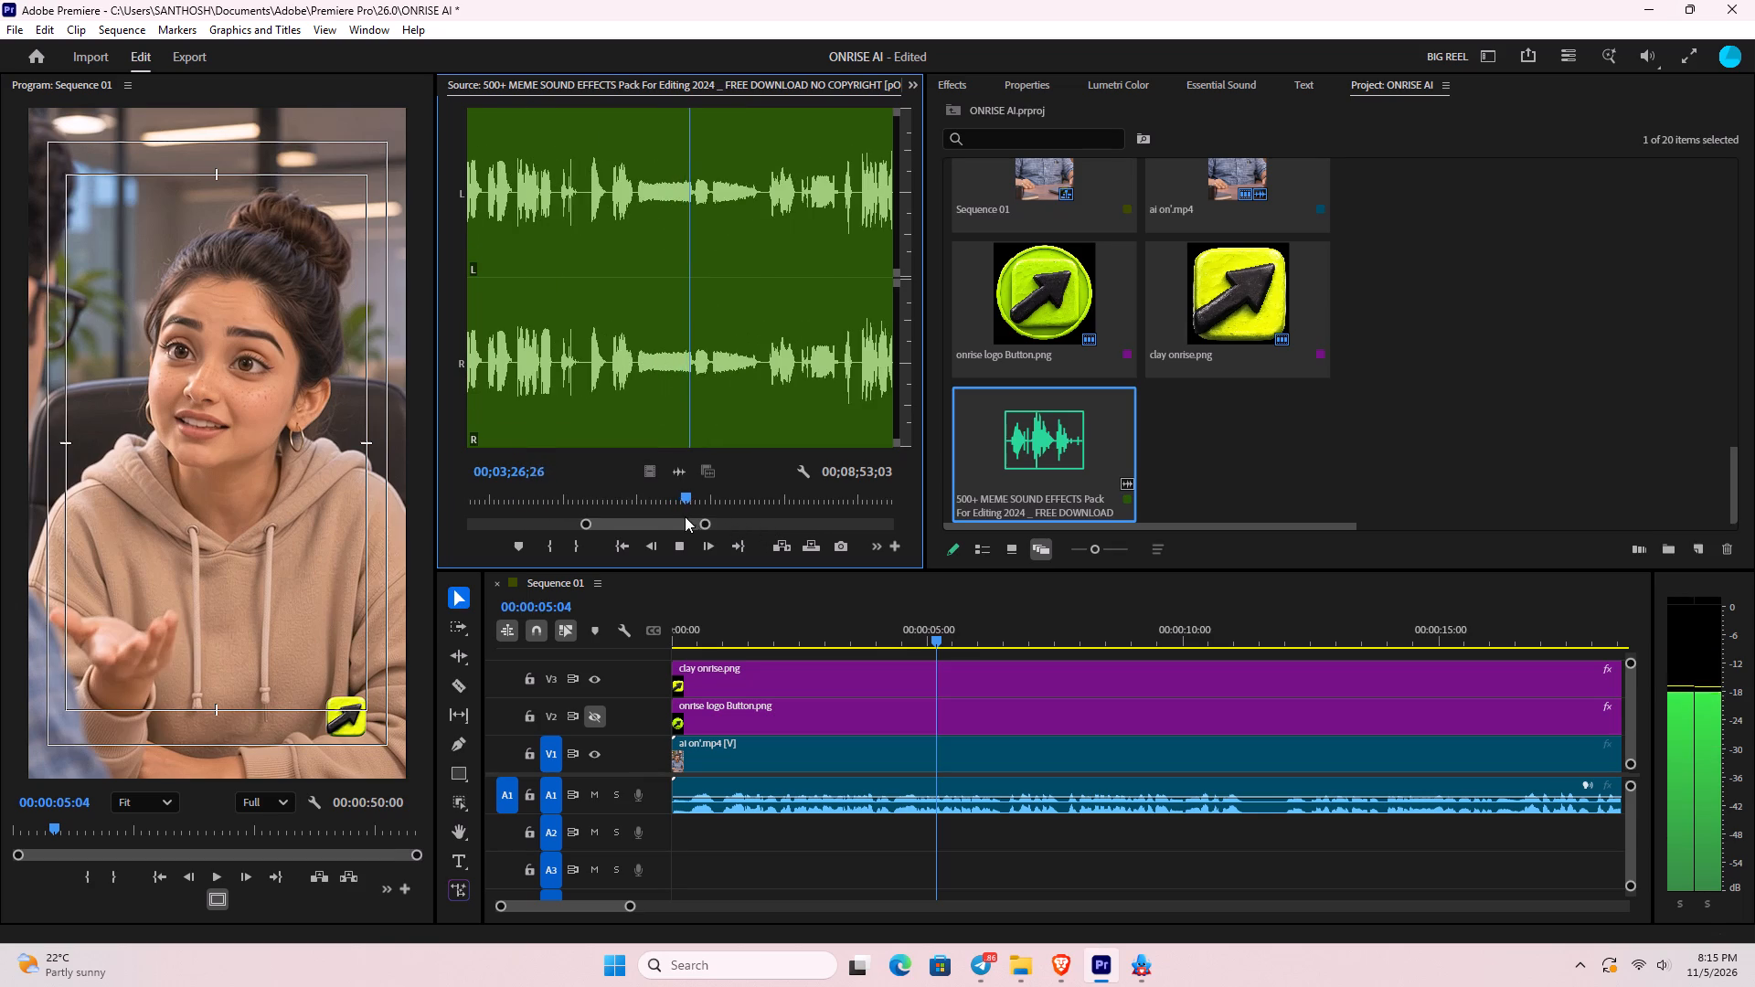
key("equal")
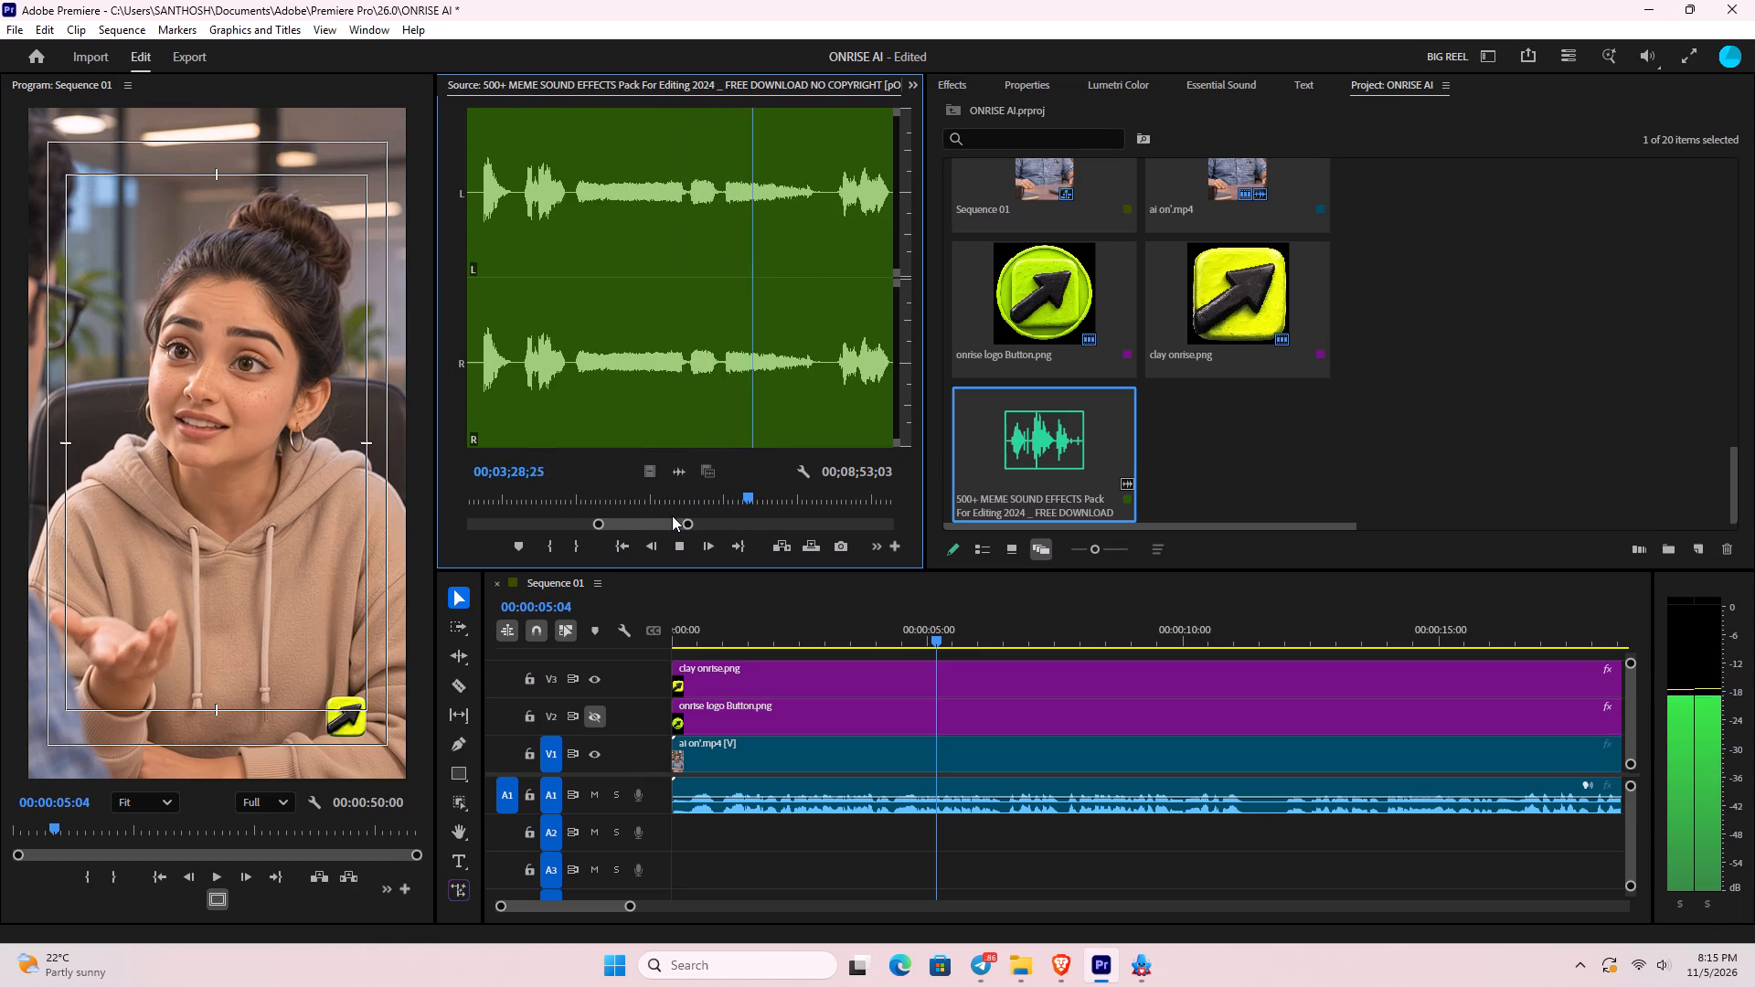
left_click_drag(655, 515, 687, 519)
left_click(699, 519)
key("space")
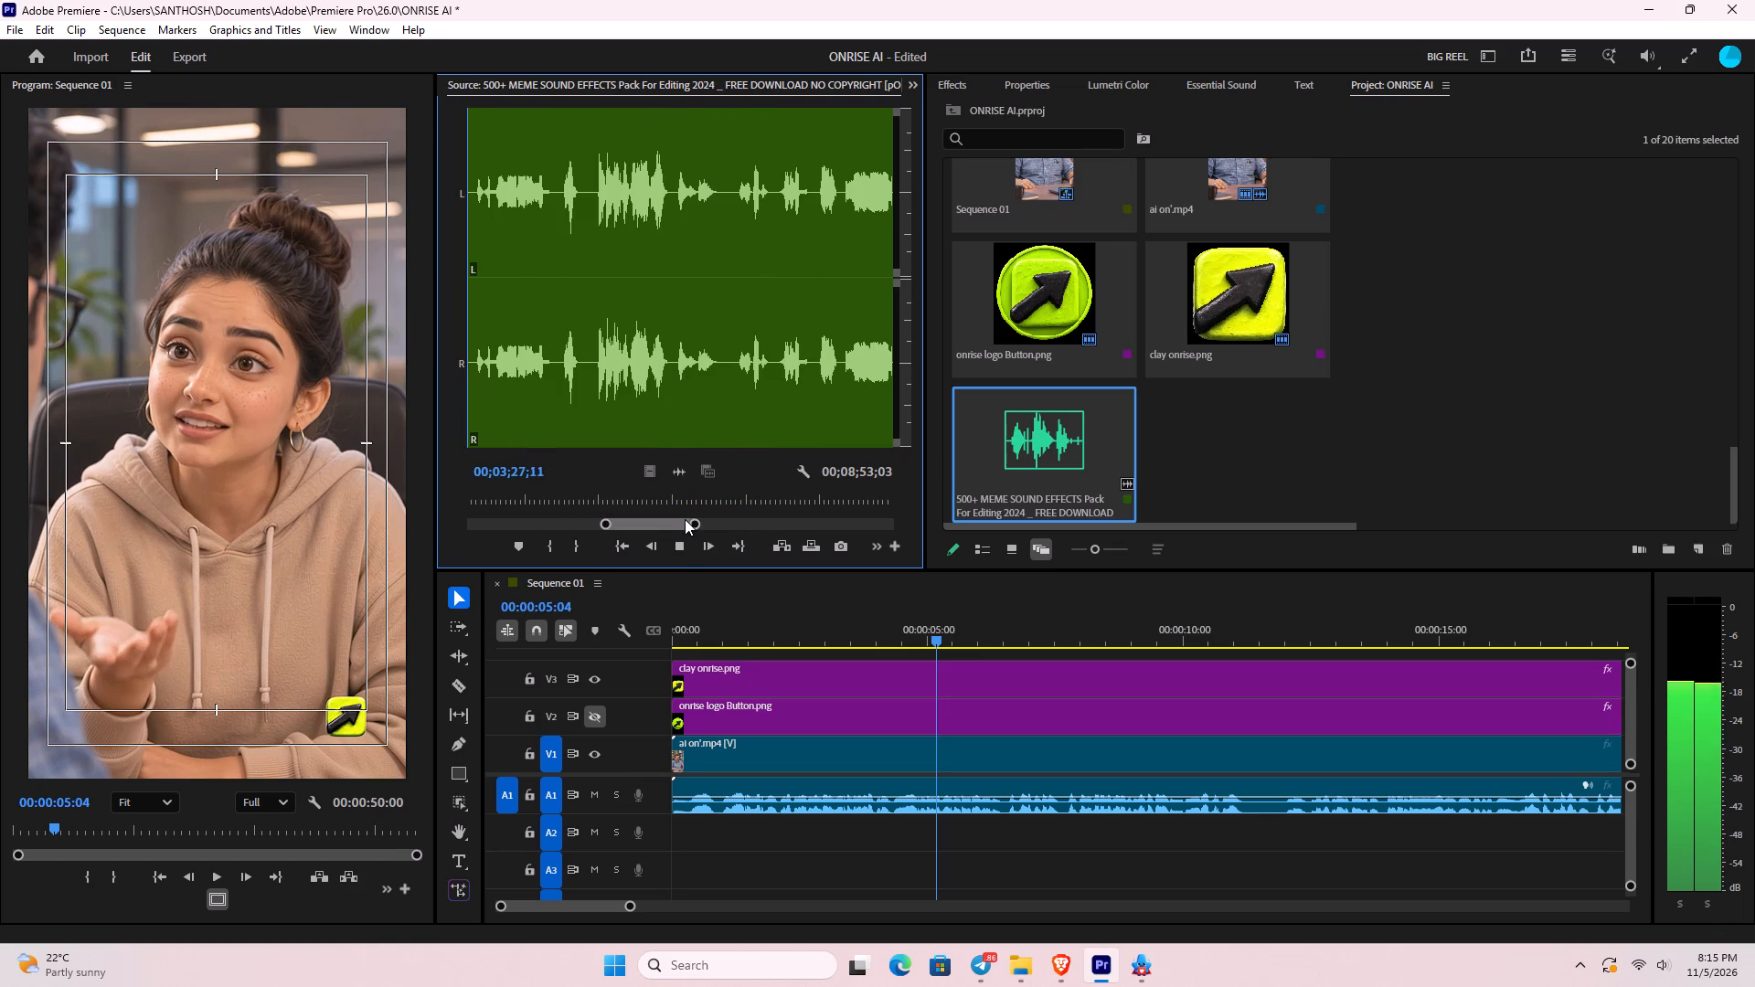
left_click(659, 524)
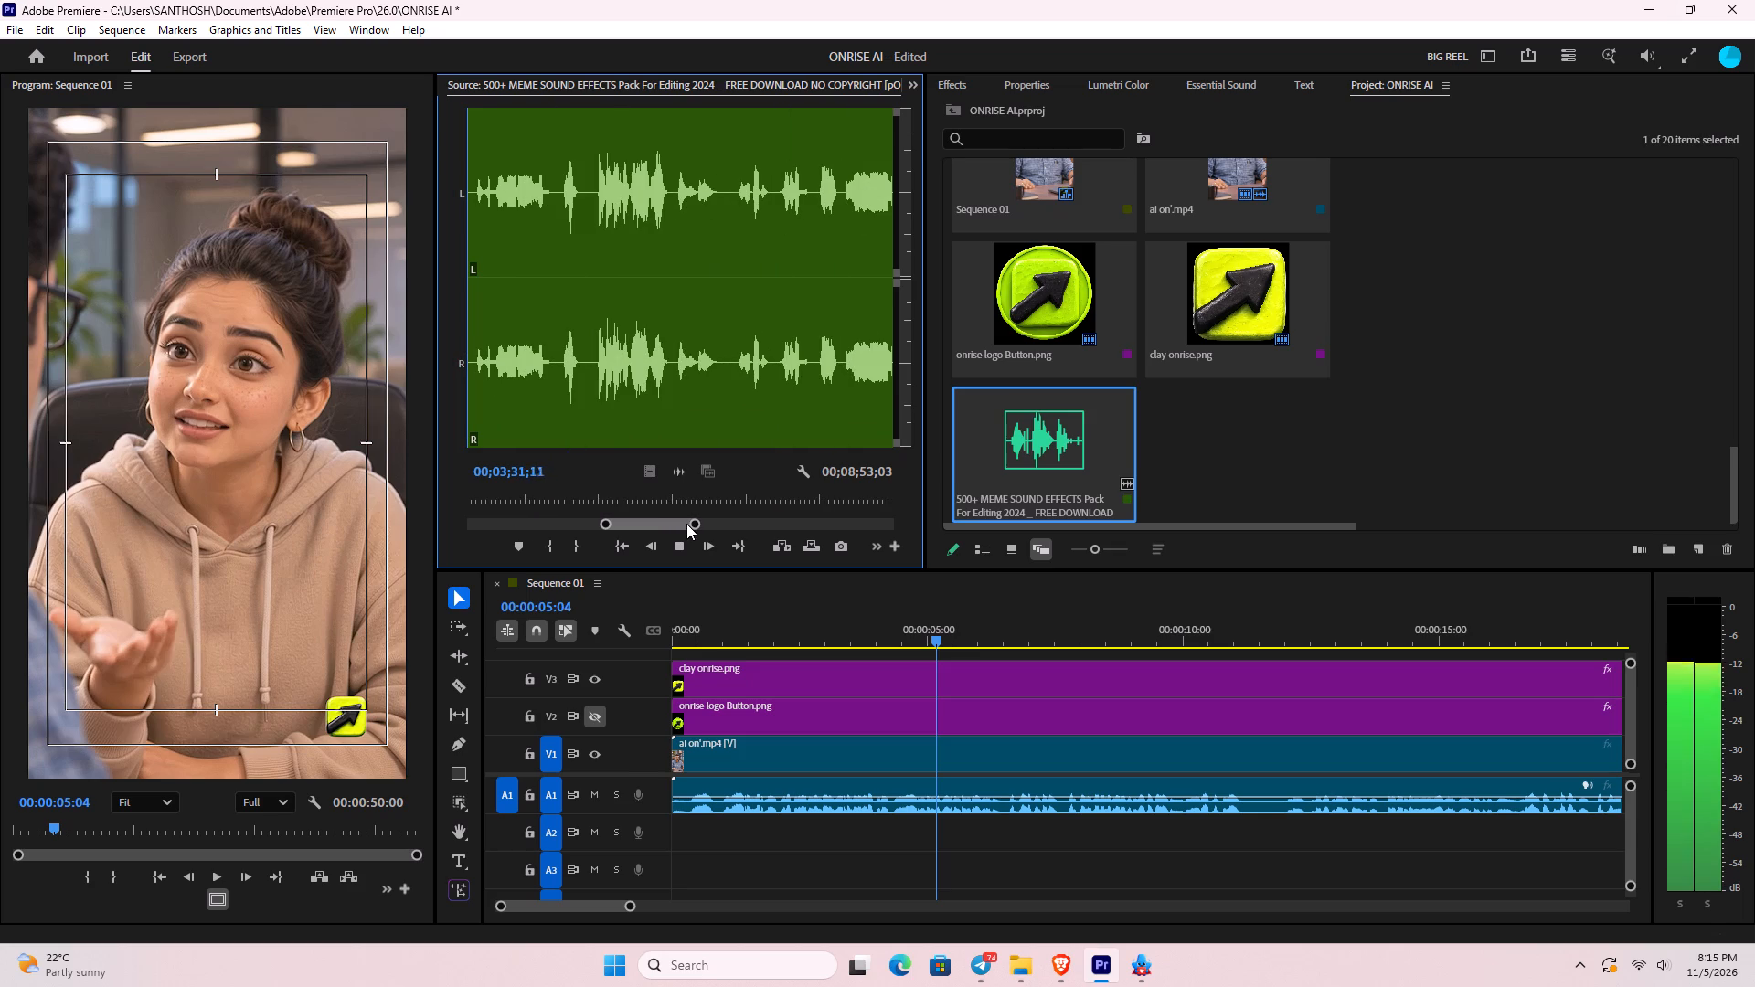
left_click_drag(693, 524, 865, 547)
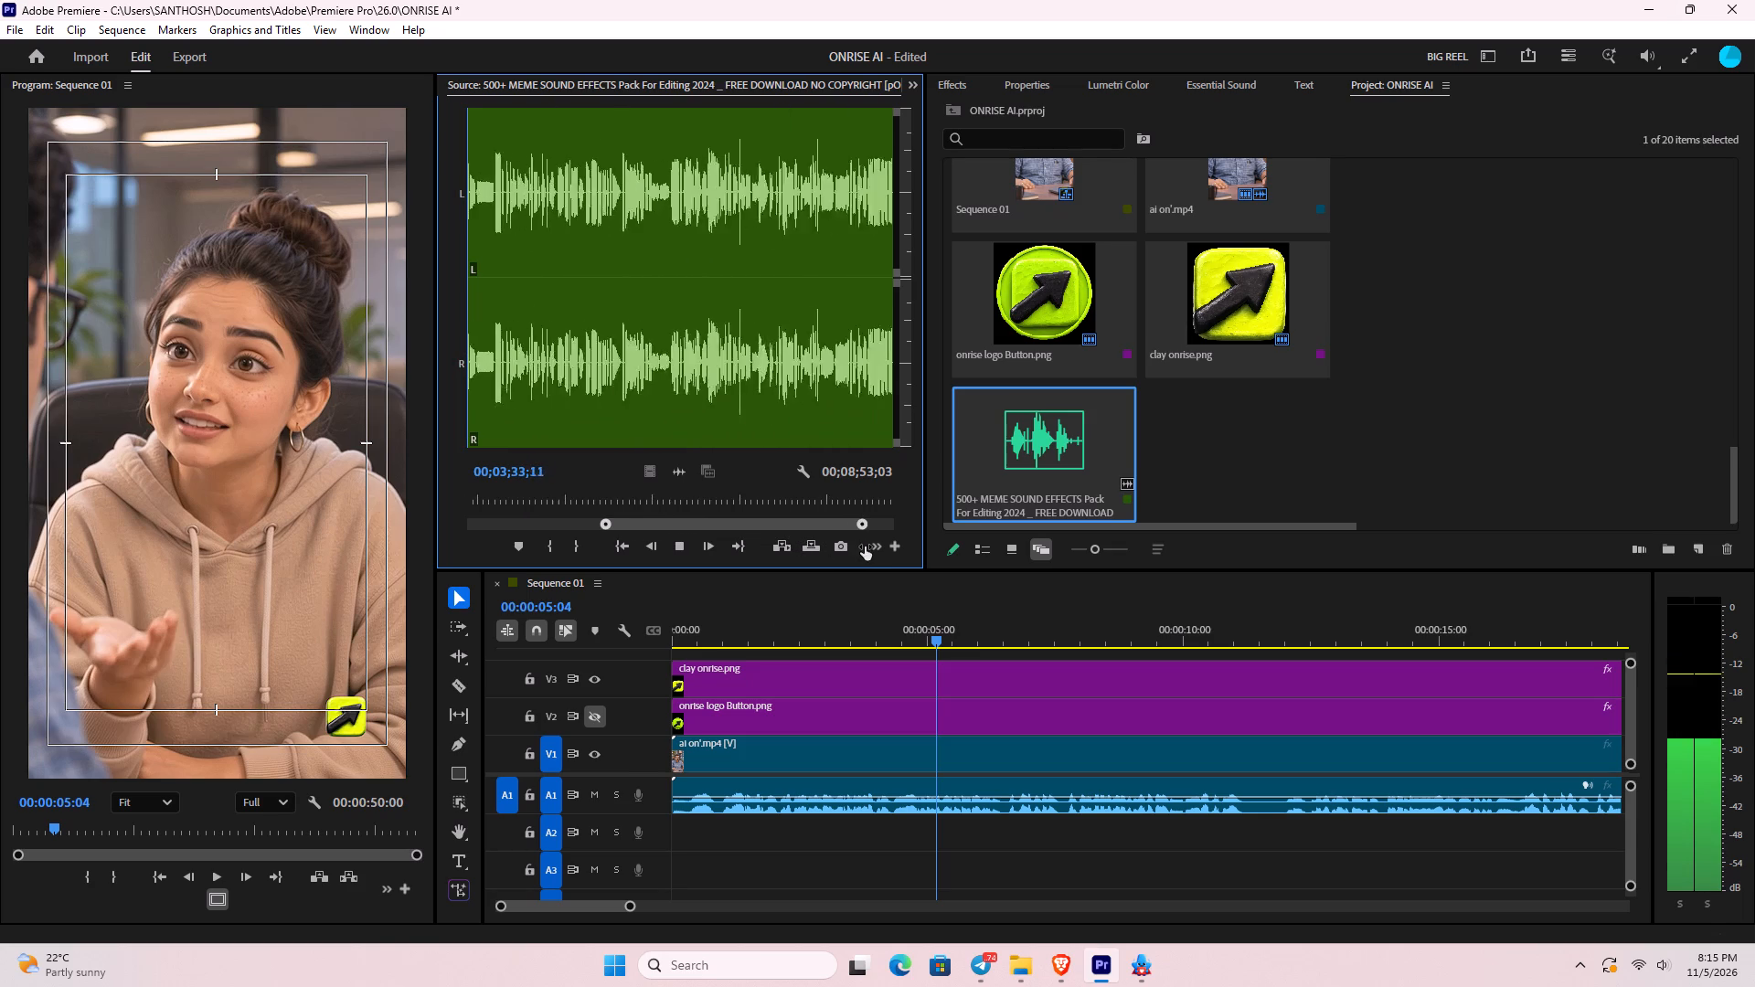
left_click_drag(865, 547, 871, 547)
left_click_drag(602, 519, 411, 512)
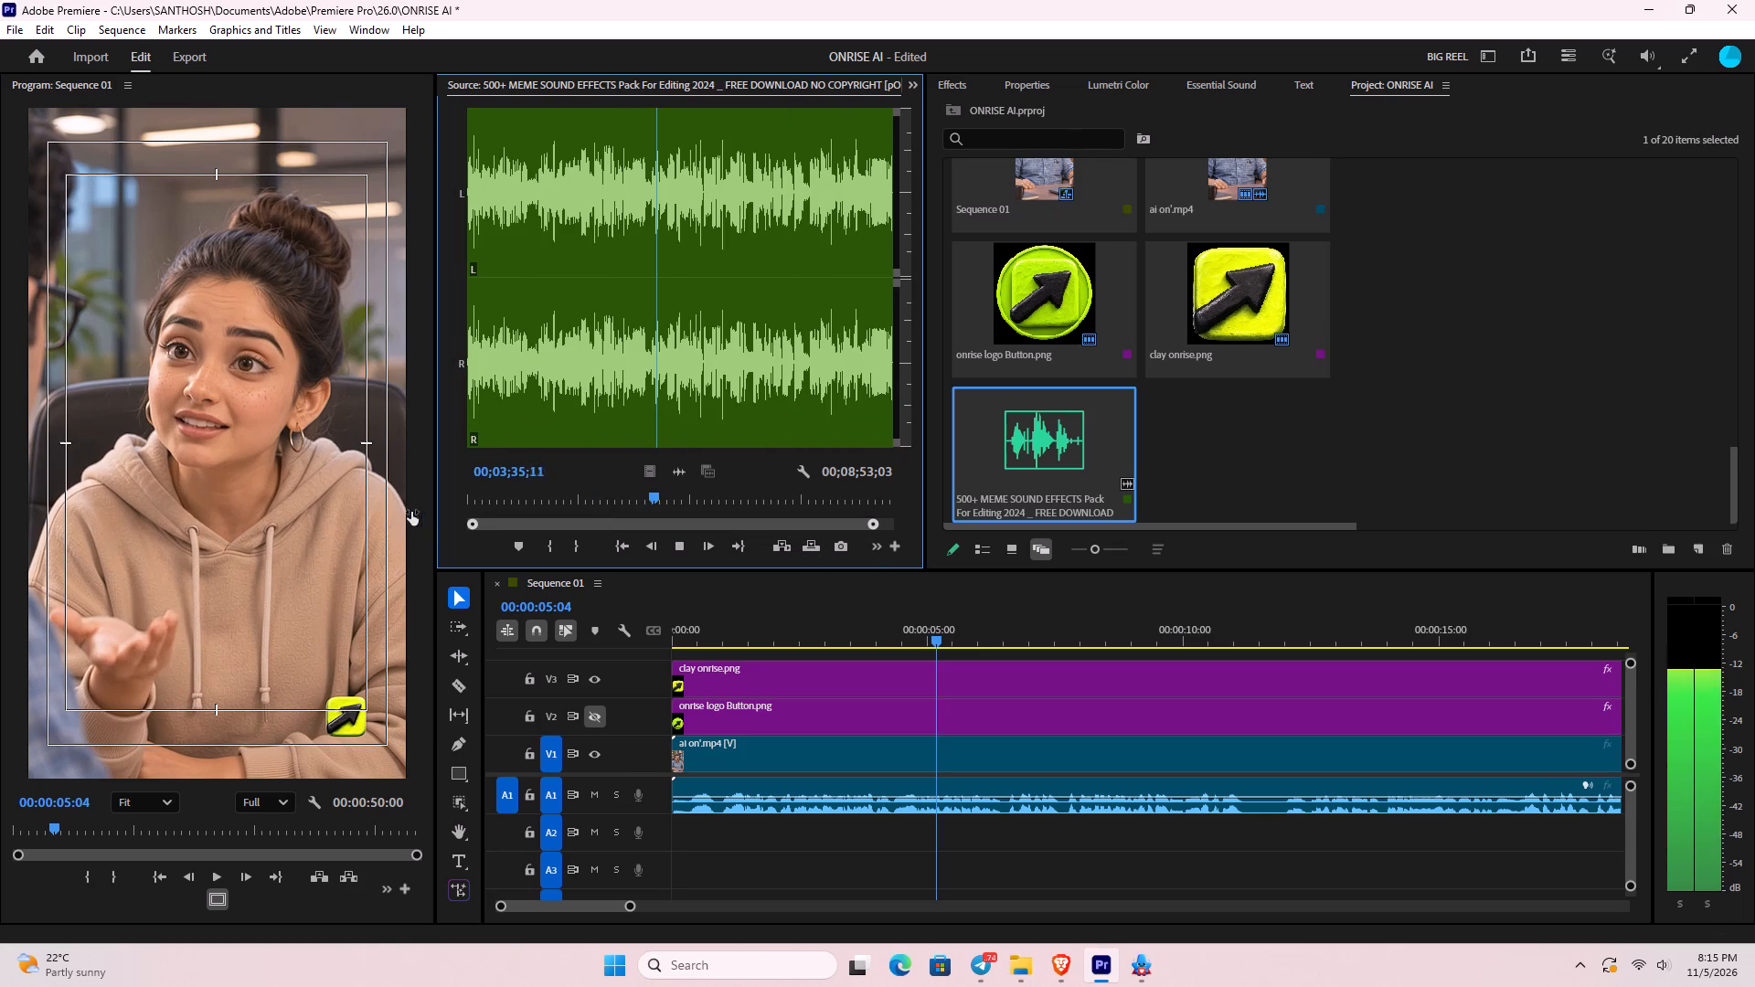
left_click_drag(411, 512, 362, 511)
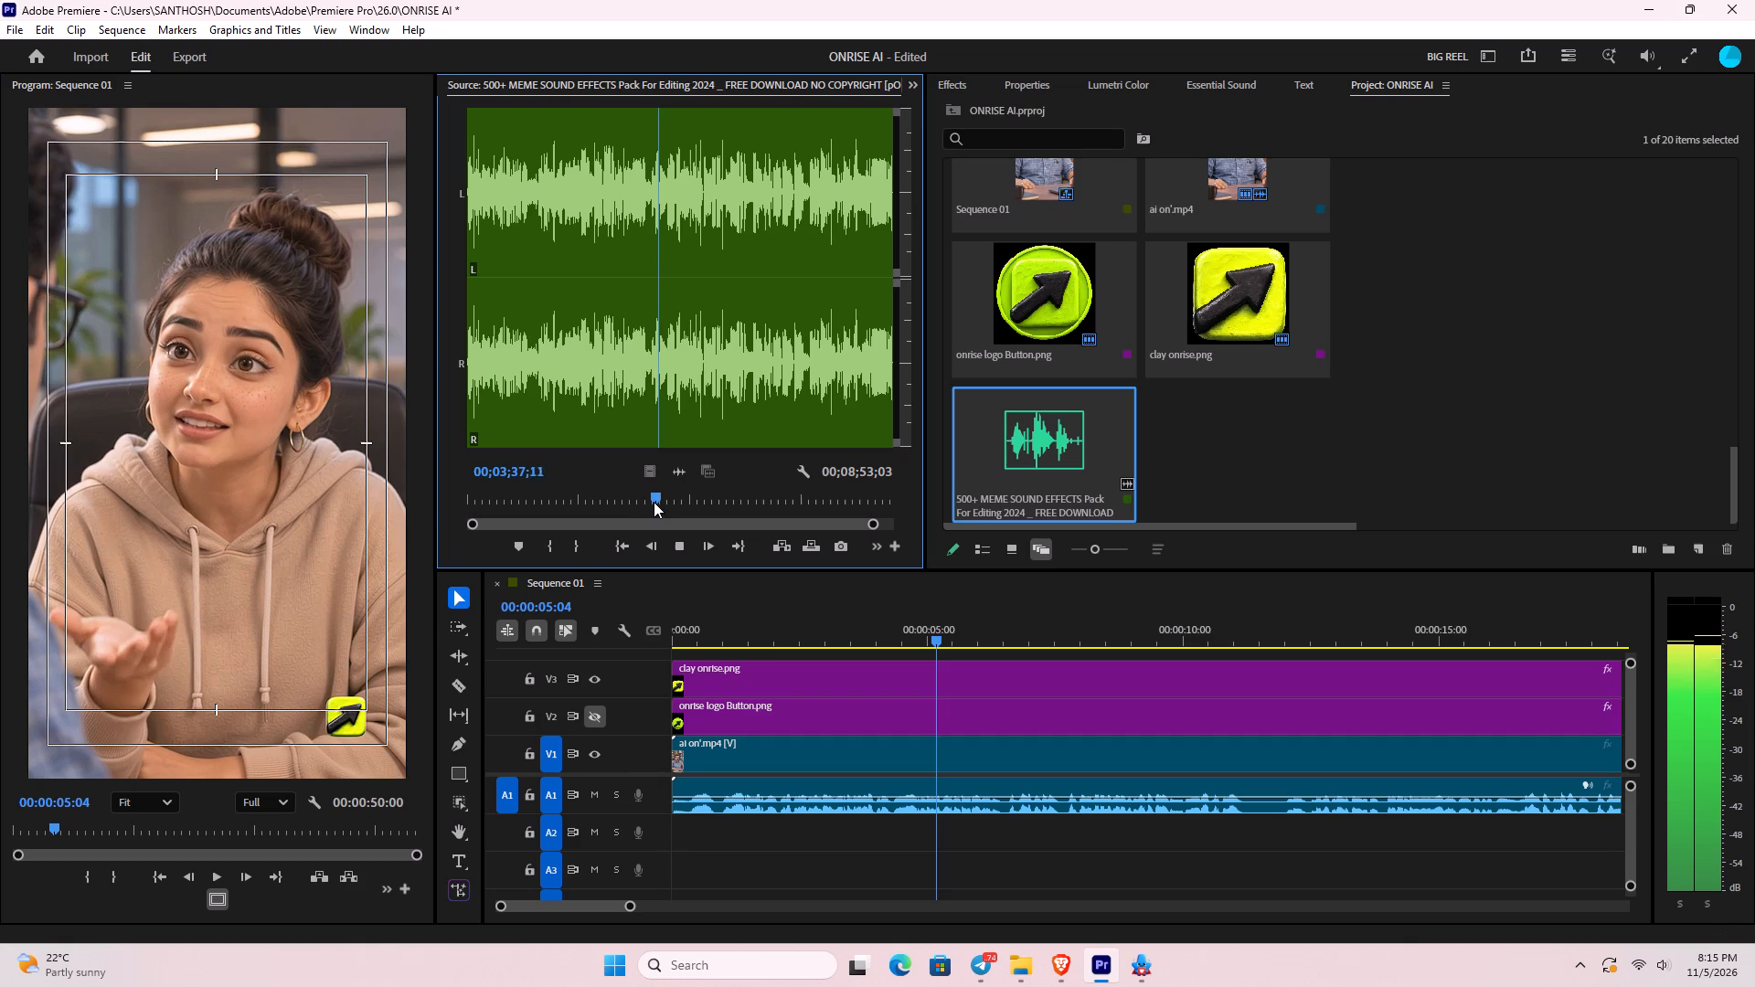
left_click(689, 542)
left_click_drag(942, 641, 737, 621)
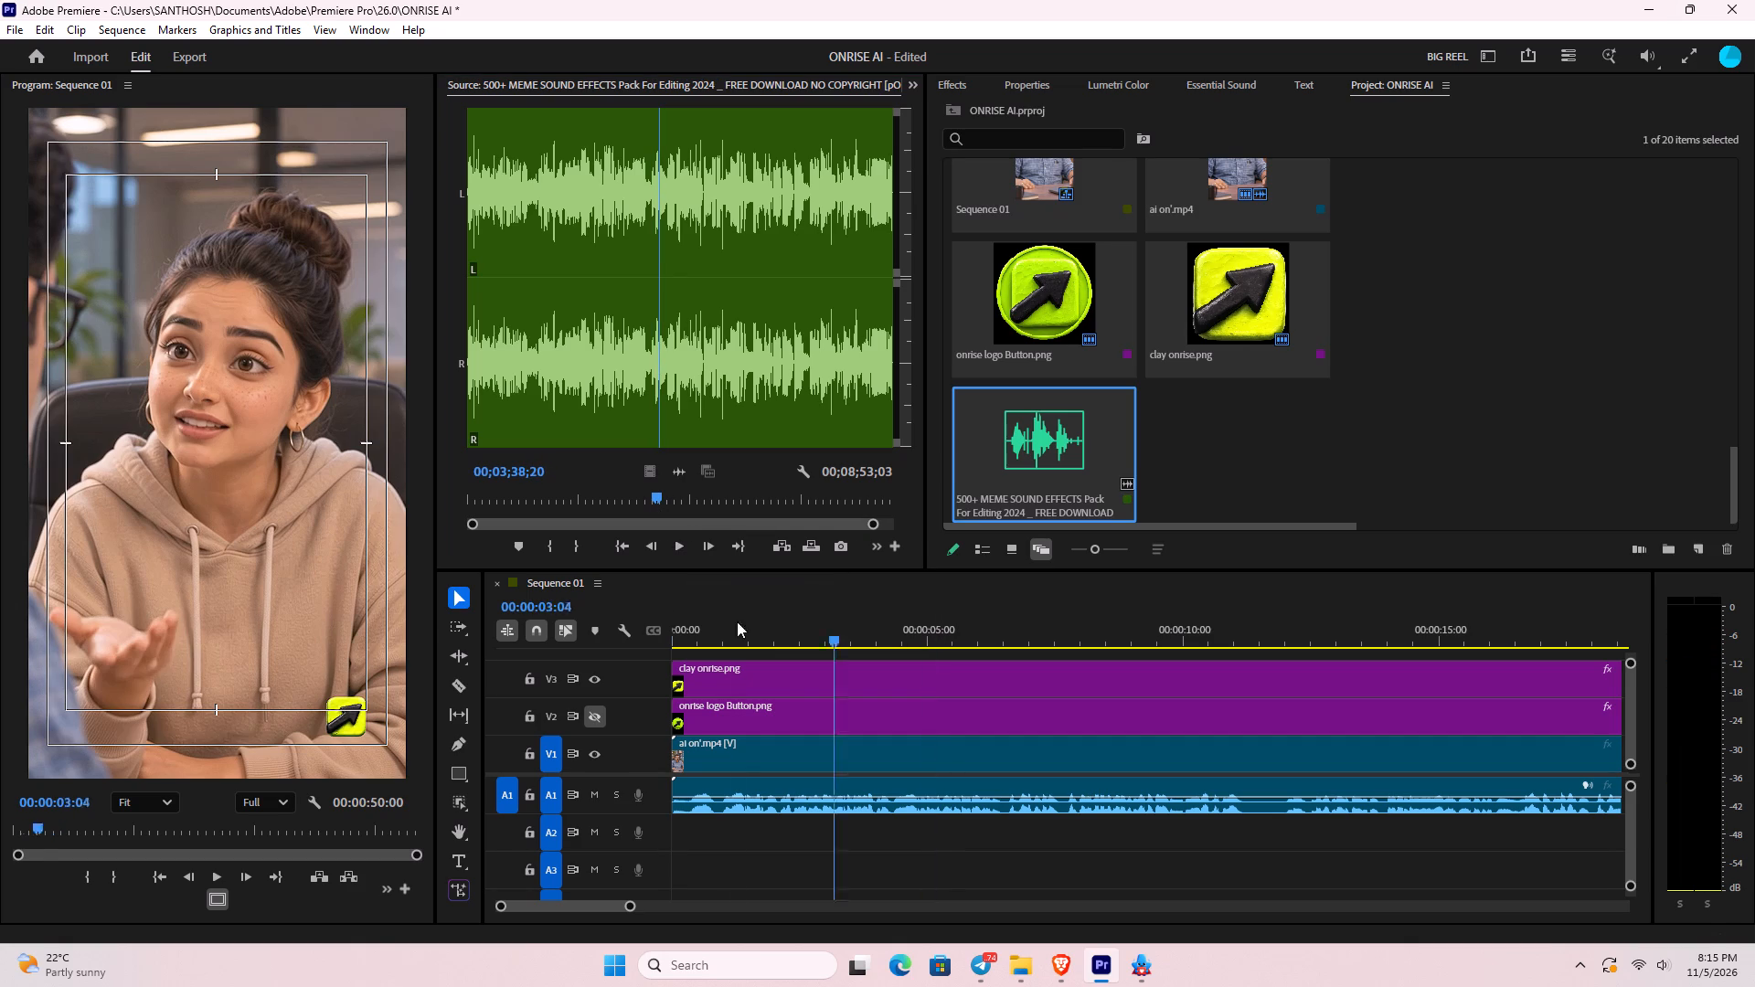
Play Sequence 01 from its beginning twice to review the opening dialogue, finishing with the playhead at 00:00:04:05.
left_click_drag(737, 621, 619, 606)
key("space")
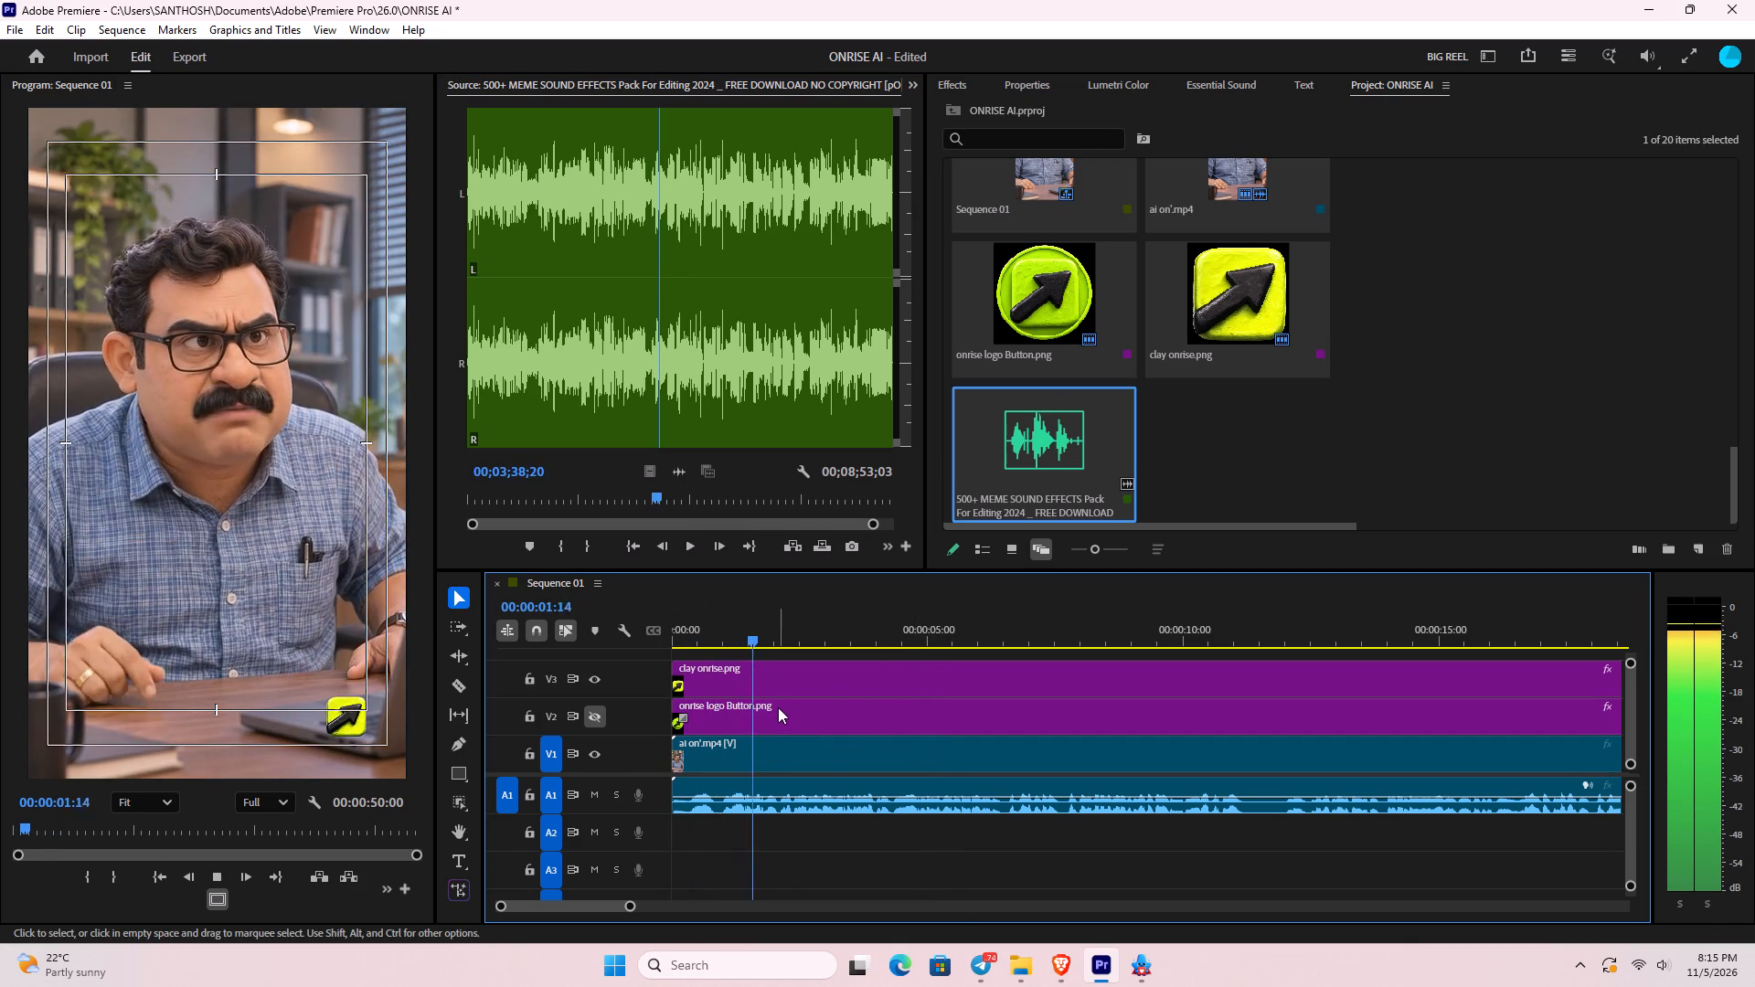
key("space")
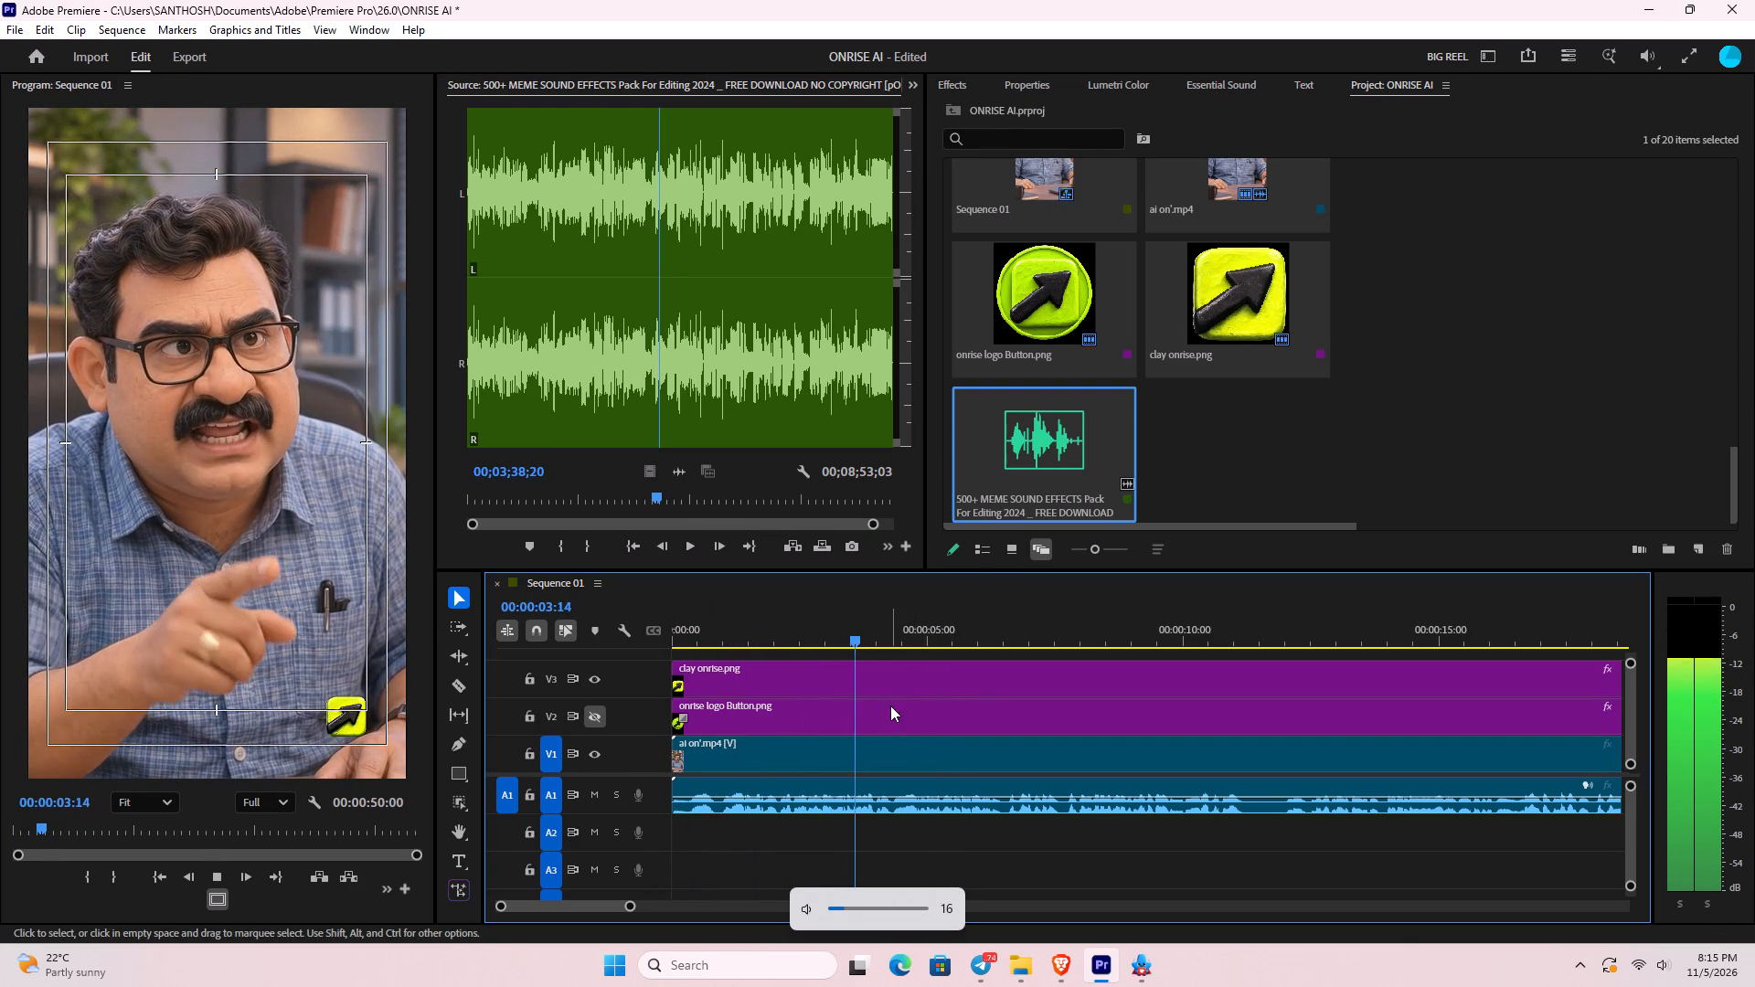
left_click_drag(848, 640, 418, 638)
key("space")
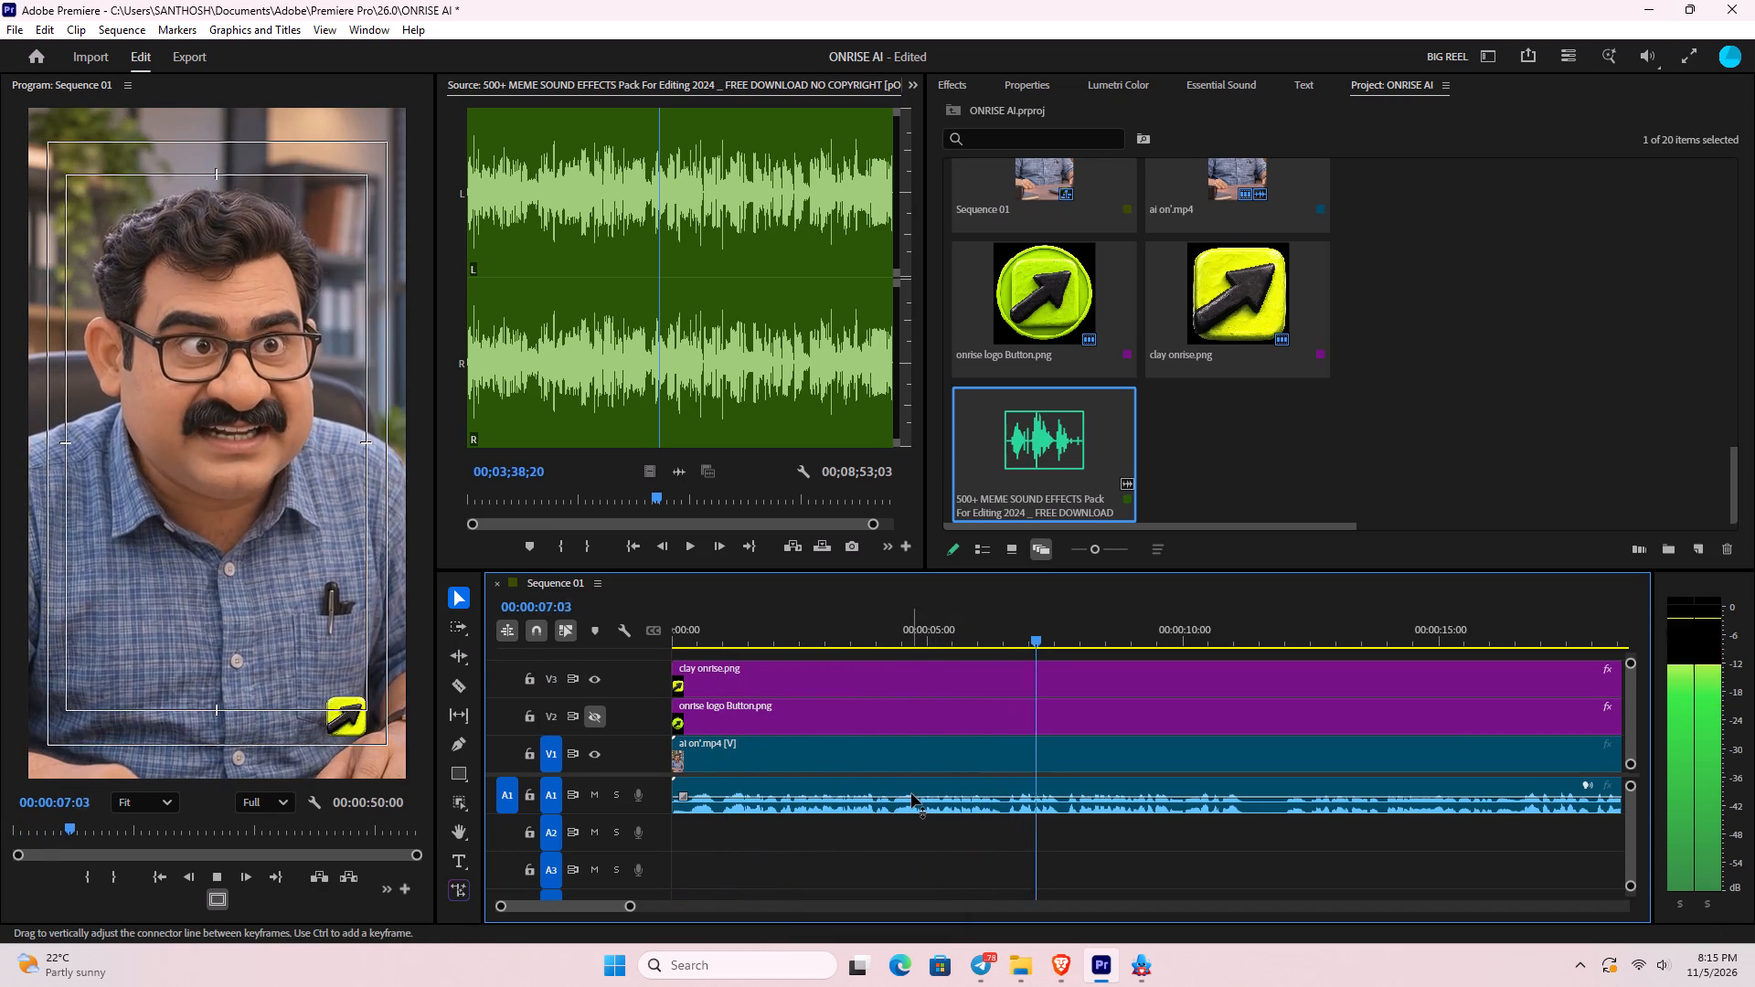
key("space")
left_click_drag(1066, 650, 888, 666)
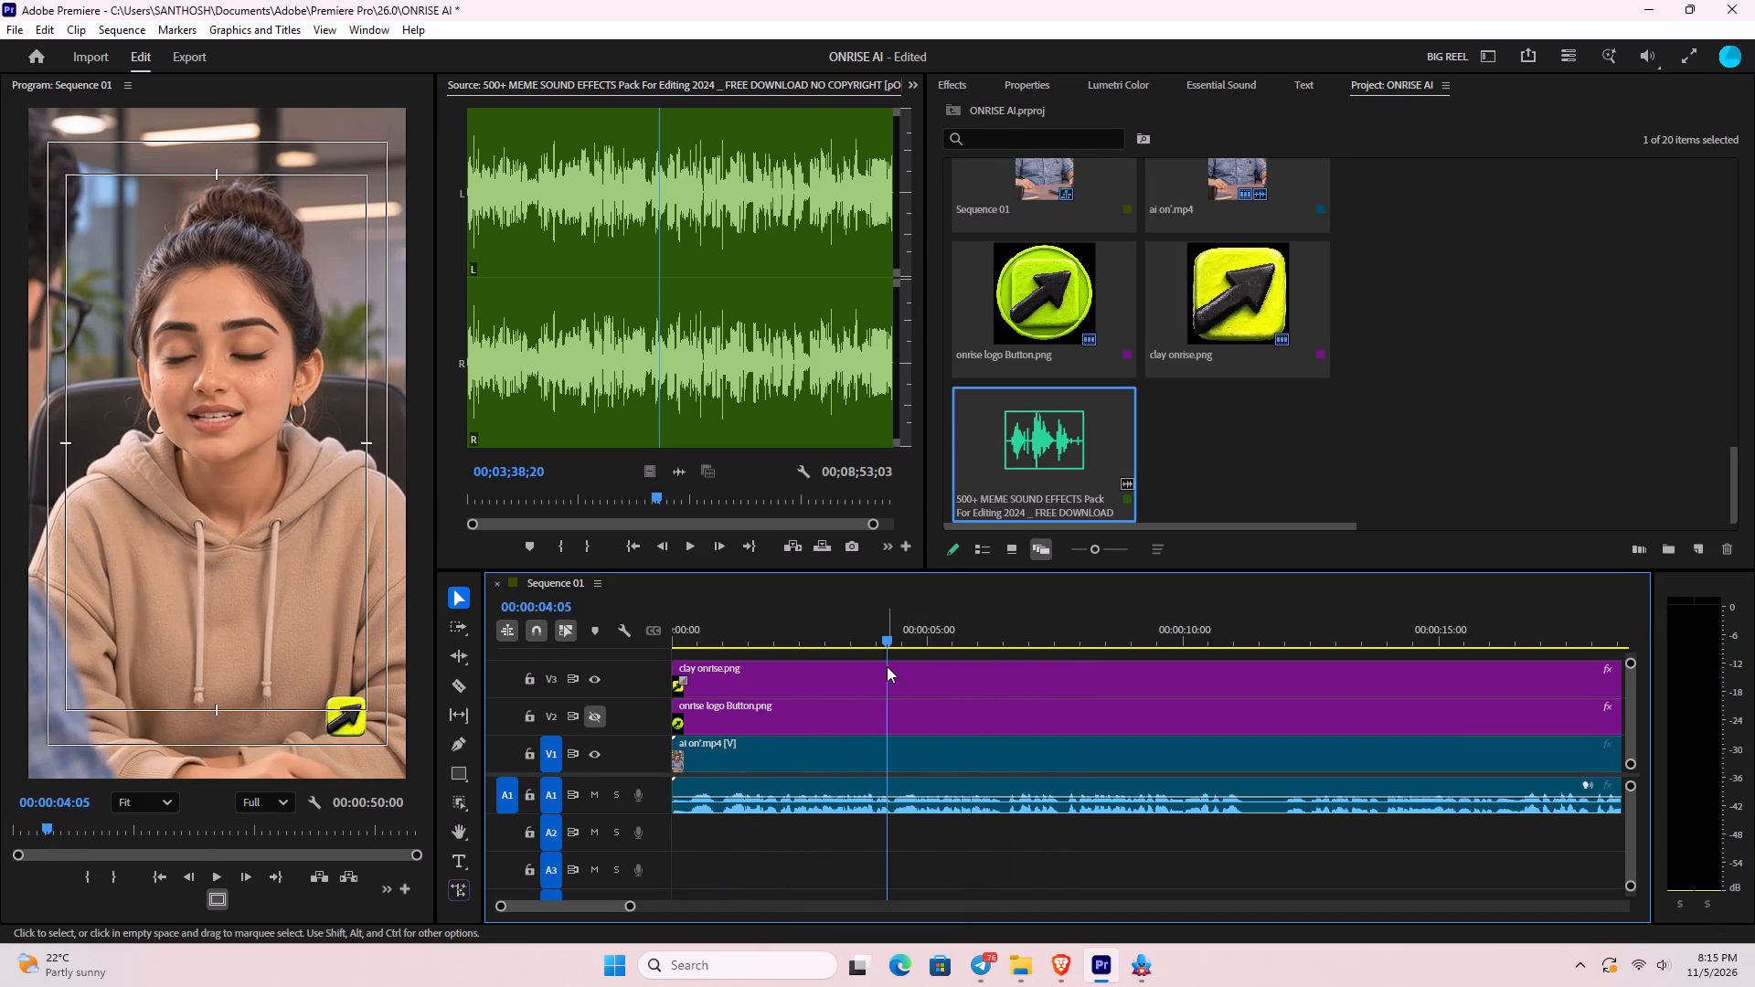
Switch to the Brave browser, search YouTube for "funny sfx pack" and open the "2026 Viral Sound Effects For Free" video.
key("alt+Tab")
key("alt+Tab")
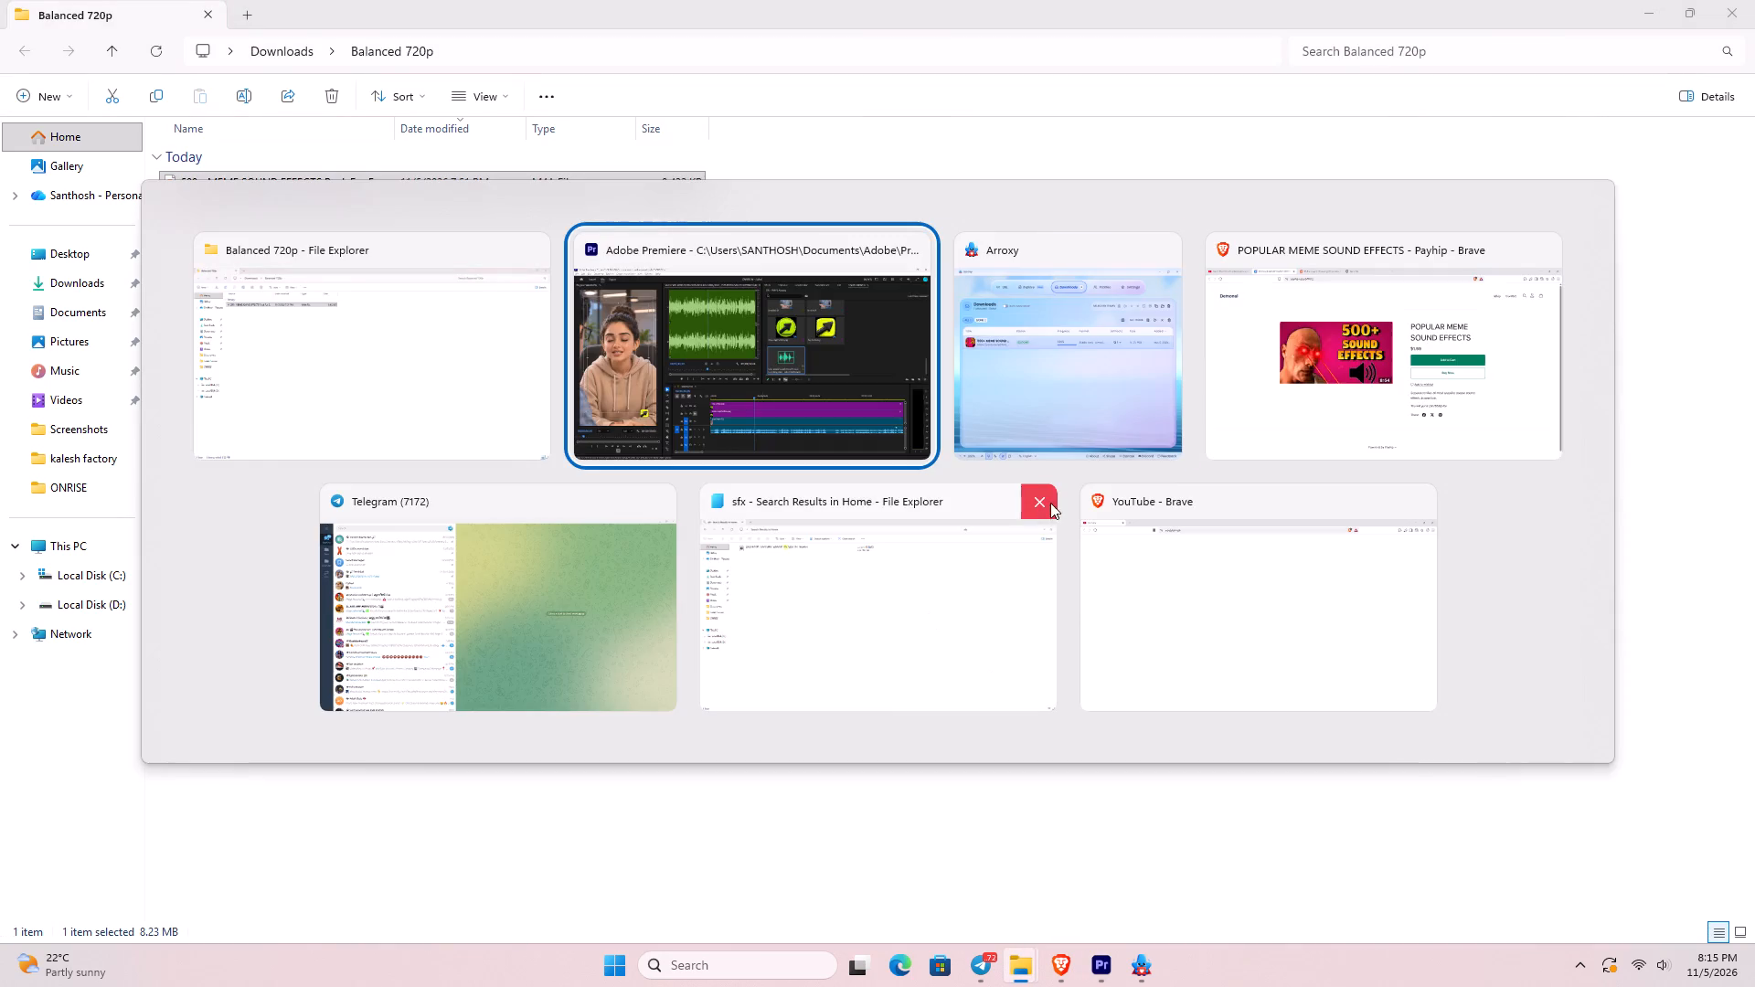
key("alt+Tab")
key("alt+Tab")
key("alt+Tab")
key("alt+Tab")
key("alt+Tab")
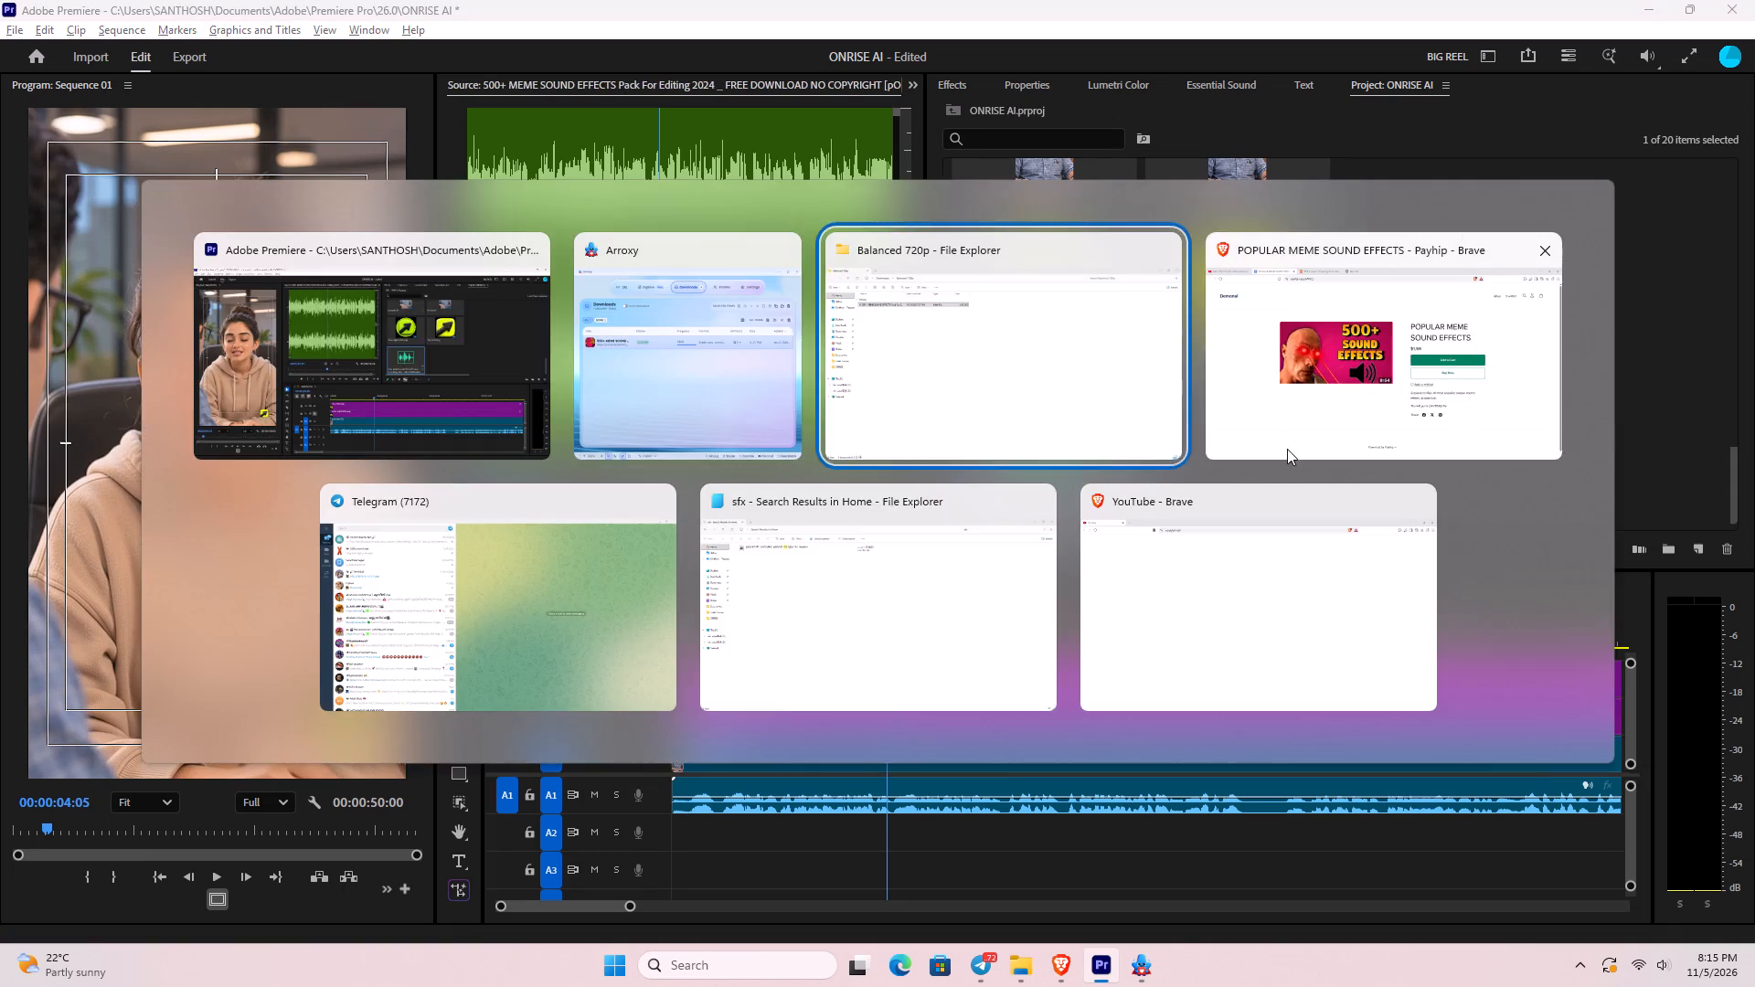
key("alt+Tab")
key("alt+Tab")
key("alt+Tab")
left_click(154, 0)
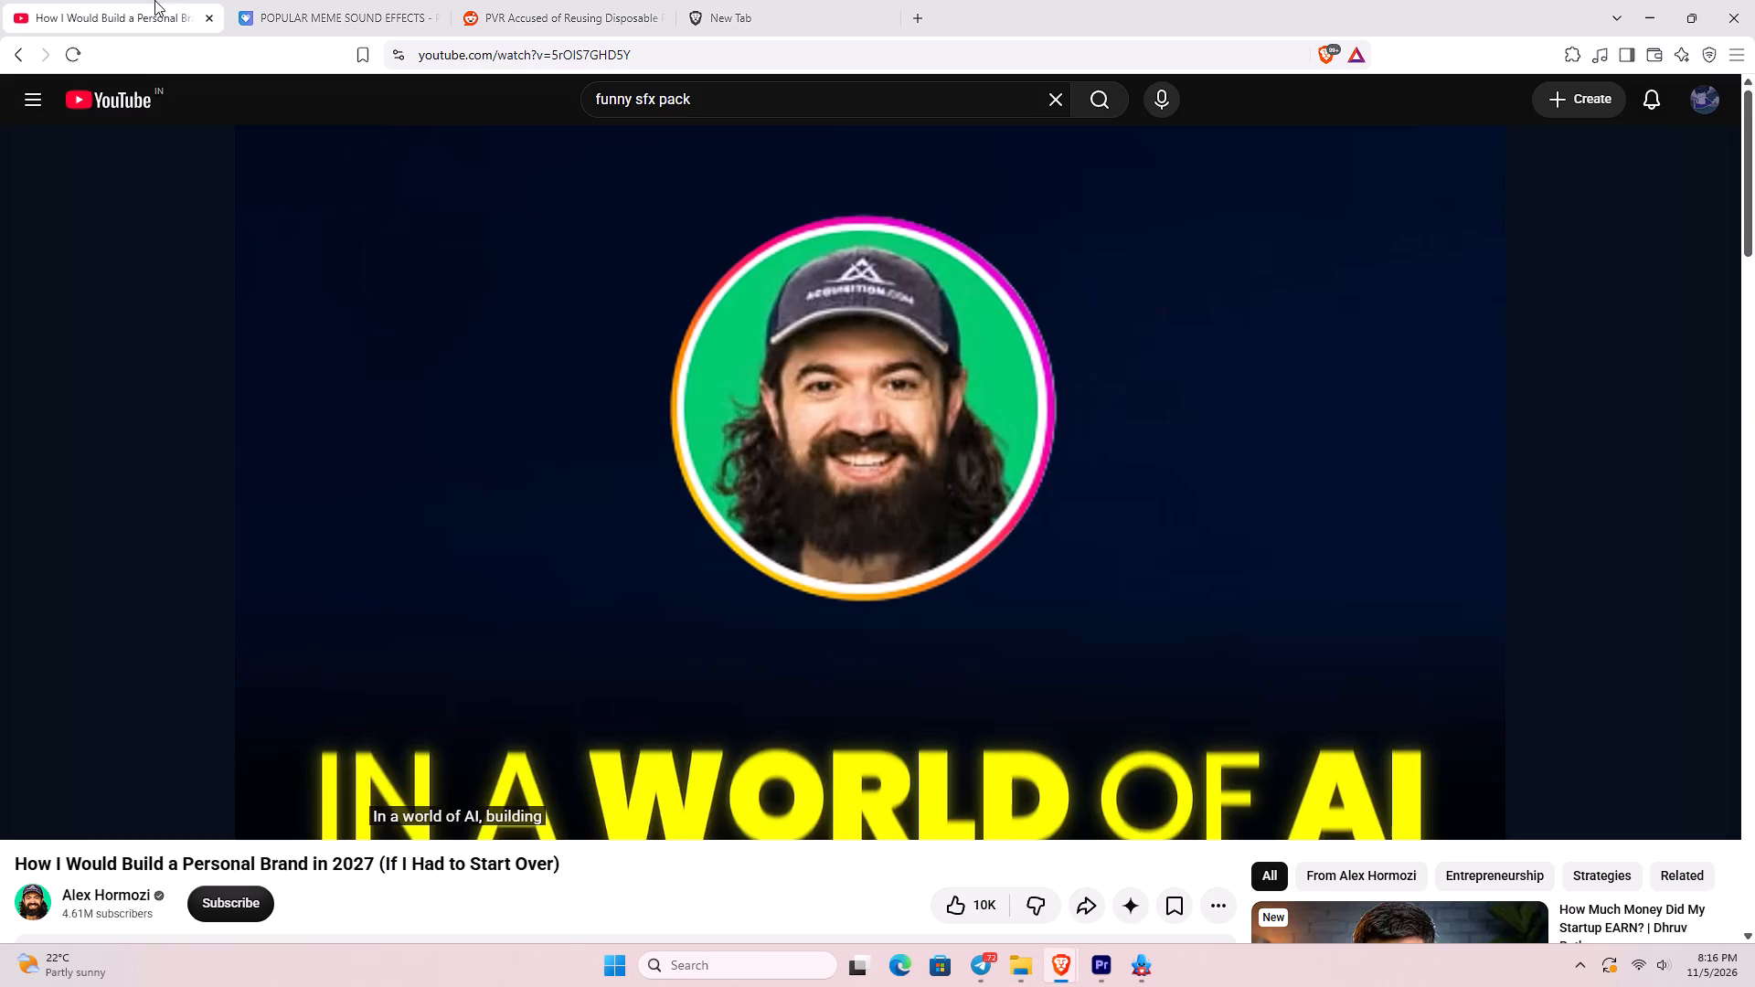
left_click(1111, 103)
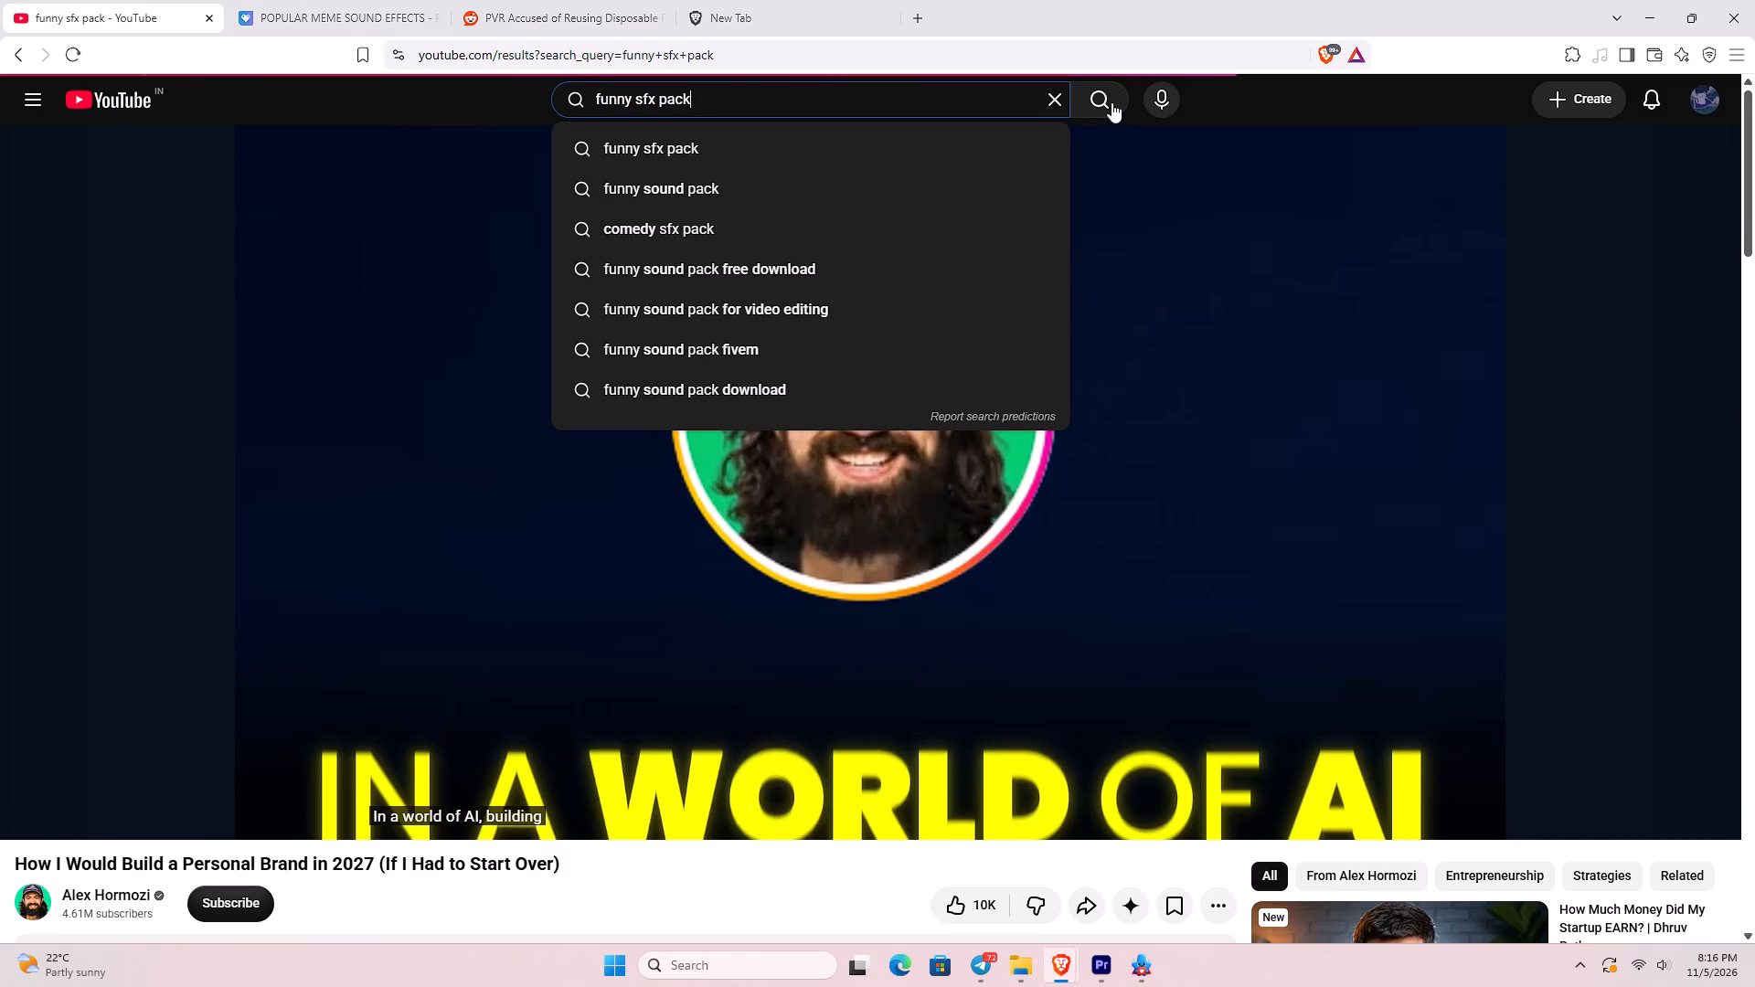
left_click(783, 308)
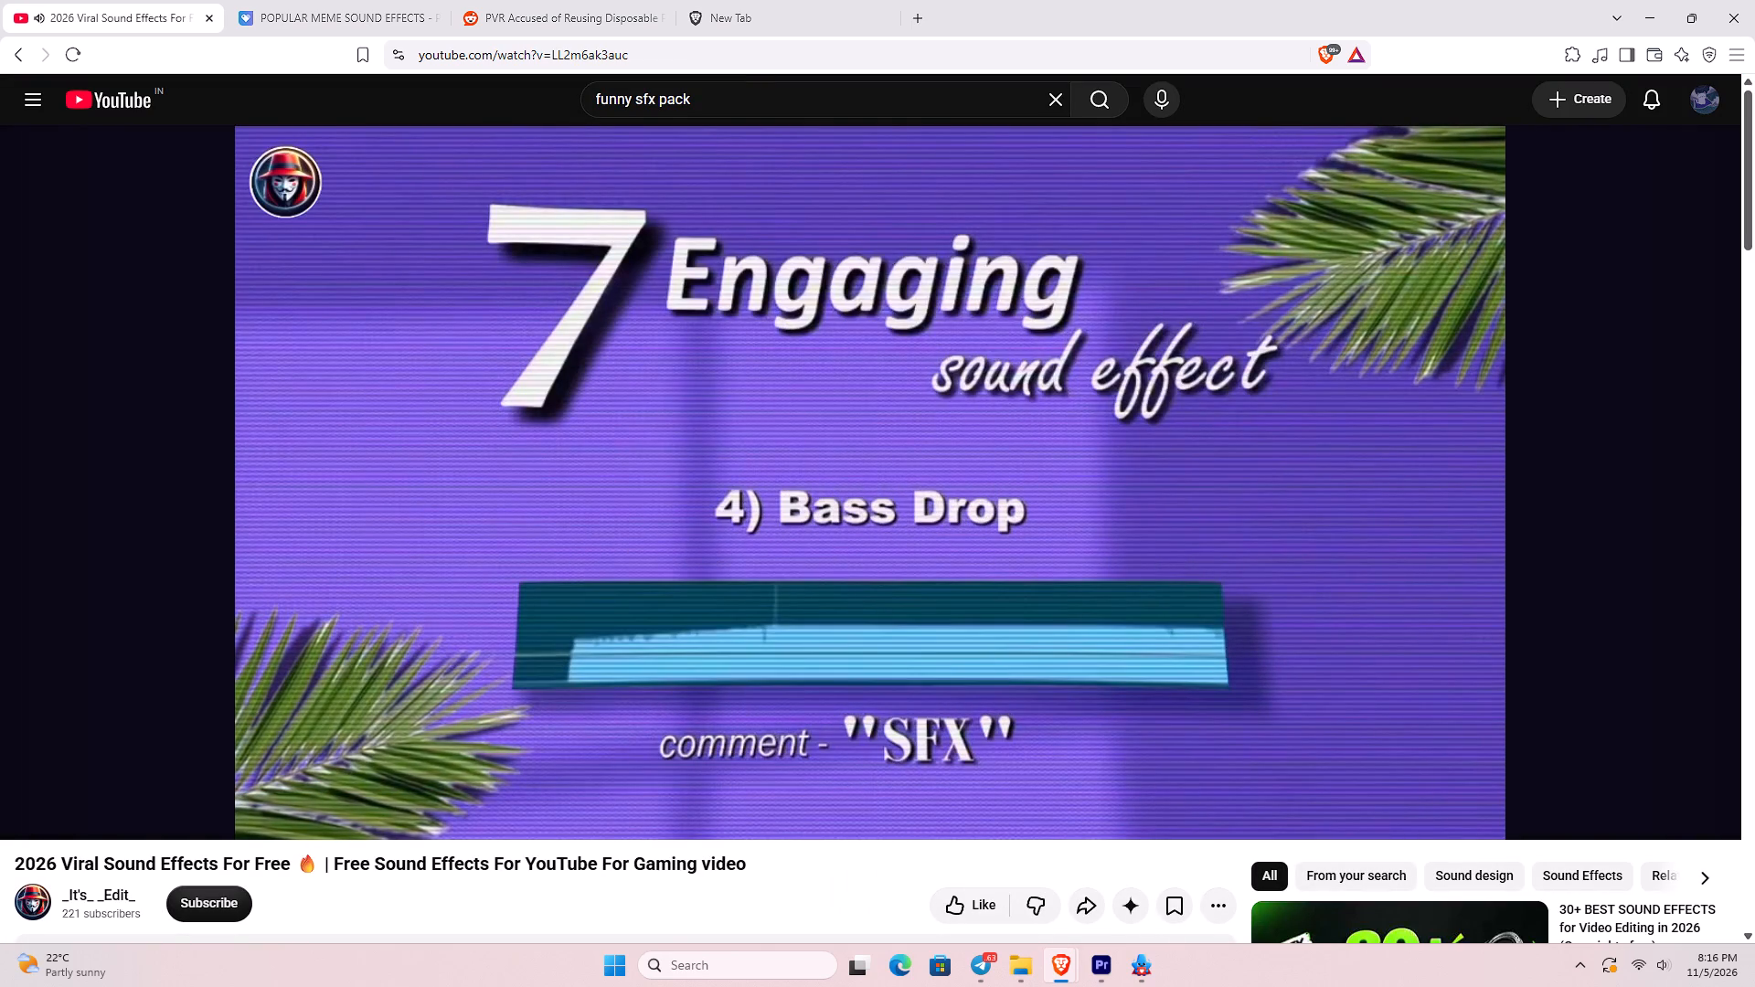
In Brave, listen to the rest of the "2026 Viral Sound Effects For Free" video and return to the search results.
key("space")
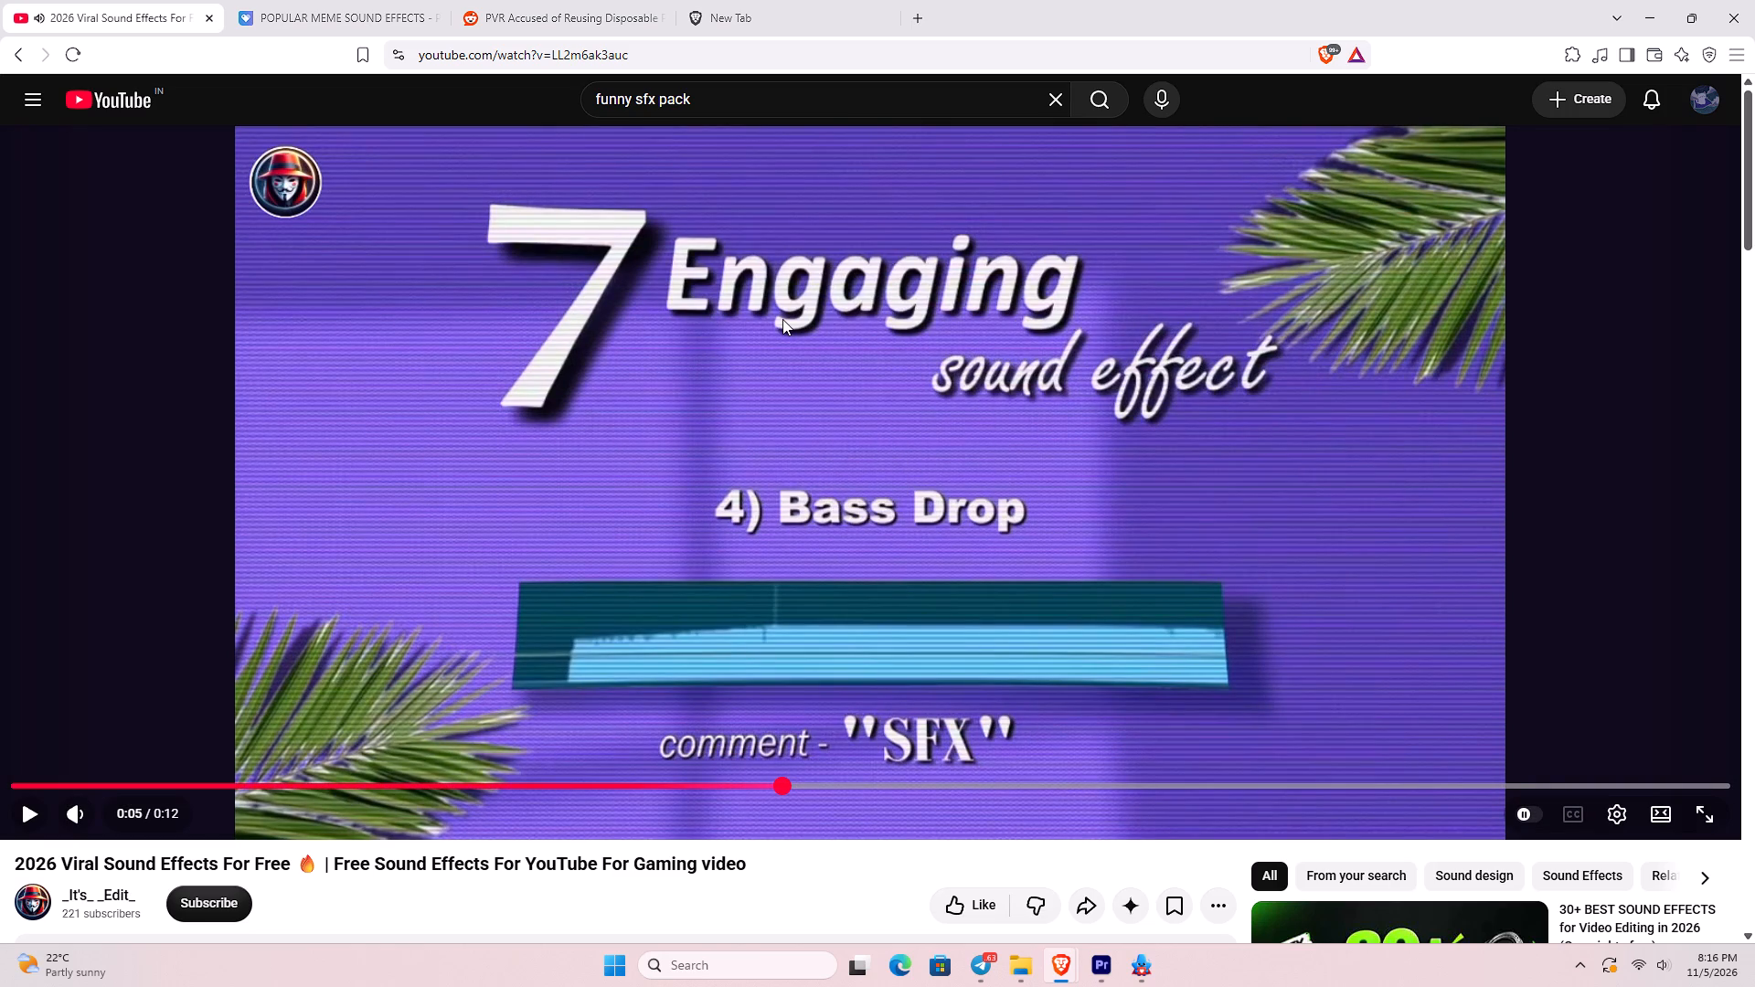
key("space")
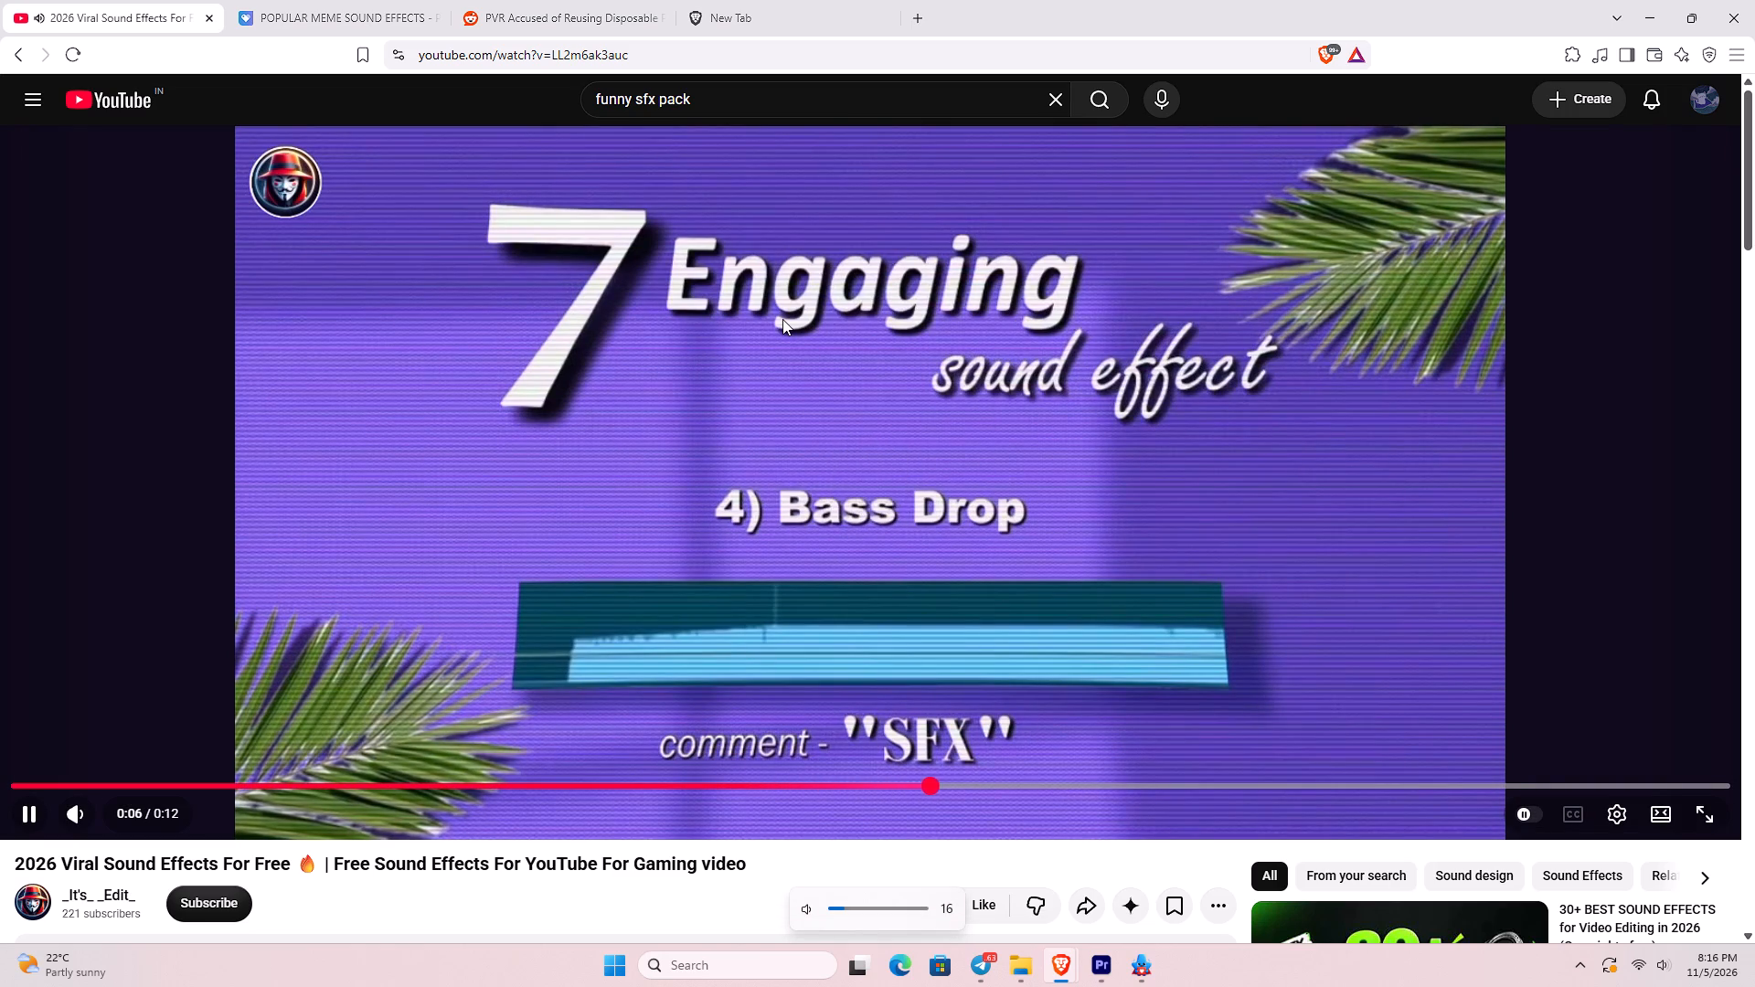
key("space")
key("space")
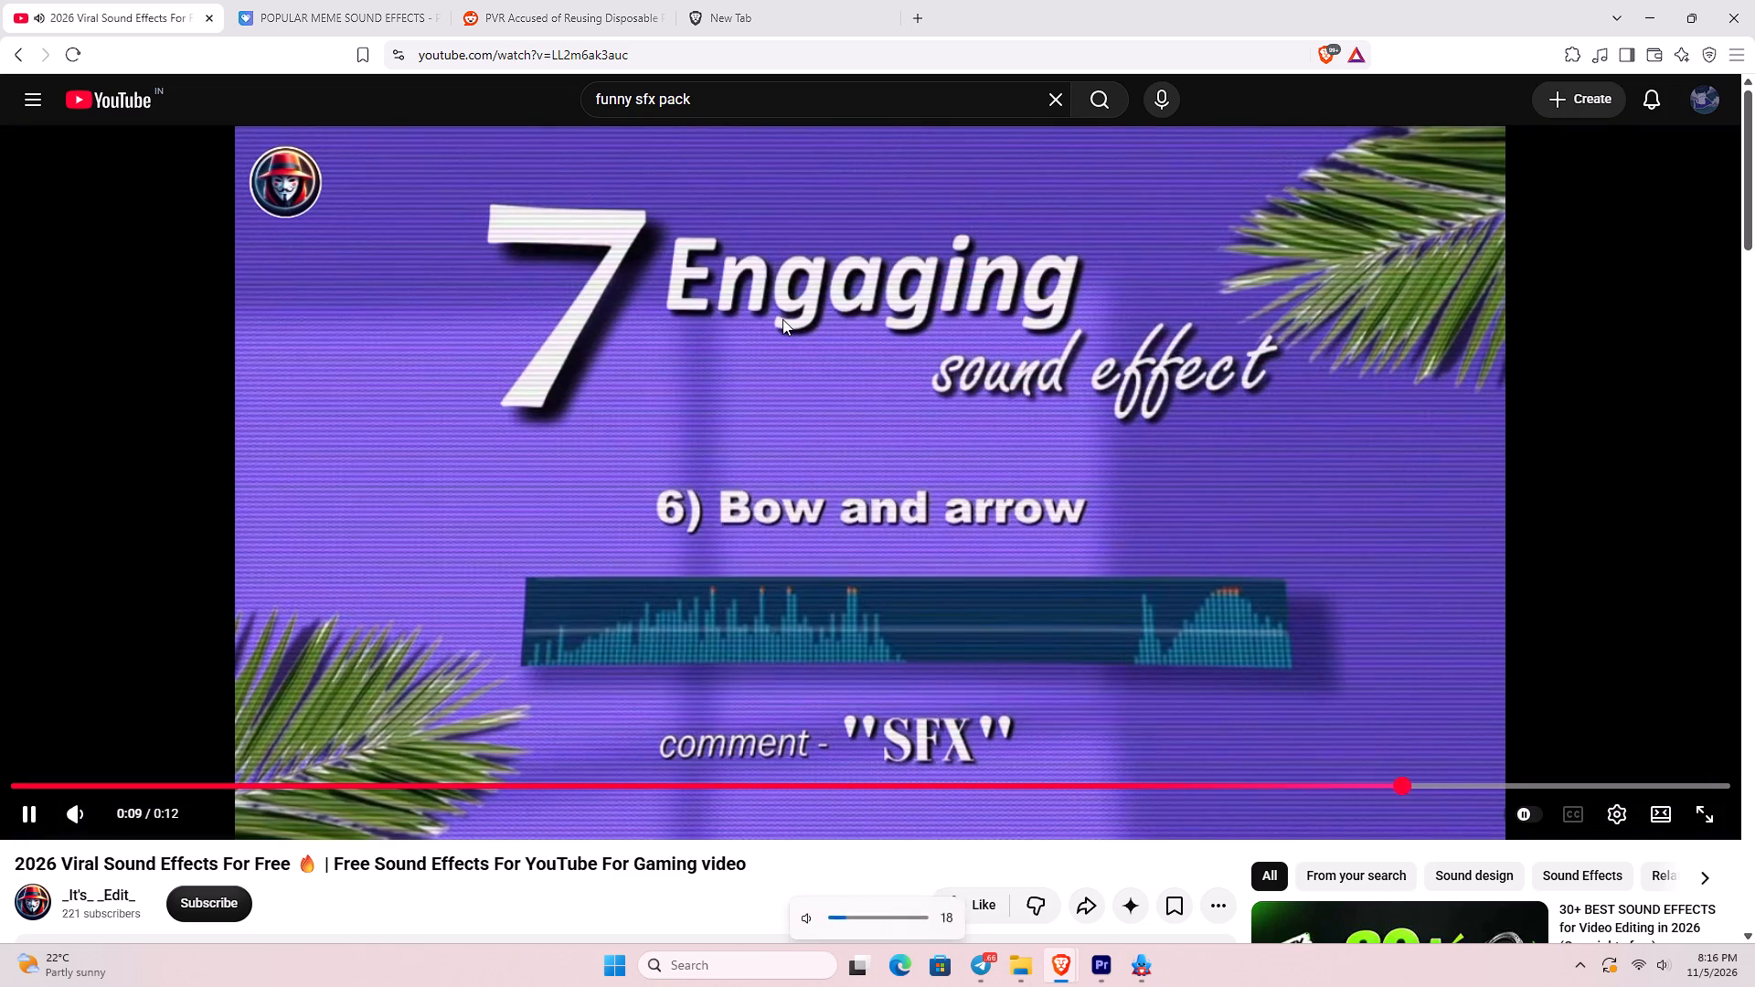
key("space")
key("space")
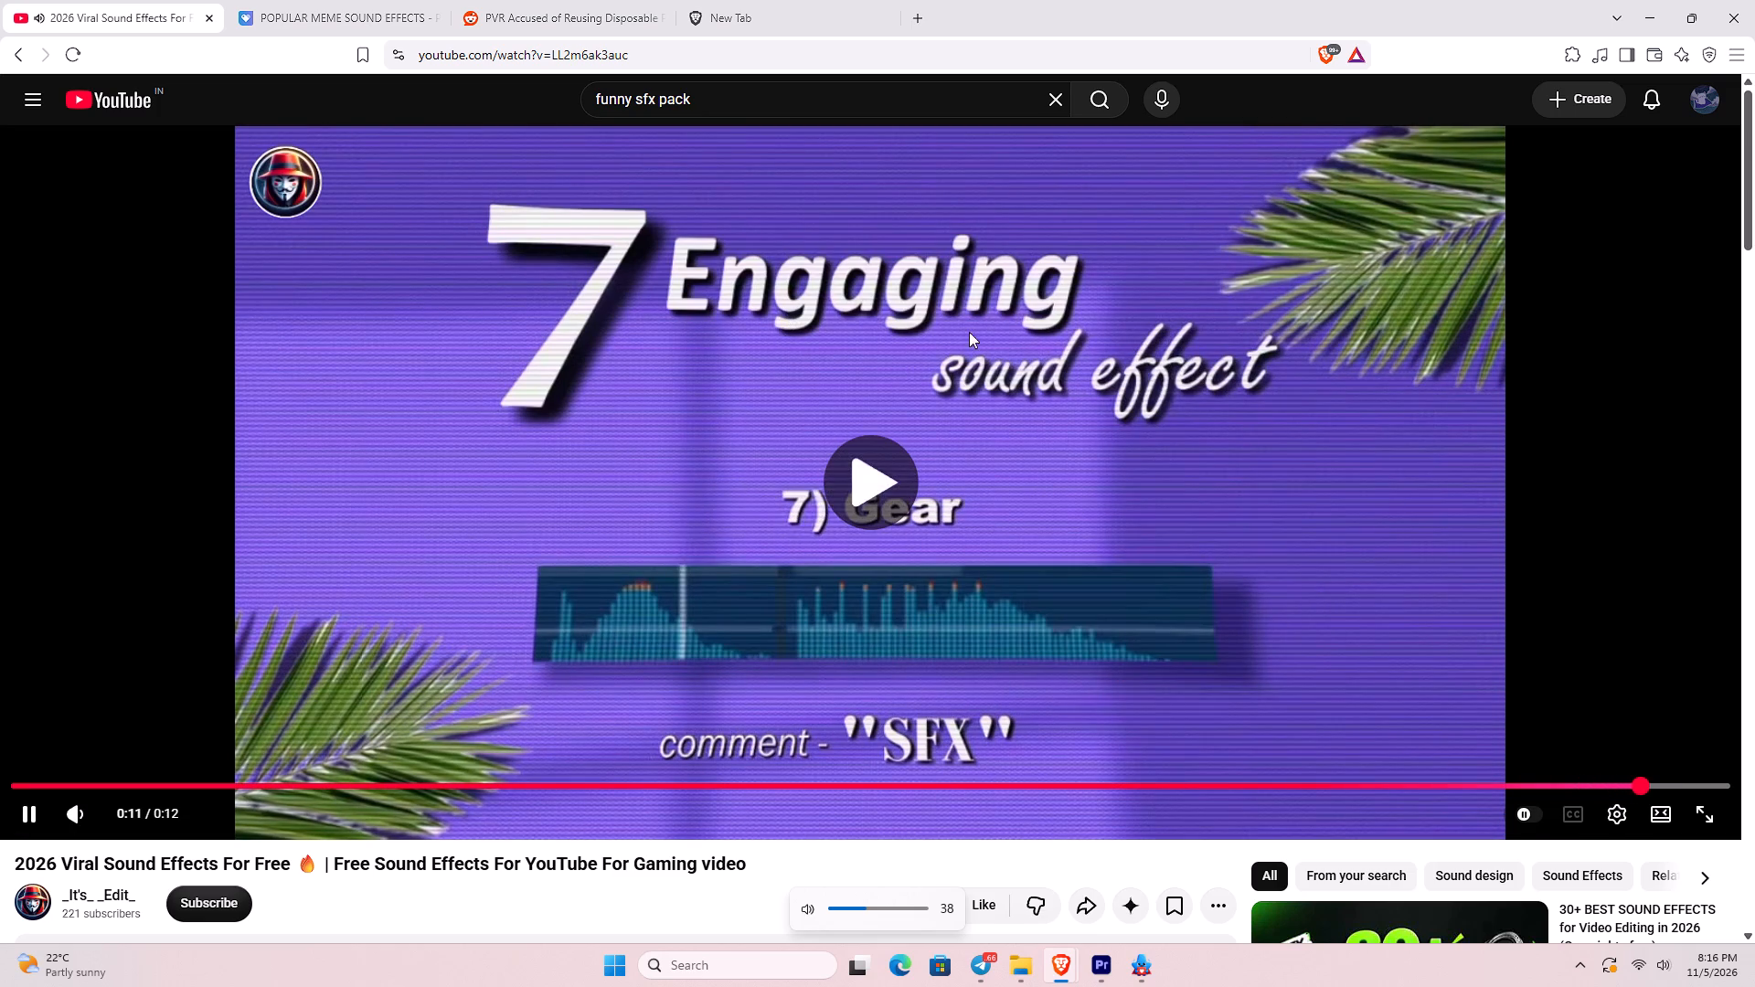
scroll(480, 251, "down", 1)
left_click(16, 54)
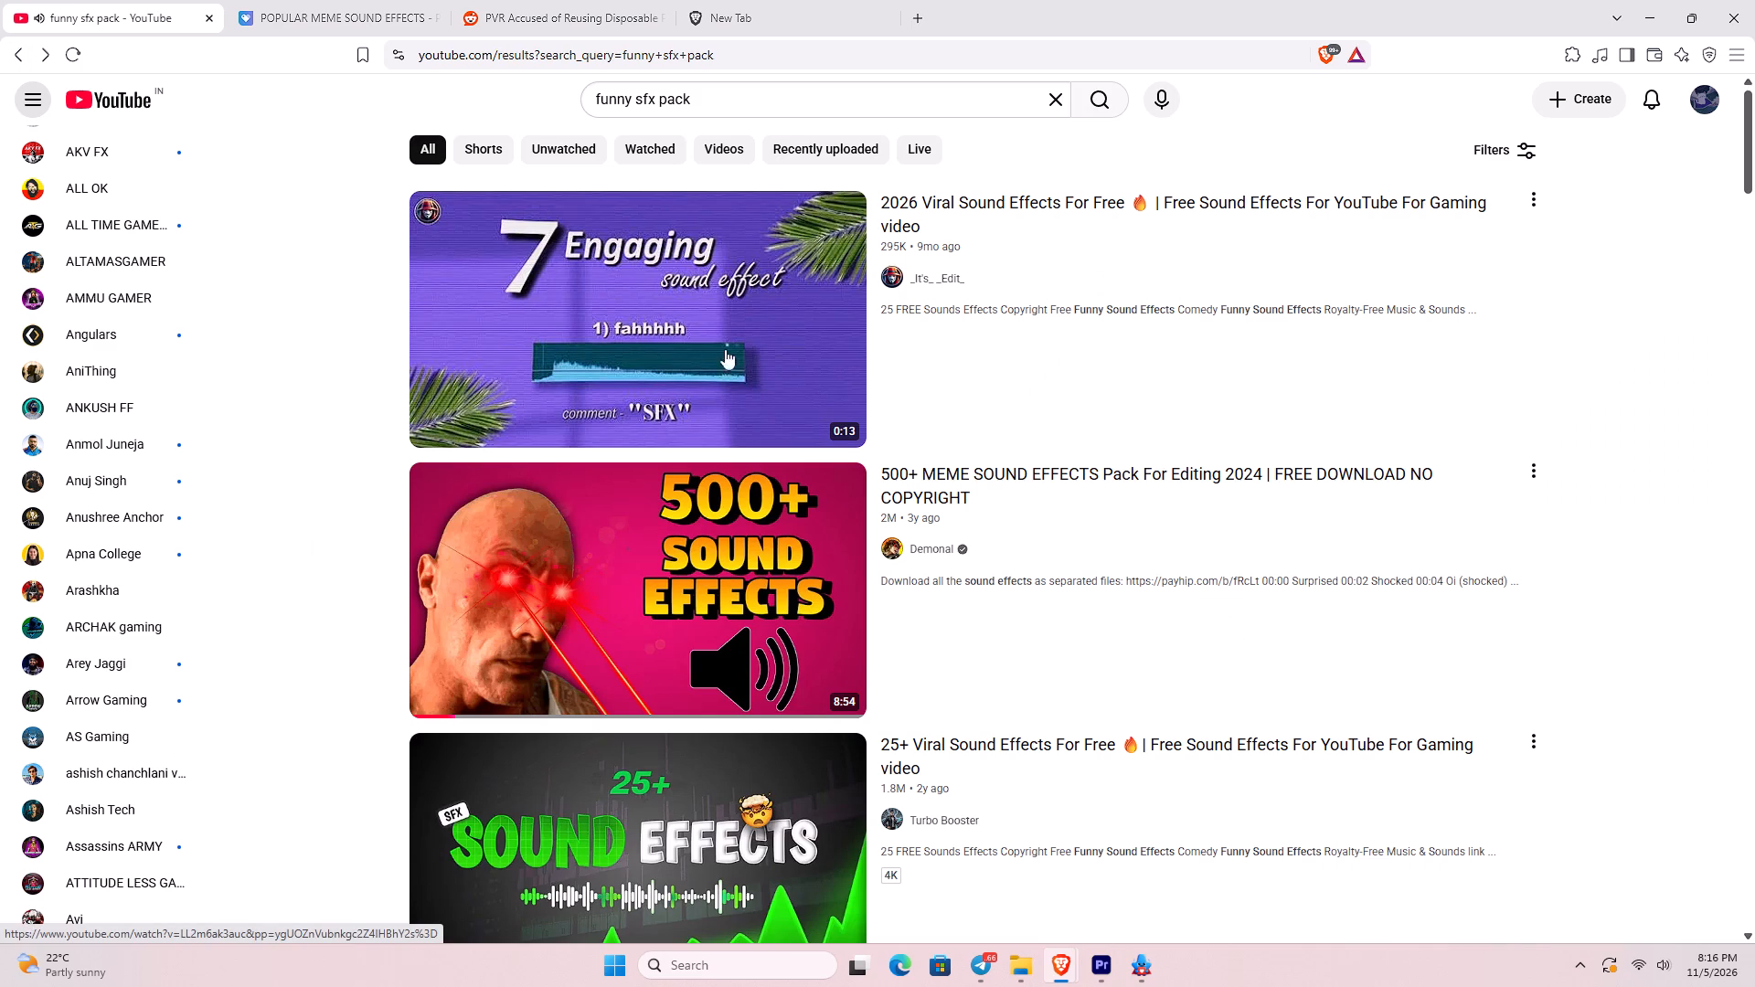
Browse the funny sfx pack results, preview "Top 60 Sound Effects For Editing #1 (2026)" with sound, and open that video.
scroll(684, 430, "down", 2)
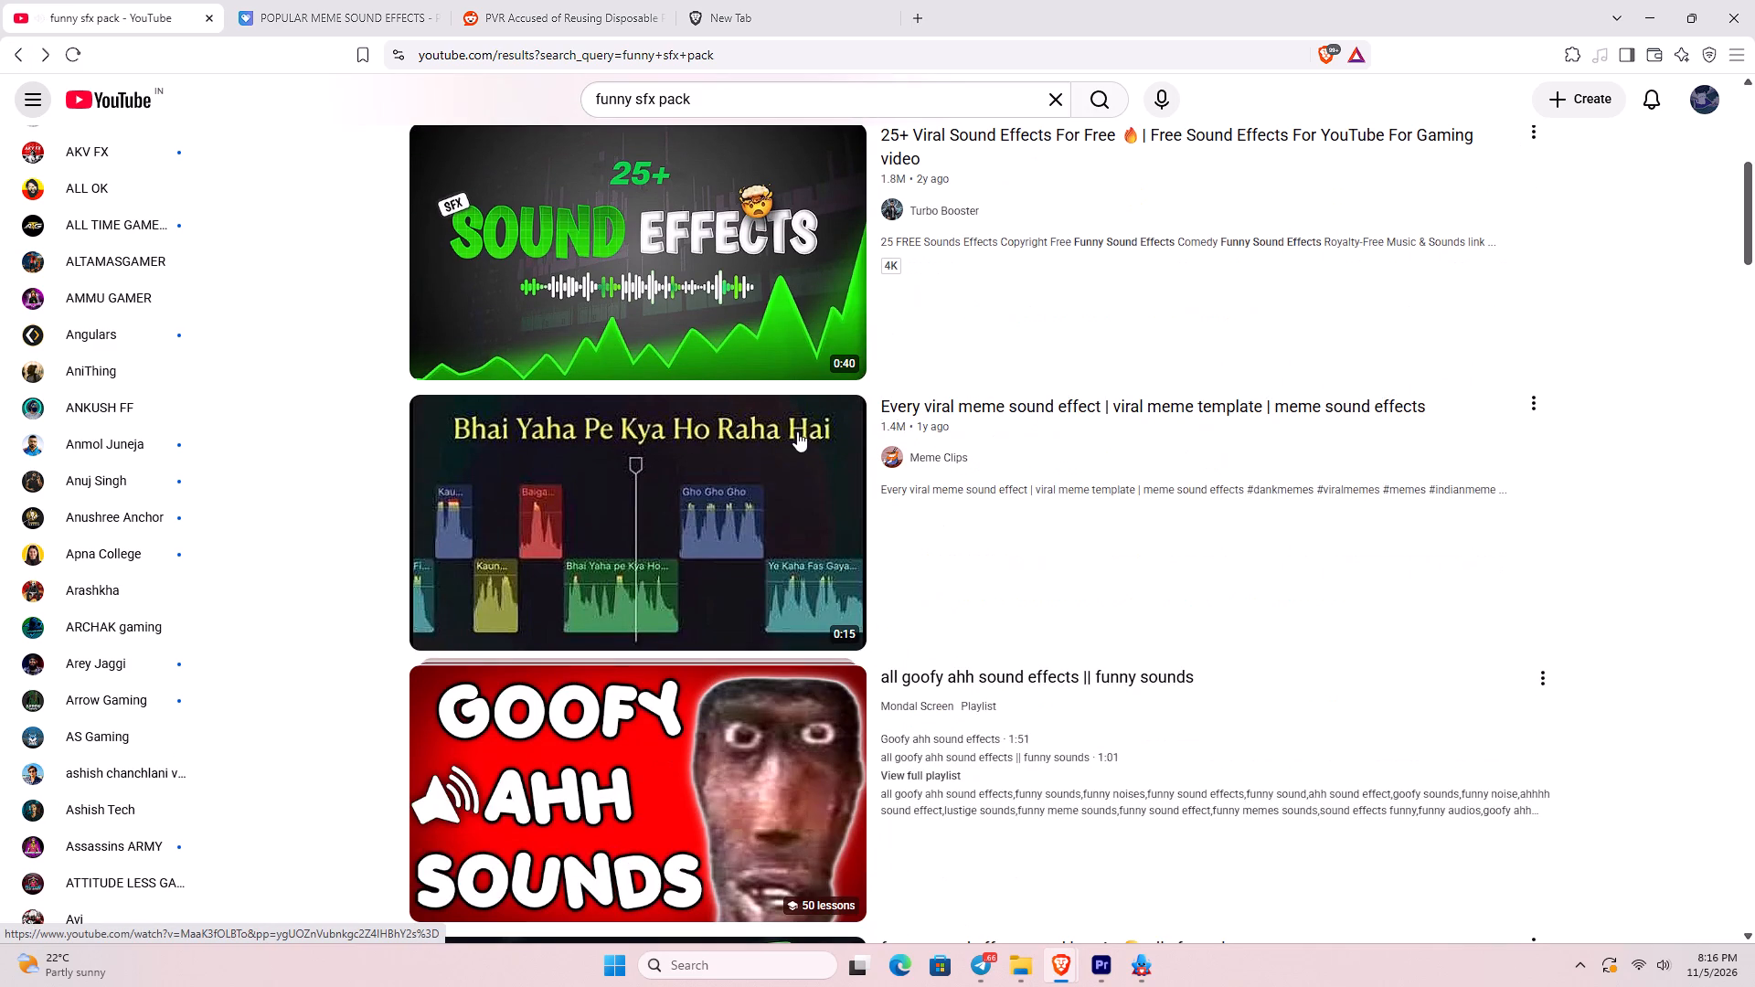
scroll(765, 530, "down", 5)
scroll(773, 513, "up", 1)
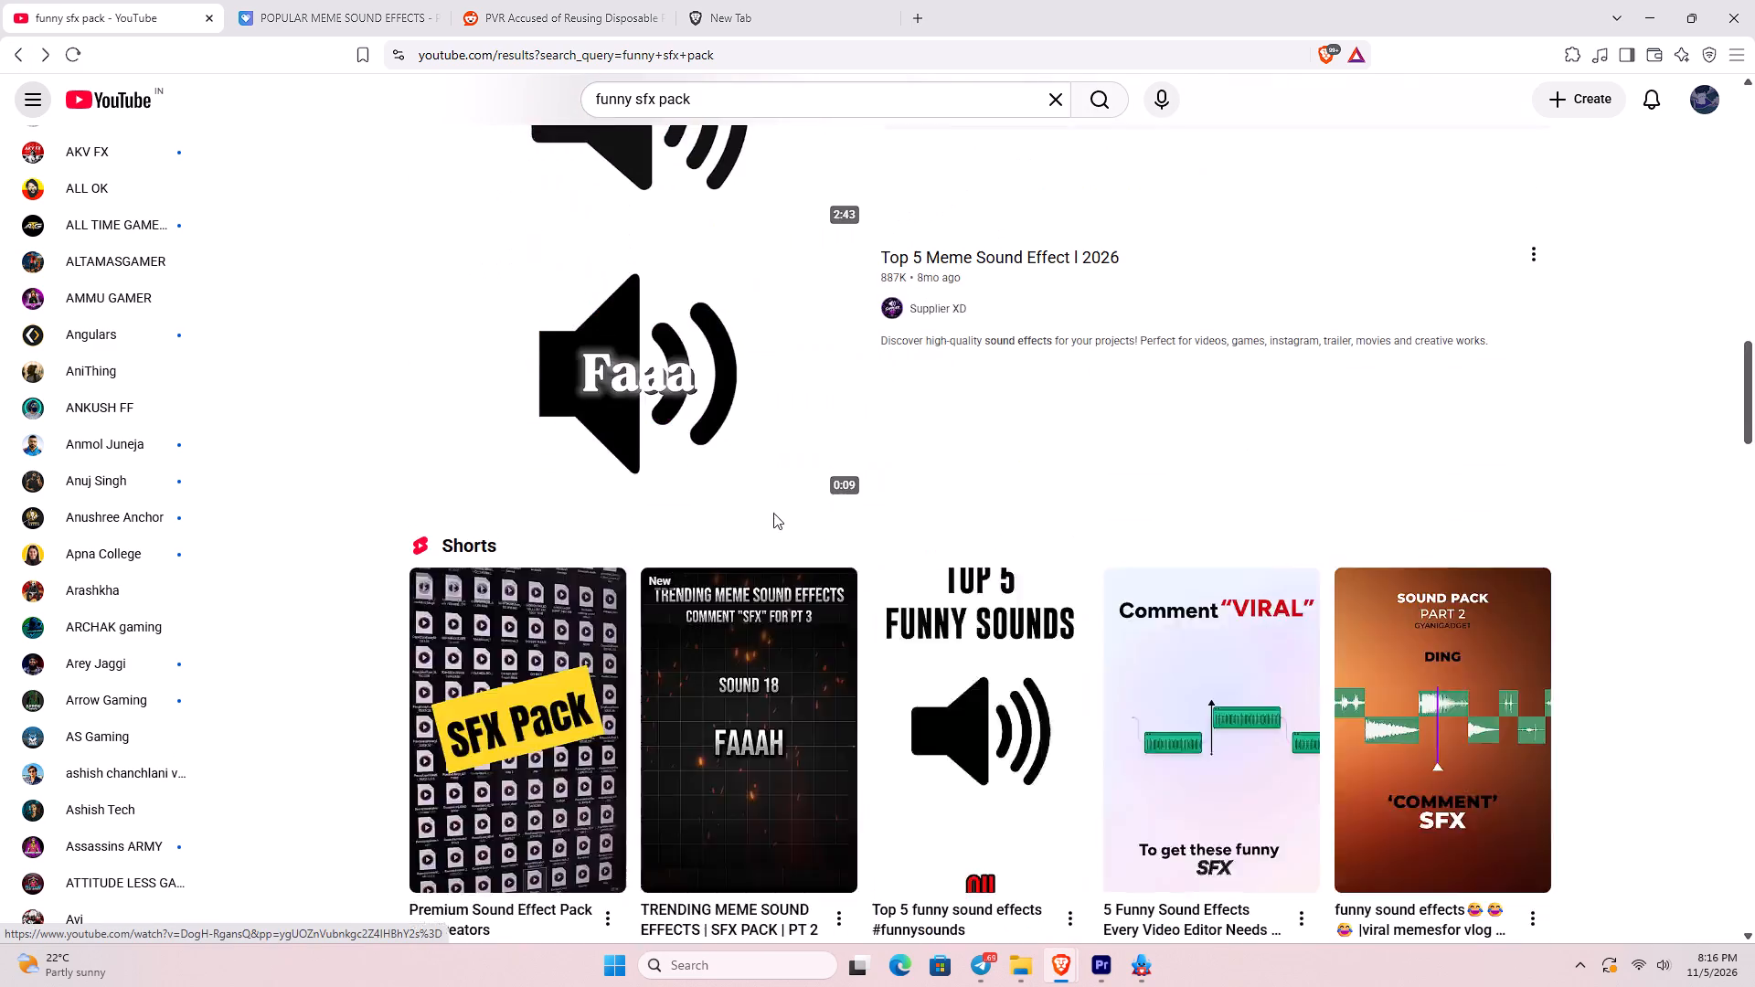
scroll(773, 513, "up", 2)
scroll(794, 536, "down", 2)
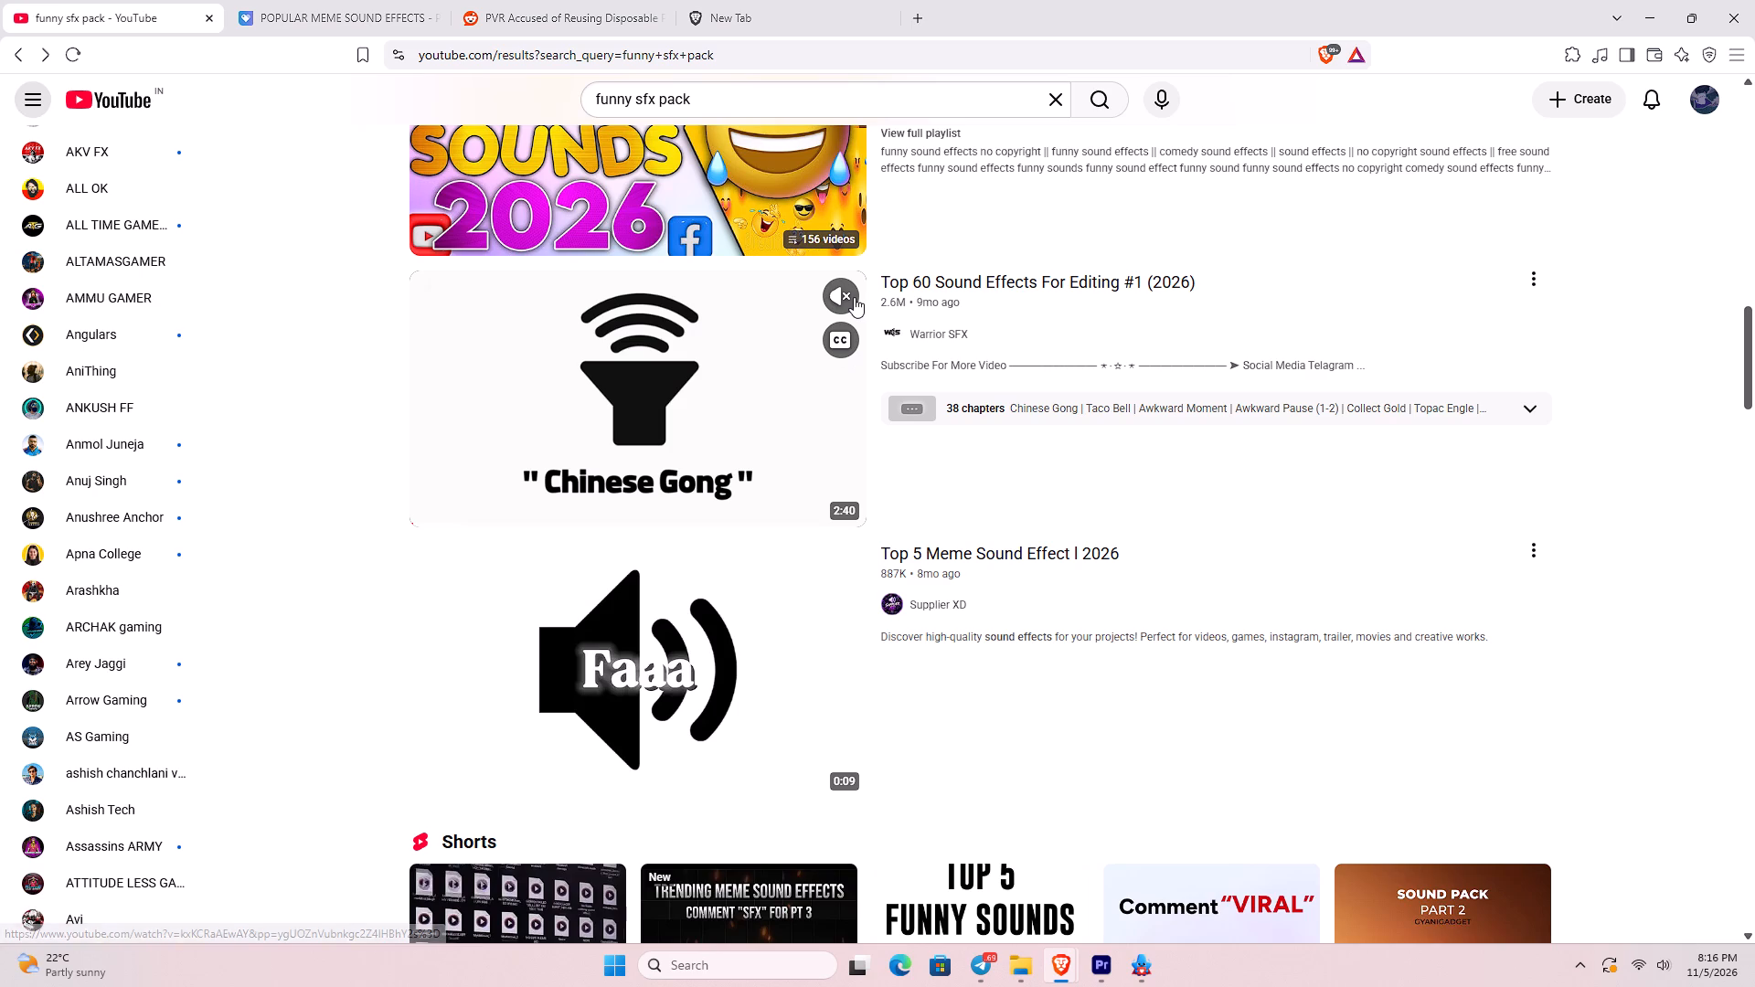
left_click(854, 297)
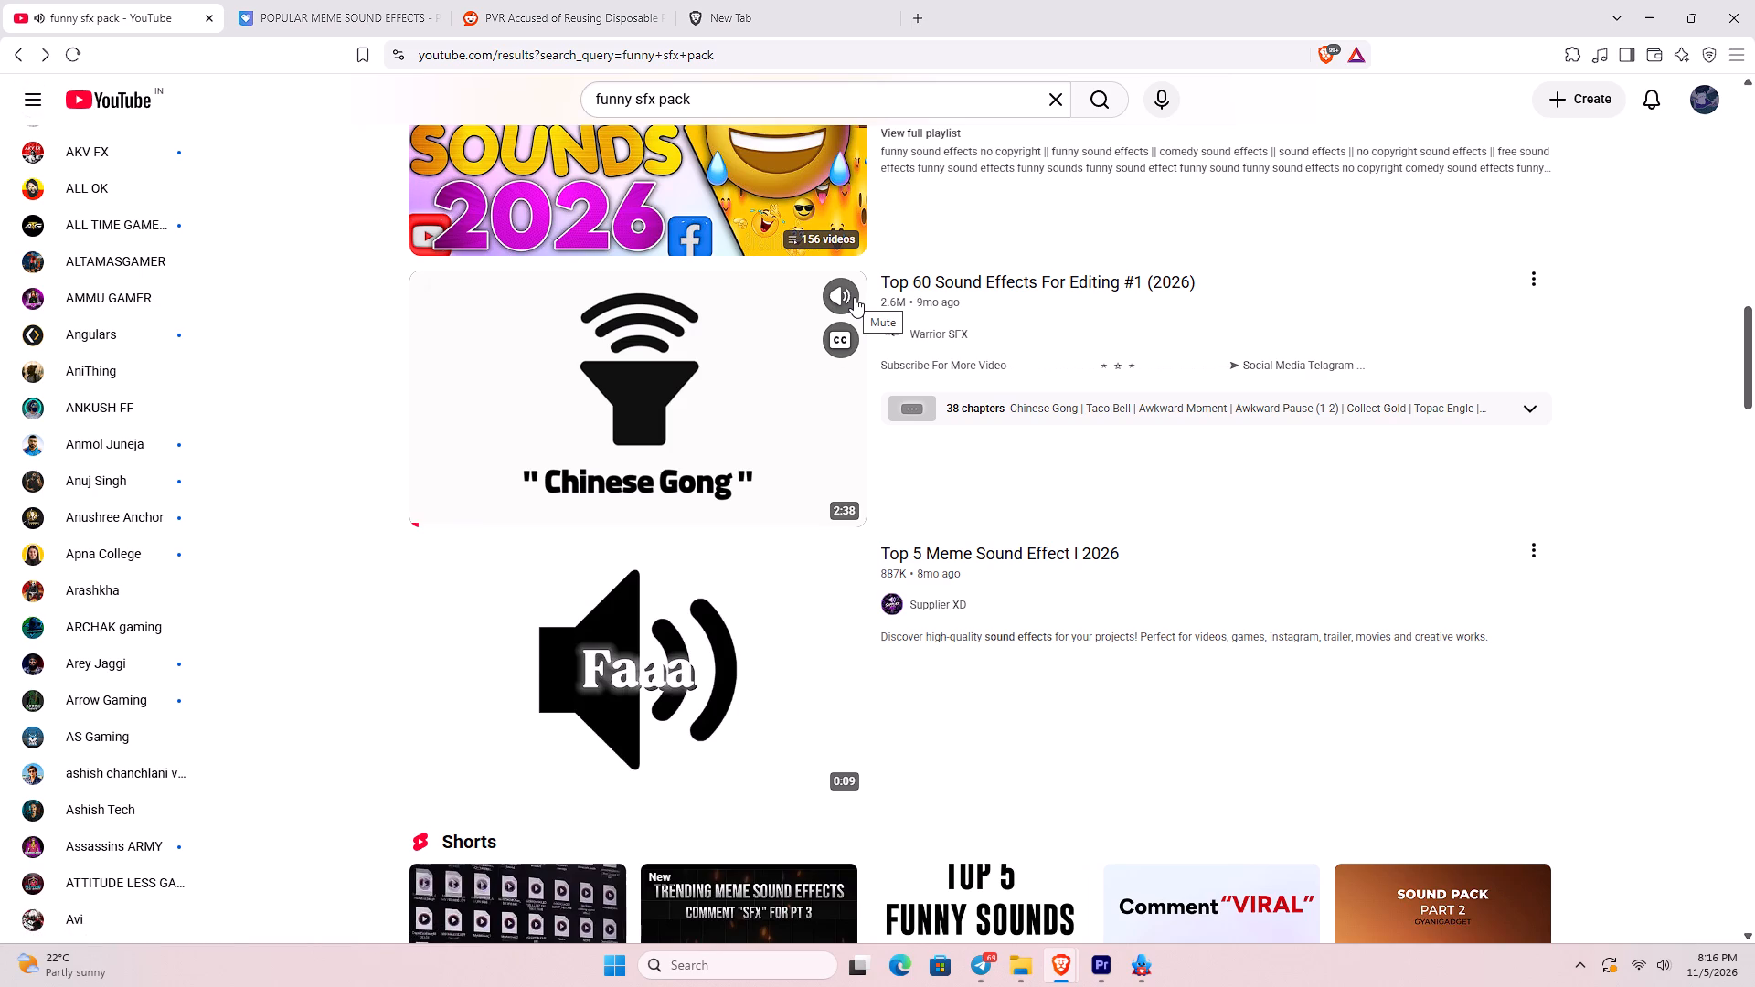
left_click(772, 344)
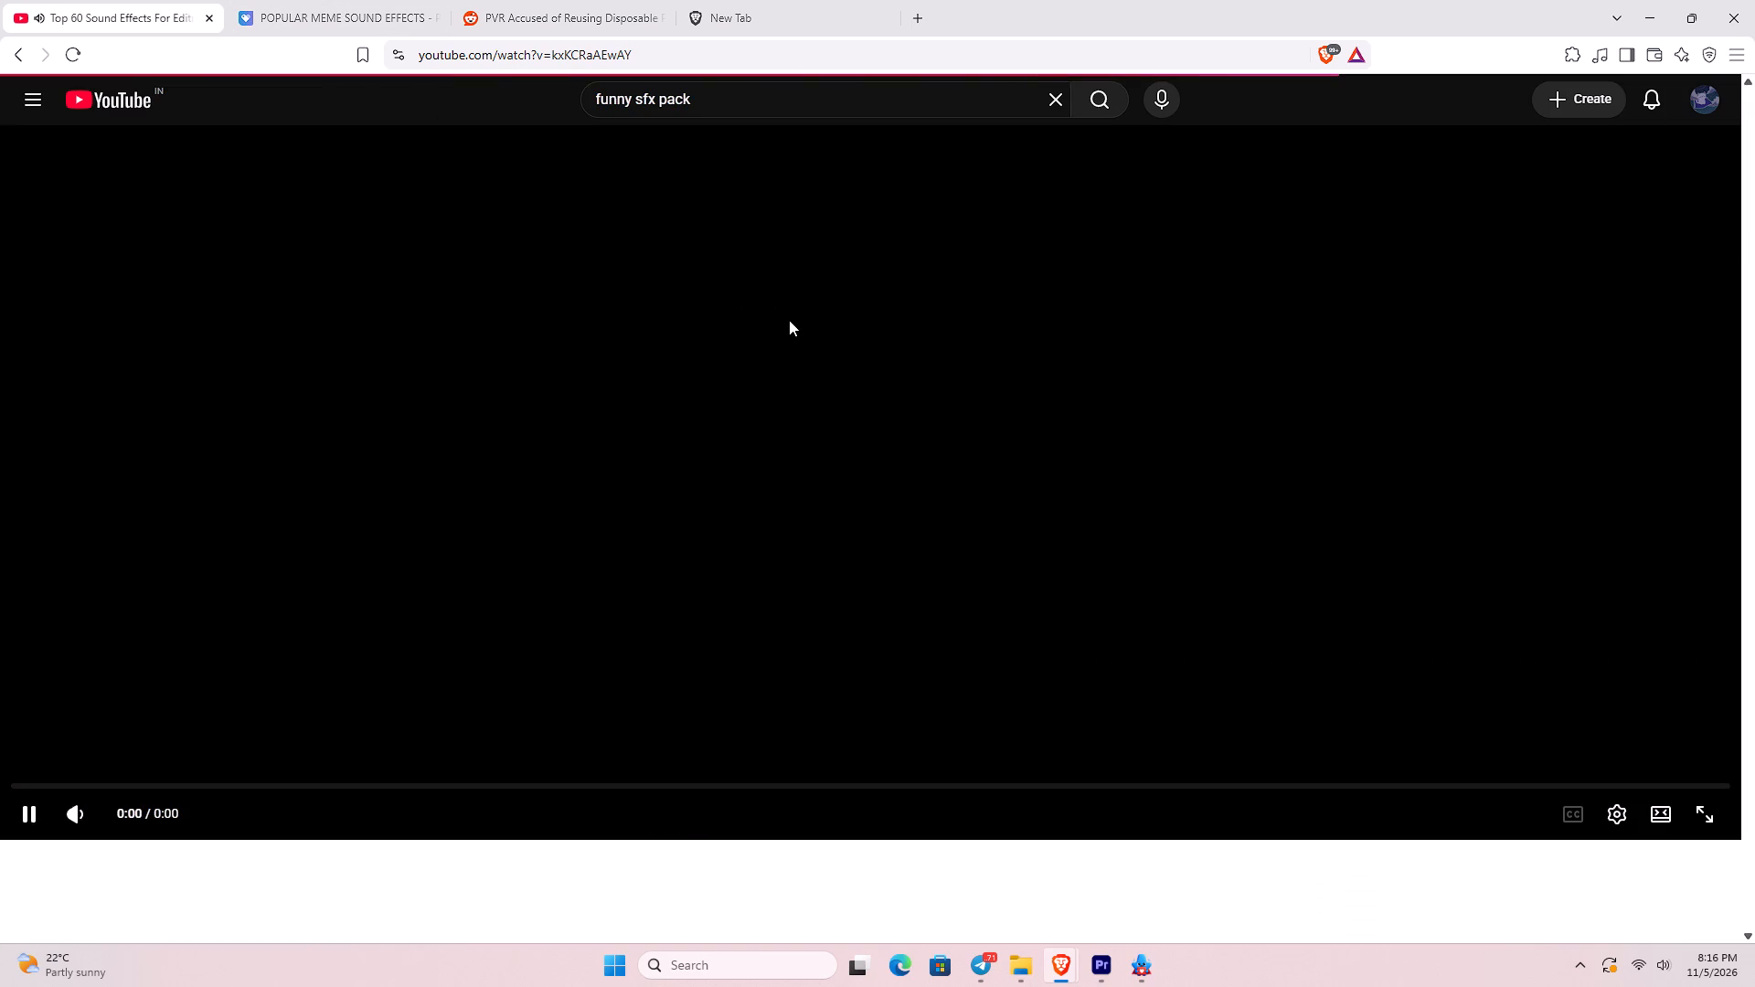
Look through the video's comments for sound effect timestamps and listen from the 0:07 Awkward Moment timestamp.
scroll(789, 320, "up", 1)
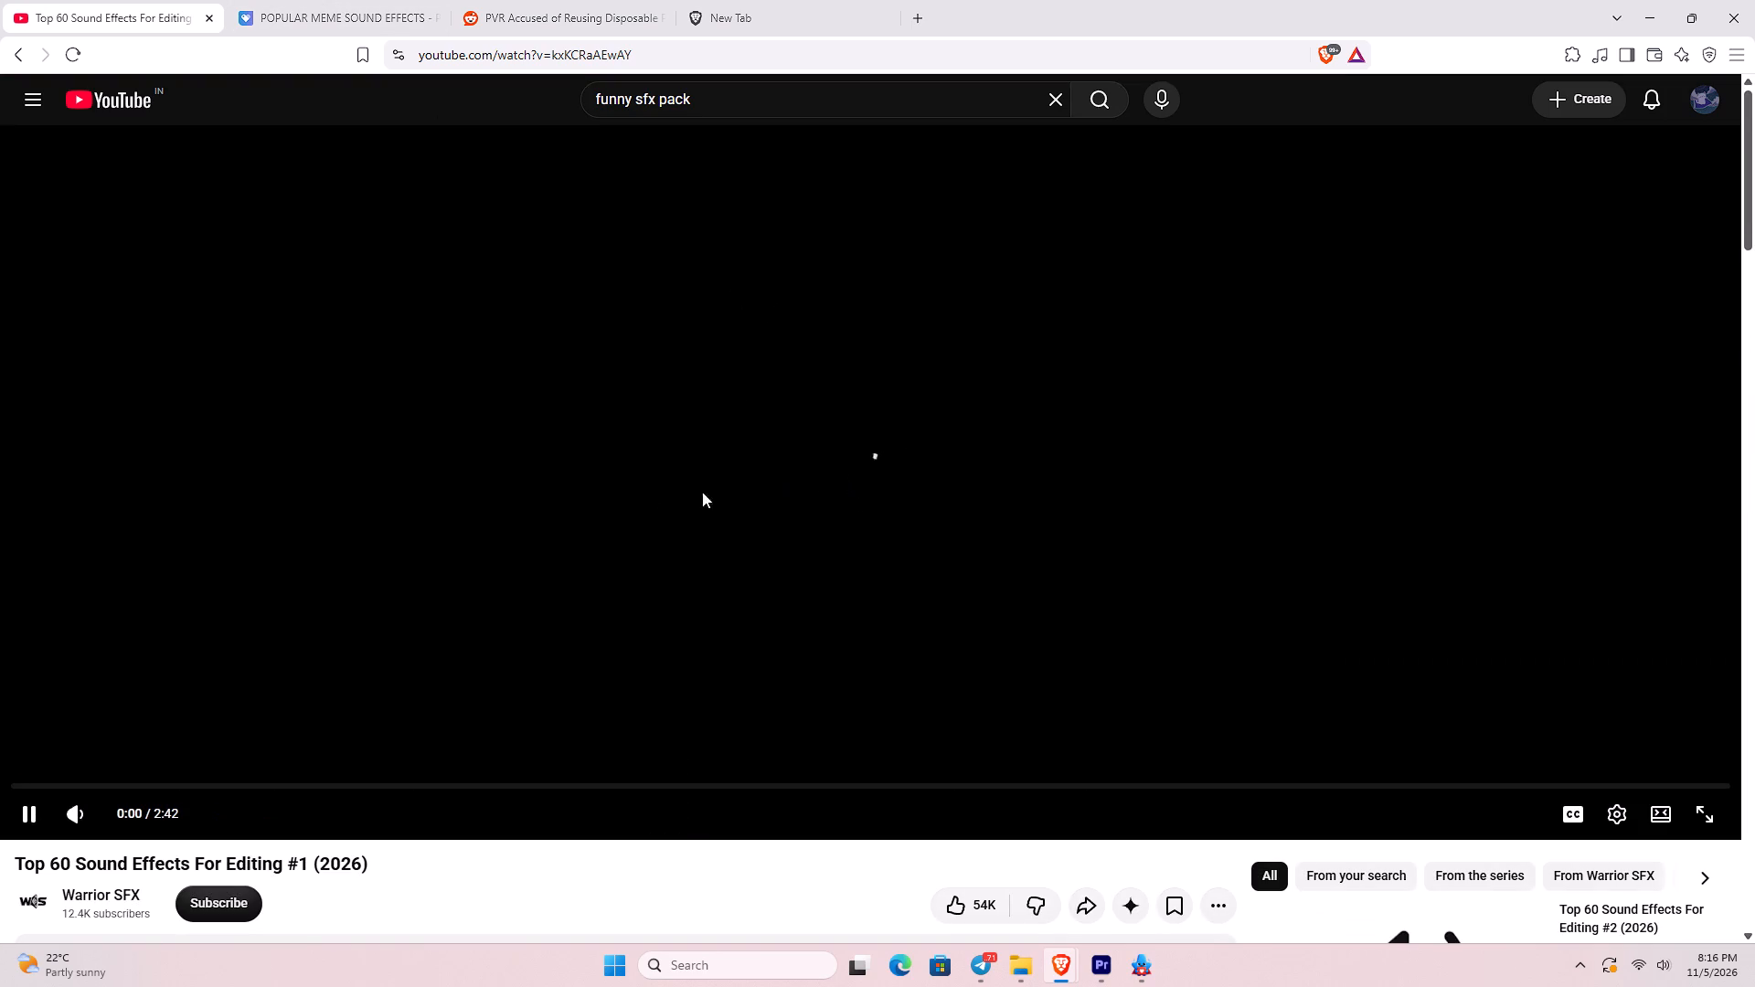
scroll(441, 484, "down", 2)
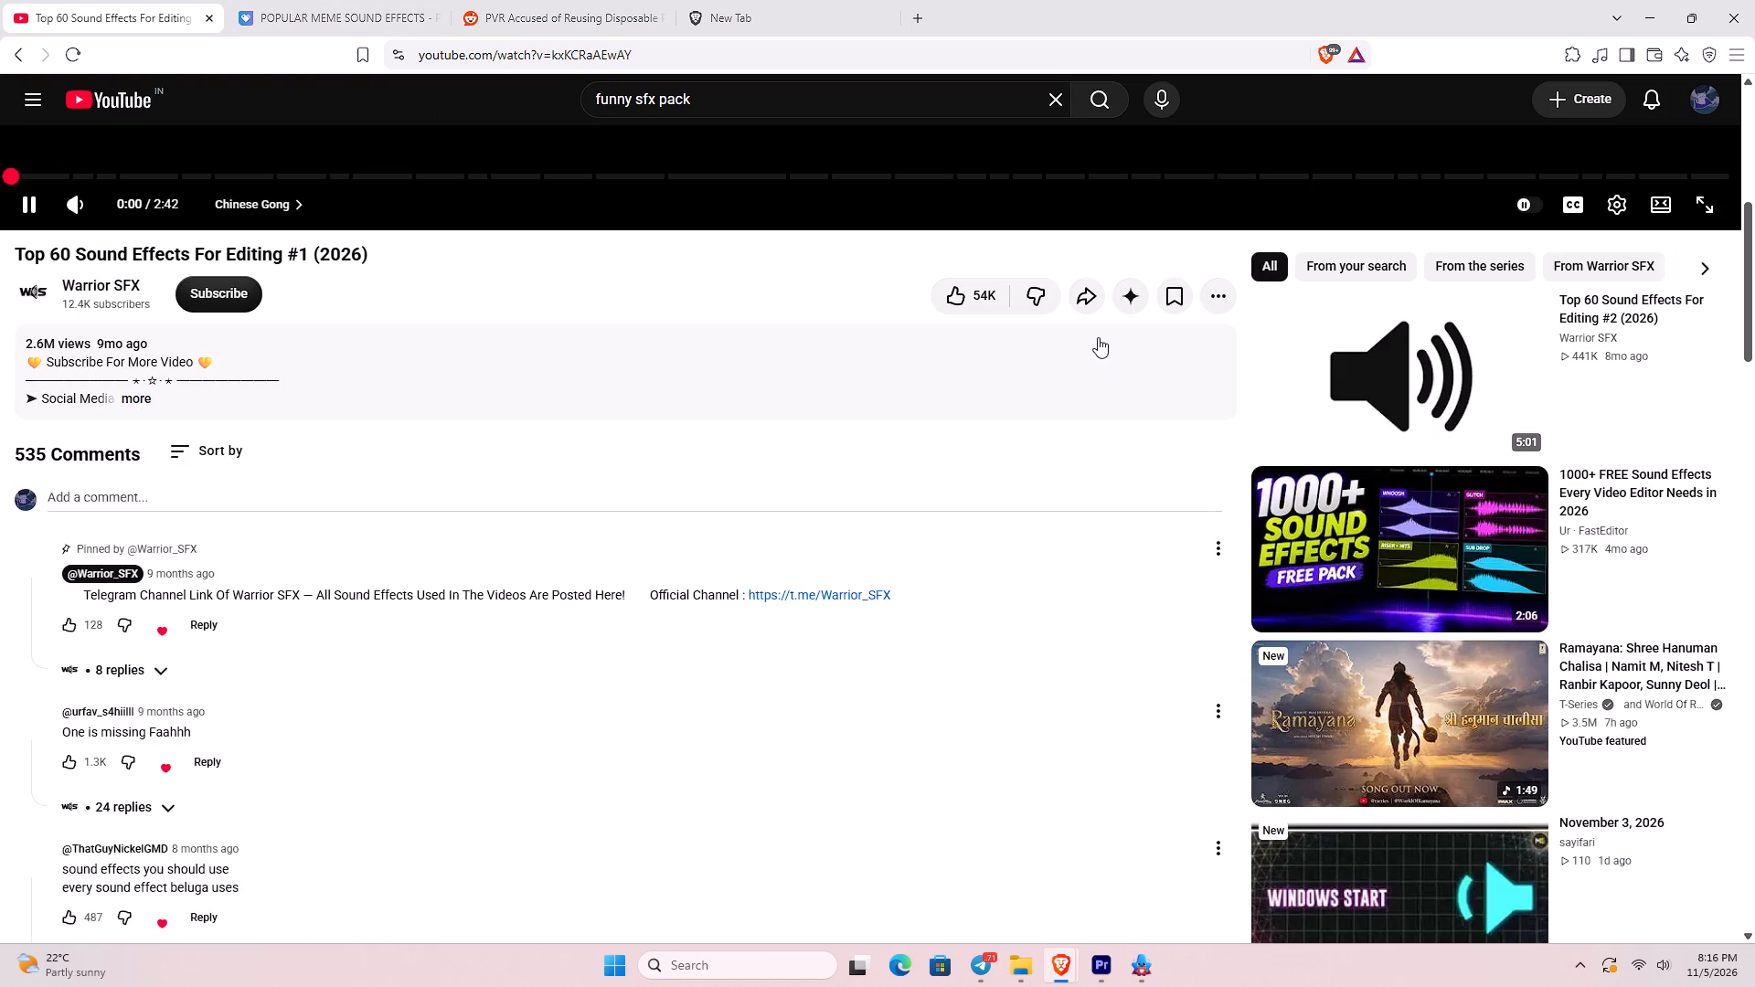
scroll(150, 647, "down", 1)
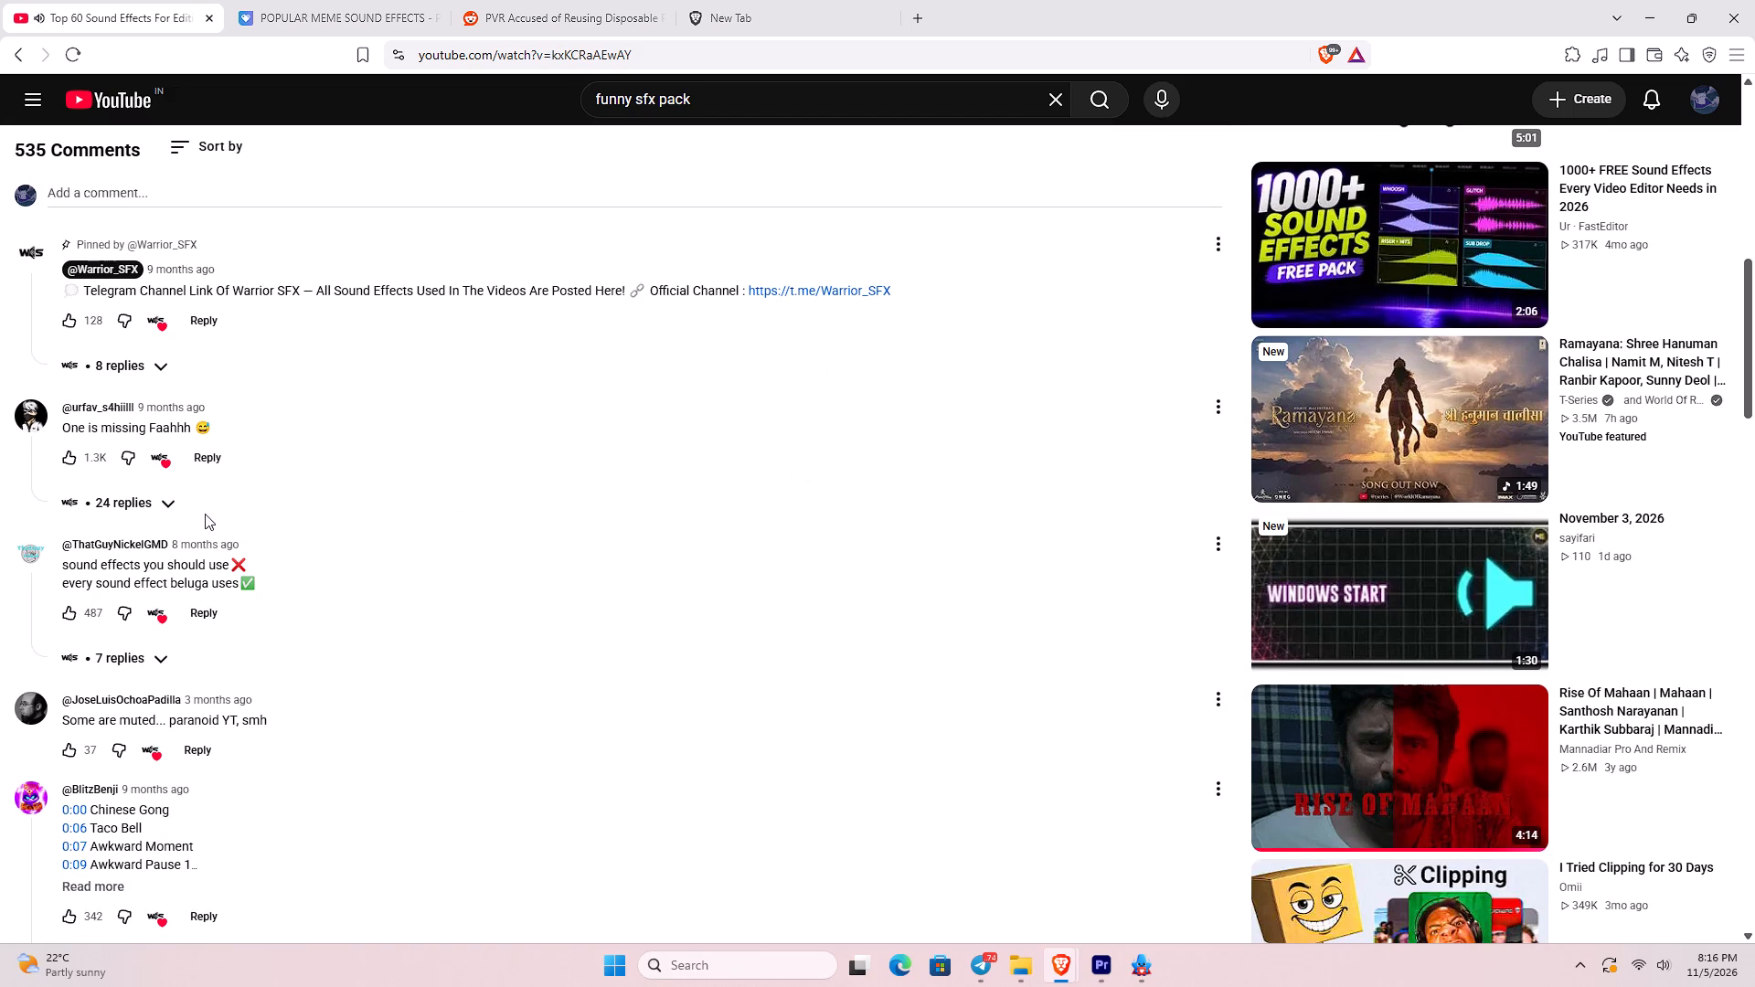
scroll(997, 480, "up", 4)
scroll(910, 525, "down", 6)
middle_click_drag(654, 530, 523, 523)
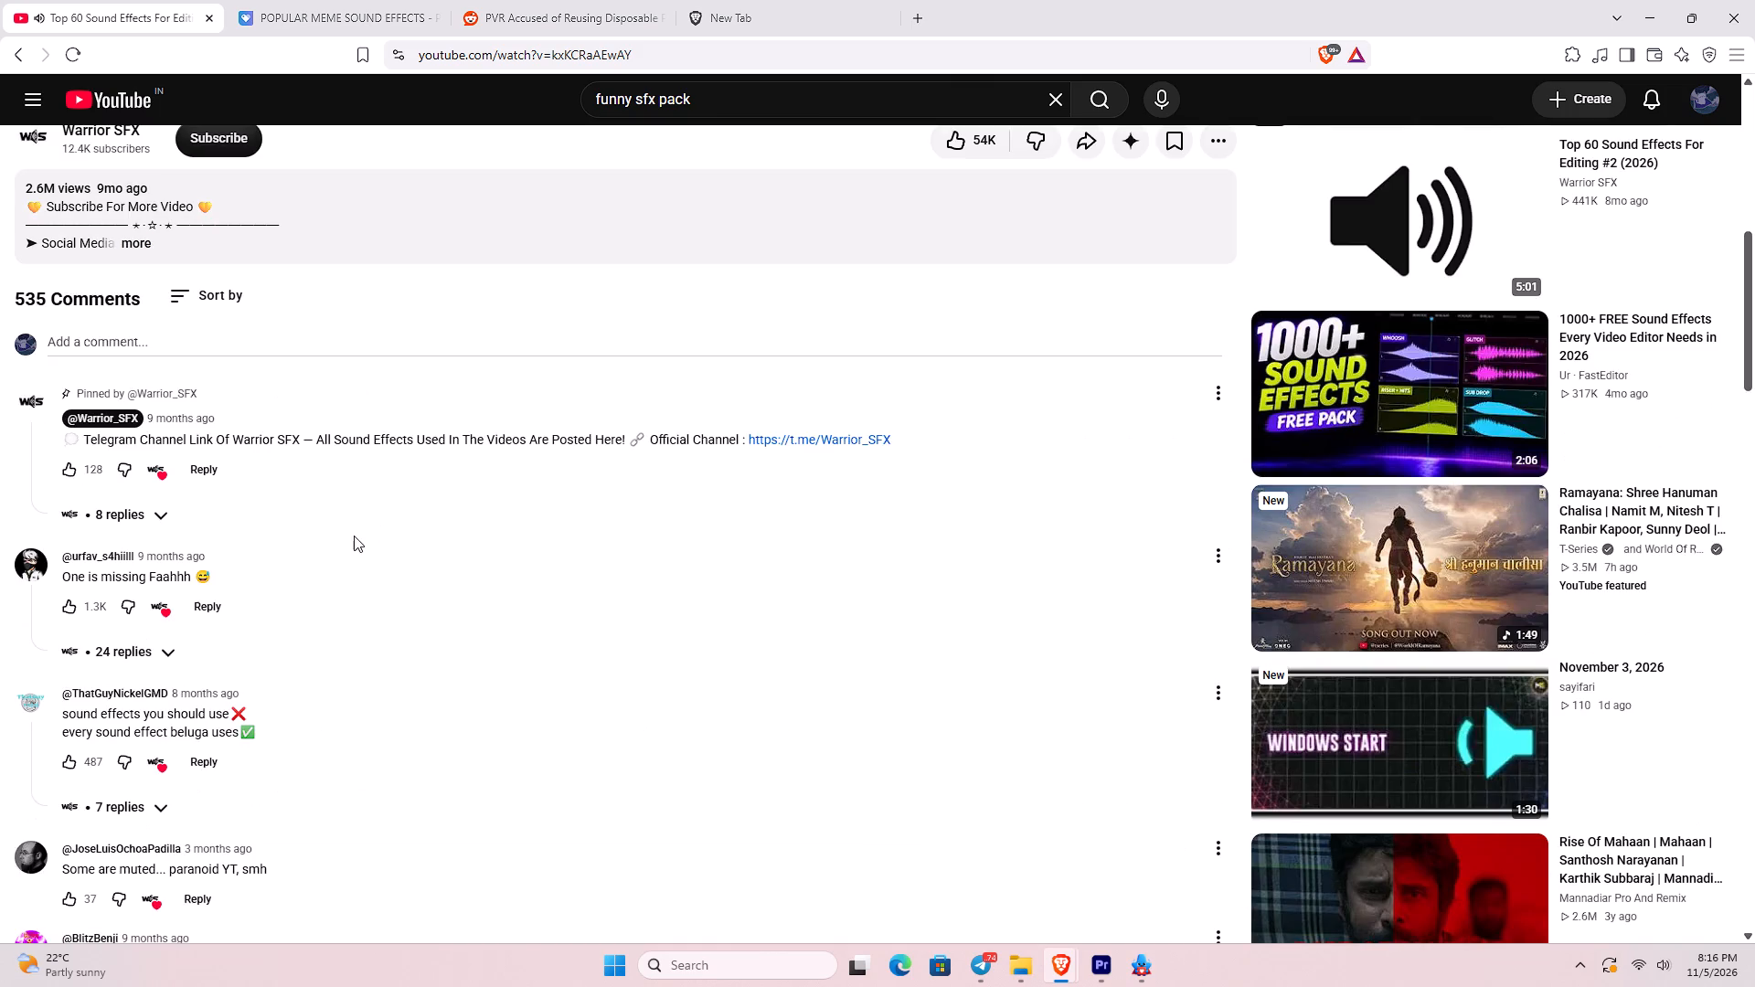
scroll(319, 553, "down", 1)
left_click(79, 687)
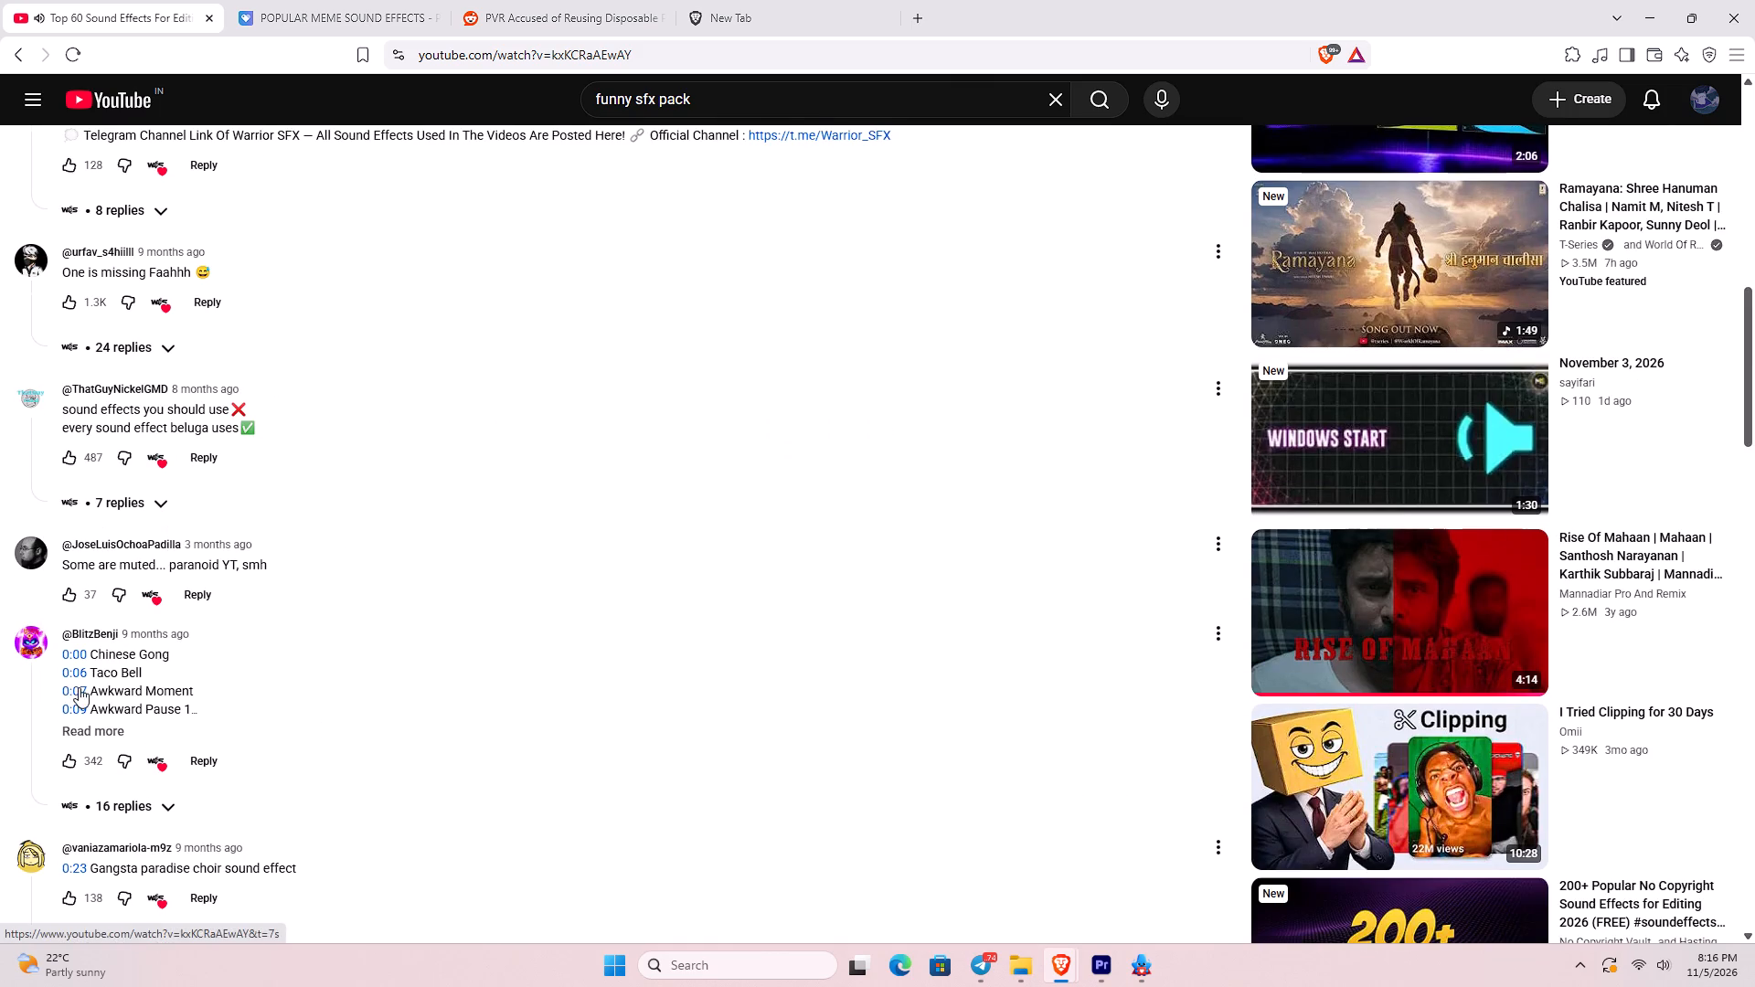
scroll(351, 620, "down", 2)
scroll(224, 618, "down", 2)
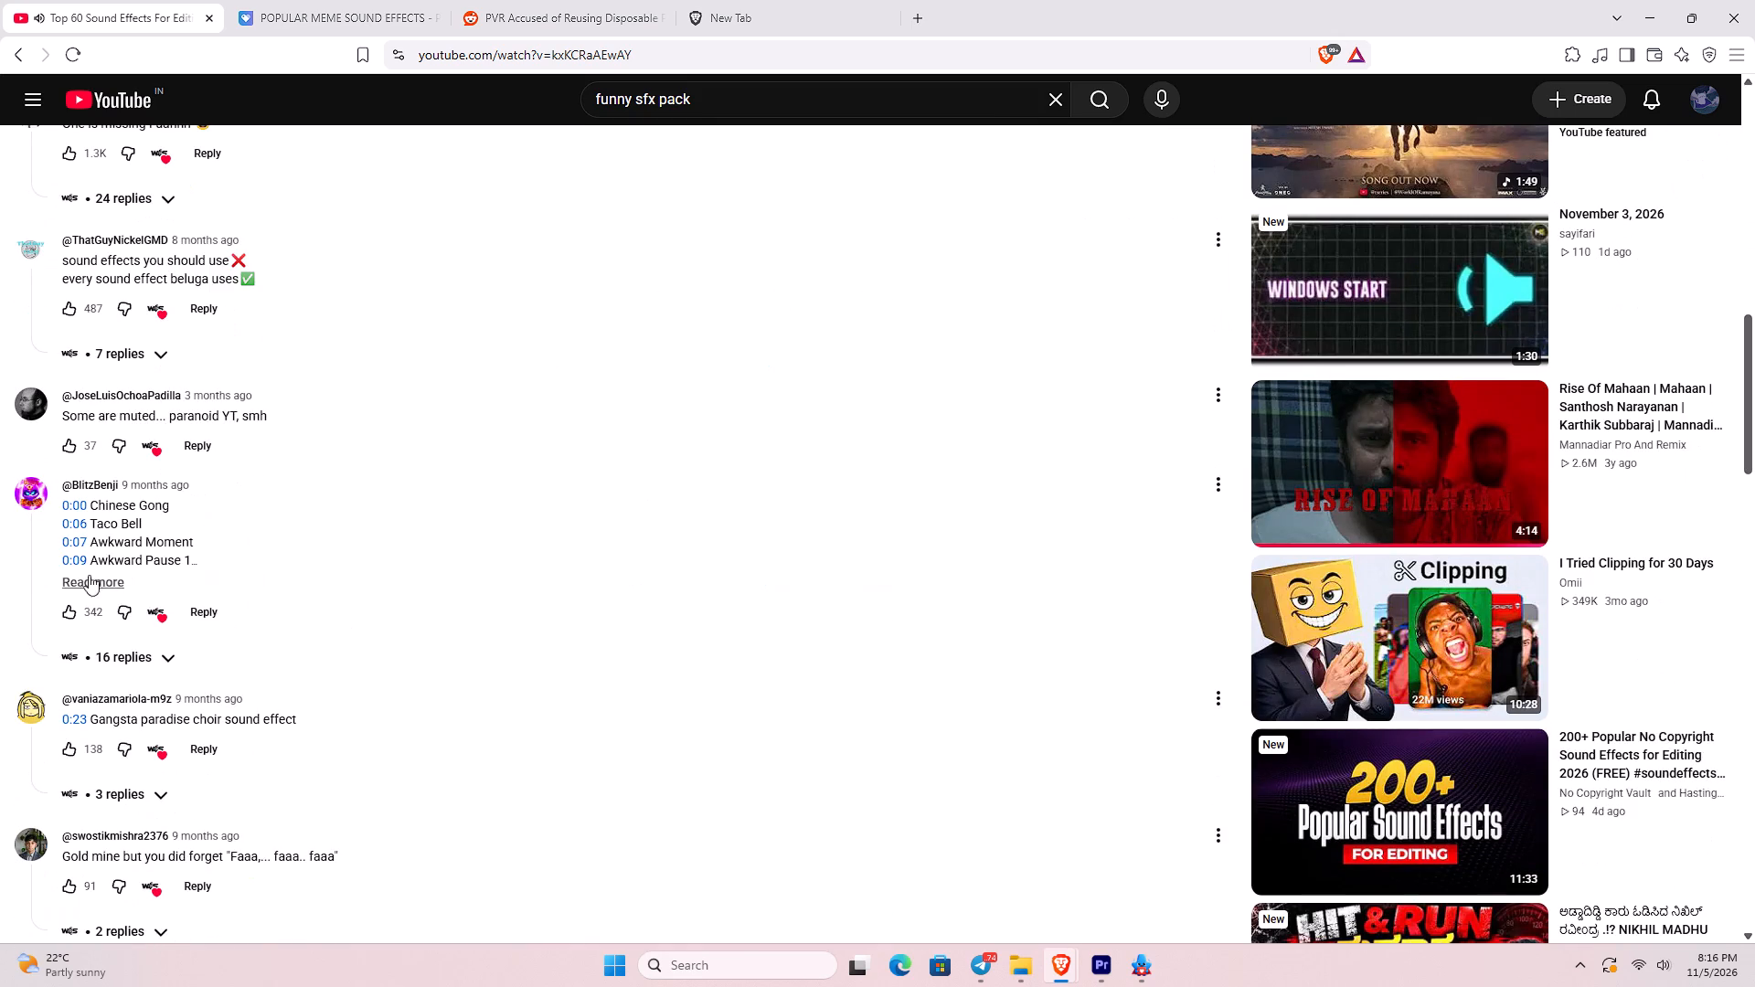
left_click(84, 543)
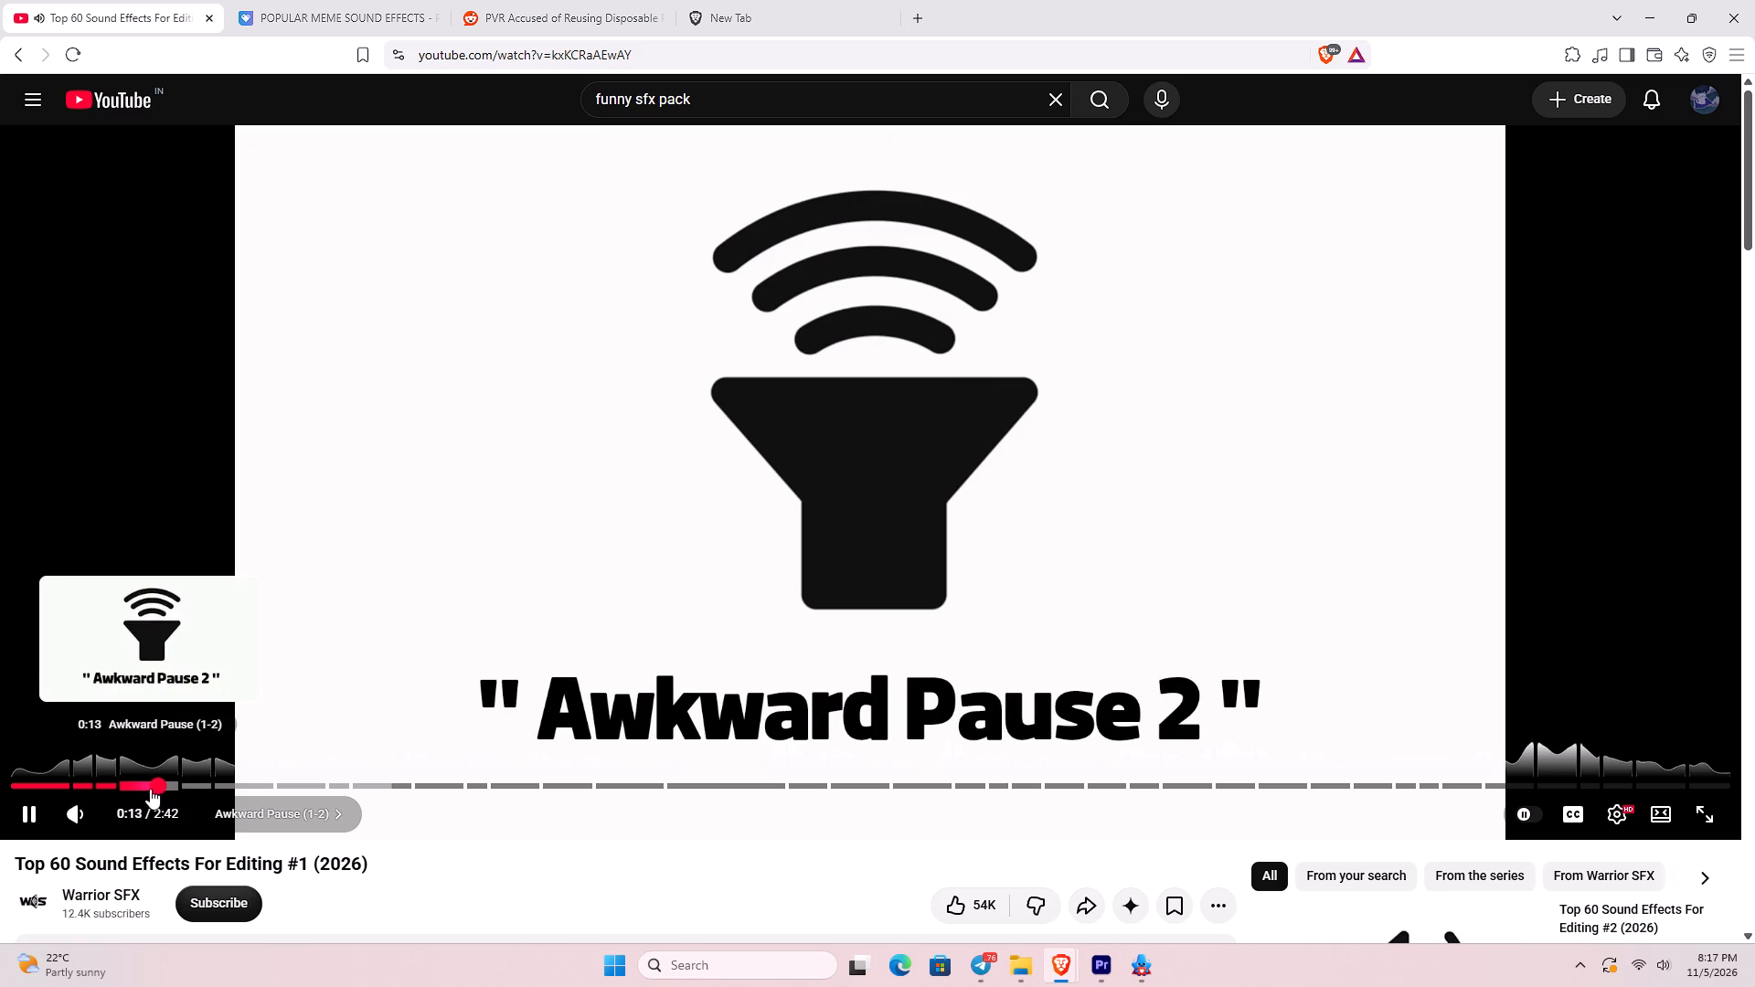
Copy the share link of the "Top 60 Sound Effects For Editing #1 (2026)" video.
left_click(1141, 900)
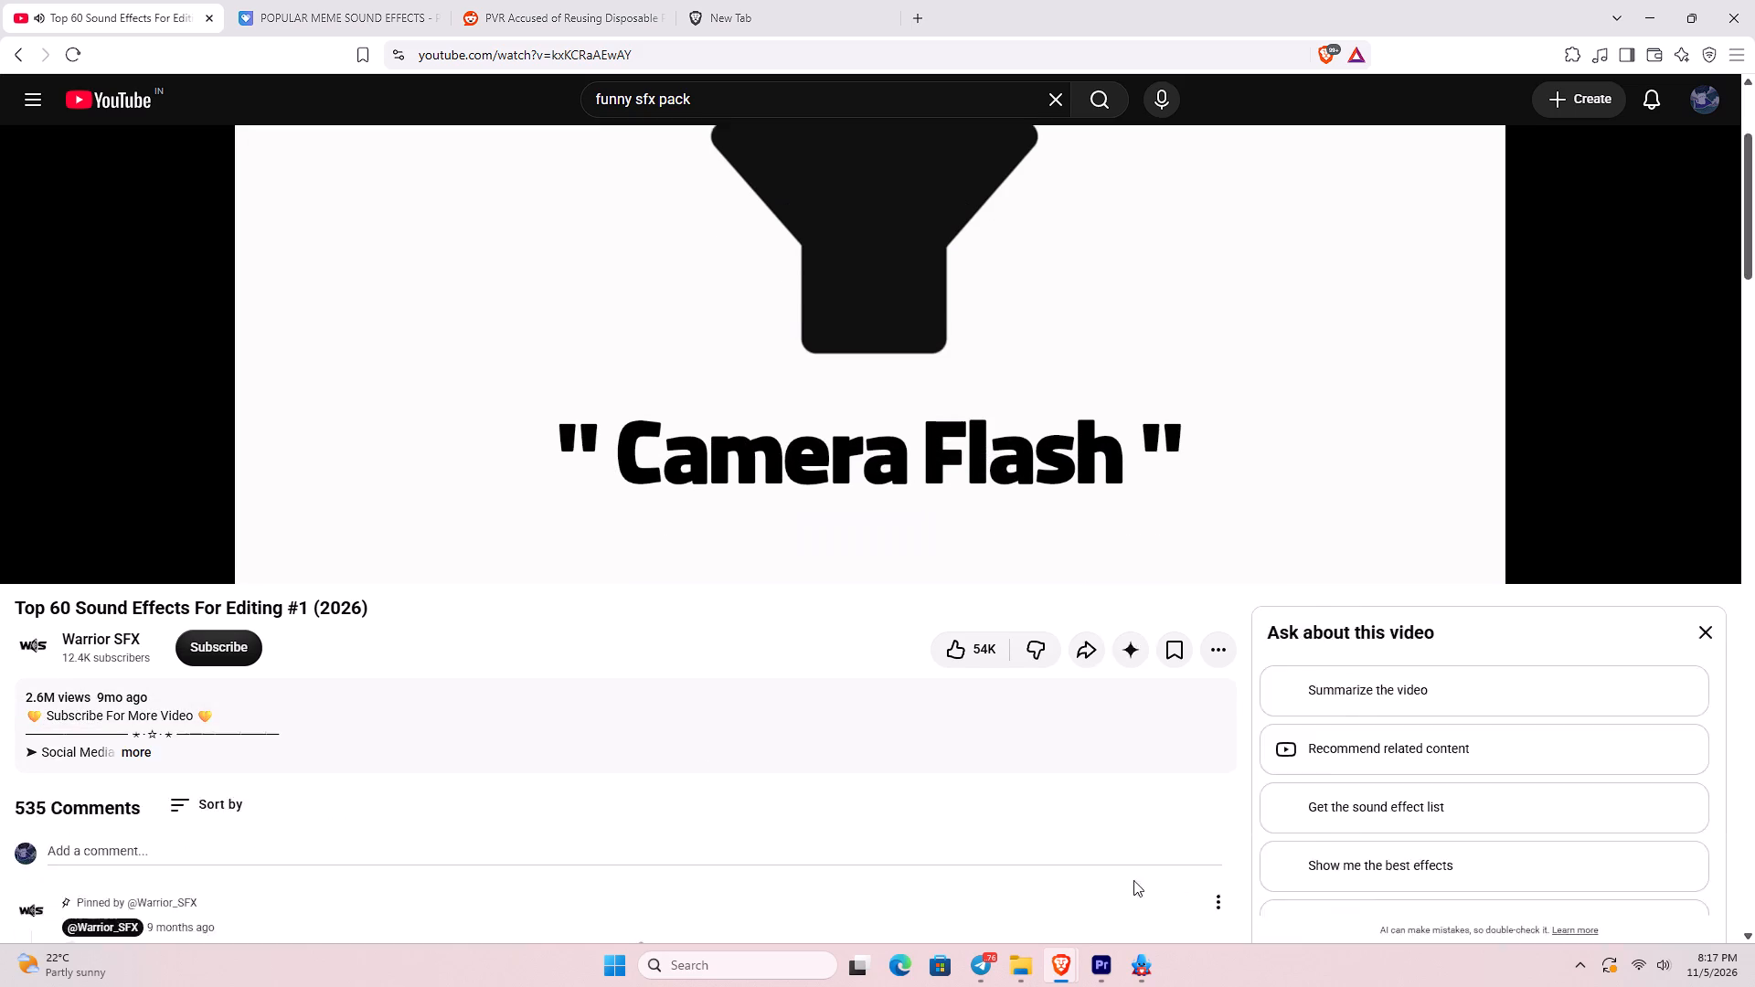
left_click(1087, 549)
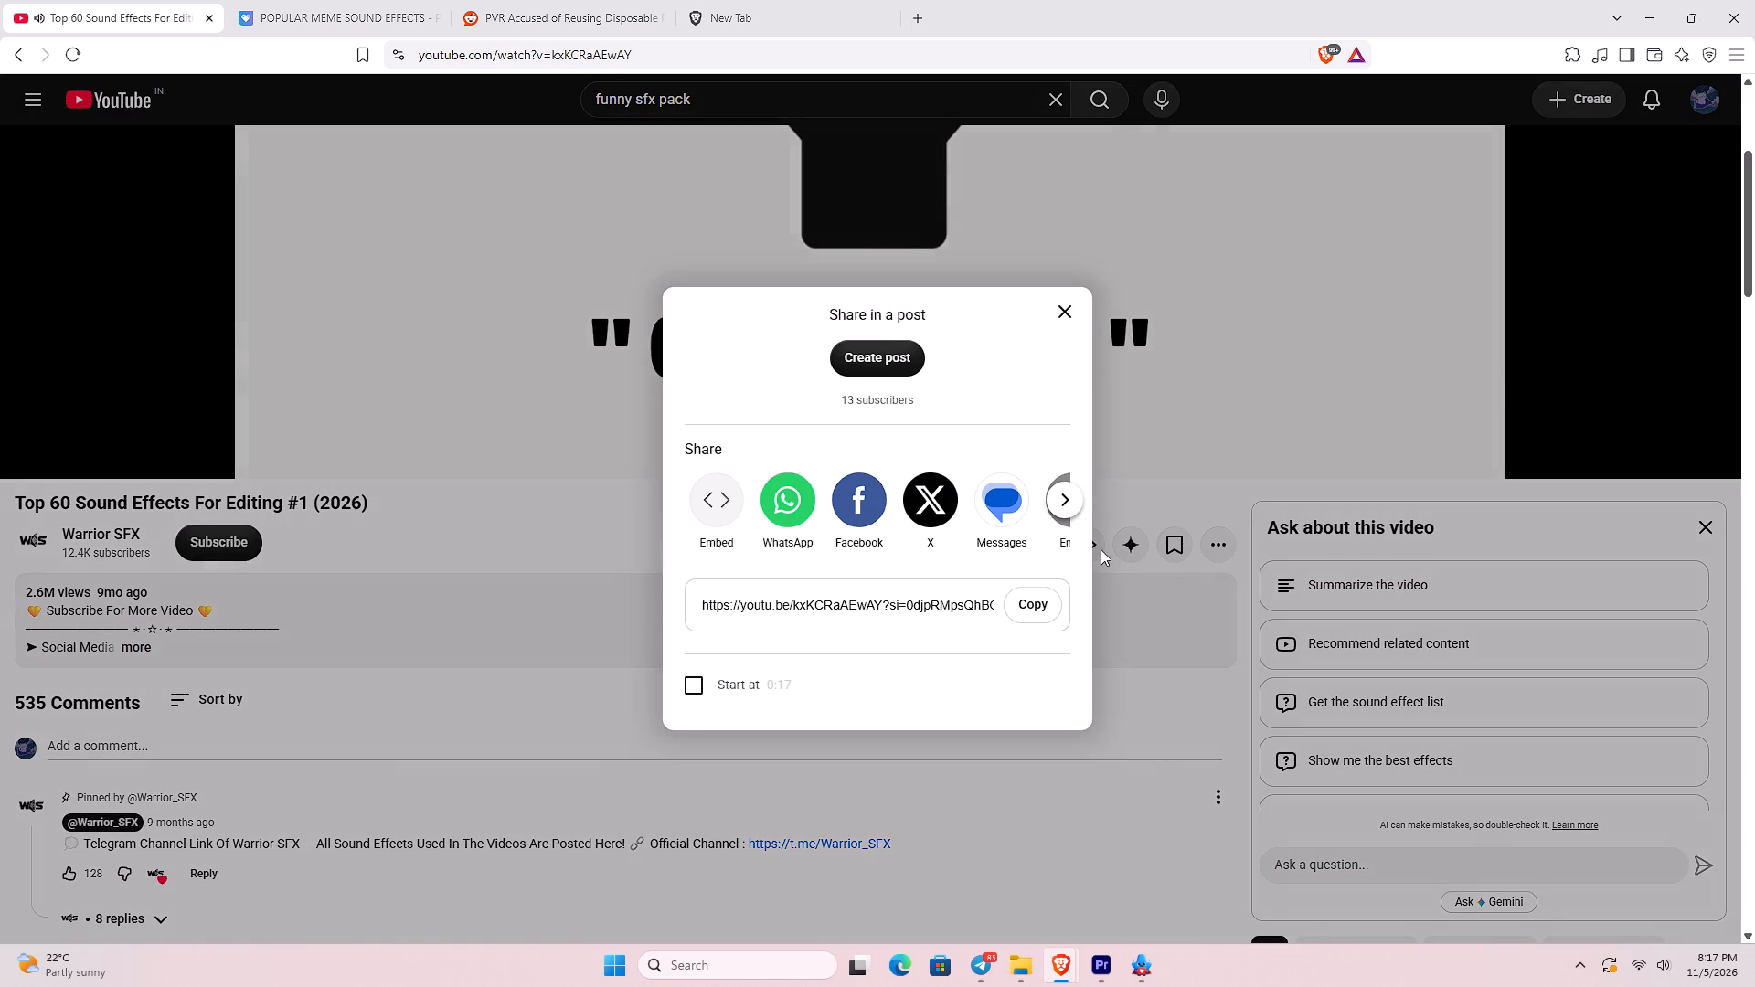
left_click(1035, 616)
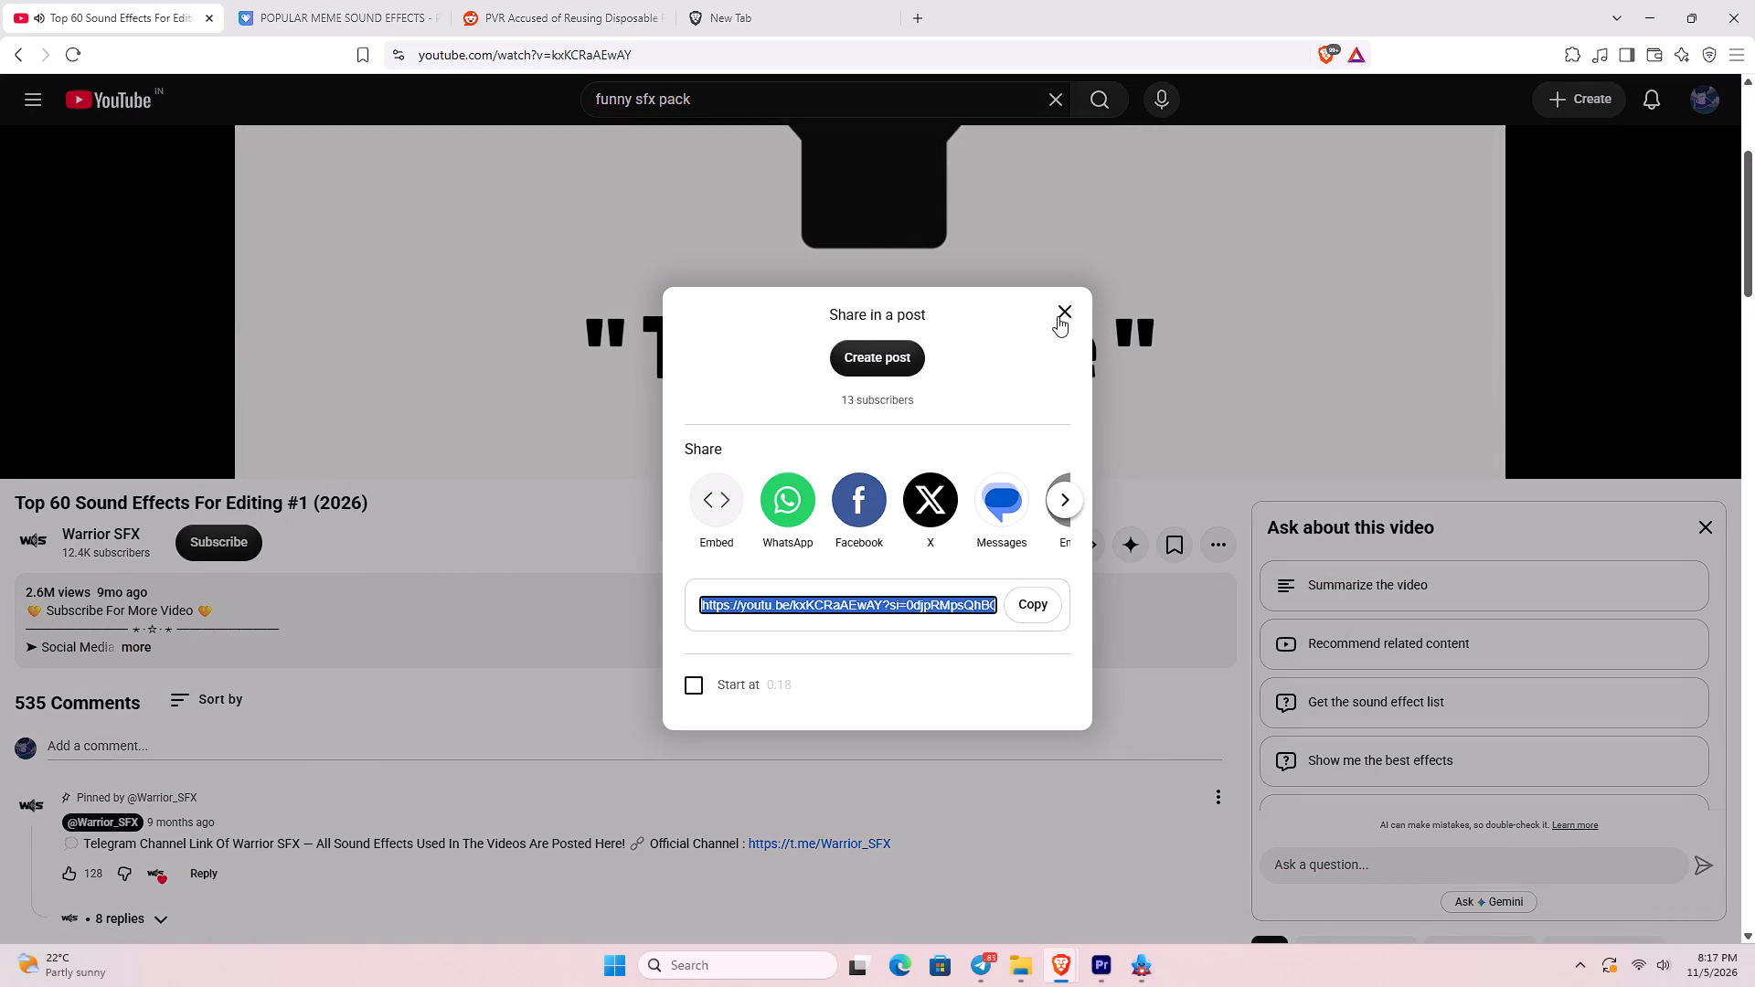
left_click(1058, 316)
scroll(775, 209, "up", 3)
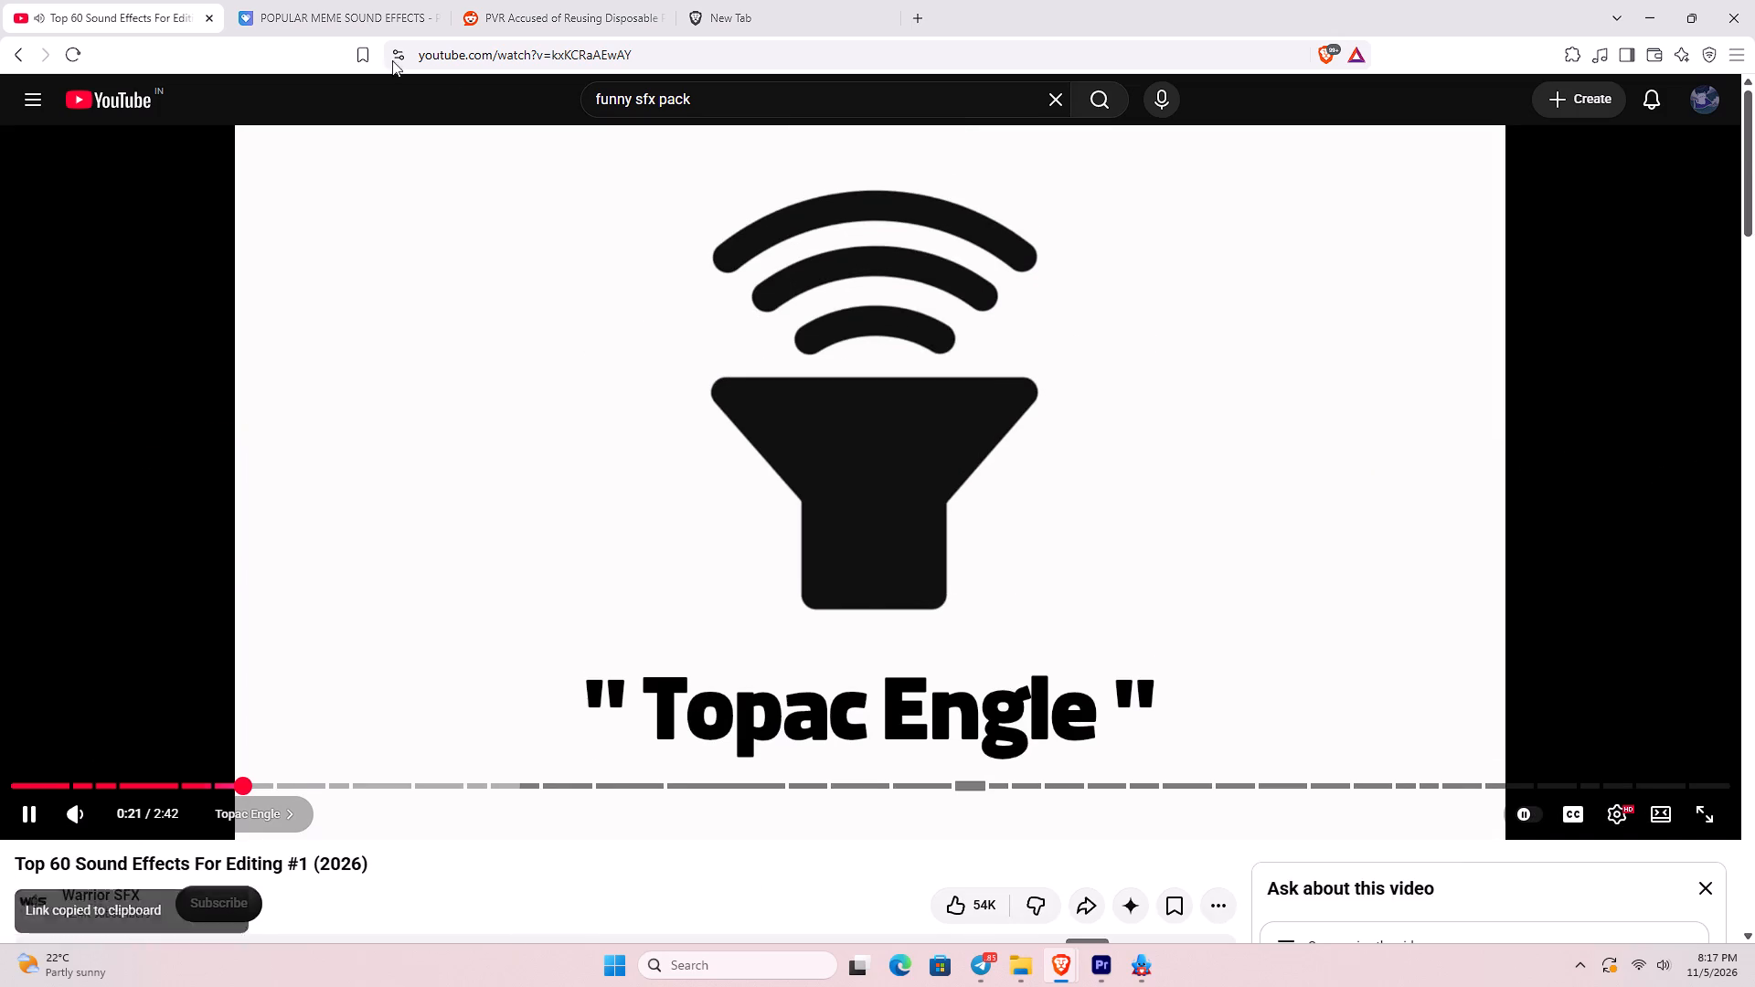
left_click(521, 0)
left_click(135, 0)
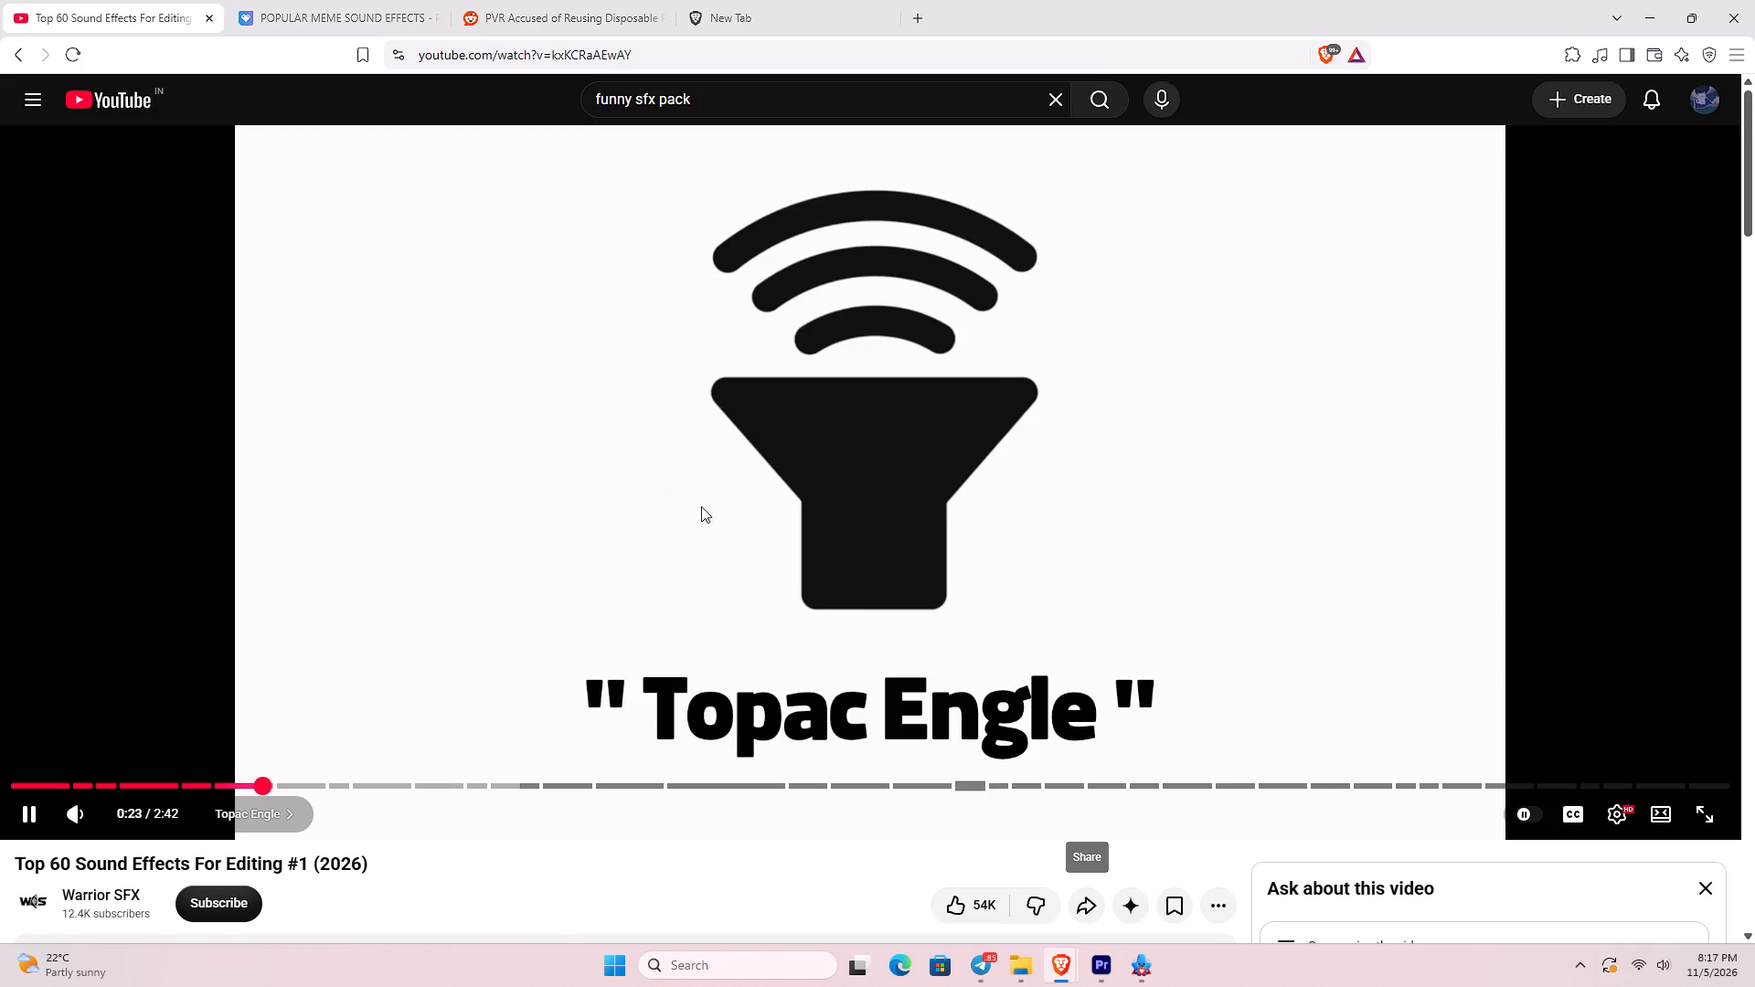
Switch to Arroxy, start a quick download of the copied video link with the Balanced 720p profile, and view it in the downloads list.
key("alt+Tab")
left_click(1455, 377, "alt")
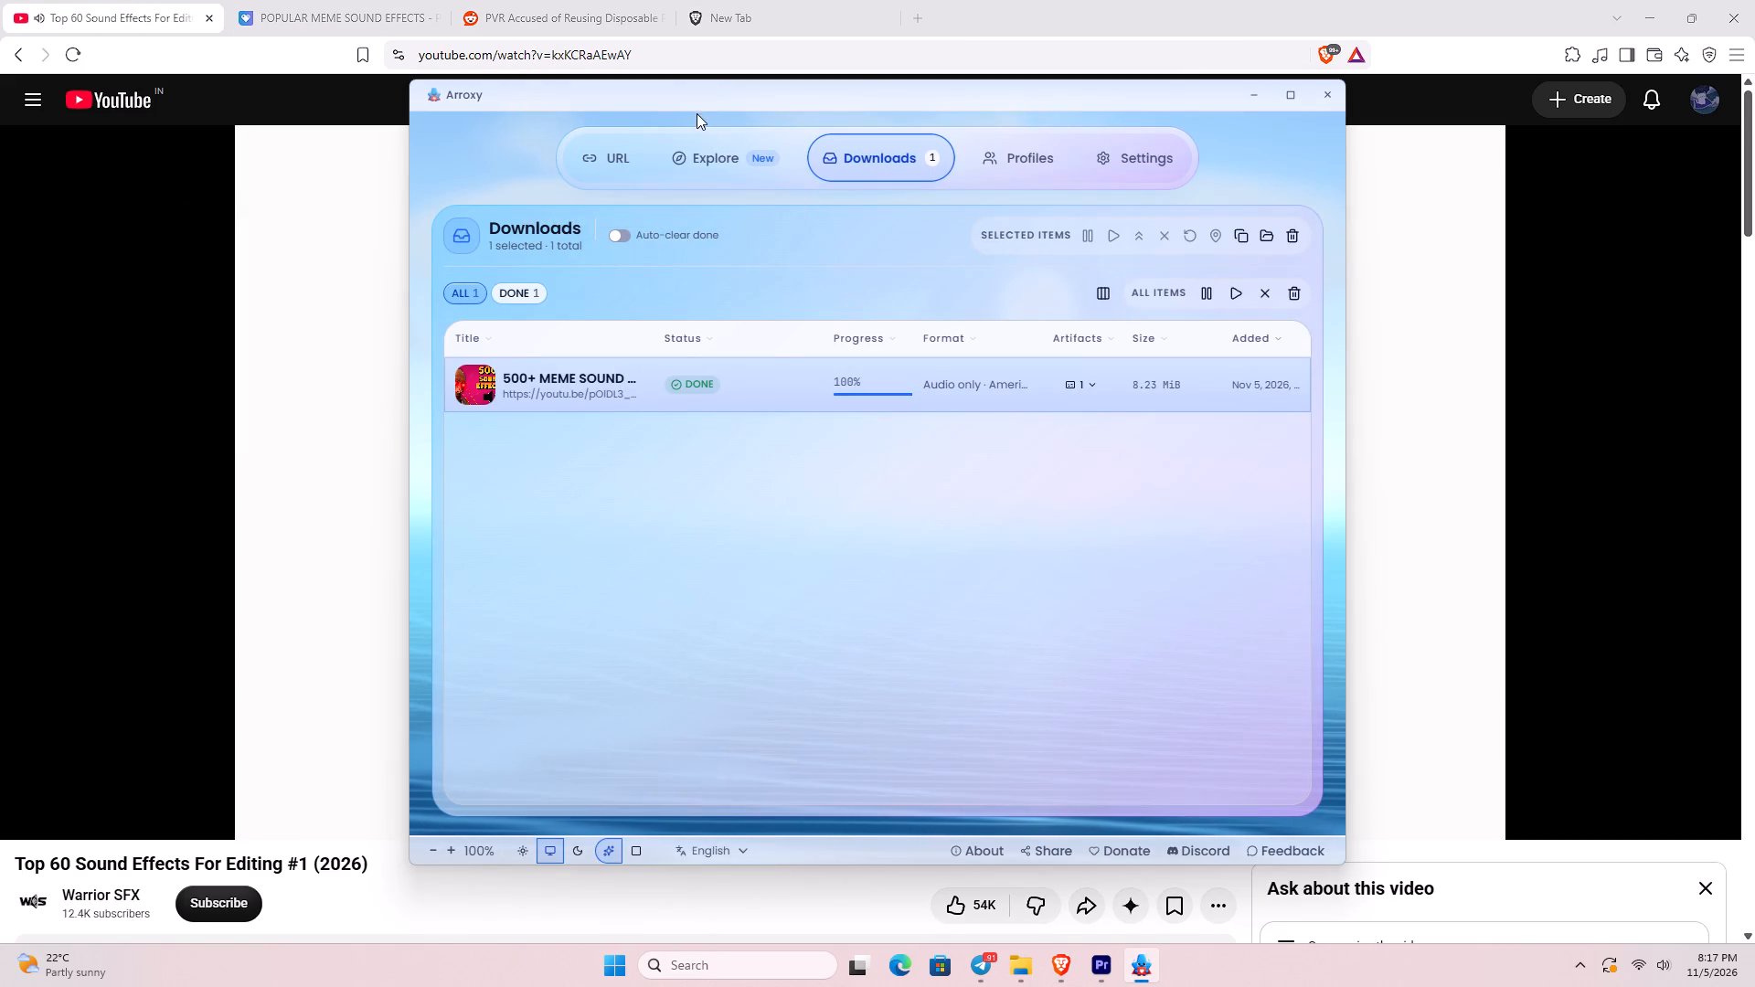
left_click(605, 150)
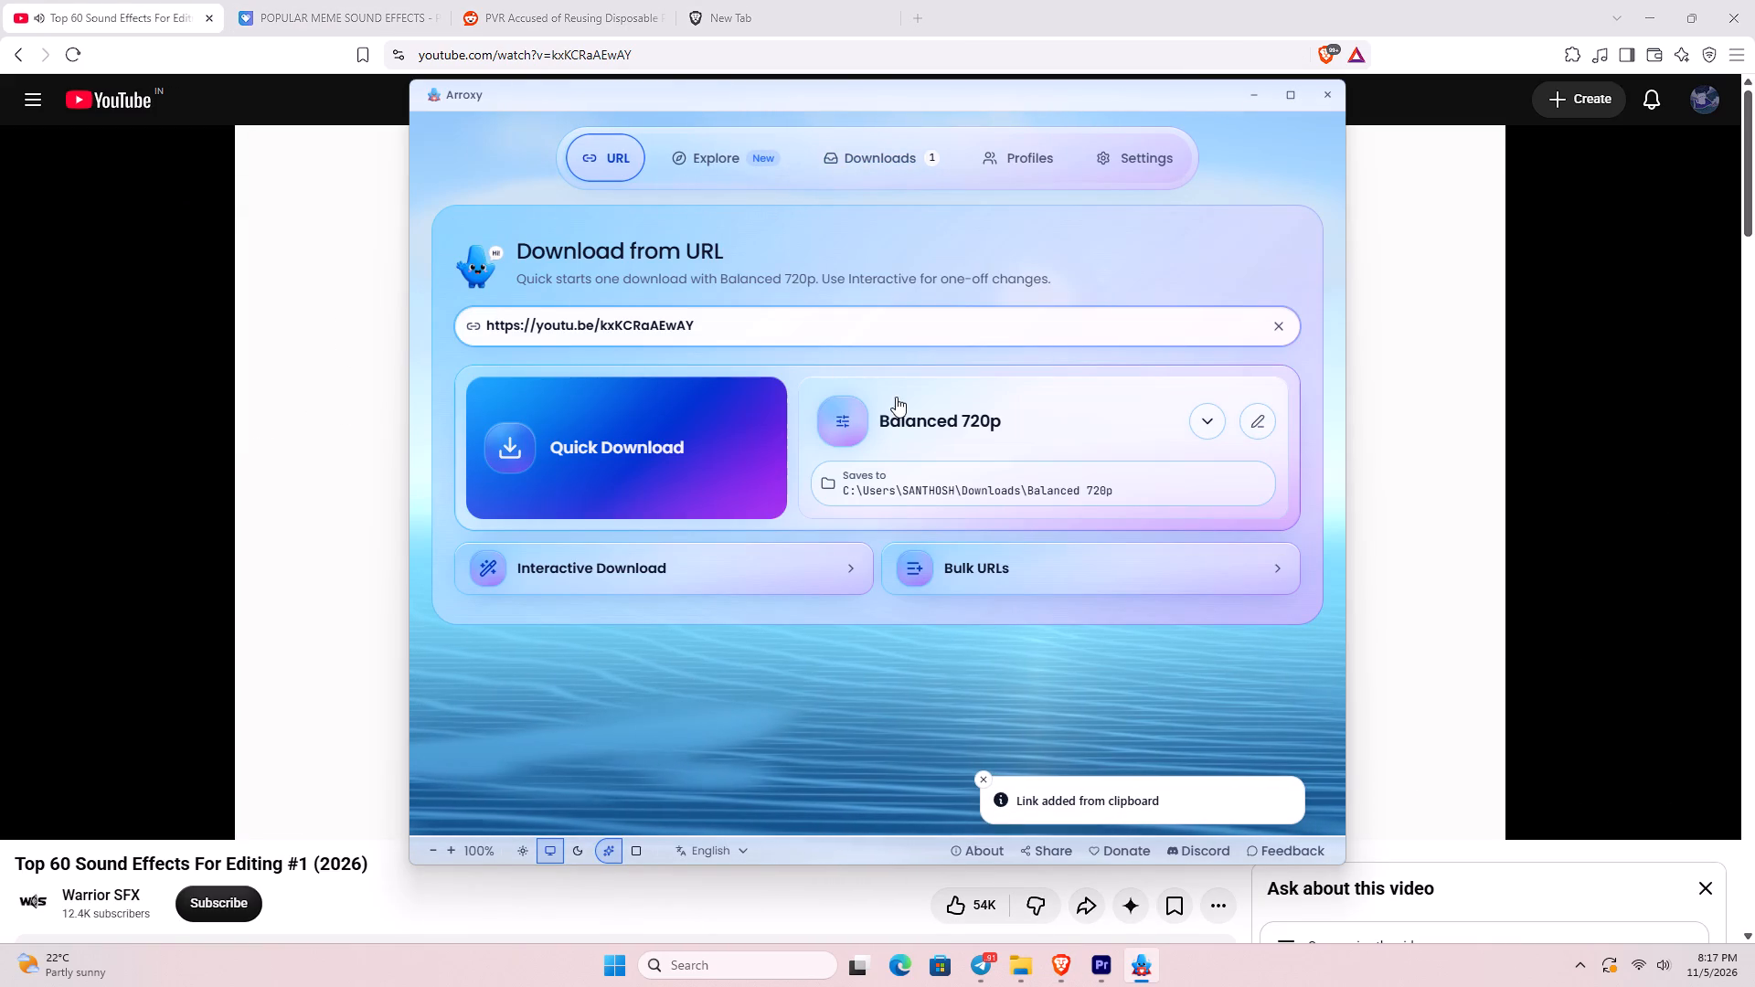
key("Return")
left_click(715, 420)
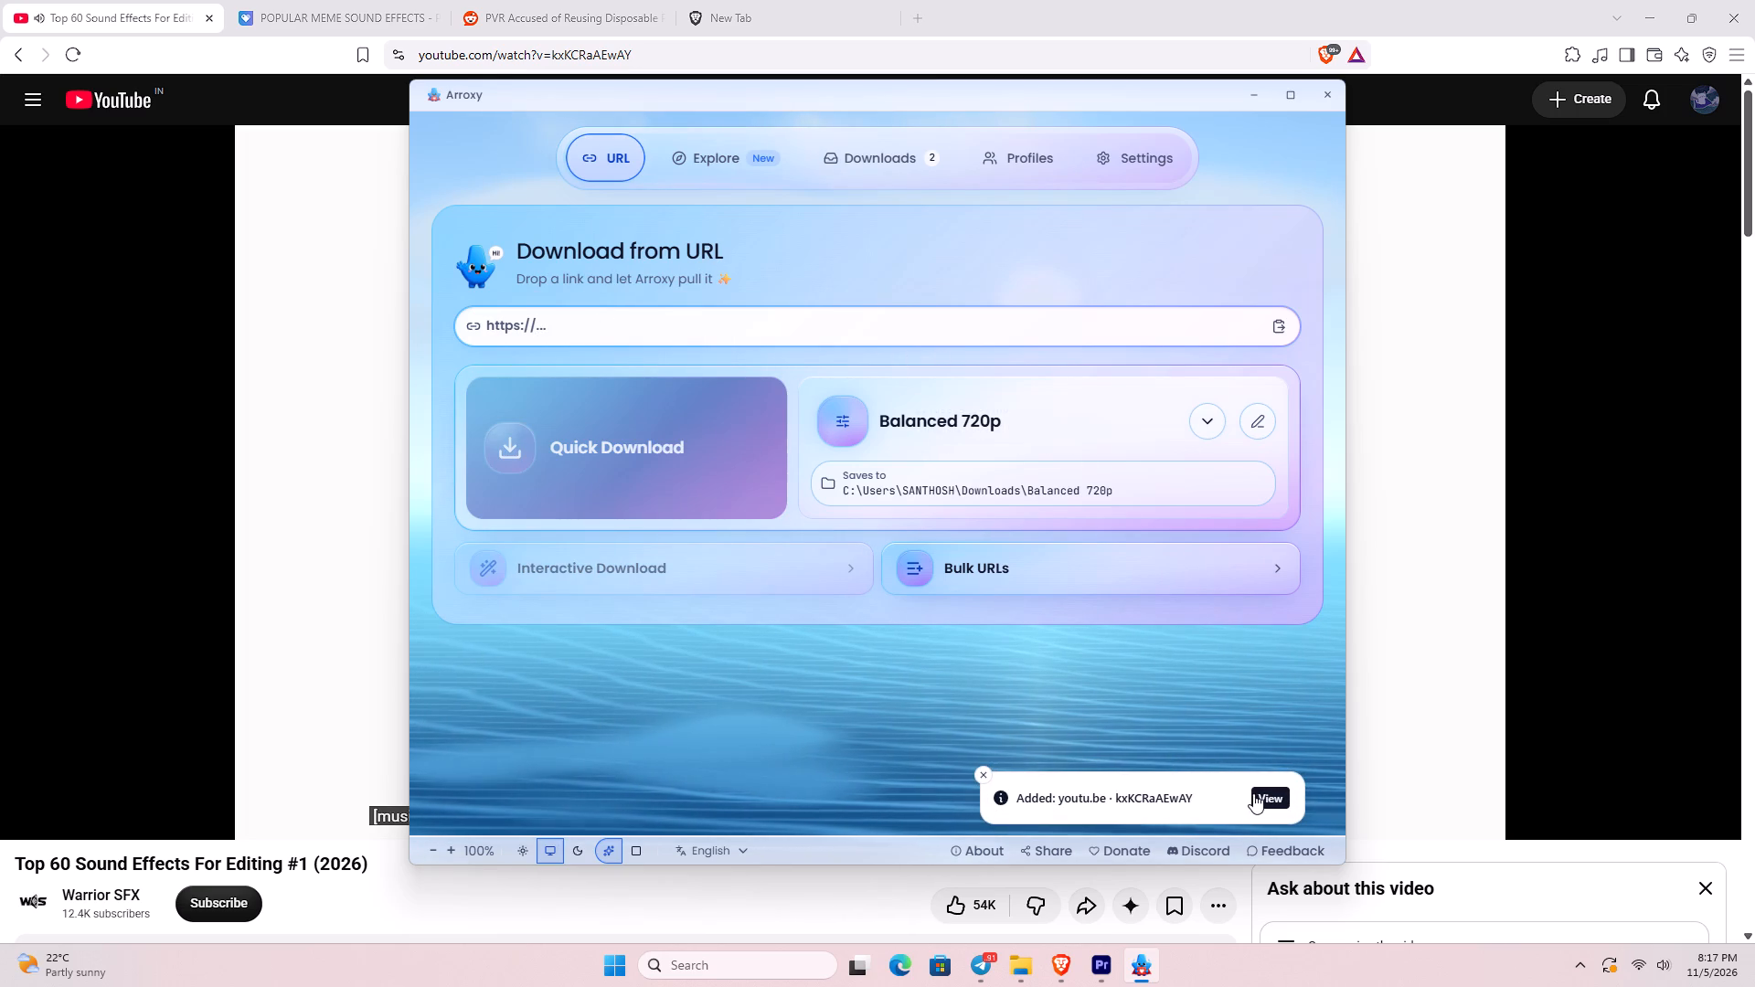
left_click(1271, 809)
left_click(1270, 801)
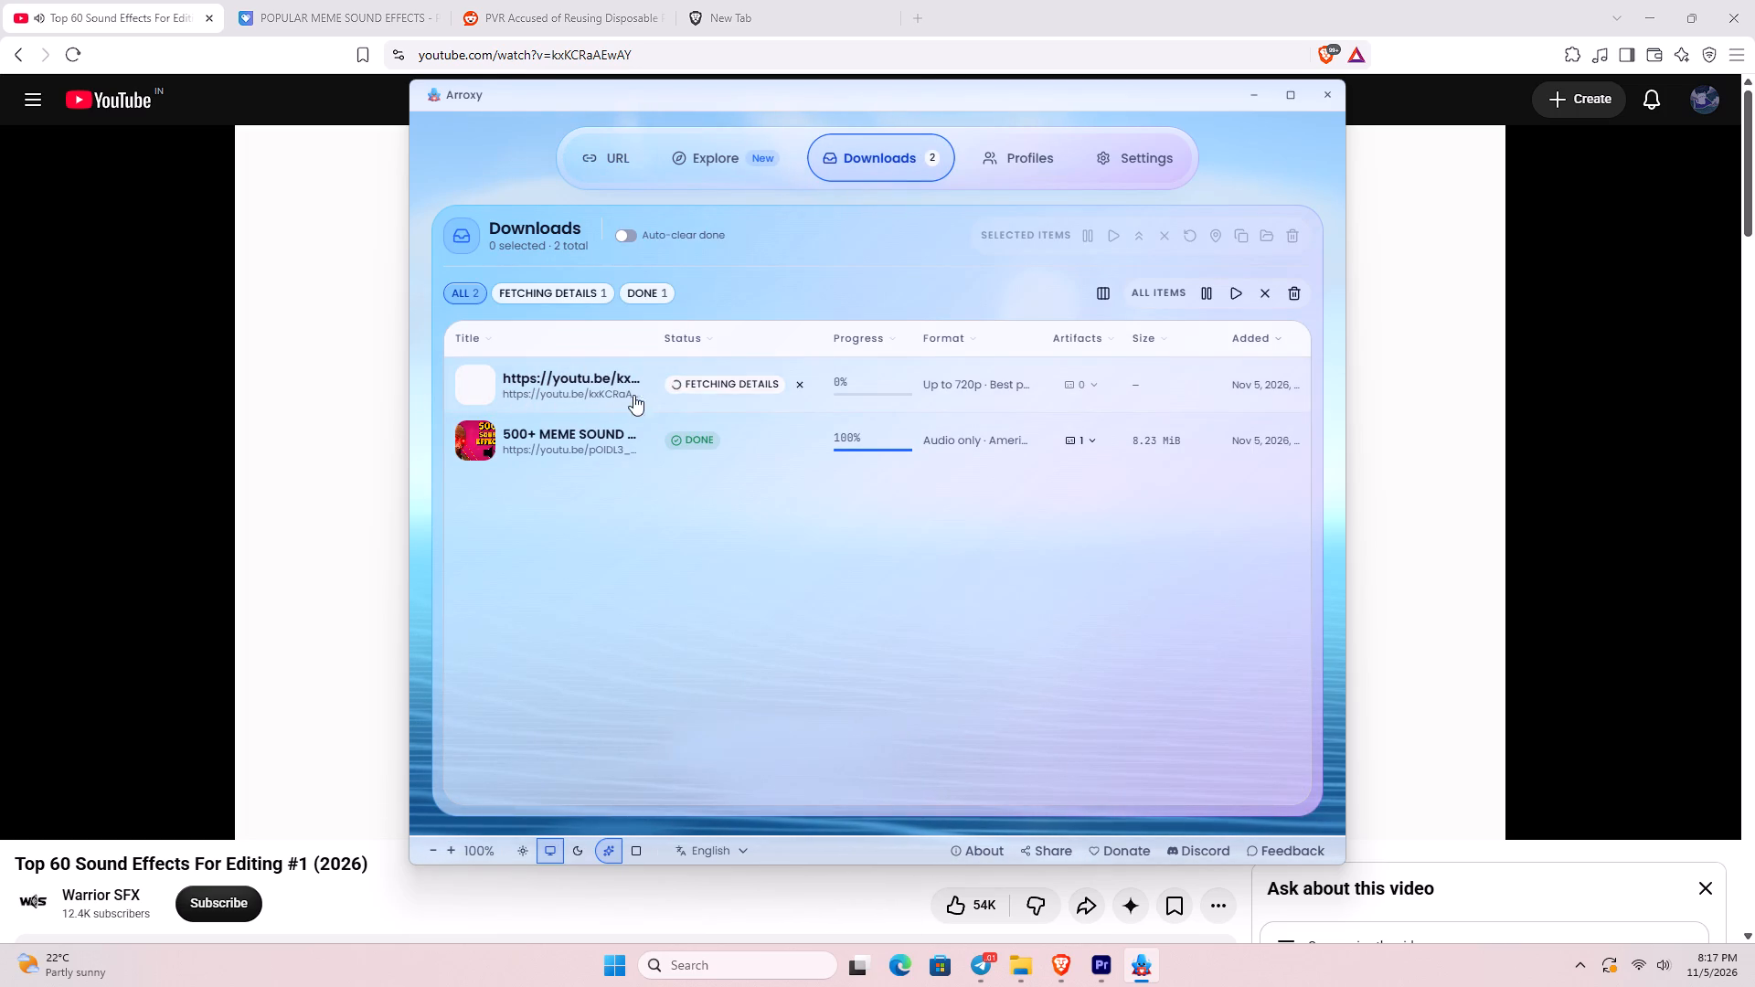
Cancel the 720p download of the "Top 60 Sound Effects For Editing #1 (2026)" link that is still fetching details.
left_click(802, 390)
Download the copied video link again as audio only, using the AAC 130 kbps format saved as .m4a.
left_click(643, 156)
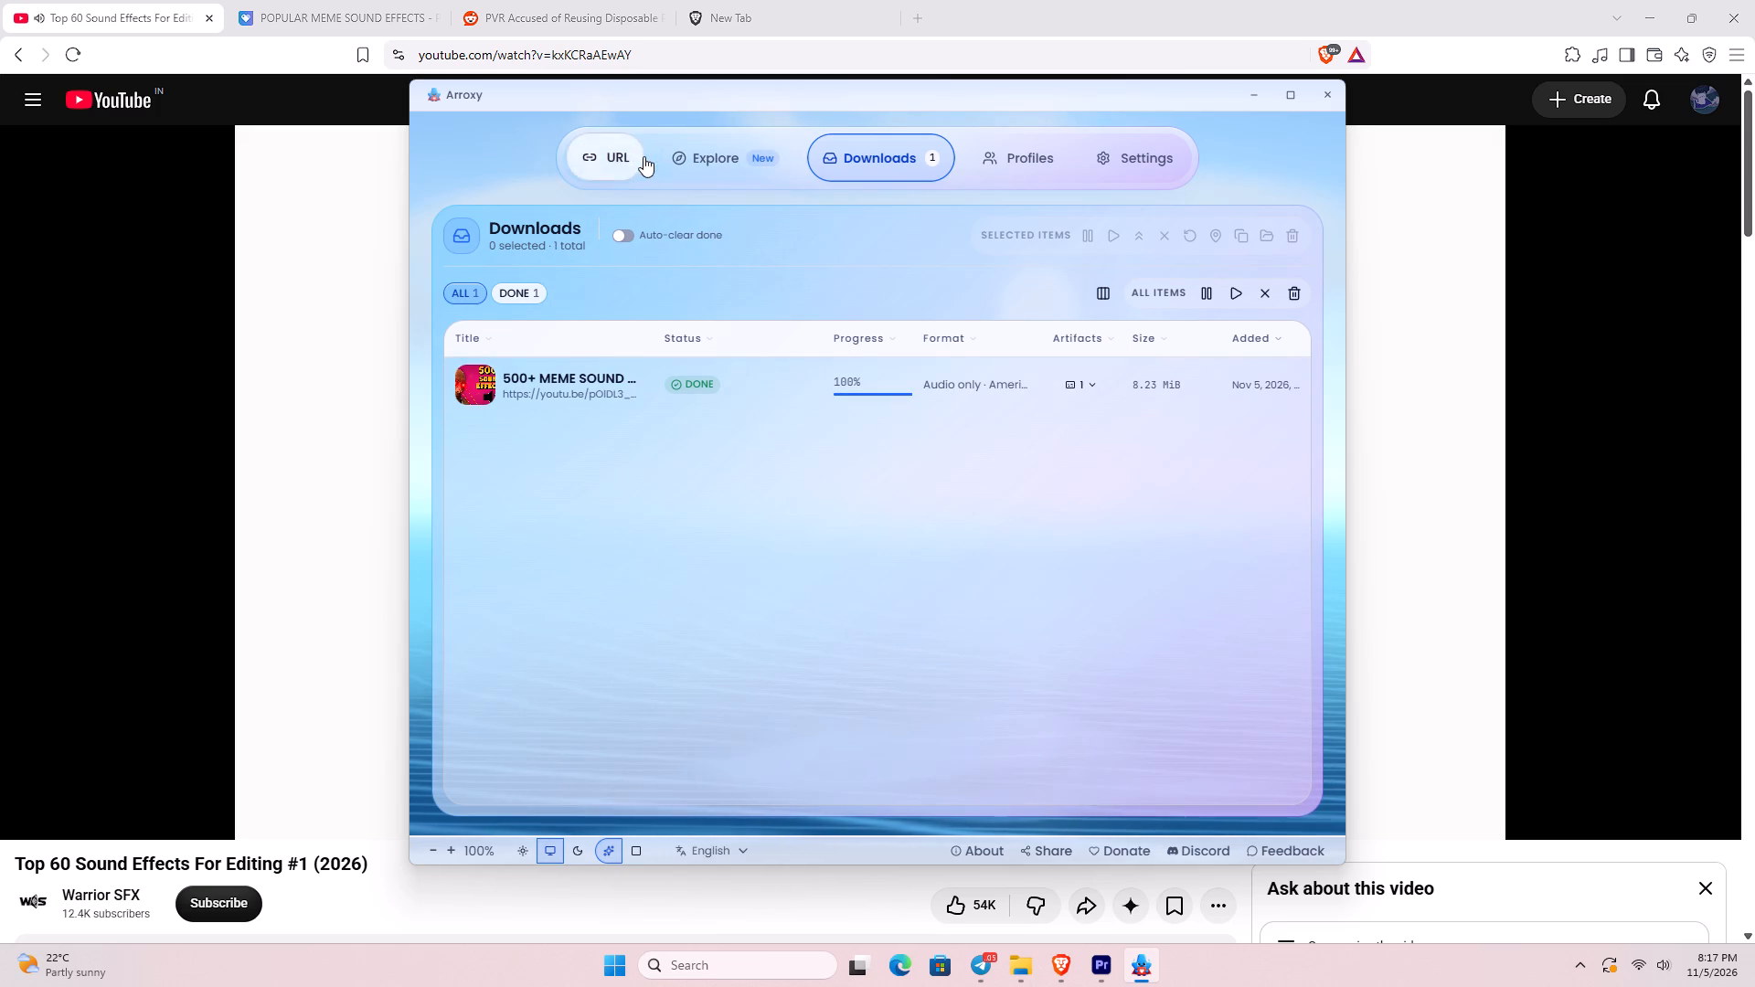
left_click(633, 315)
key("ctrl+v")
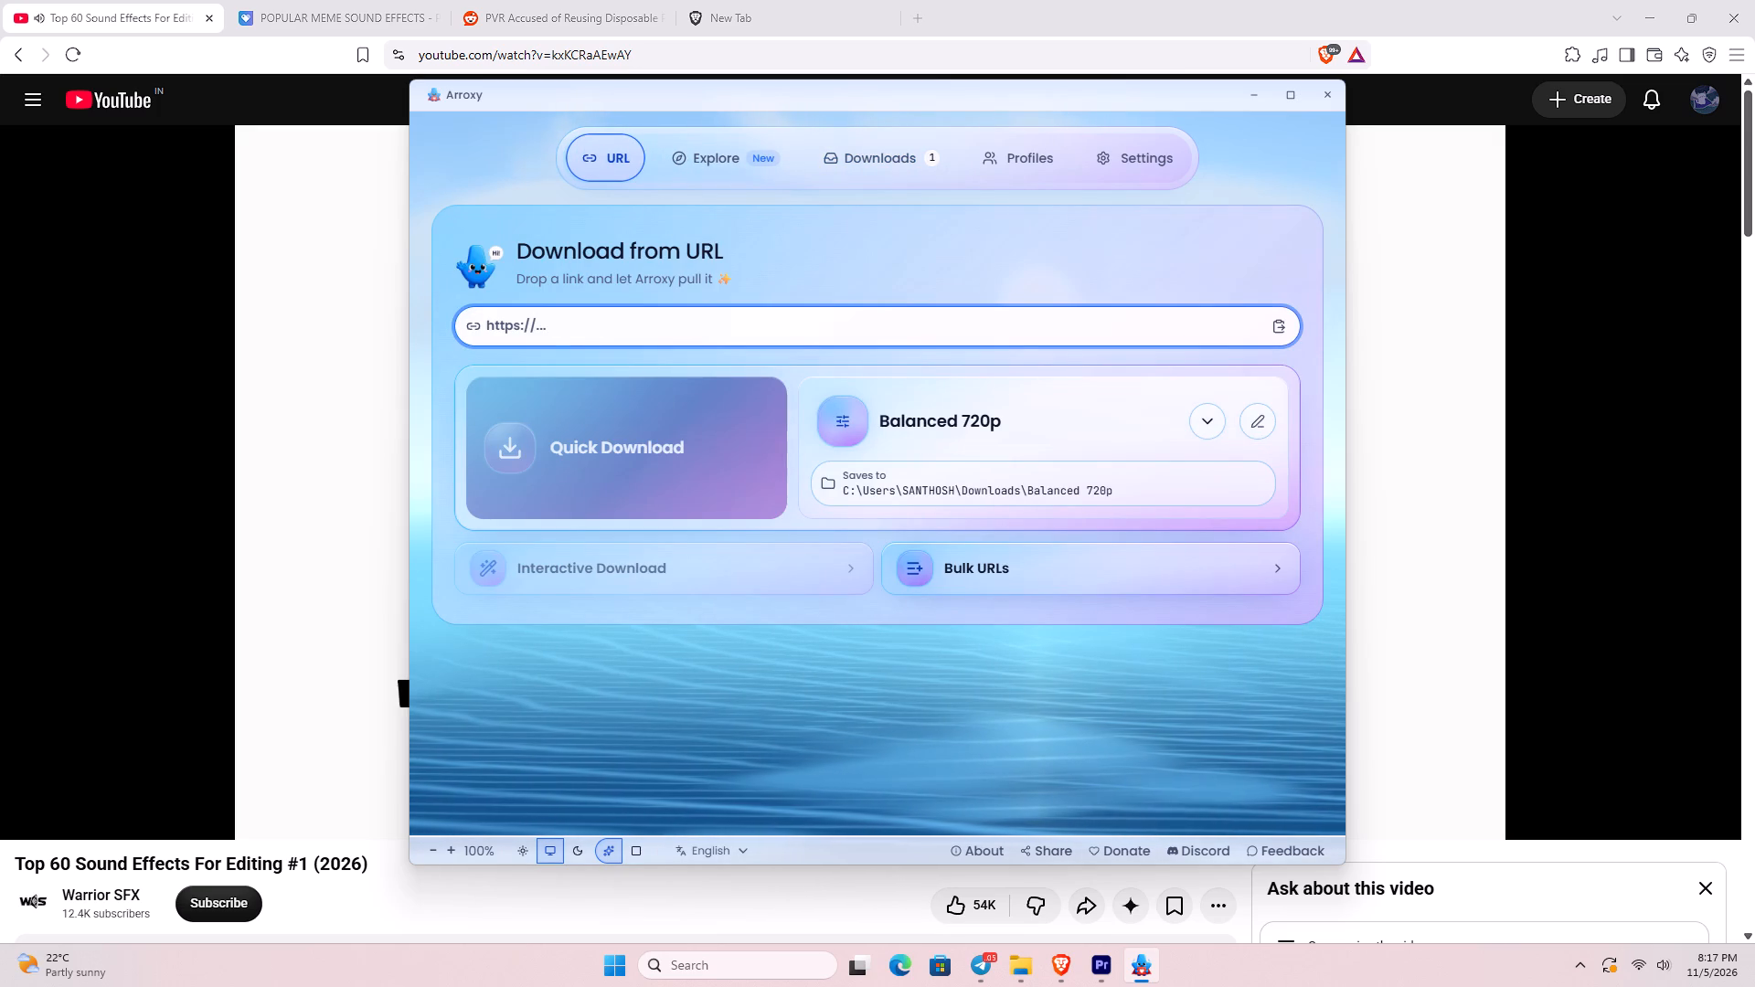
key("Return")
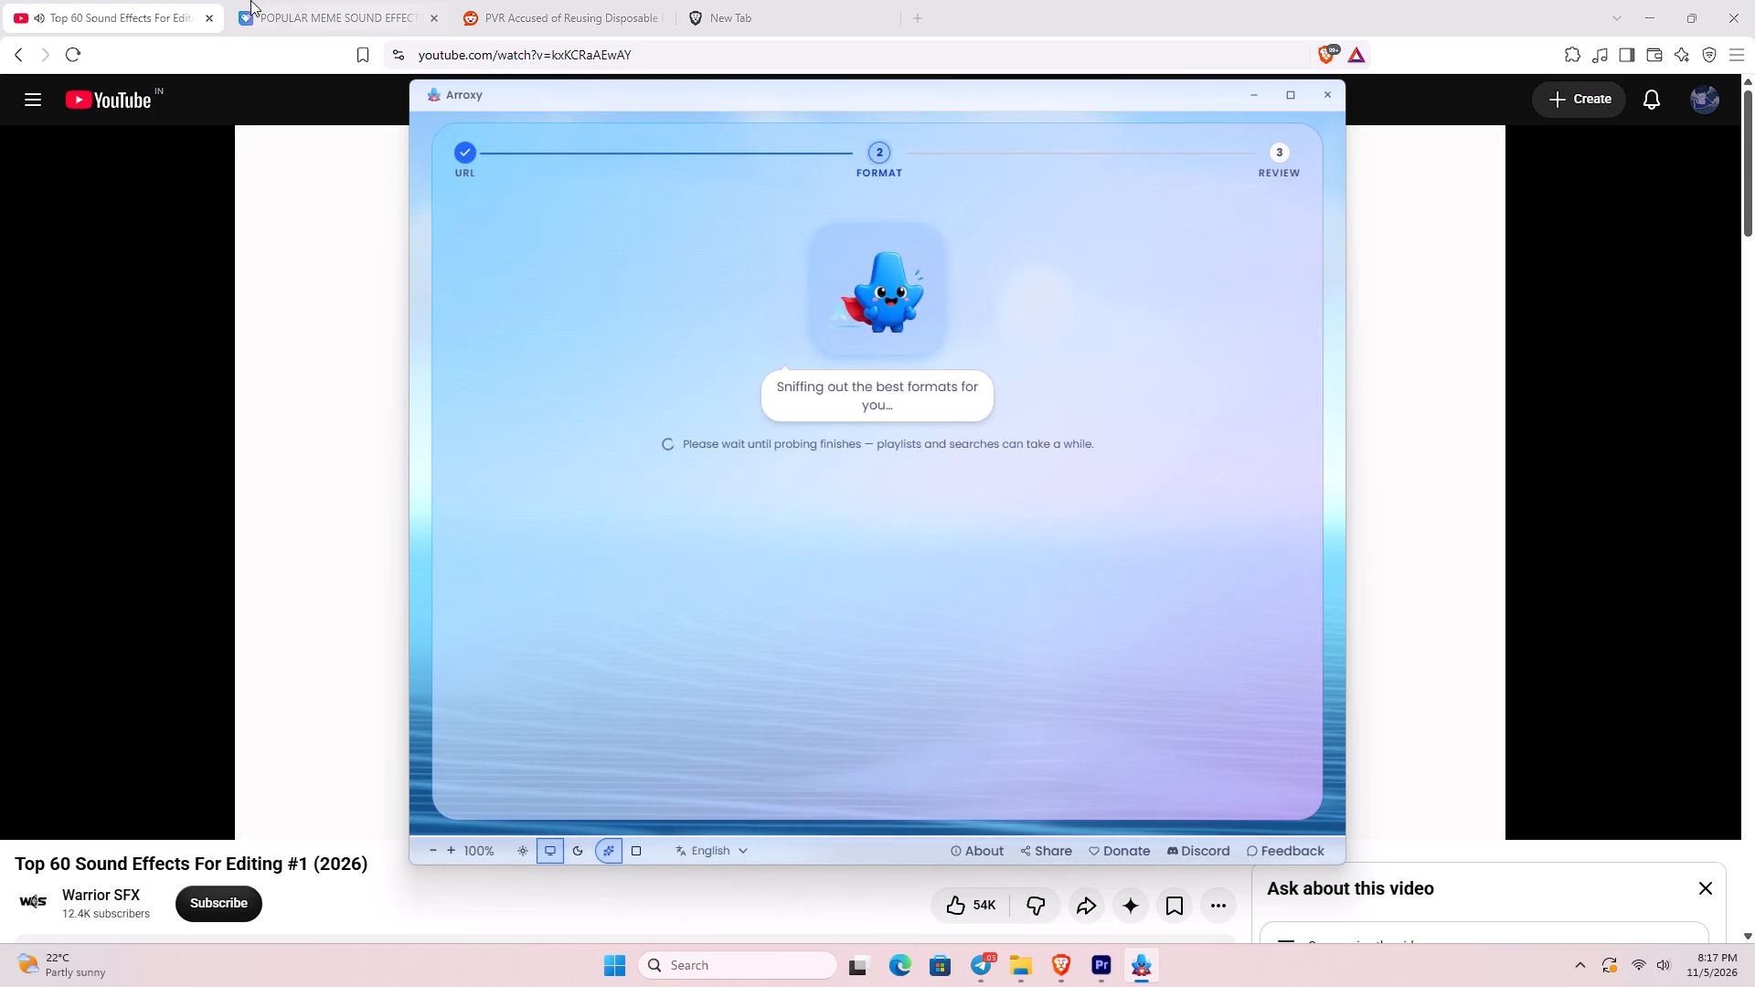
left_click(312, 0)
left_click(130, 0)
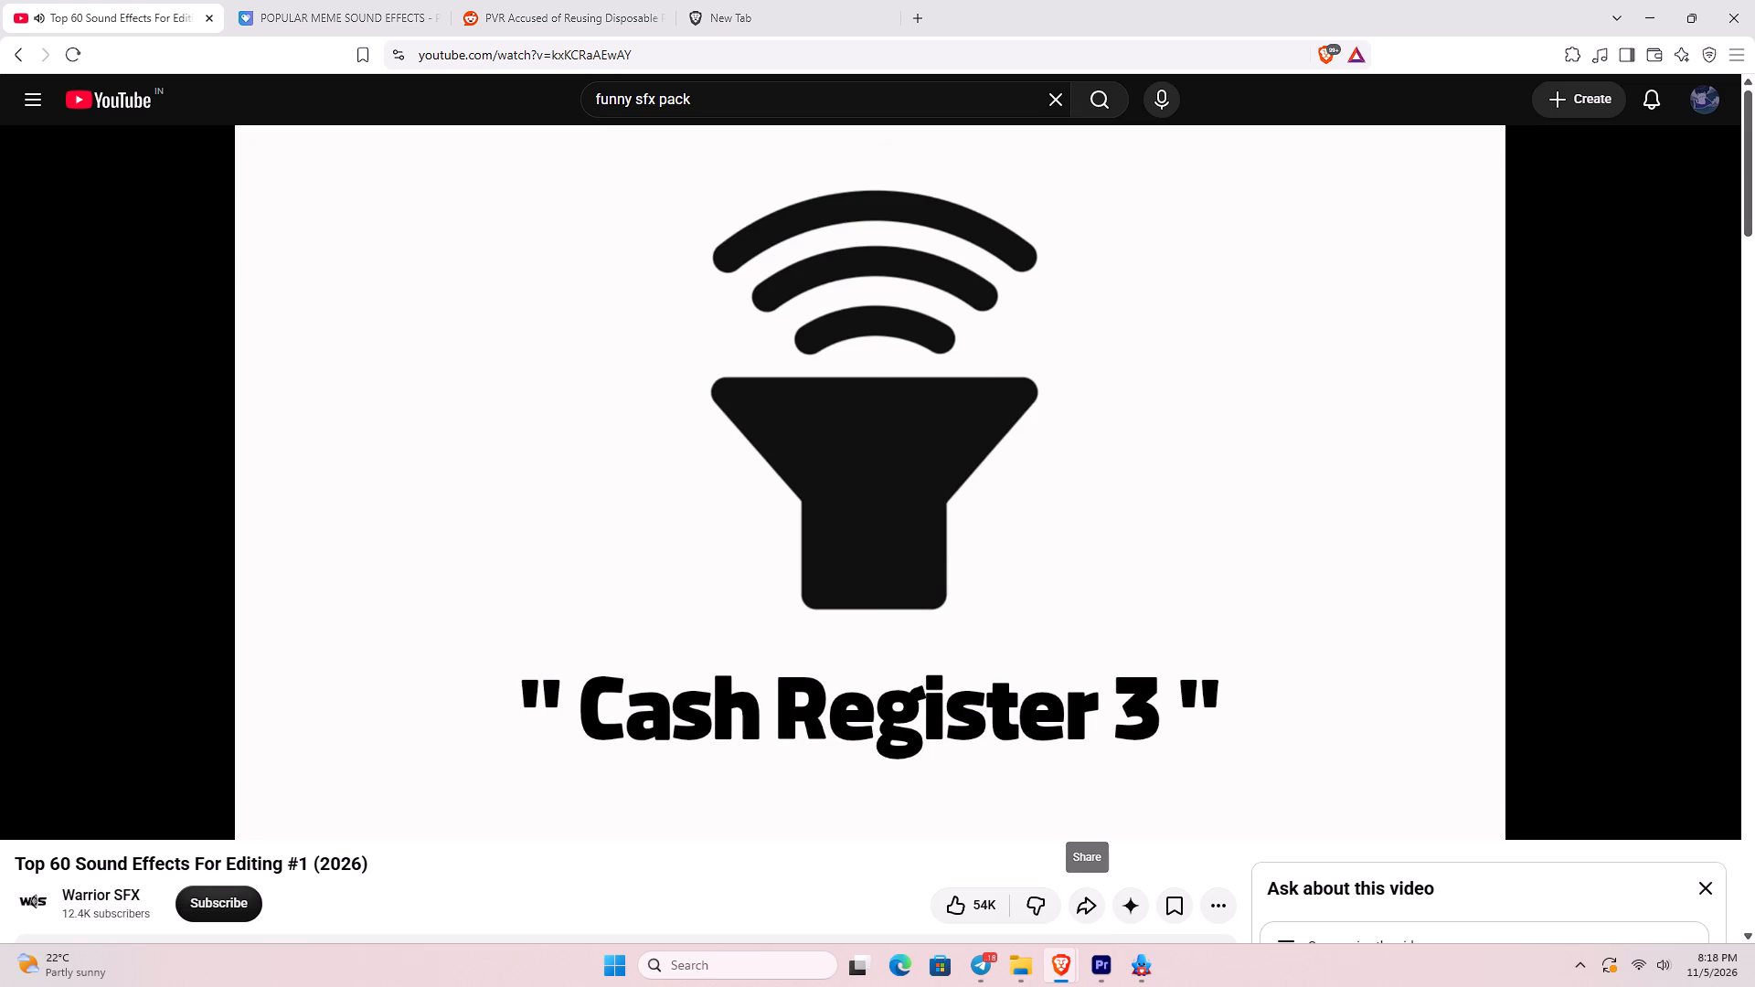
key("alt+Tab")
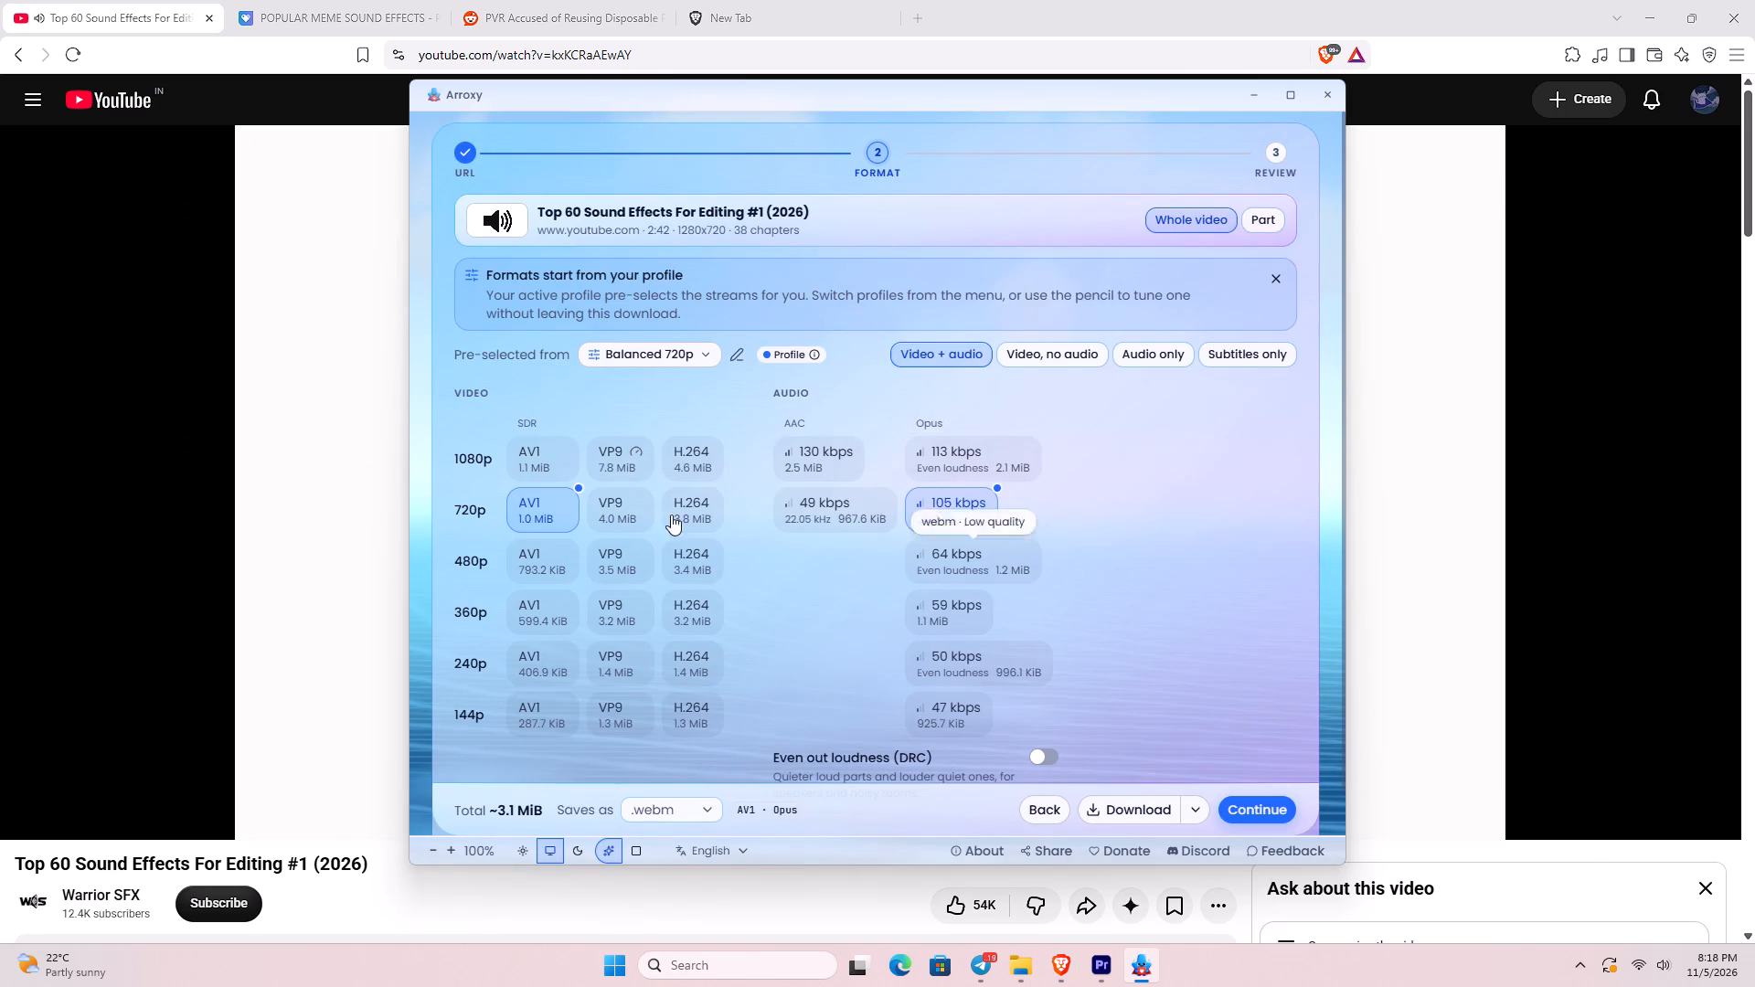
left_click(1155, 360)
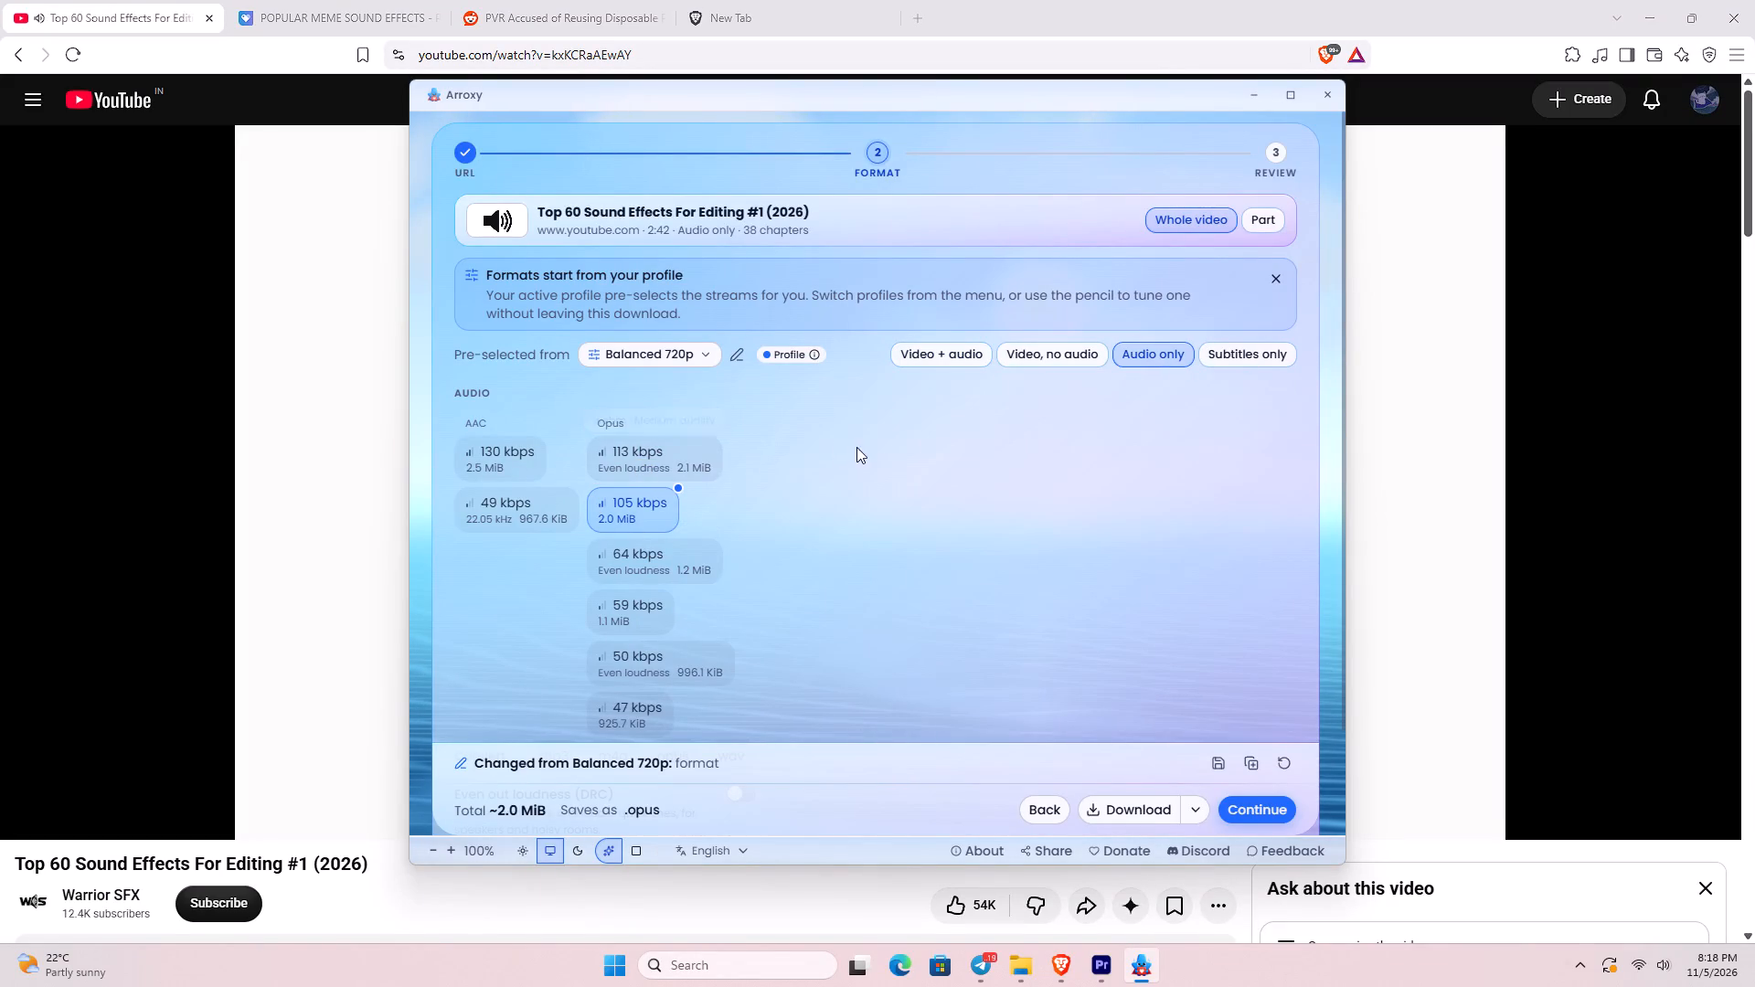
left_click(668, 457)
left_click(495, 456)
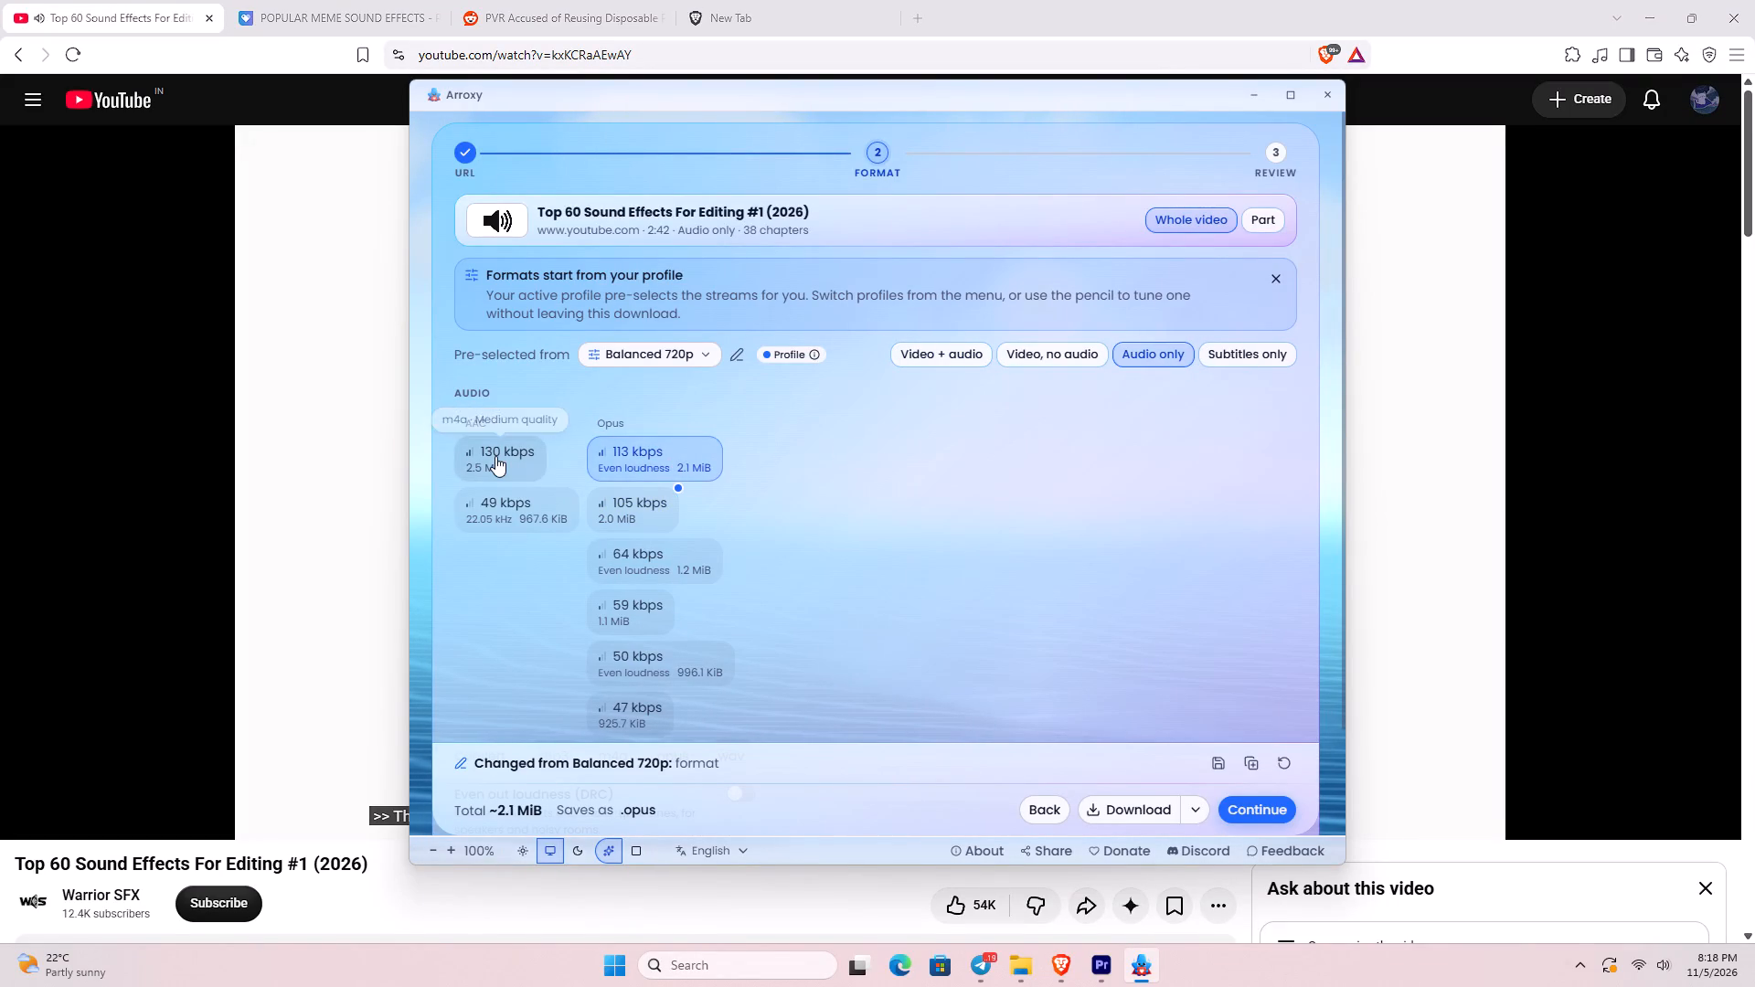
left_click(1233, 810)
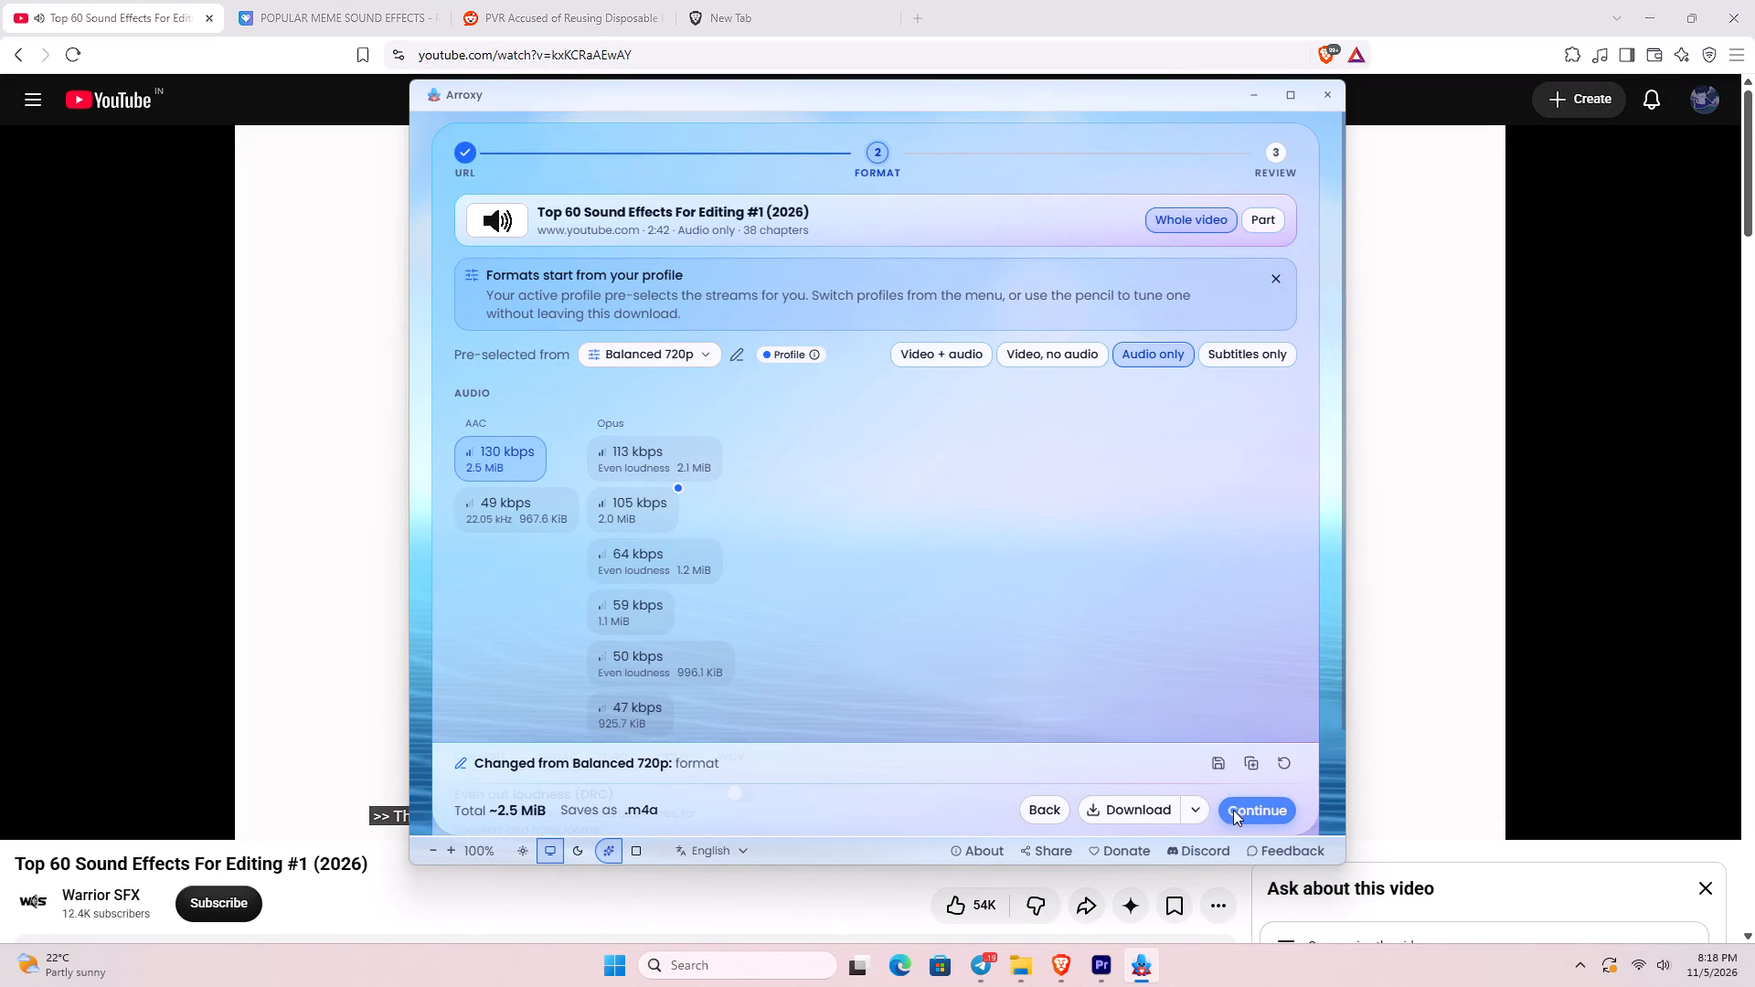
left_click(1224, 794)
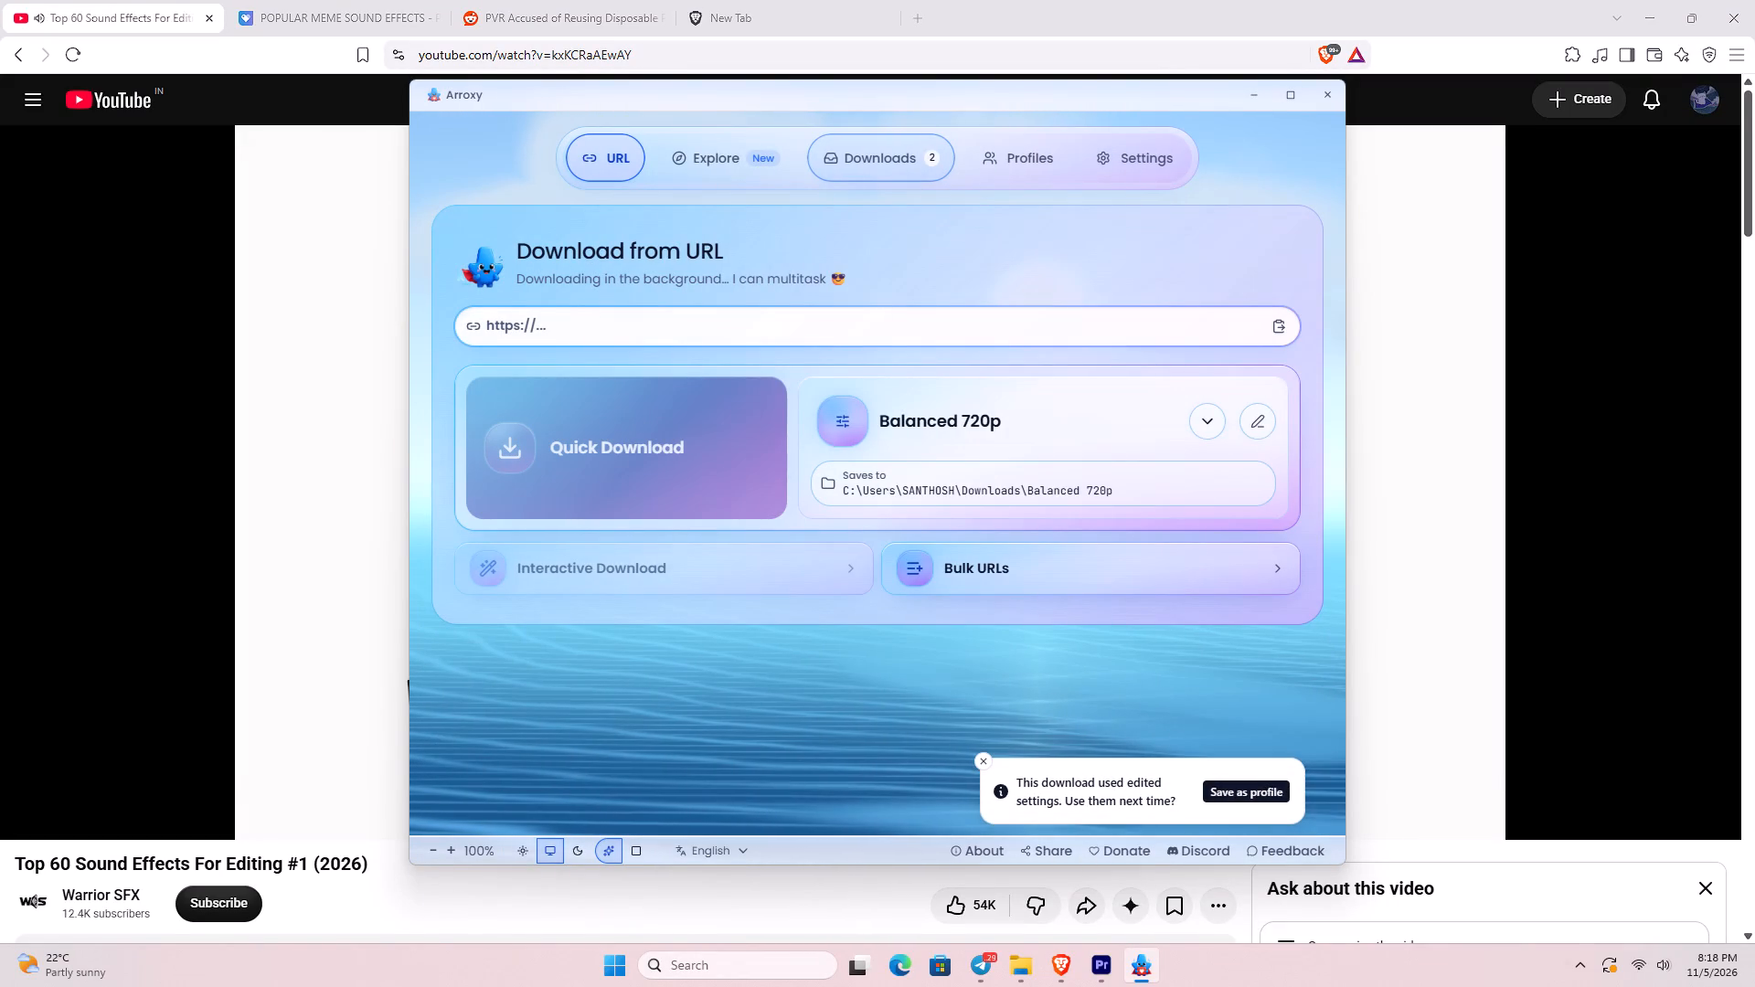
Switch to the "Top 60 Sound Effects For Editing #1 (2026)" video in Brave and listen to more of its effects.
left_click(1382, 661)
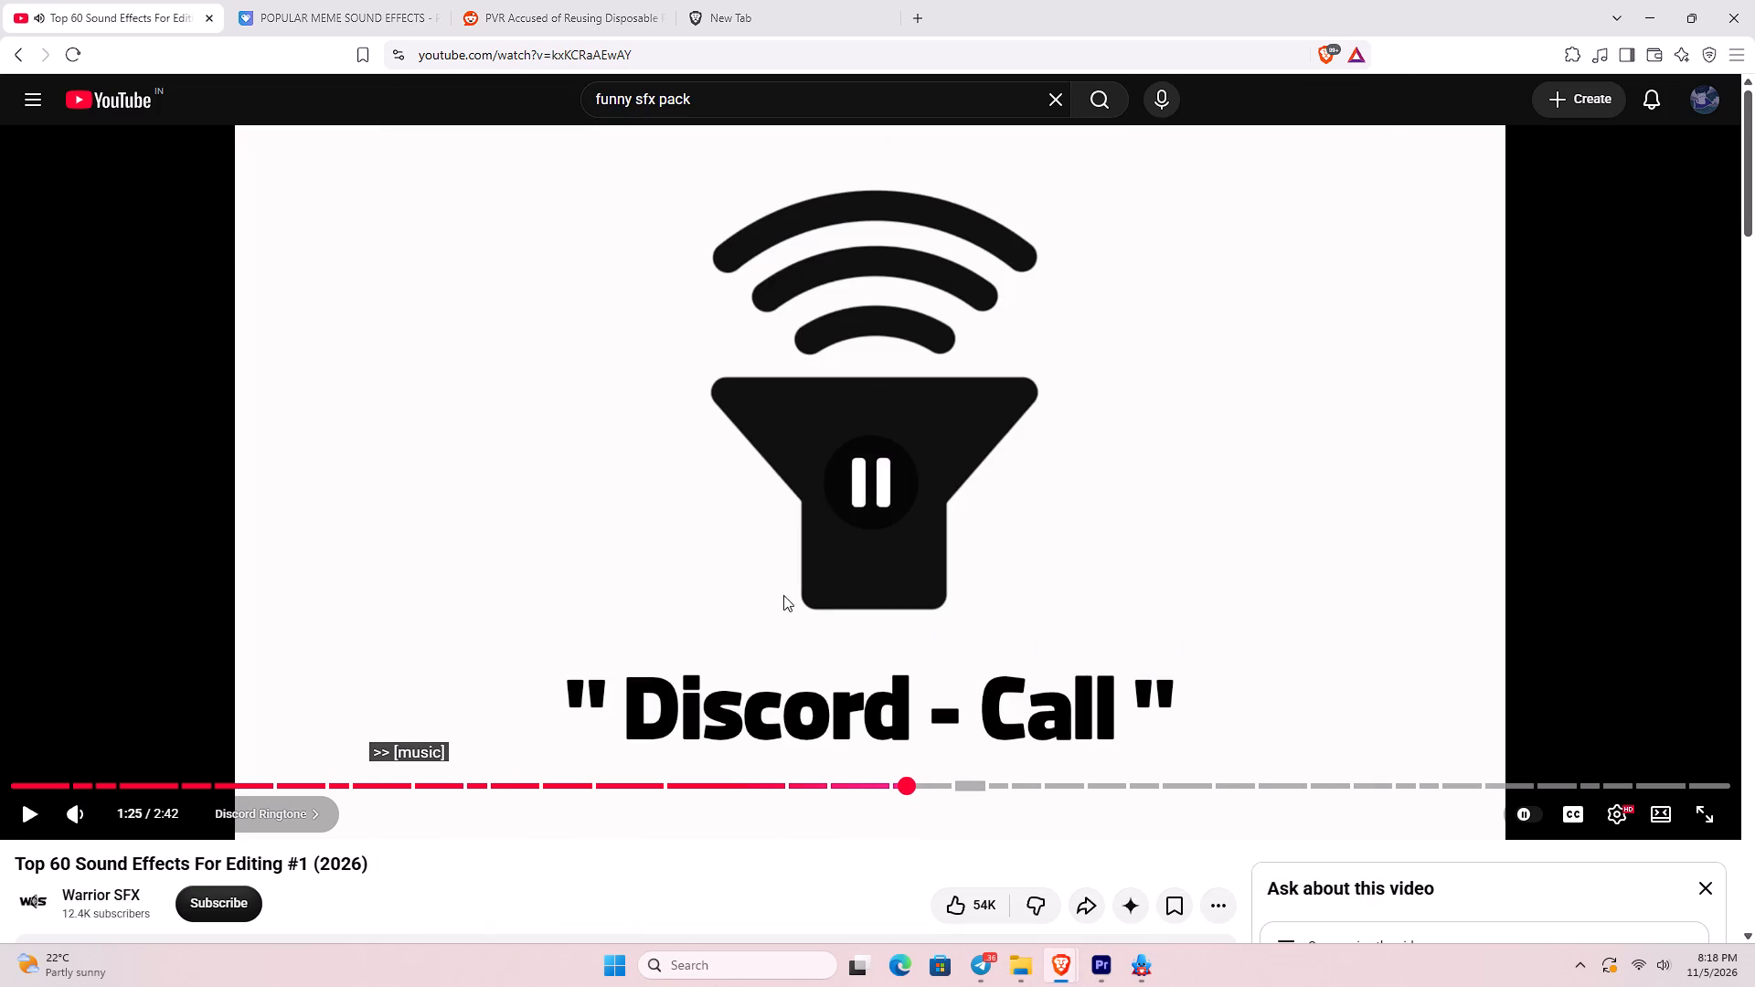
left_click(776, 595)
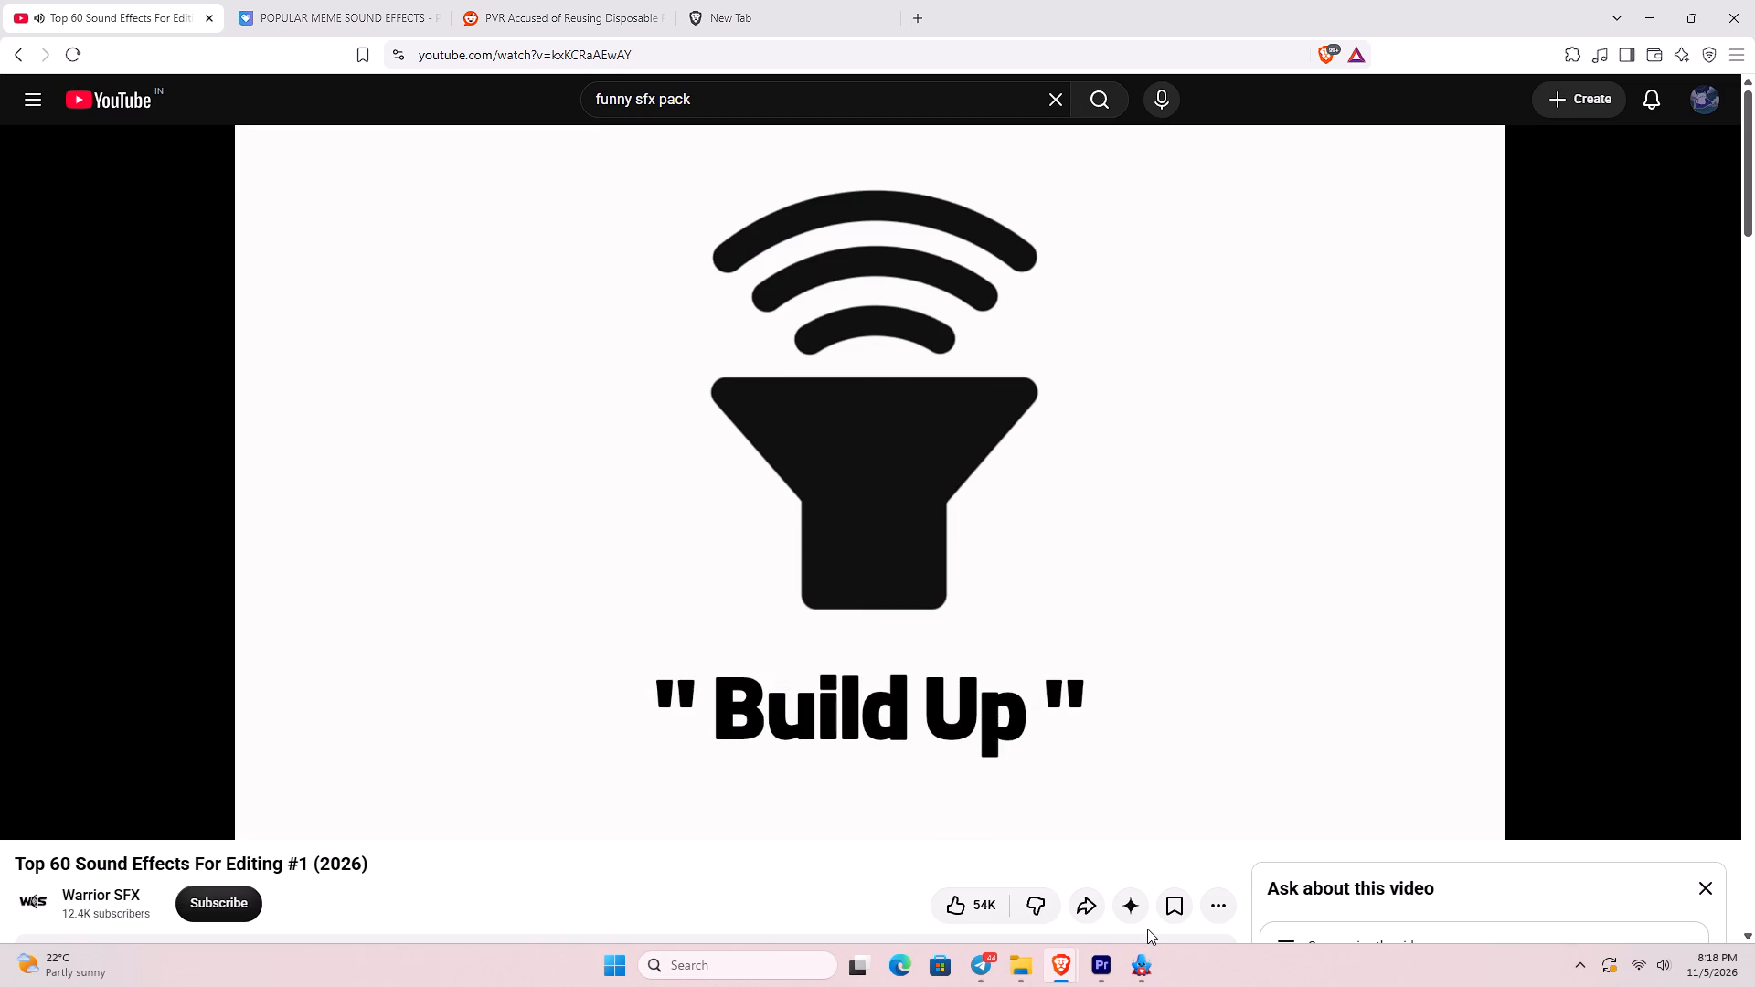
Return to Arroxy's downloads list and open the destination folder of the Top 60 Sound Effects audio file.
left_click(1148, 956)
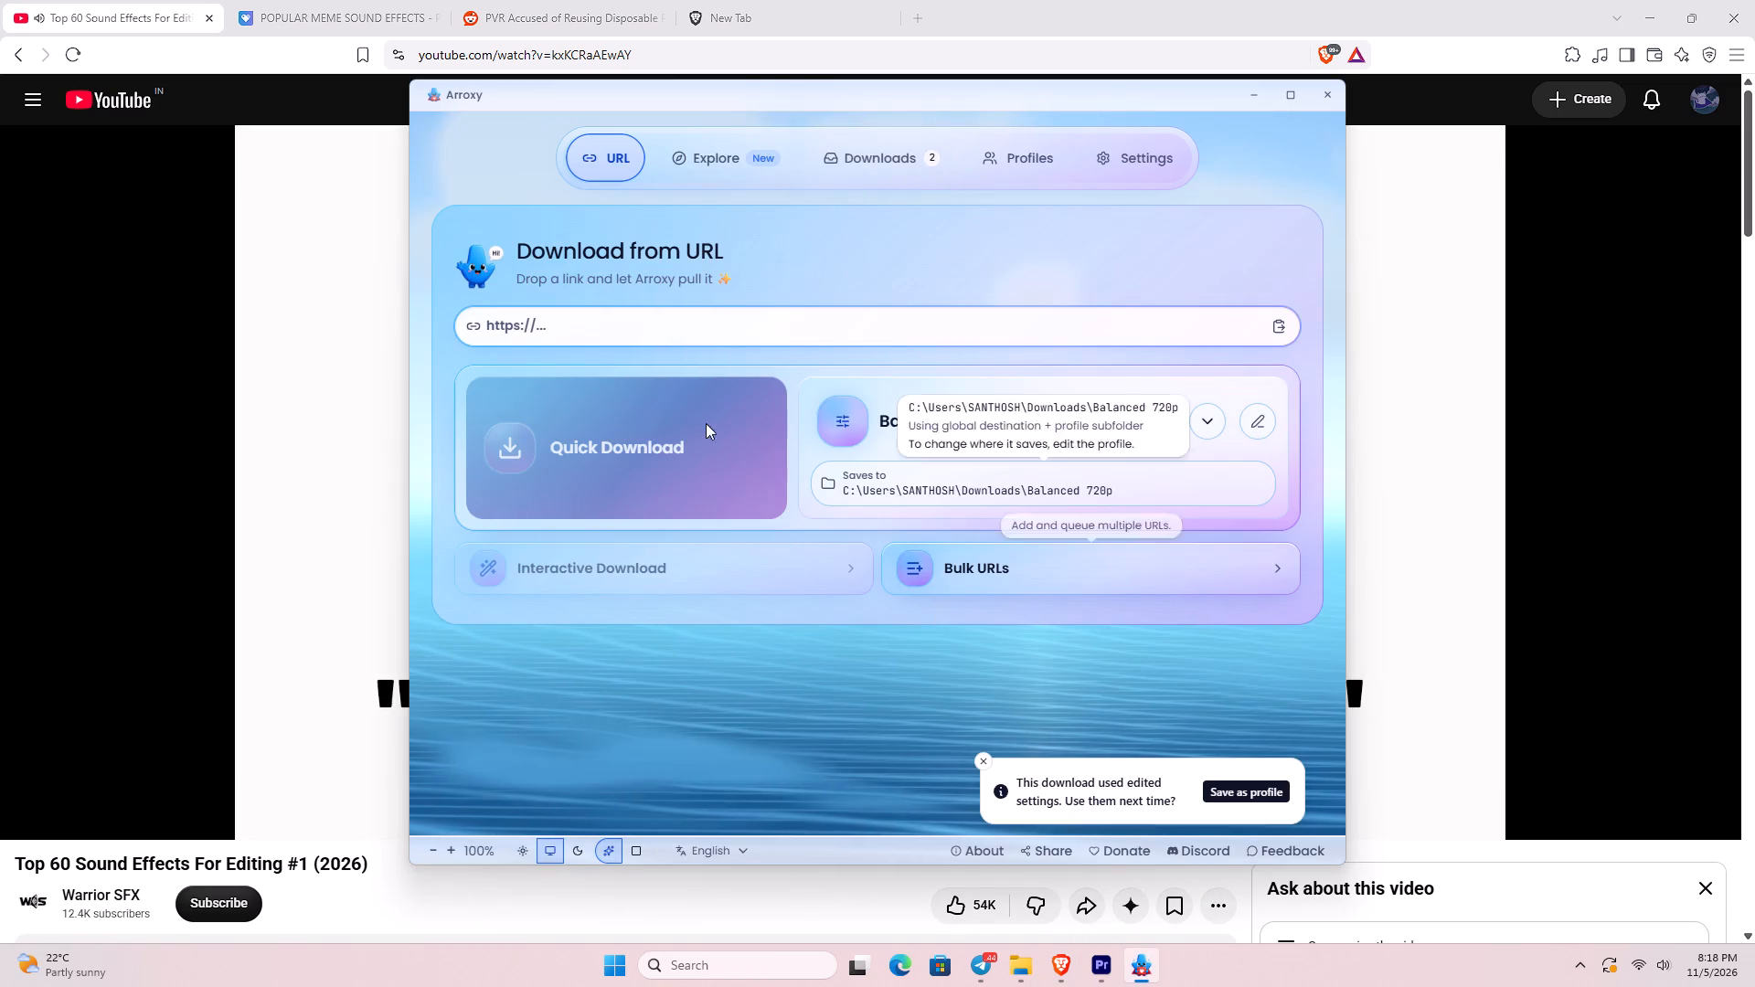
left_click(846, 112)
left_click(864, 146)
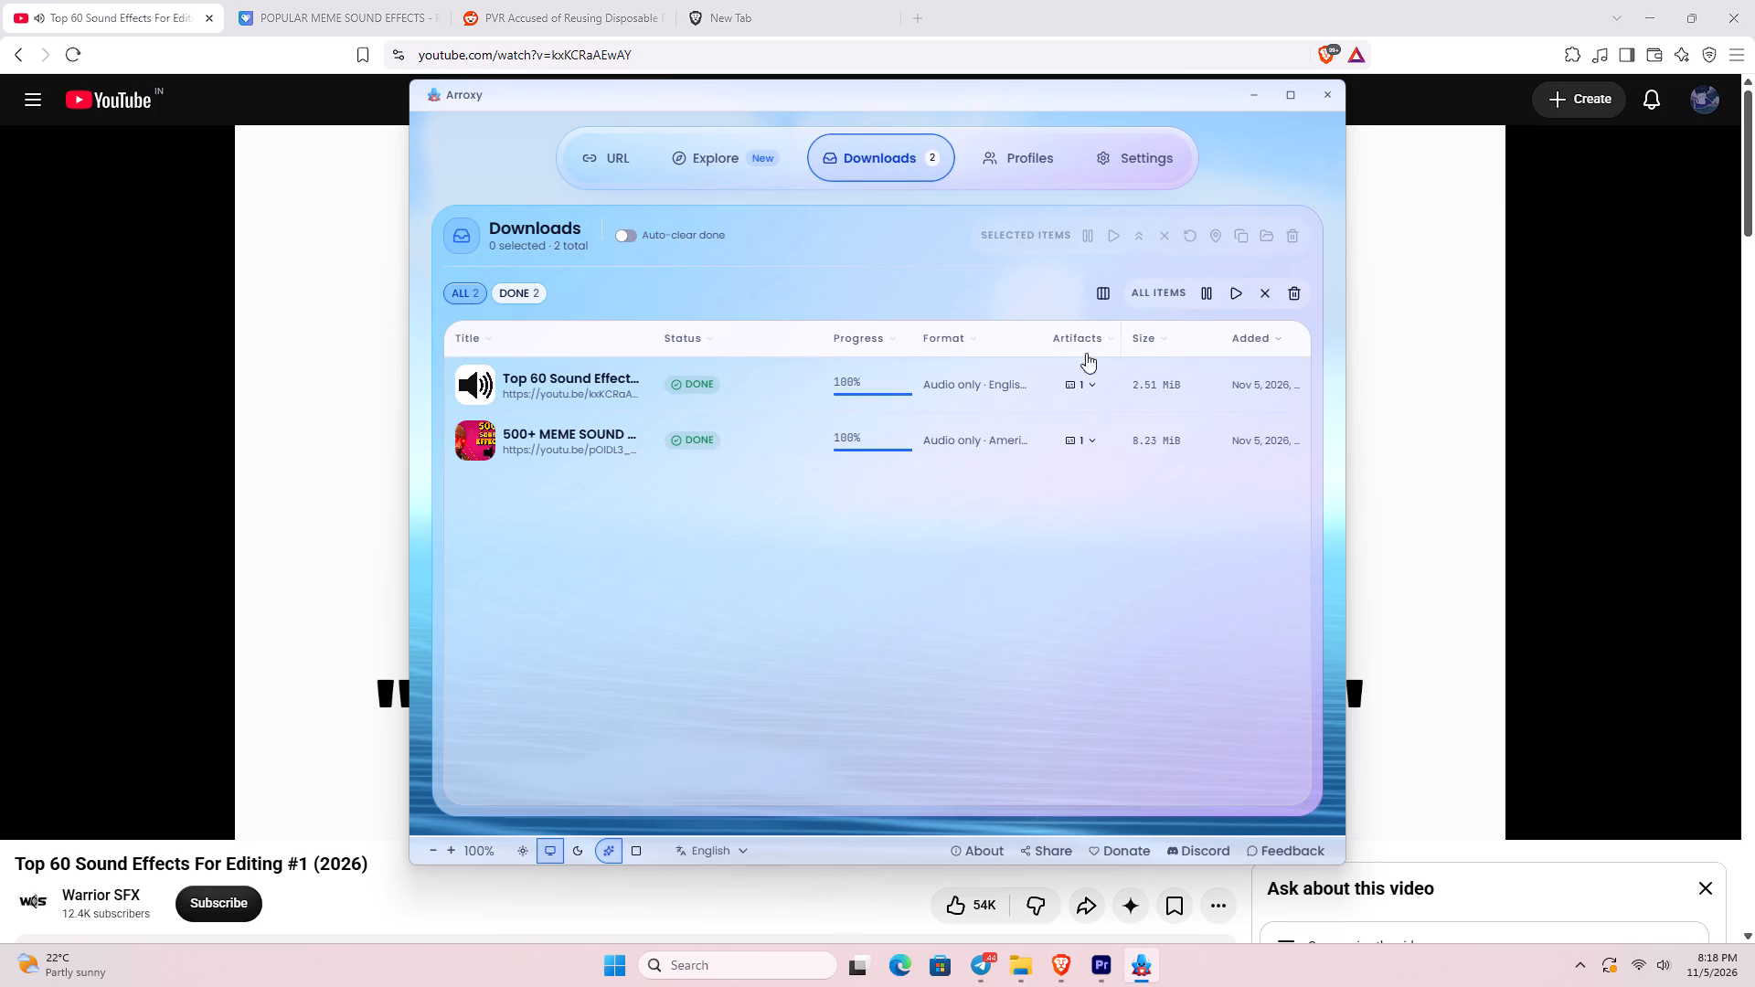
left_click(866, 379)
right_click(877, 379)
right_click(877, 379)
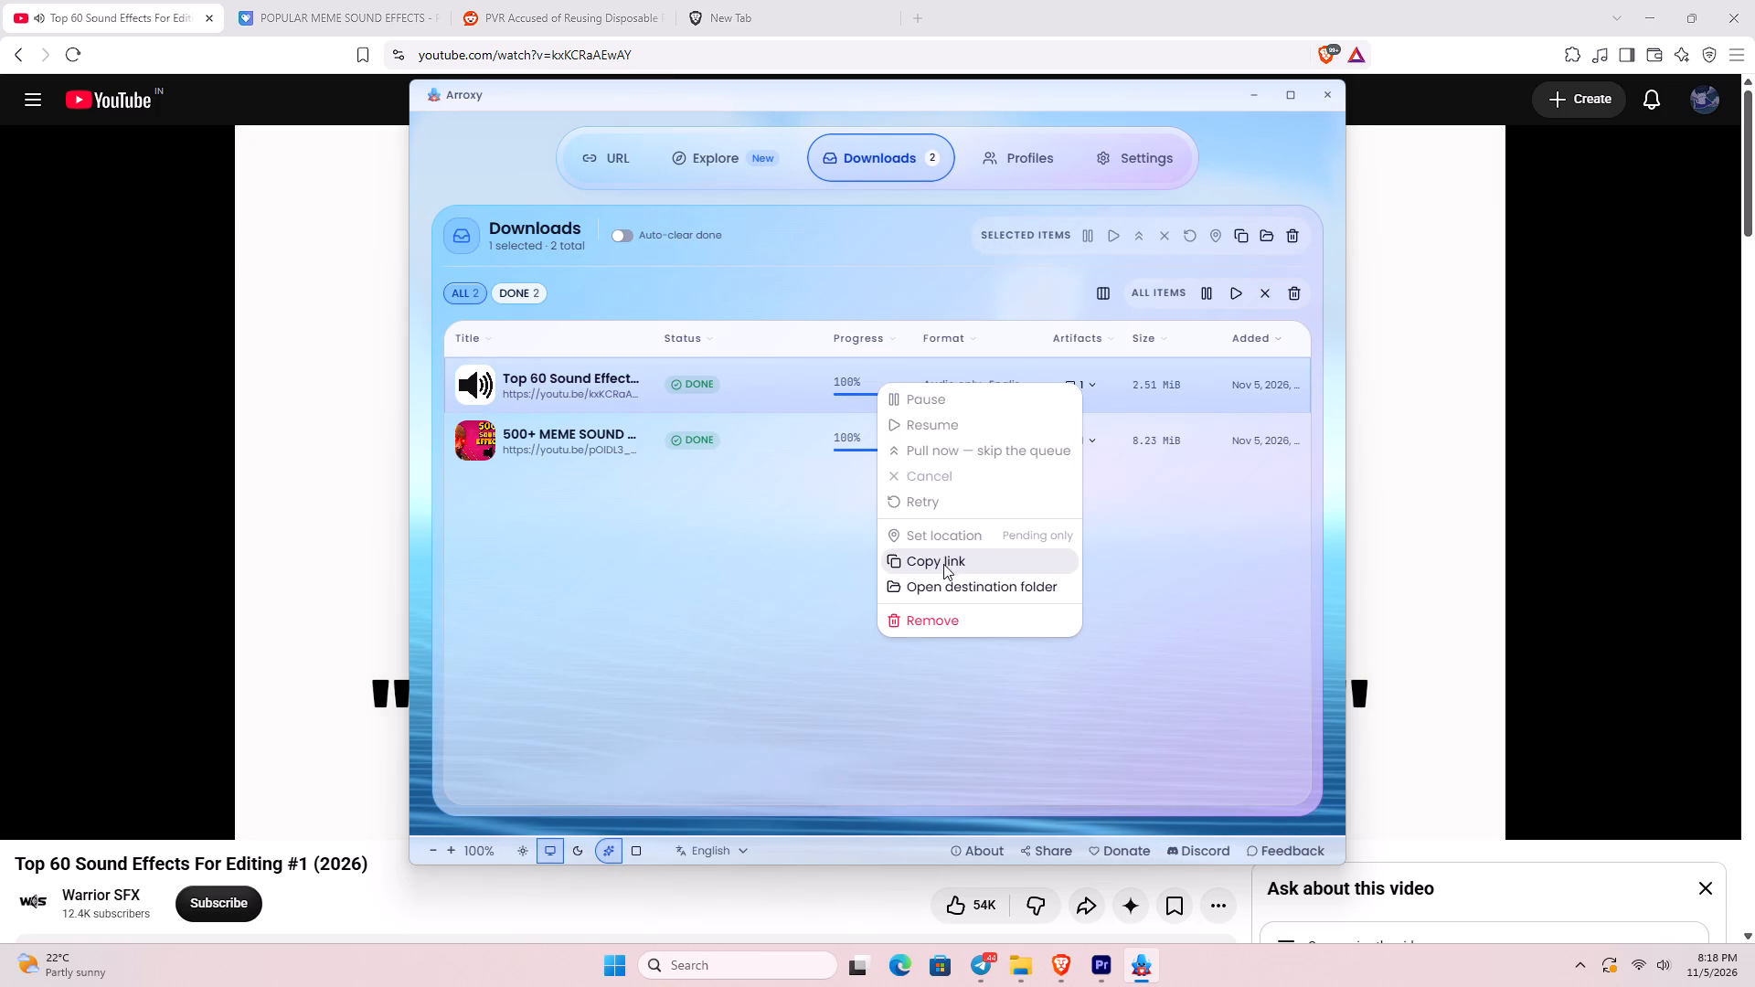
left_click(960, 585)
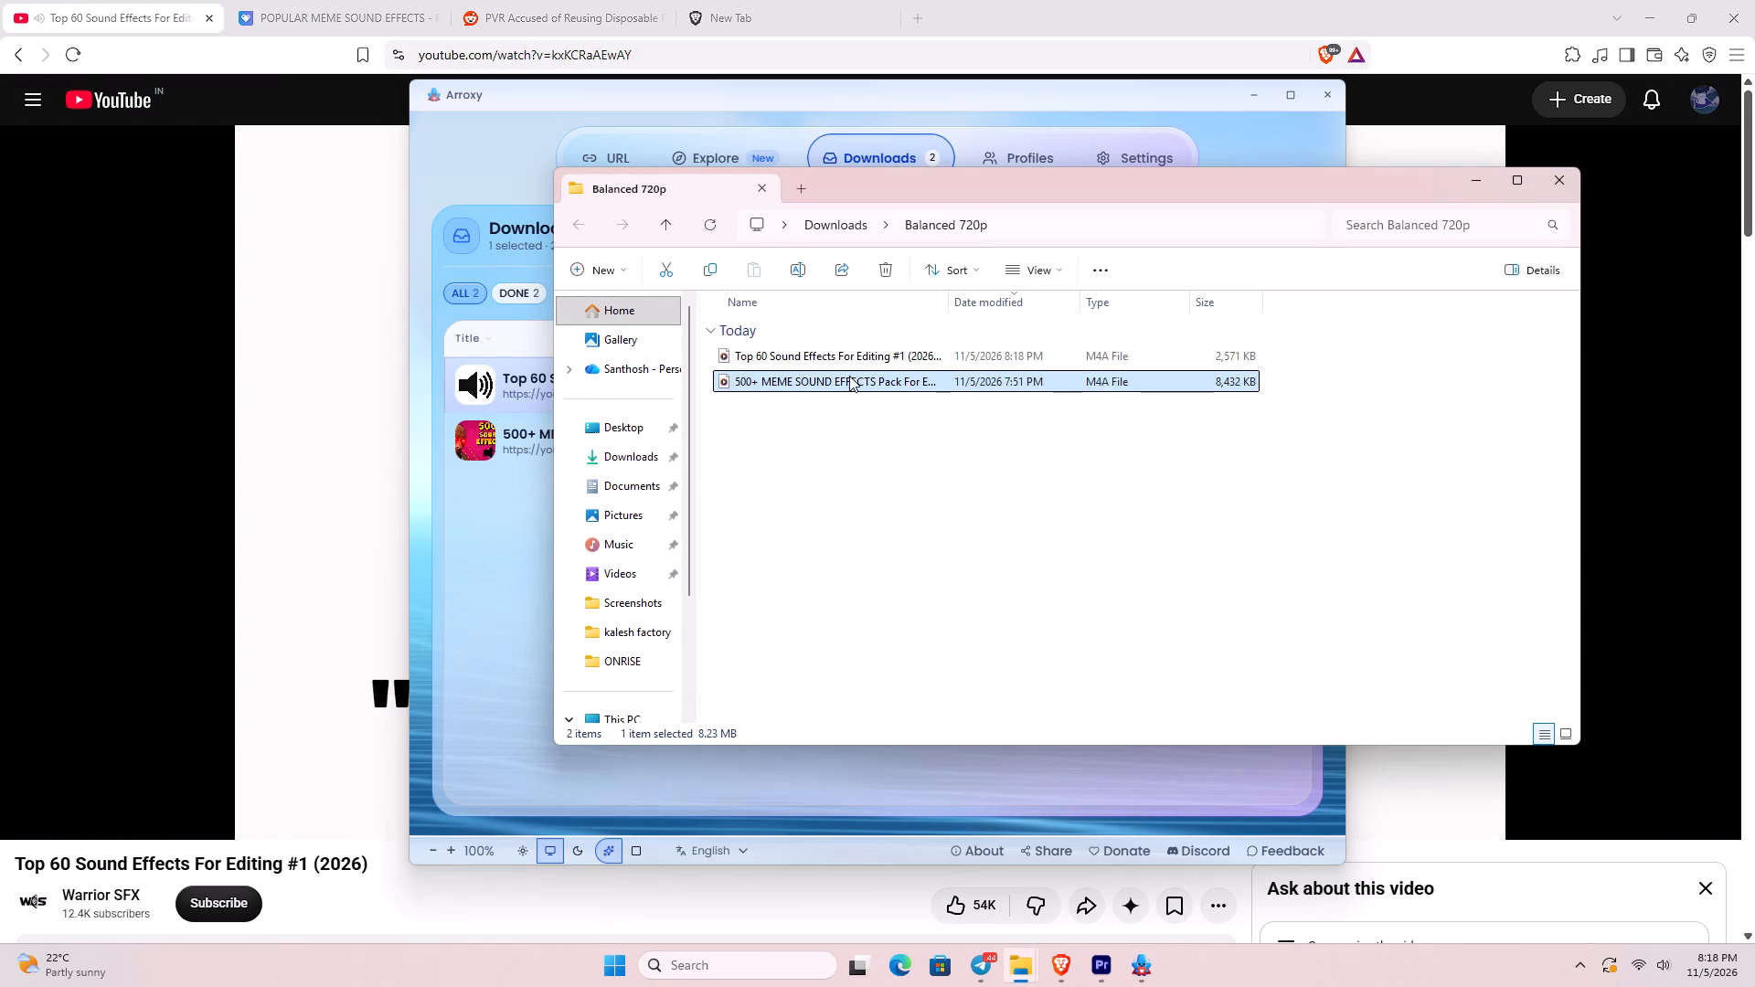
Import the Top 60 Sound Effects .m4a file into the ONRISE AI project in Premiere and open it in the Source monitor.
left_click_drag(803, 350, 1280, 494)
key("alt+Tab")
key("alt+Tab")
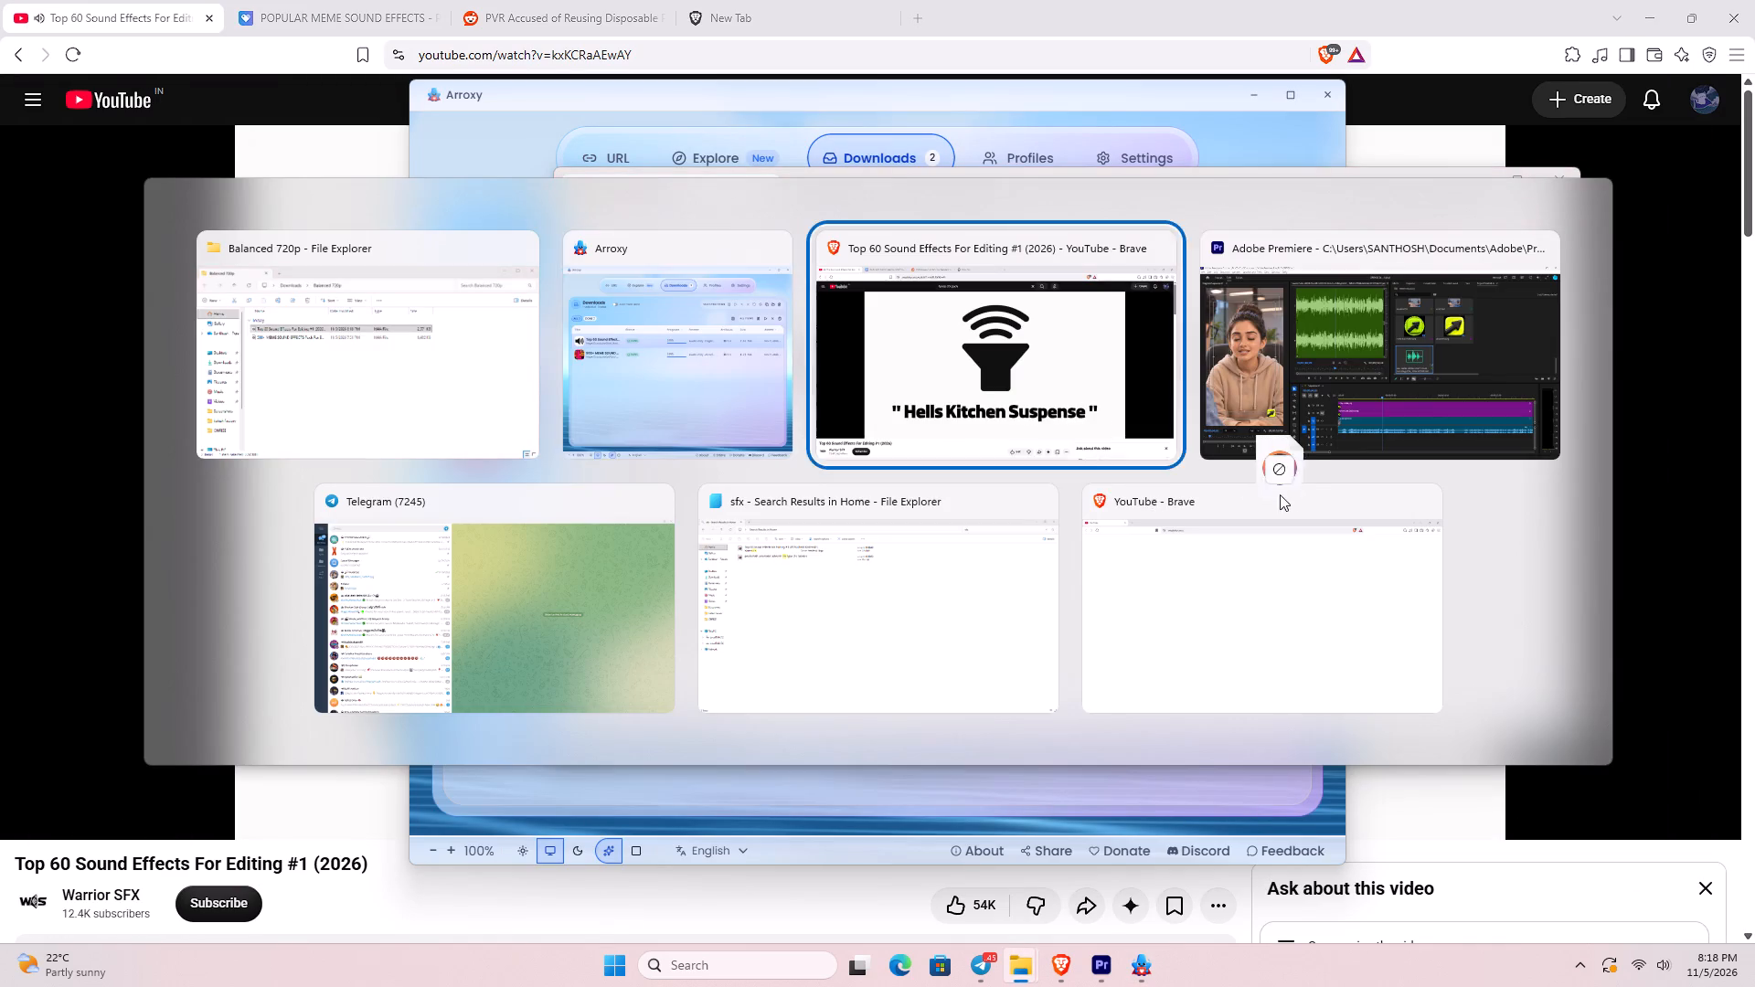
key("alt+Tab")
left_click_drag(1280, 494, 1266, 501)
scroll(1217, 470, "down", 6)
double_click(1230, 445)
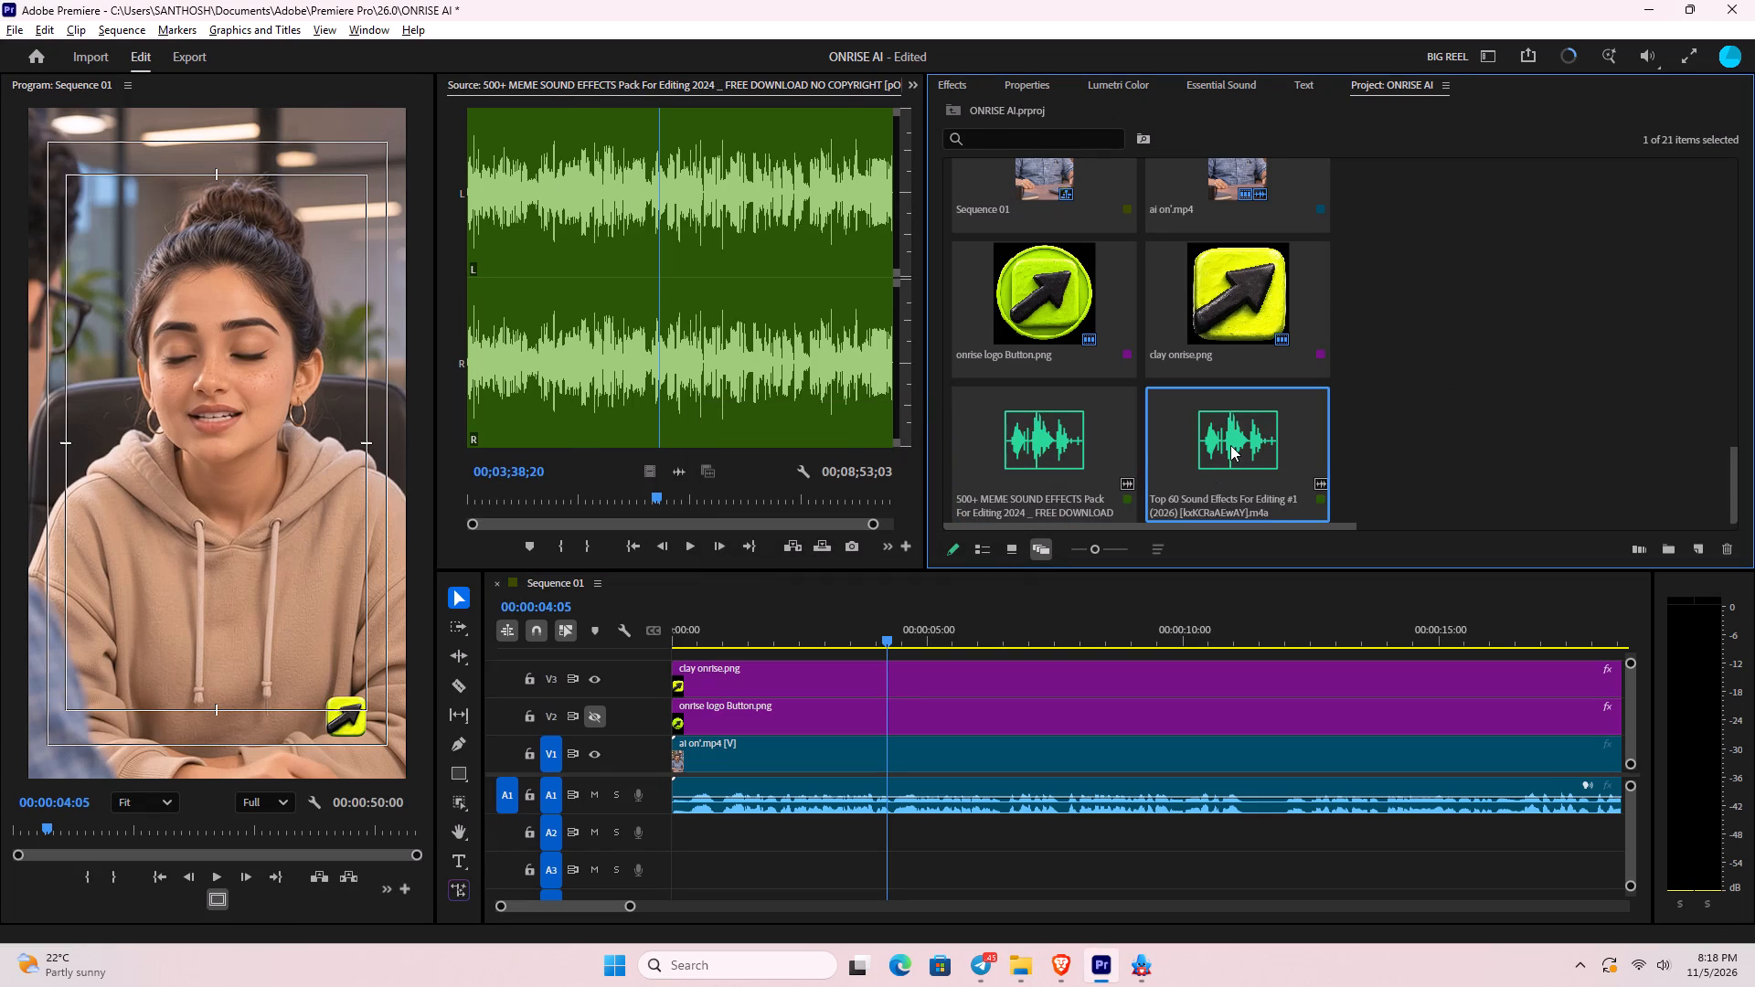
Switch to the YouTube video in Brave and pause its playback.
key("alt+Tab")
key("alt+Tab")
key("alt+Tab")
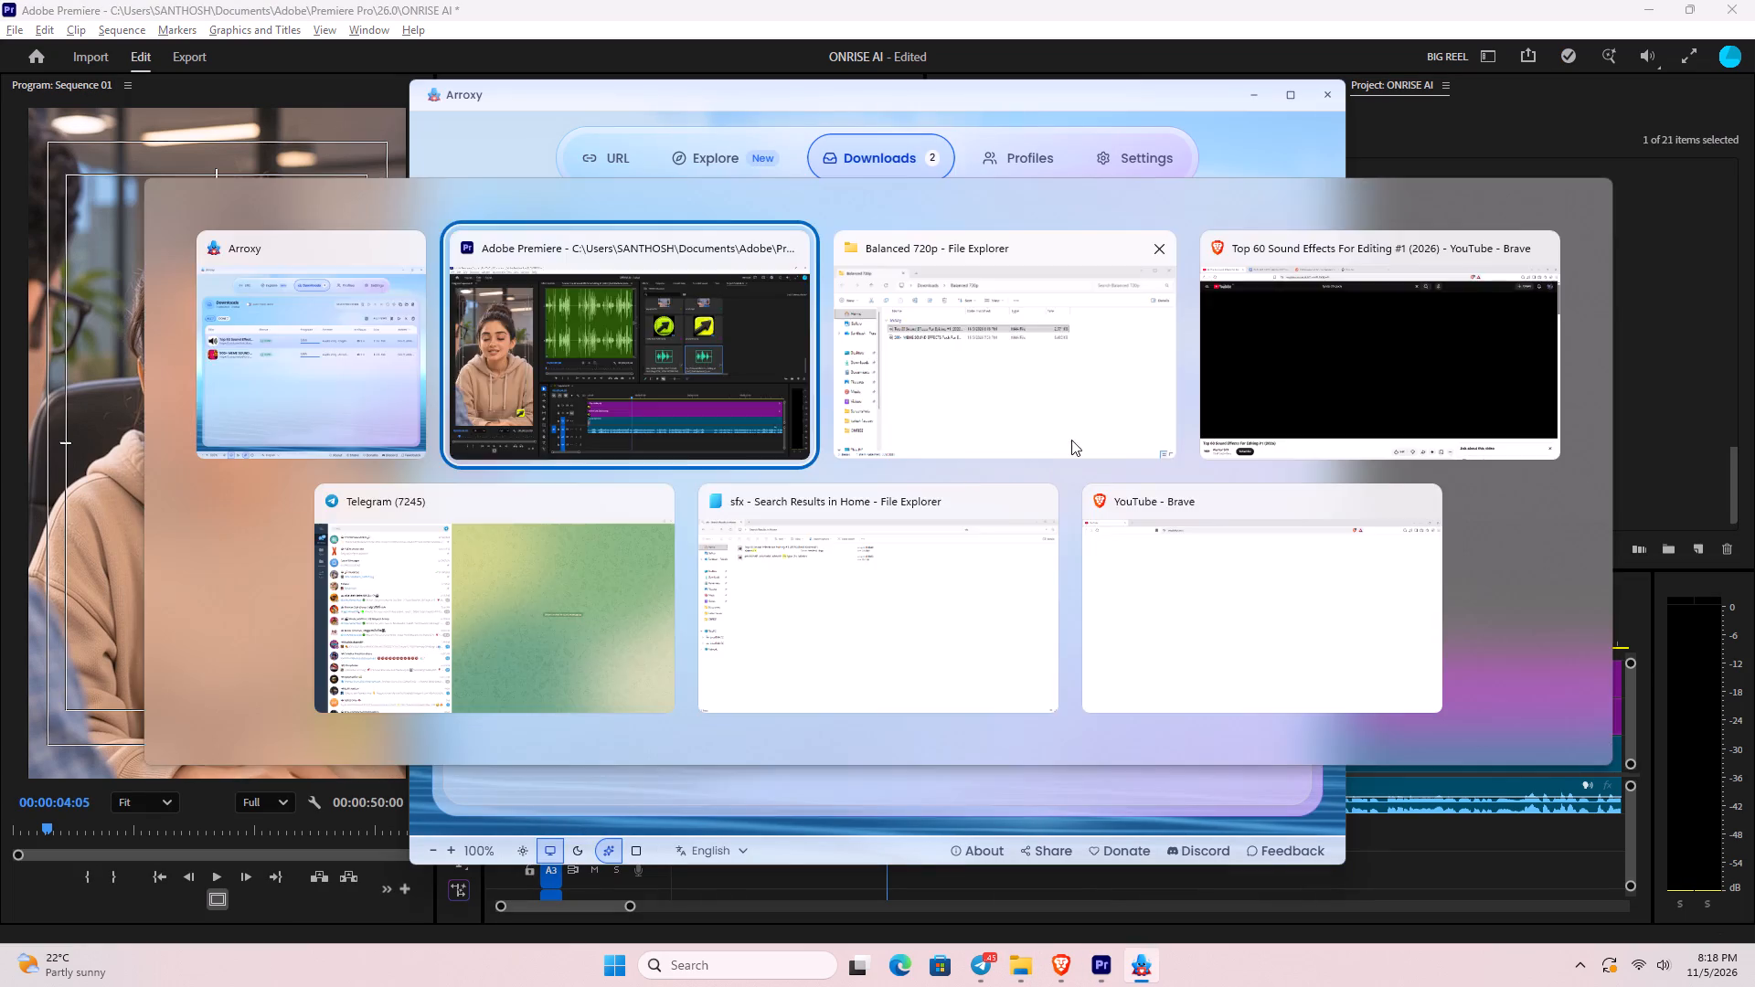
key("alt+Tab")
key("alt+Tab")
key("alt+Tab")
key("alt+Tab")
left_click(559, 435)
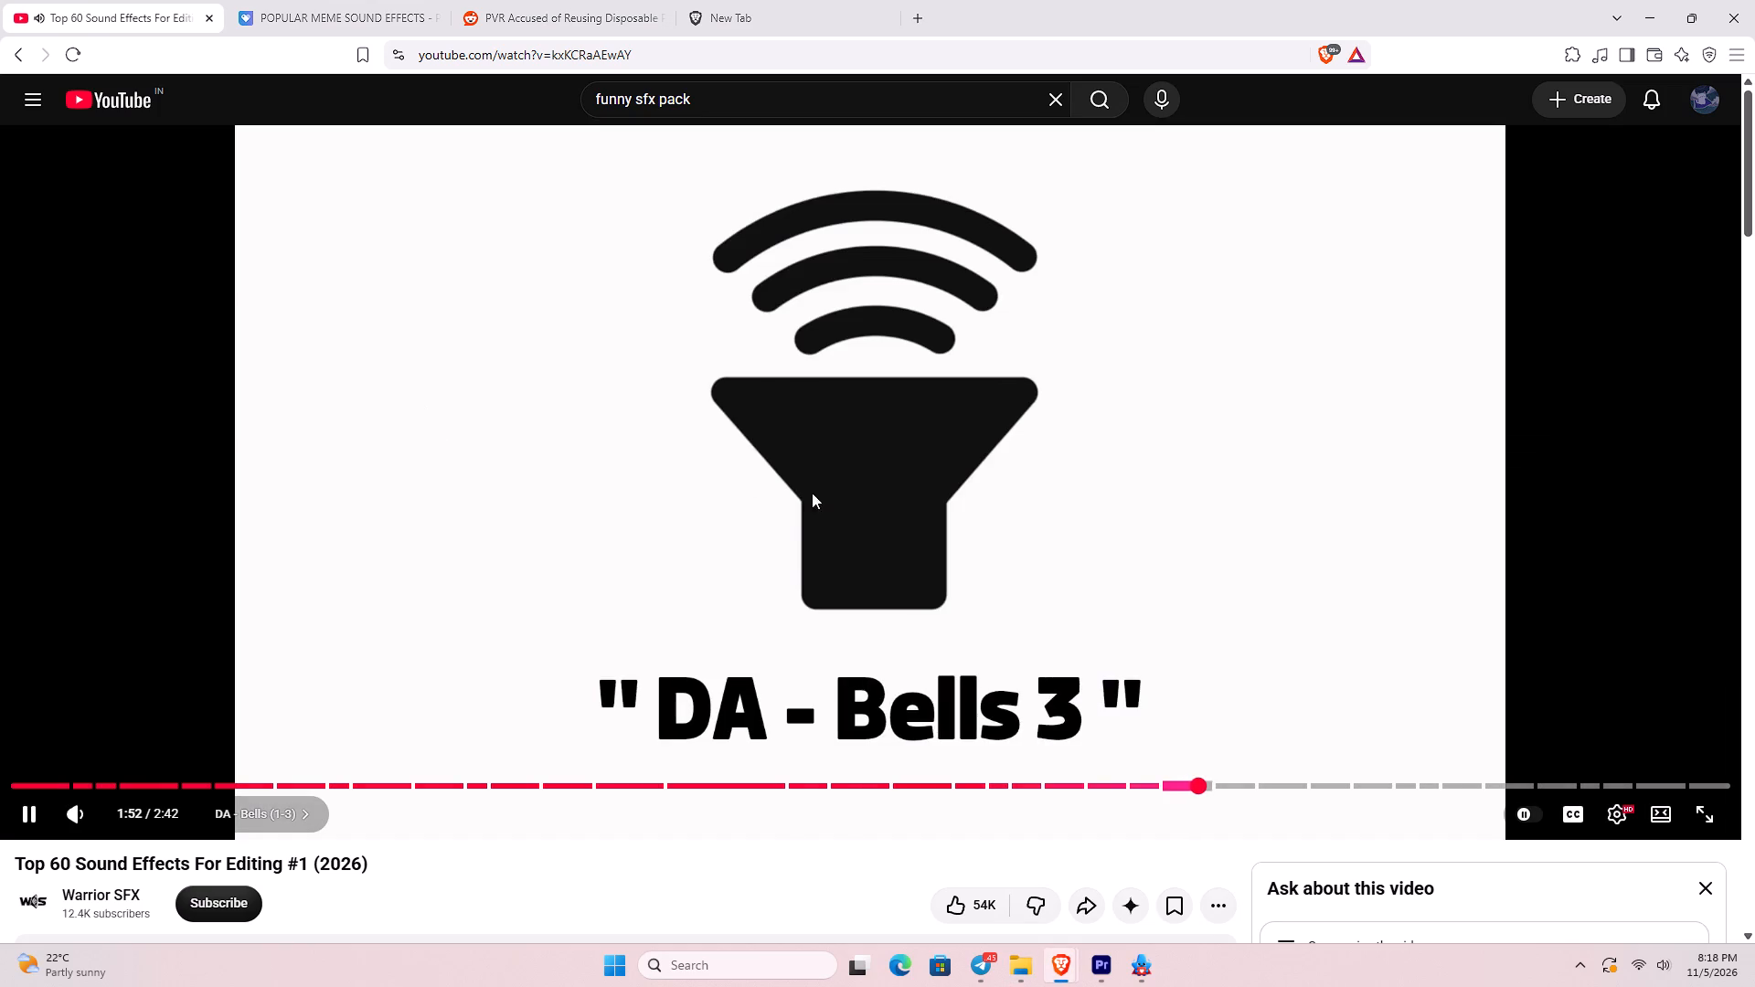
Return to Premiere and listen through the first 12 seconds or so of the Top 60 Sound Effects source clip.
key("alt+Tab")
key("alt+Tab")
key("alt+Tab")
key("space")
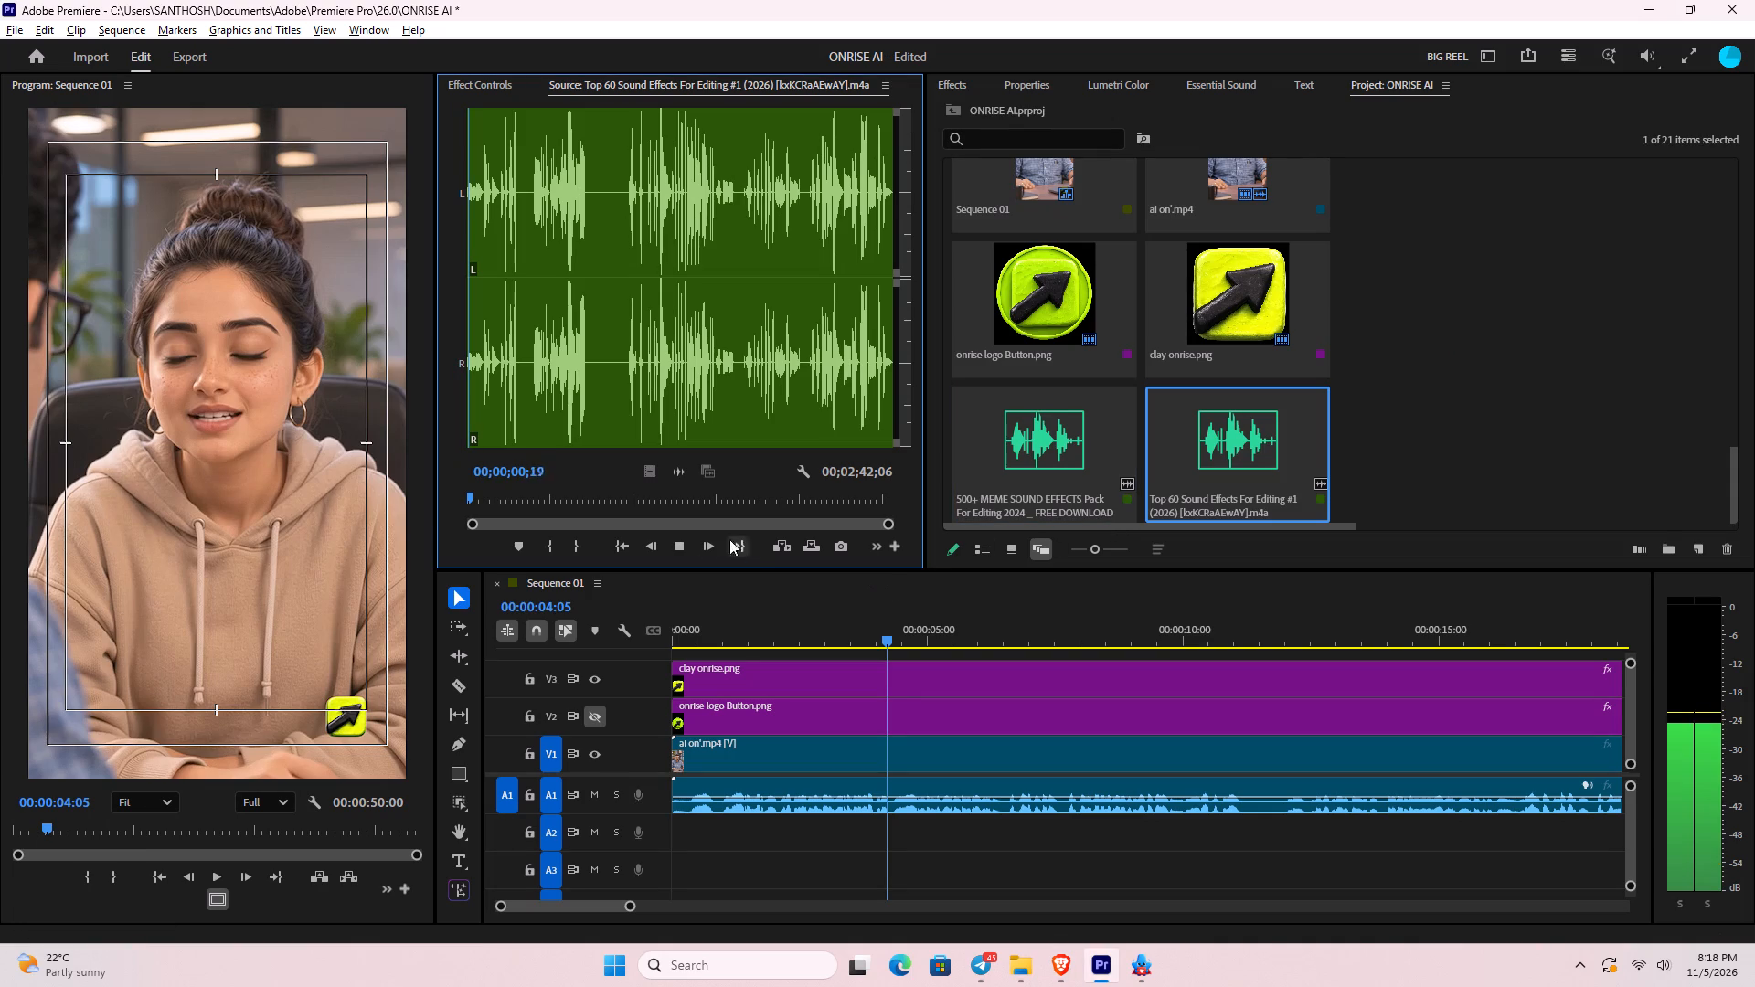
left_click_drag(473, 498, 484, 498)
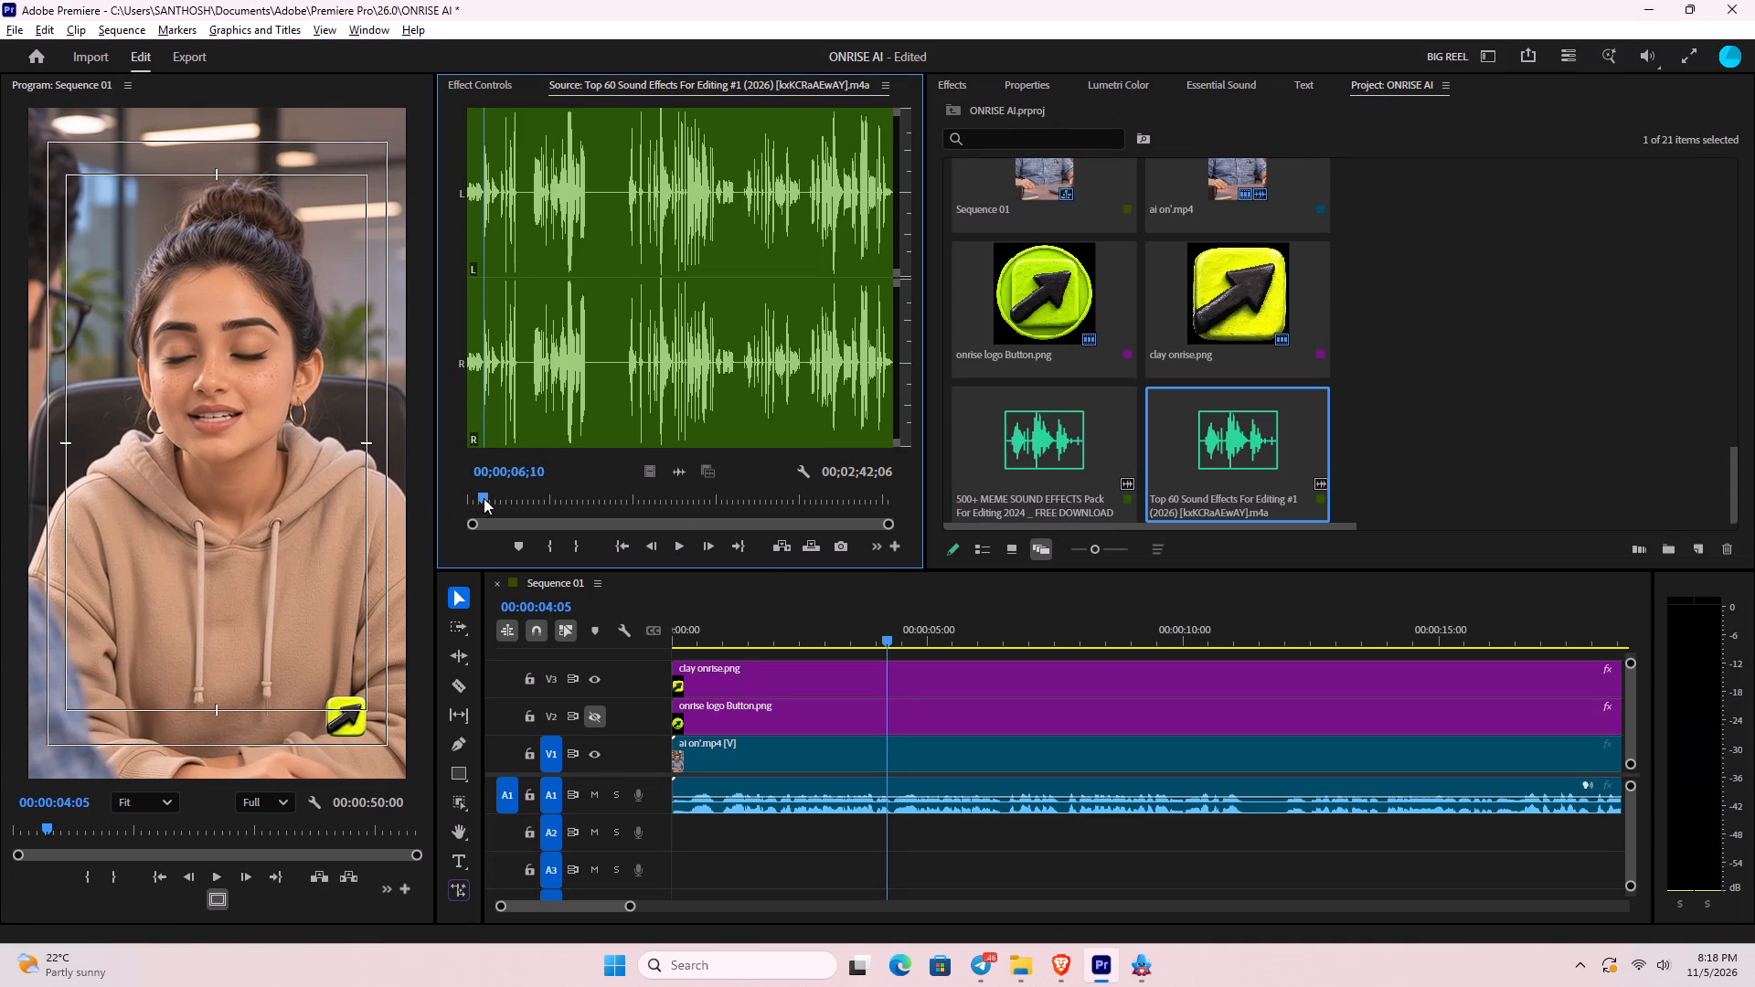
left_click_drag(484, 498, 501, 498)
key("space")
key("space")
left_click(502, 498)
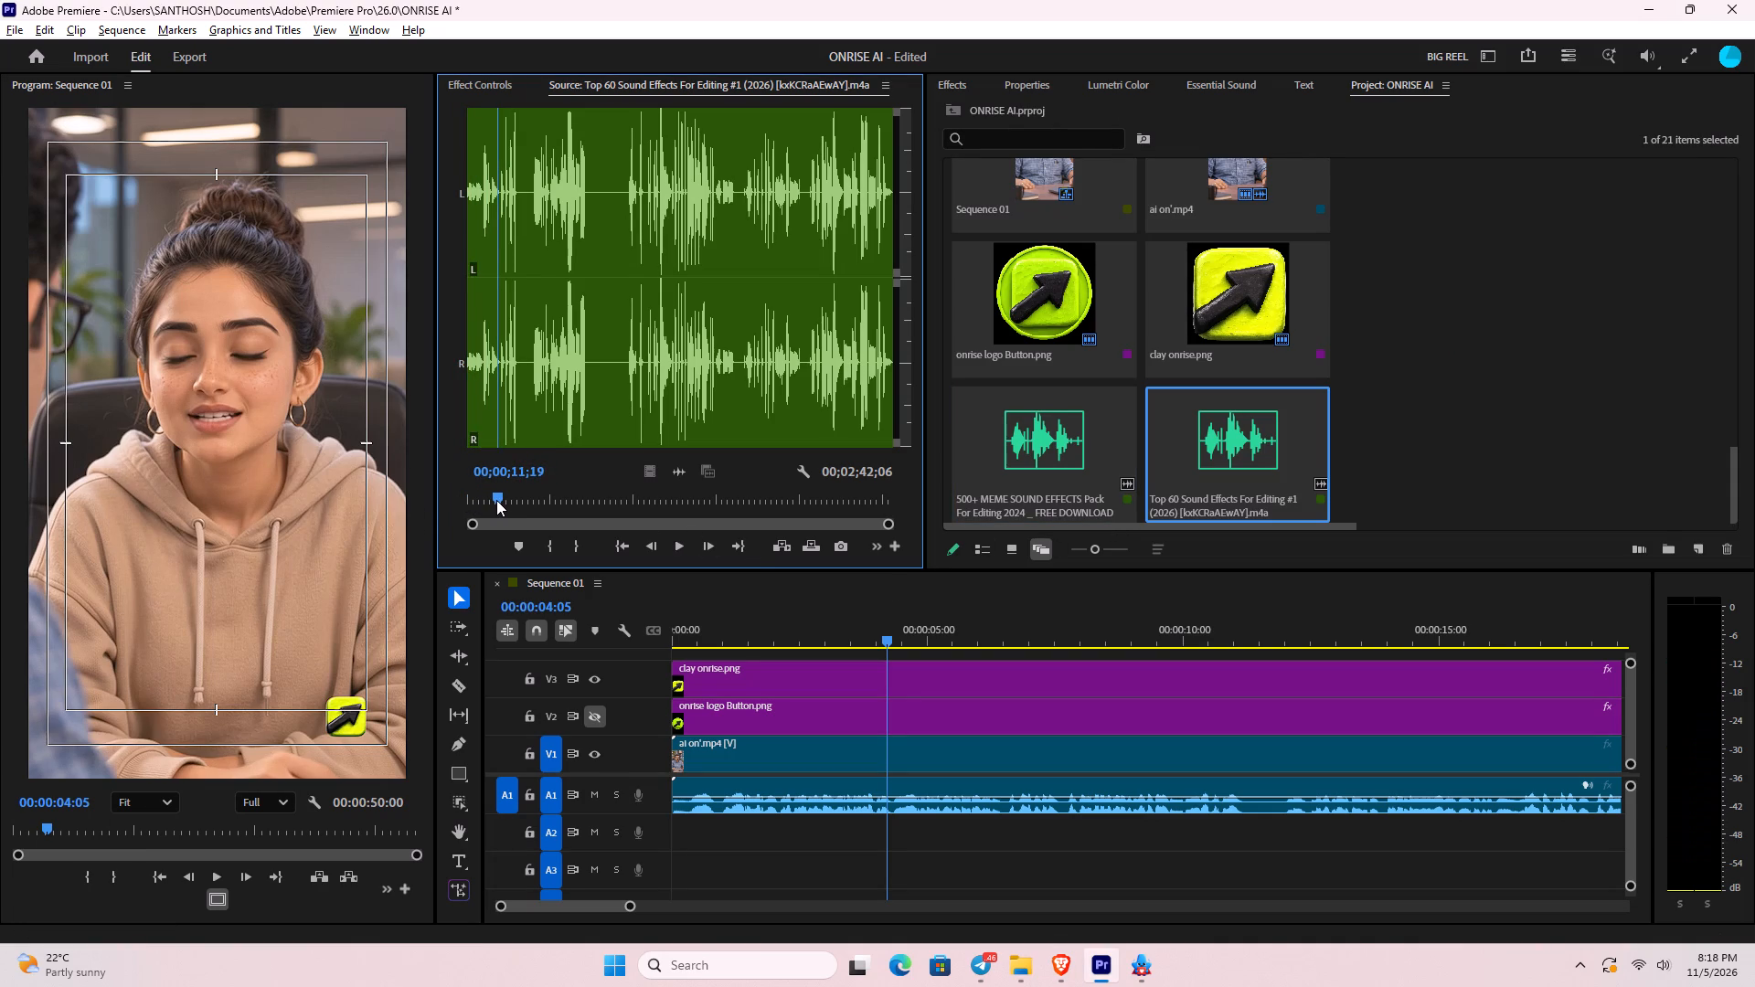
key("minus")
key("space")
key("space")
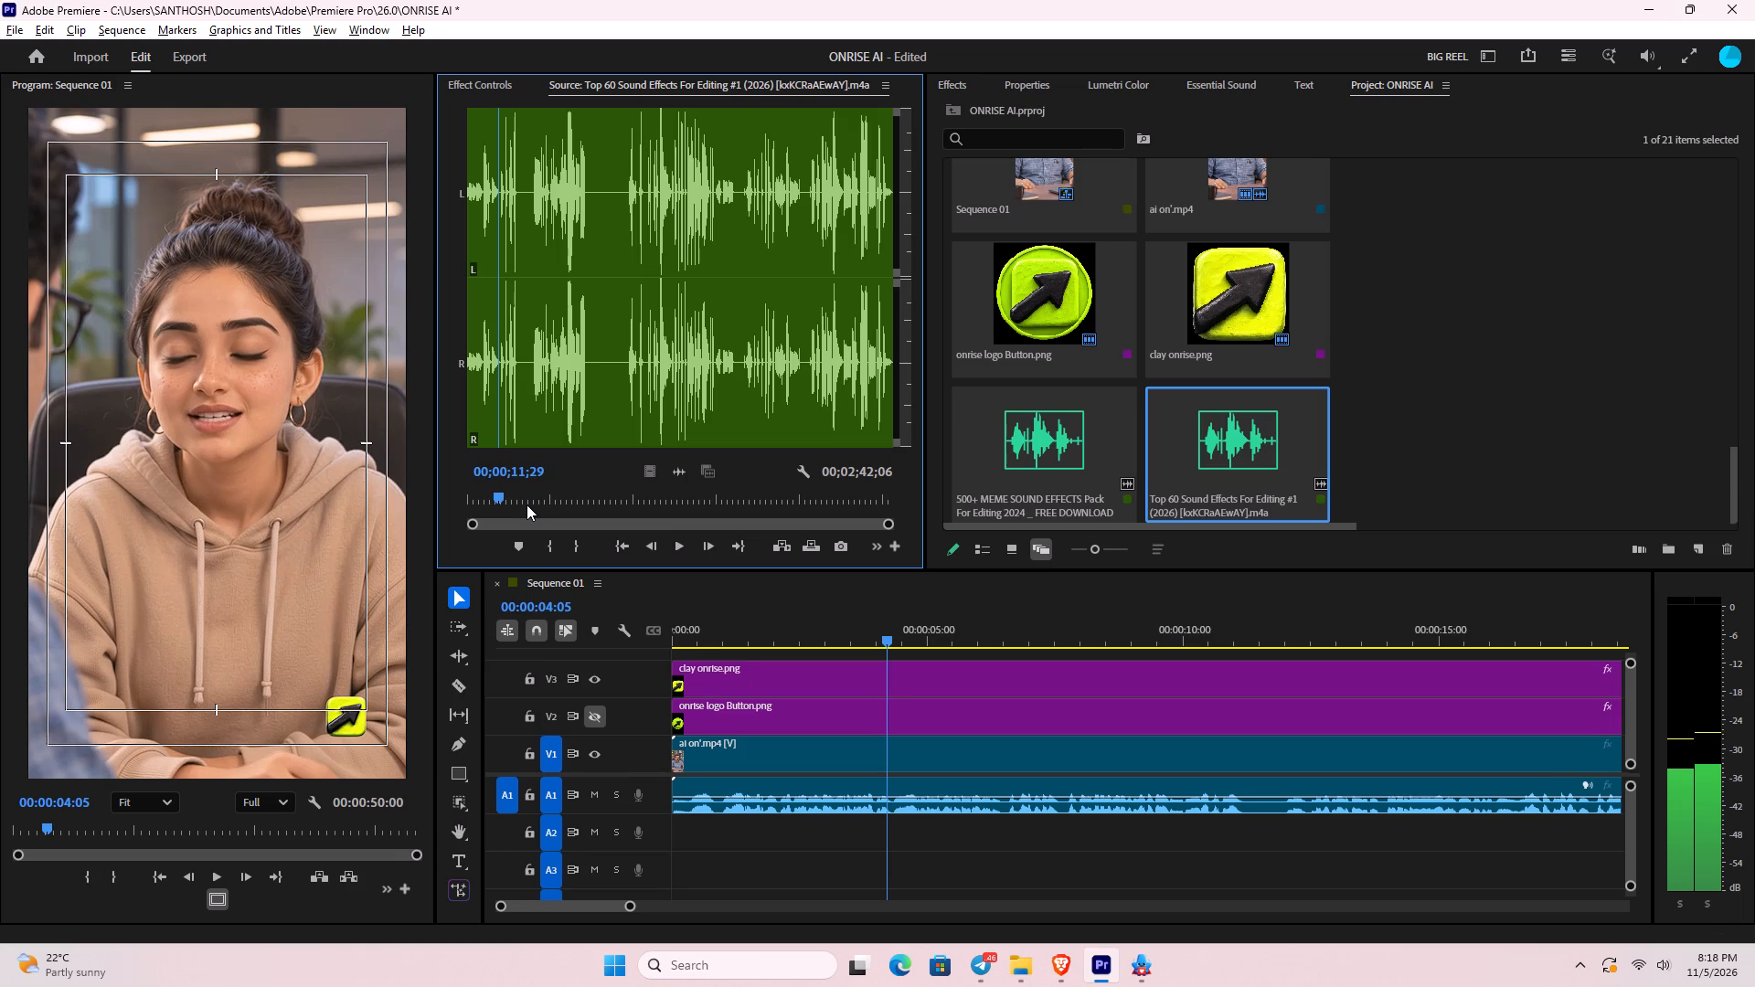
key("Left")
key("Left")
key("Left")
key("Left")
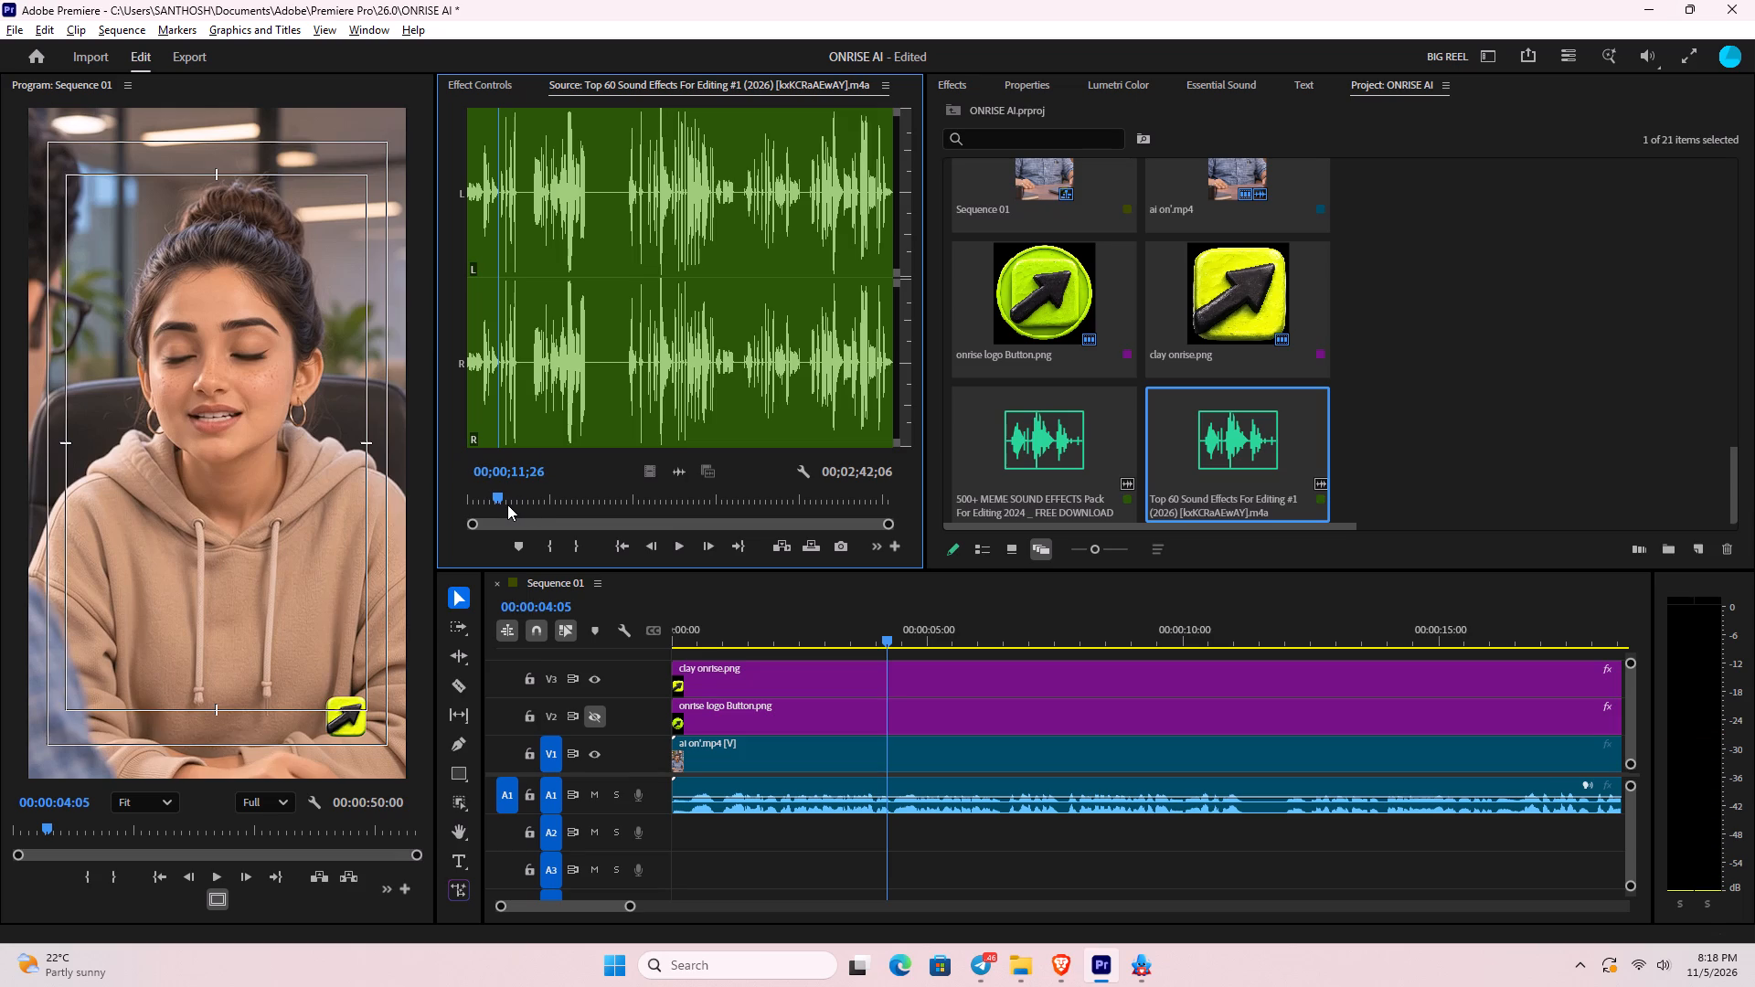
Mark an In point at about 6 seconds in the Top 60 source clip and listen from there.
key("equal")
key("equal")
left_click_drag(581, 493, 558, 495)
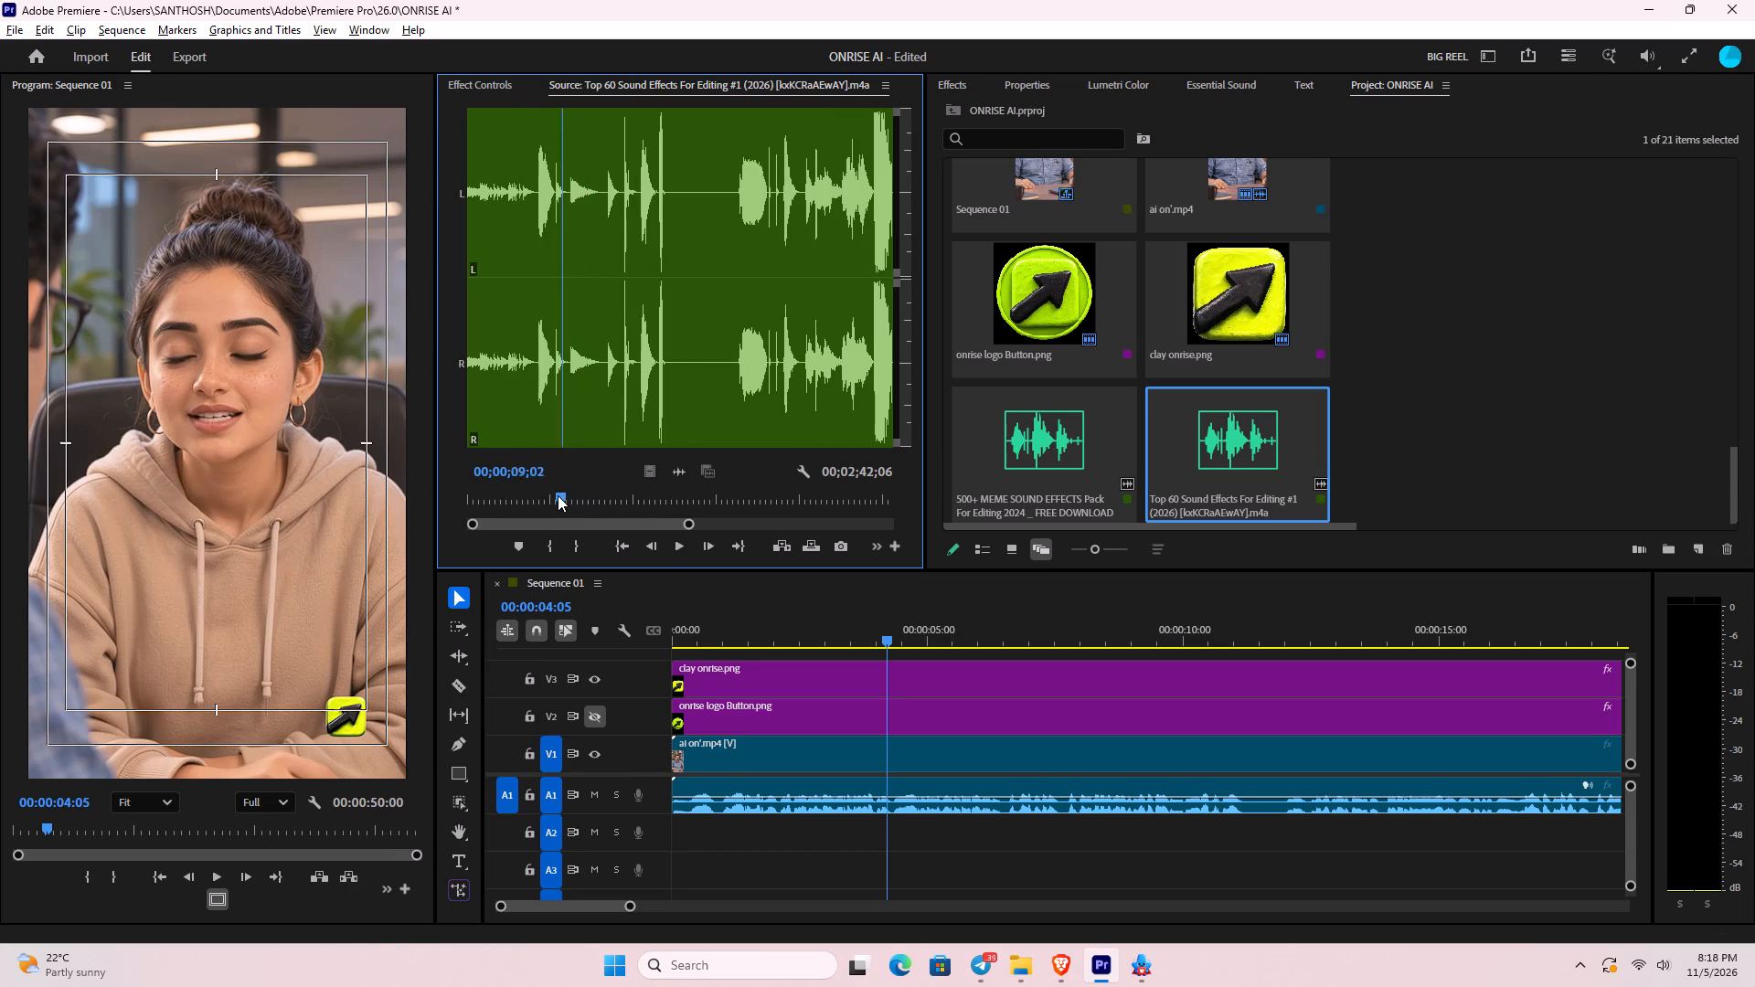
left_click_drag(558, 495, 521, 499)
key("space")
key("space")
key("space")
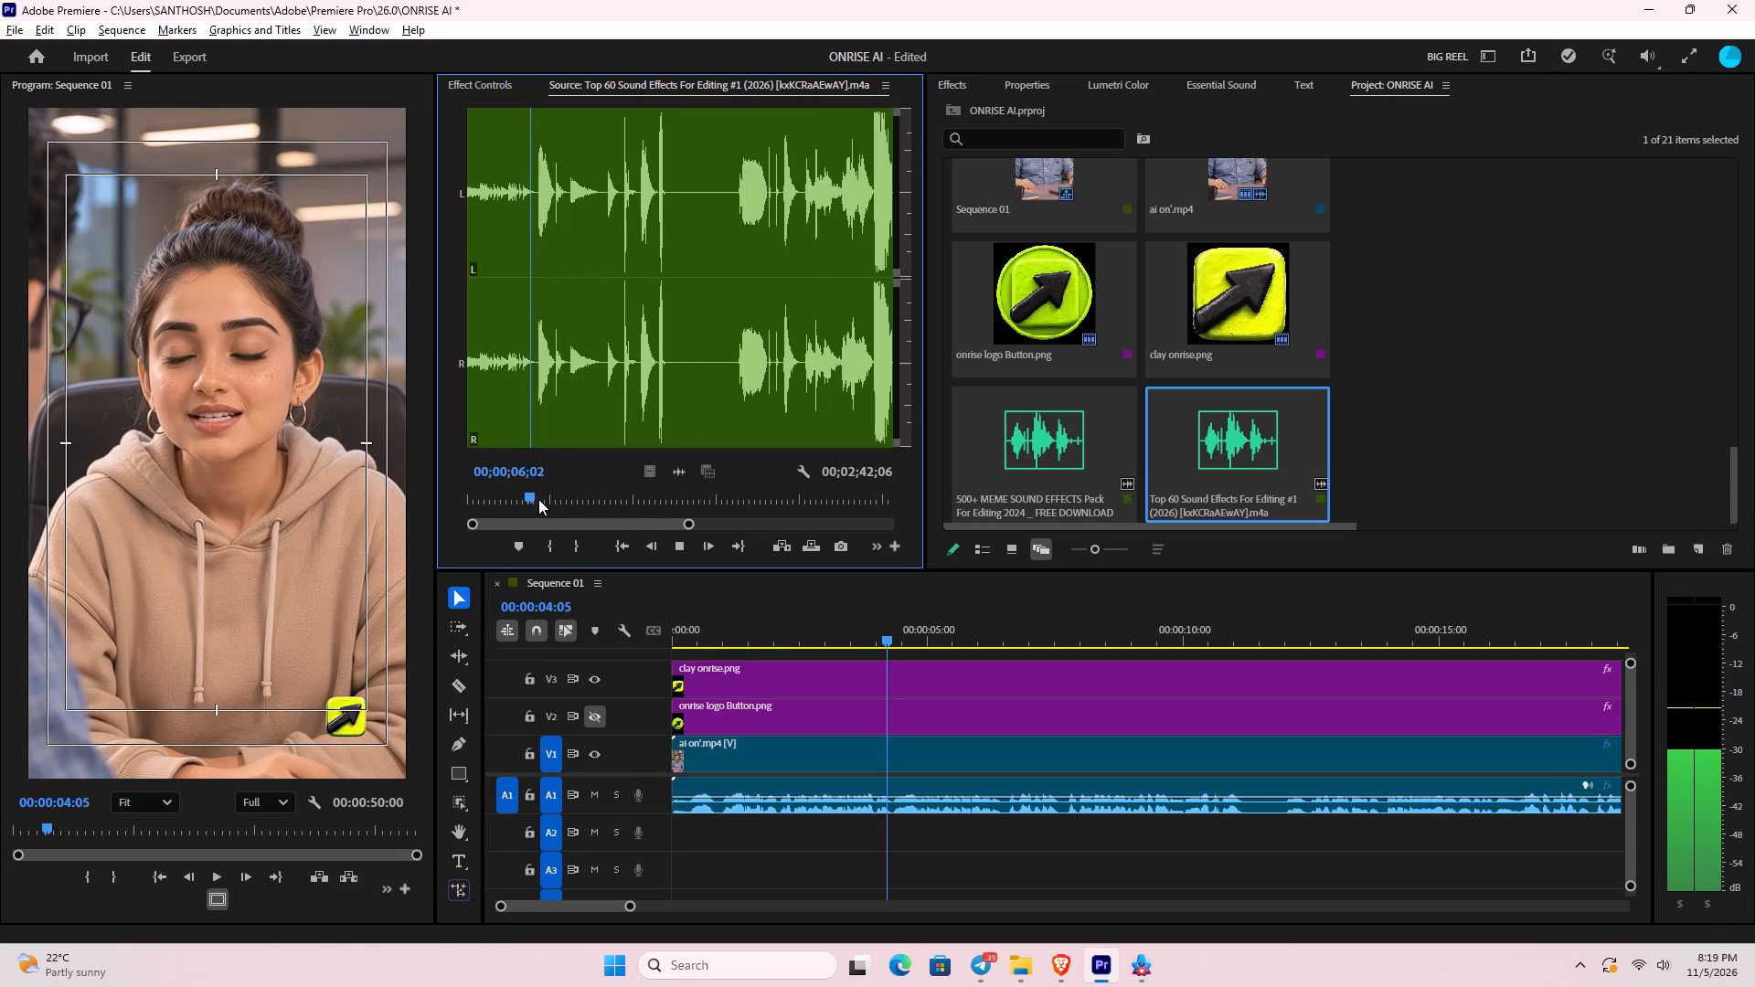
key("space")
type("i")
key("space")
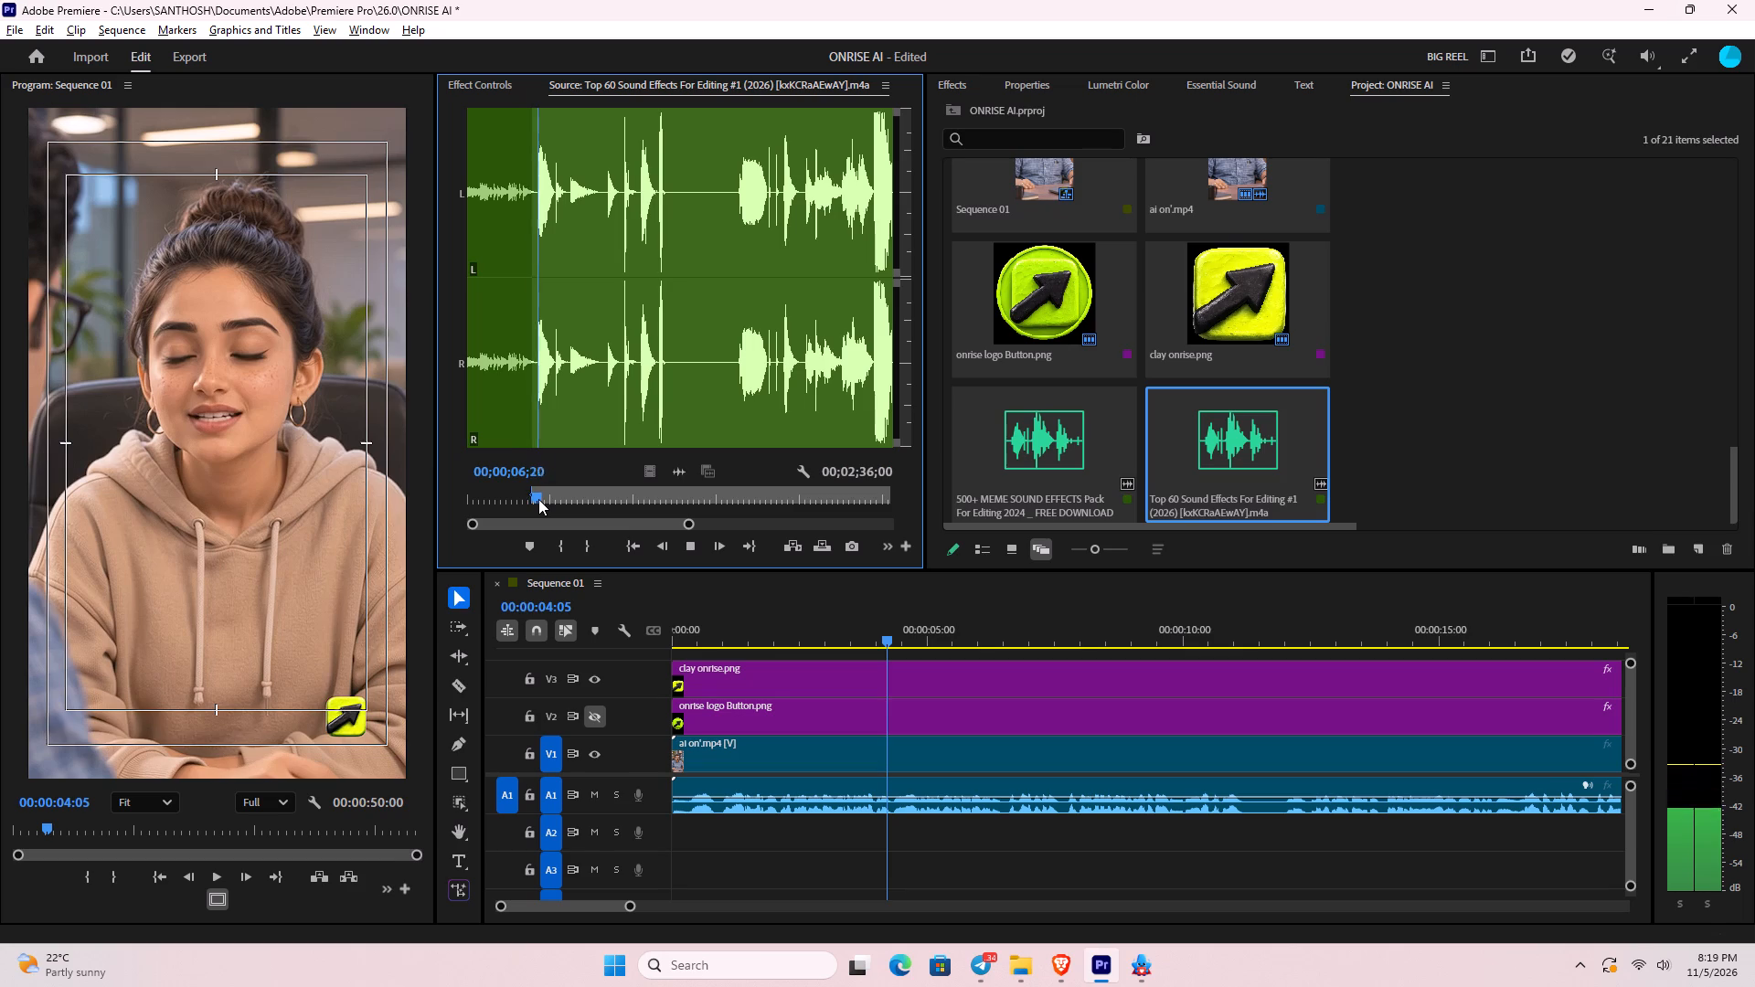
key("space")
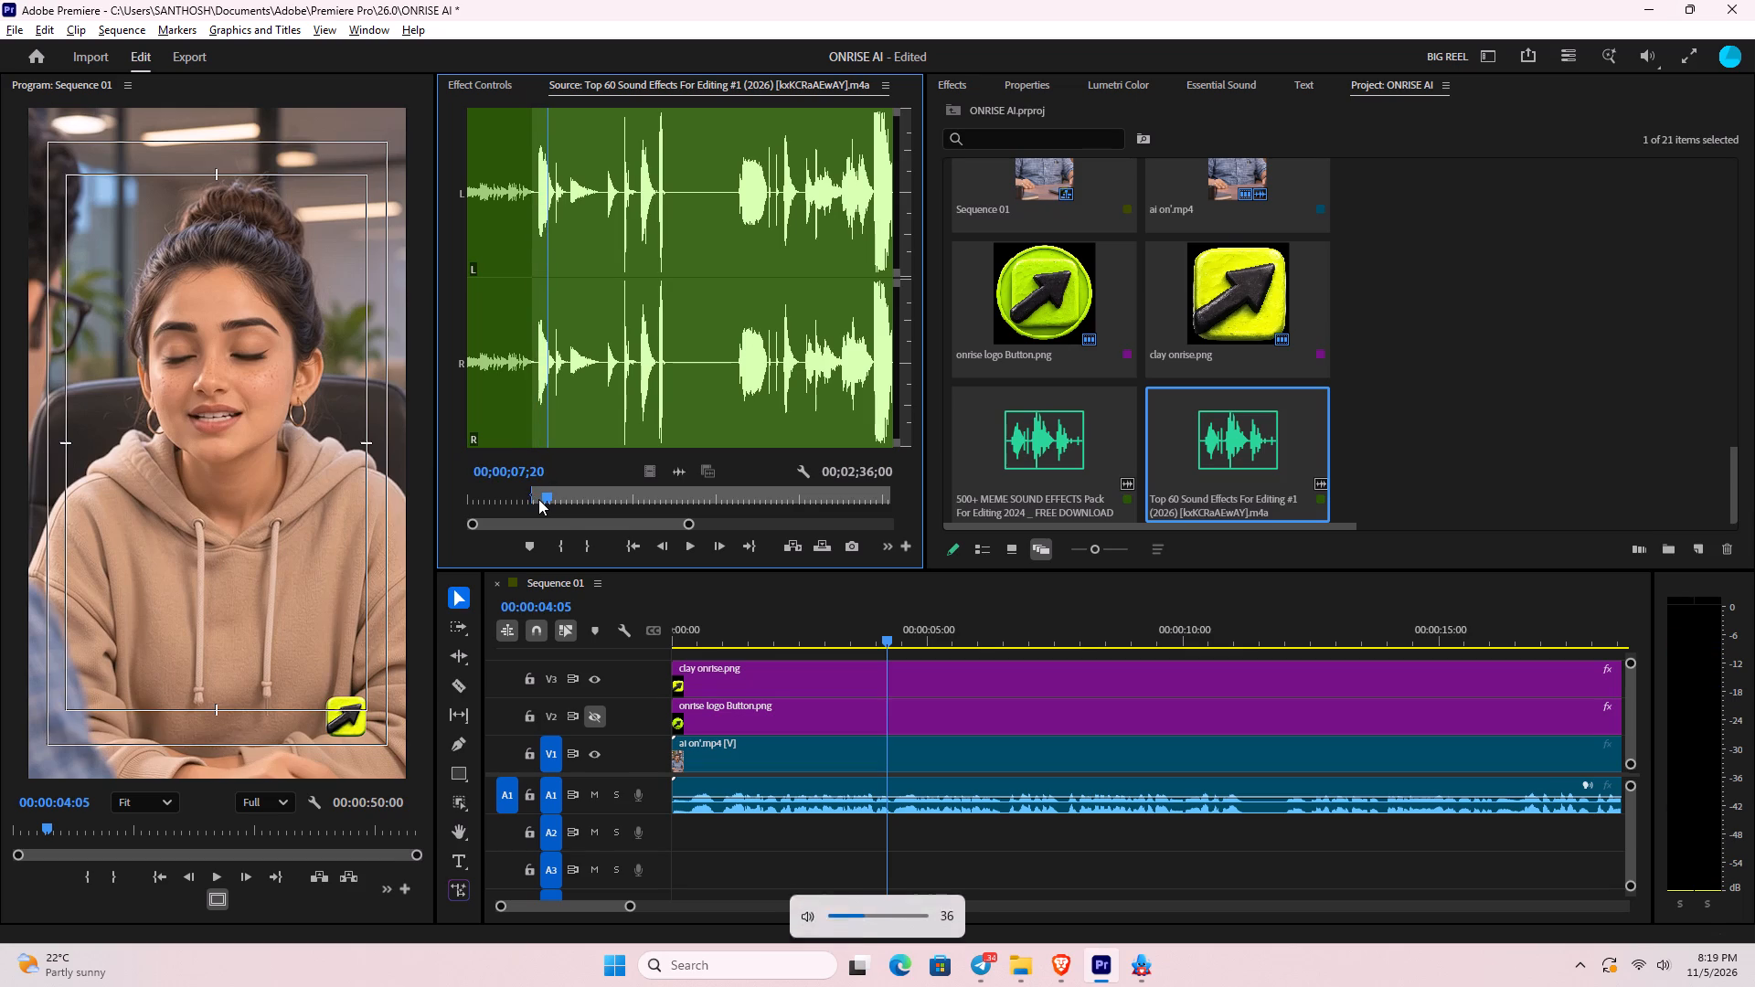
Mark the wanted sound effect in the source clip with an In point at 00;00;12;18 and an Out point at 00;00;16;01.
left_click_drag(551, 499, 577, 499)
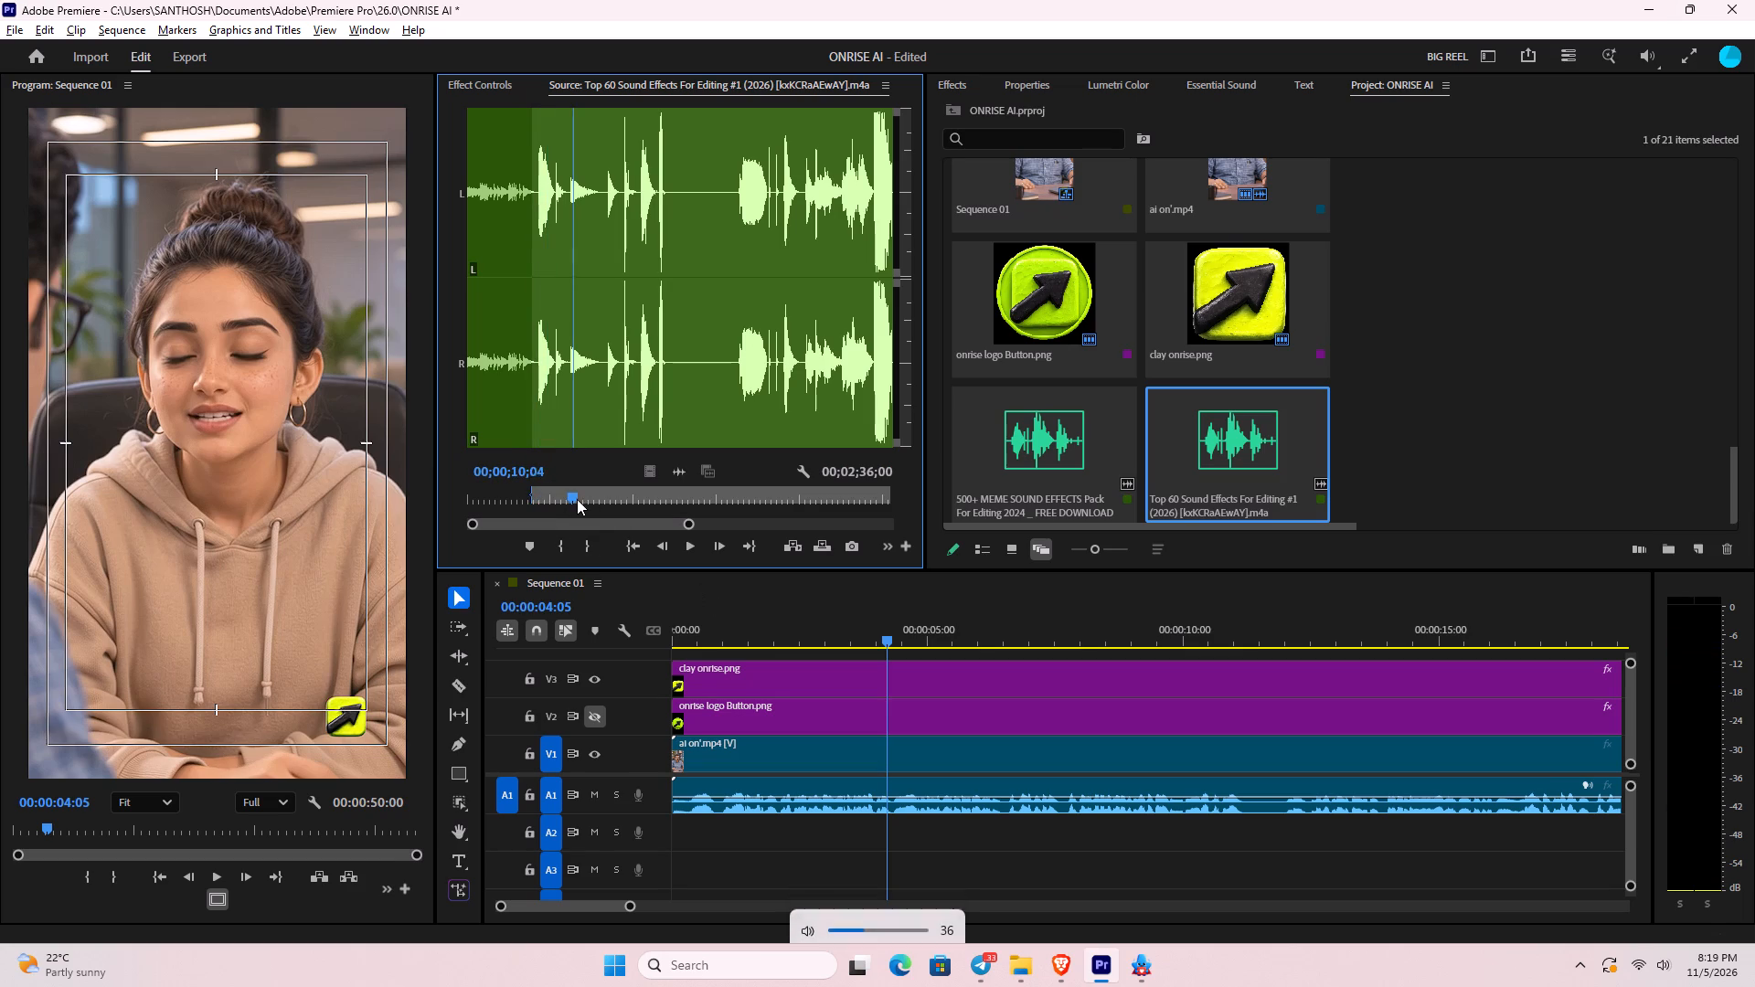
left_click_drag(577, 499, 602, 499)
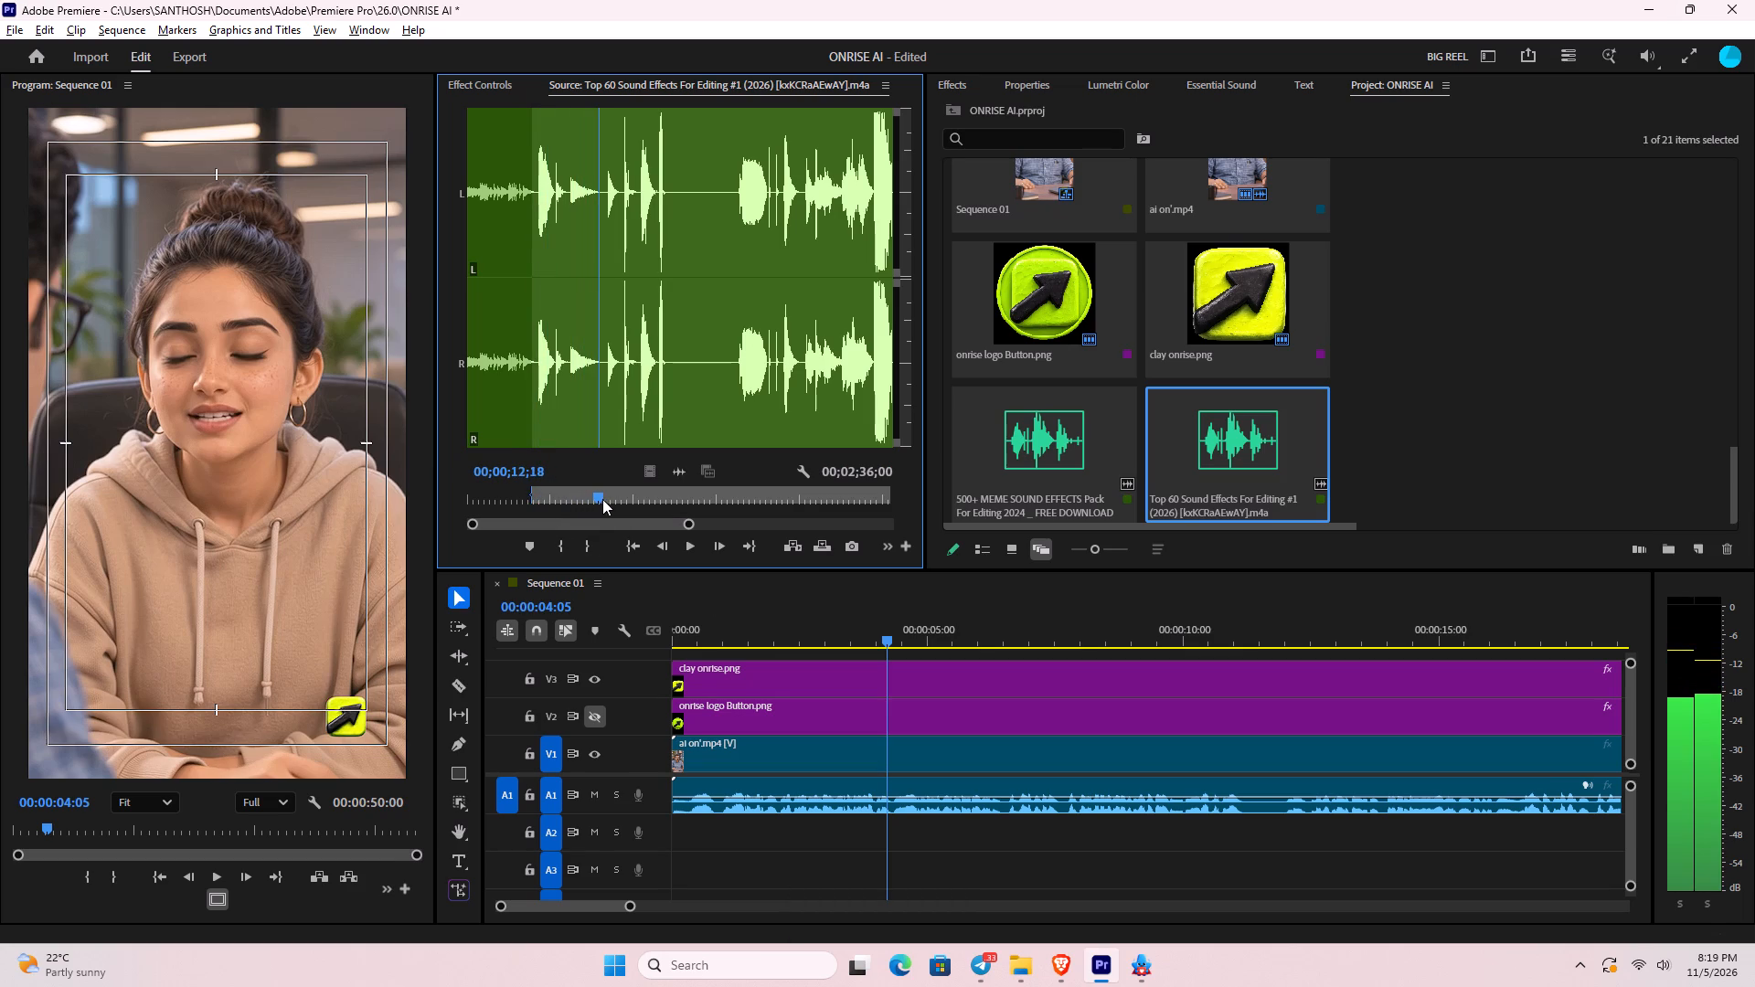
type("i")
key("space")
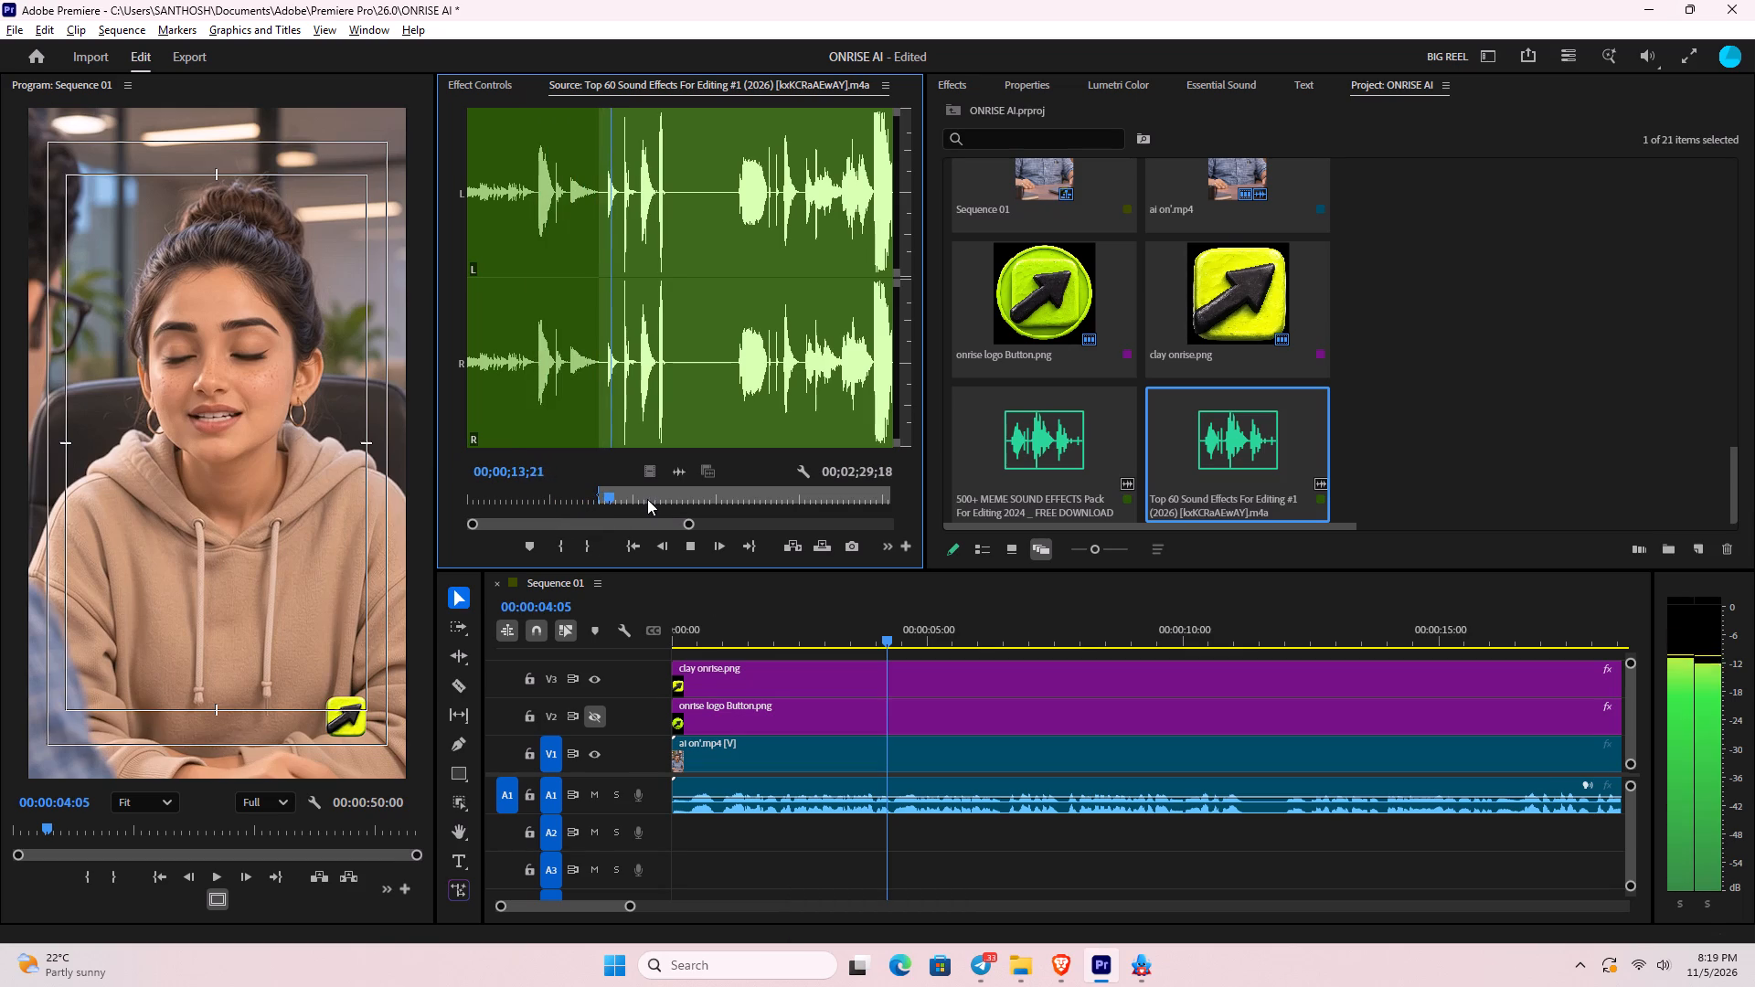
left_click_drag(614, 499, 635, 499)
key("space")
key("space")
left_click_drag(649, 497, 635, 497)
key("equal")
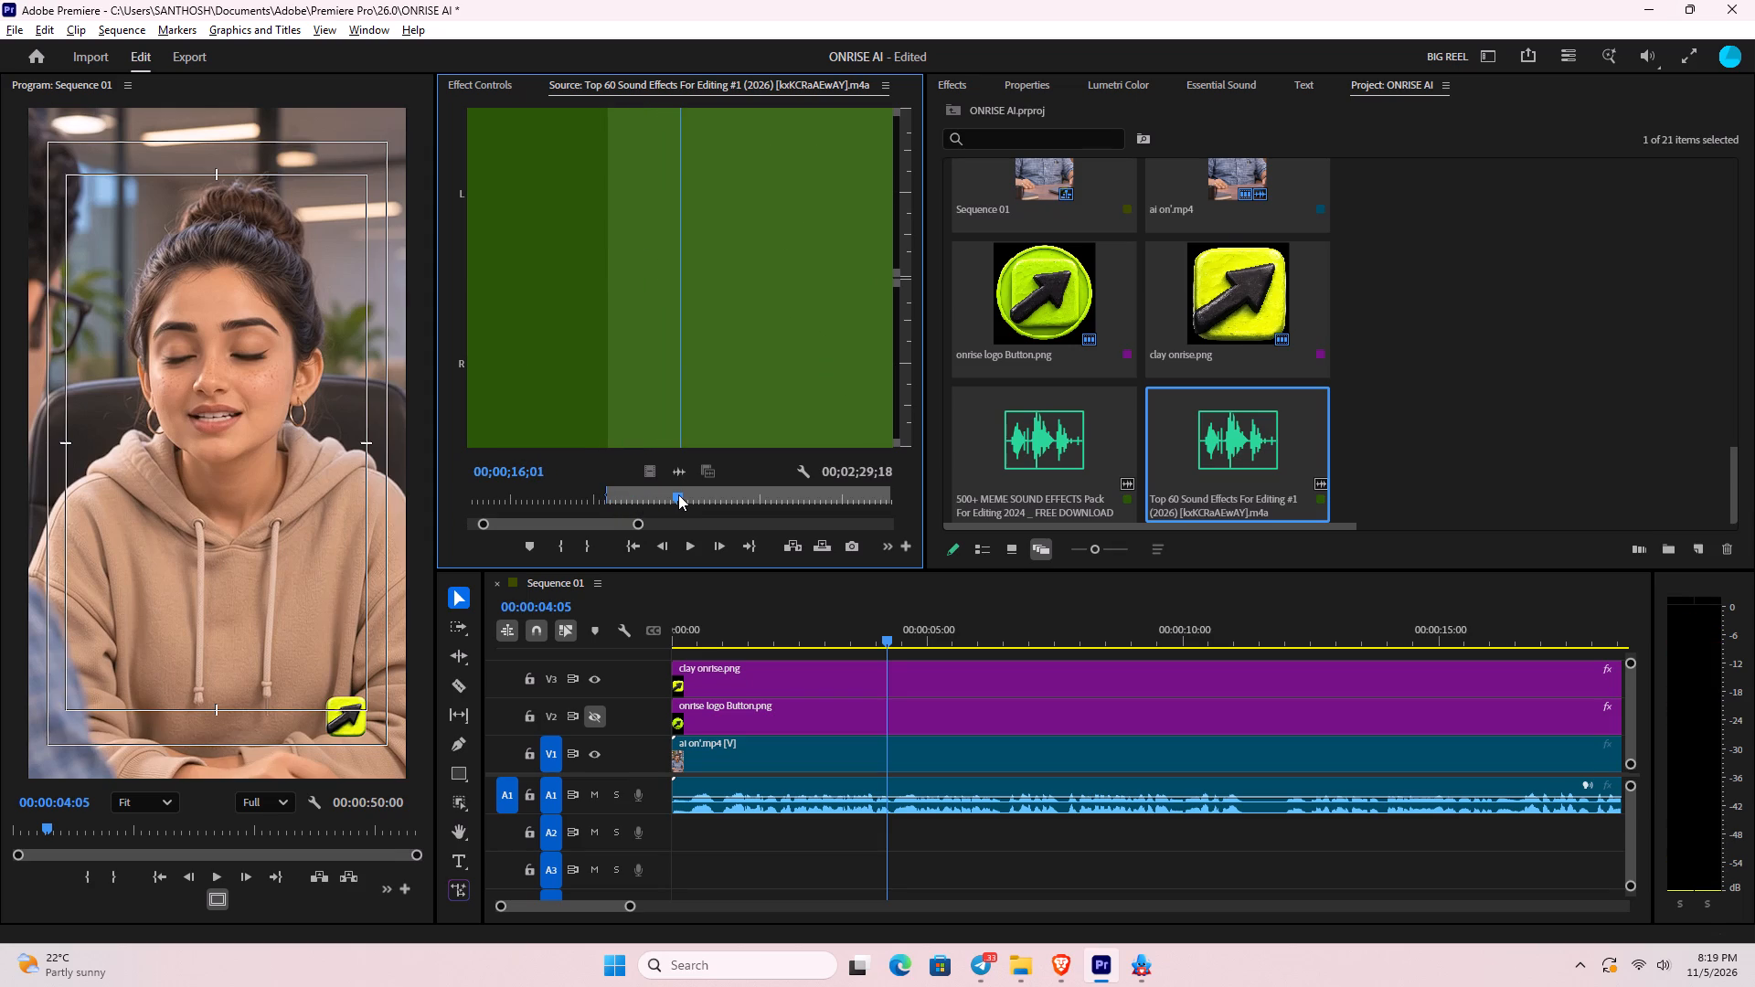
key("o")
Place the marked sound effect on audio track A2 of Sequence 01, starting at about 3 seconds.
left_click_drag(681, 470, 821, 738)
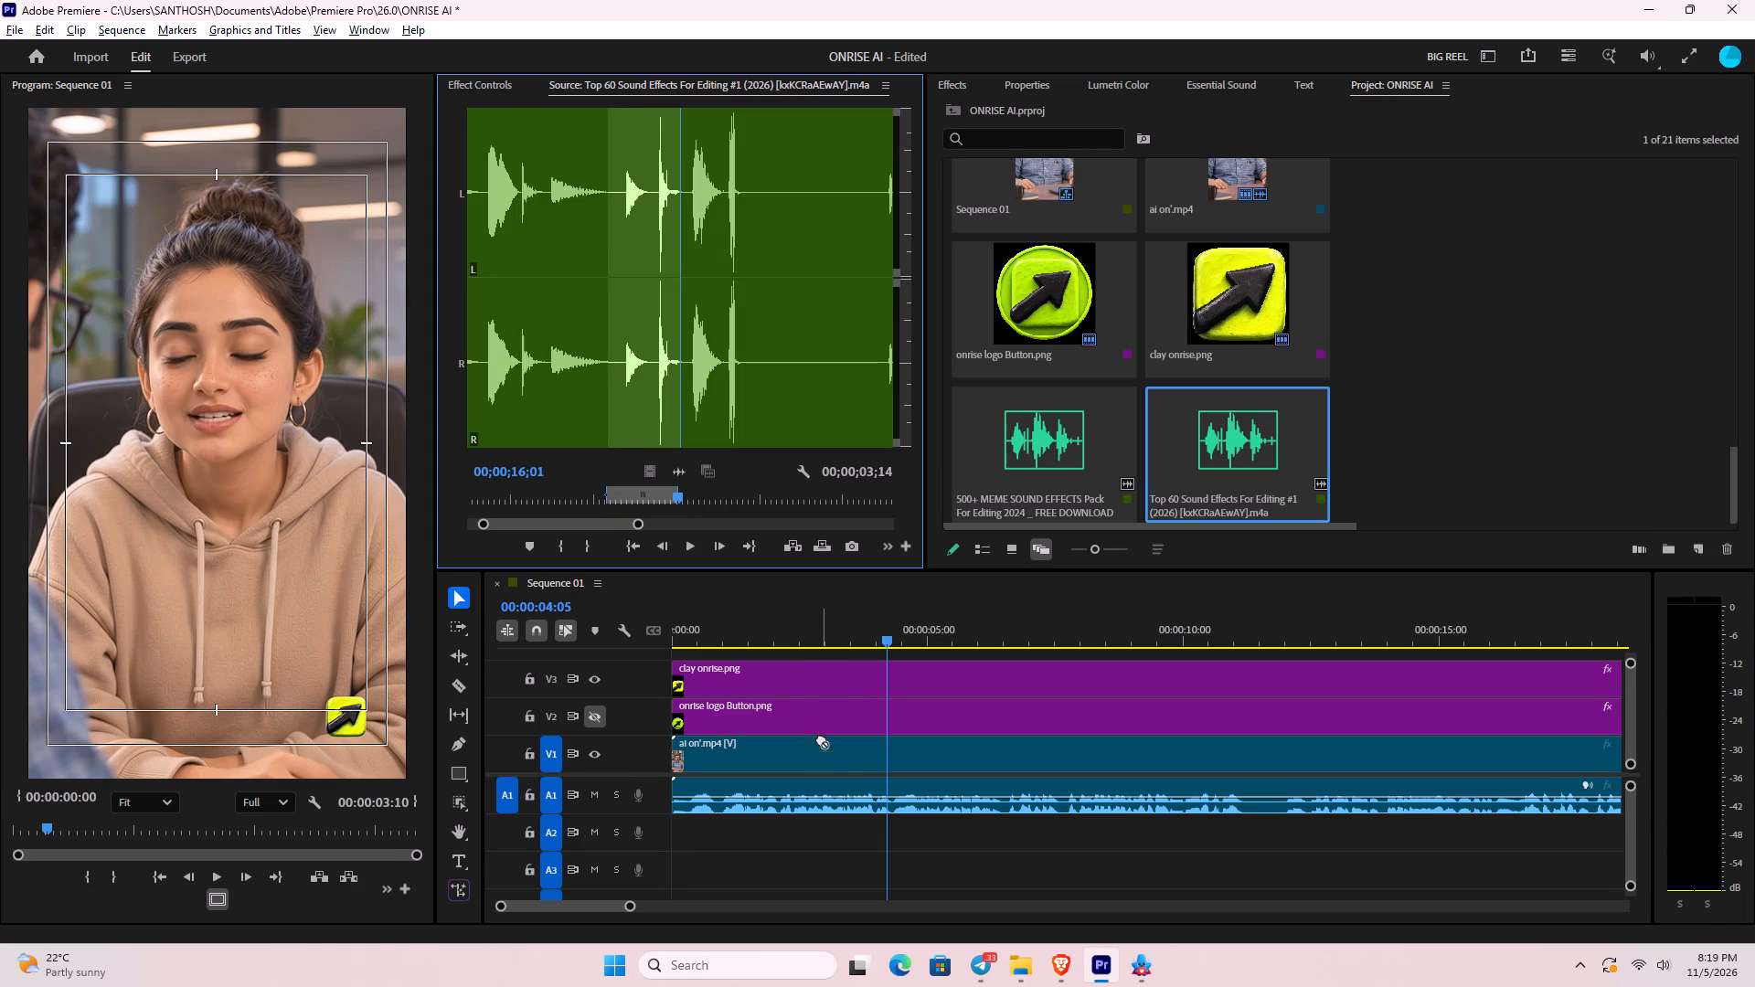
left_click_drag(821, 738, 824, 824)
Play Sequence 01 from the beginning to hear the sound effect against the dialogue.
left_click_drag(871, 614, 620, 622)
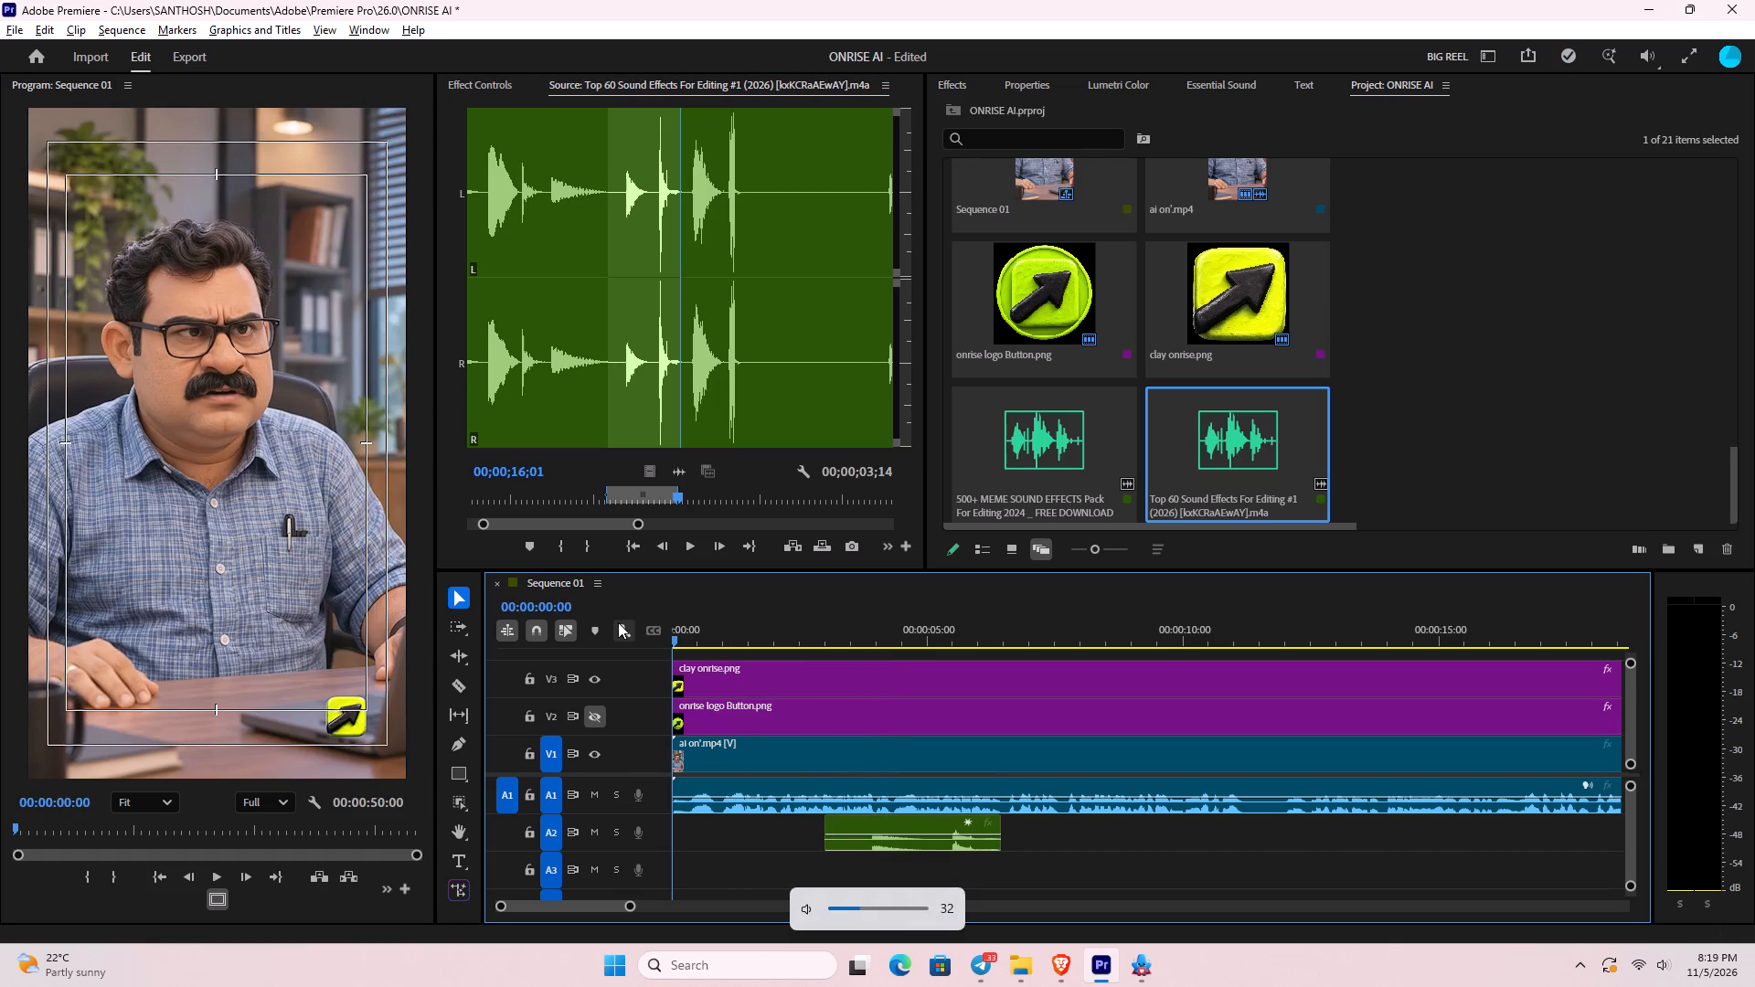
key("space")
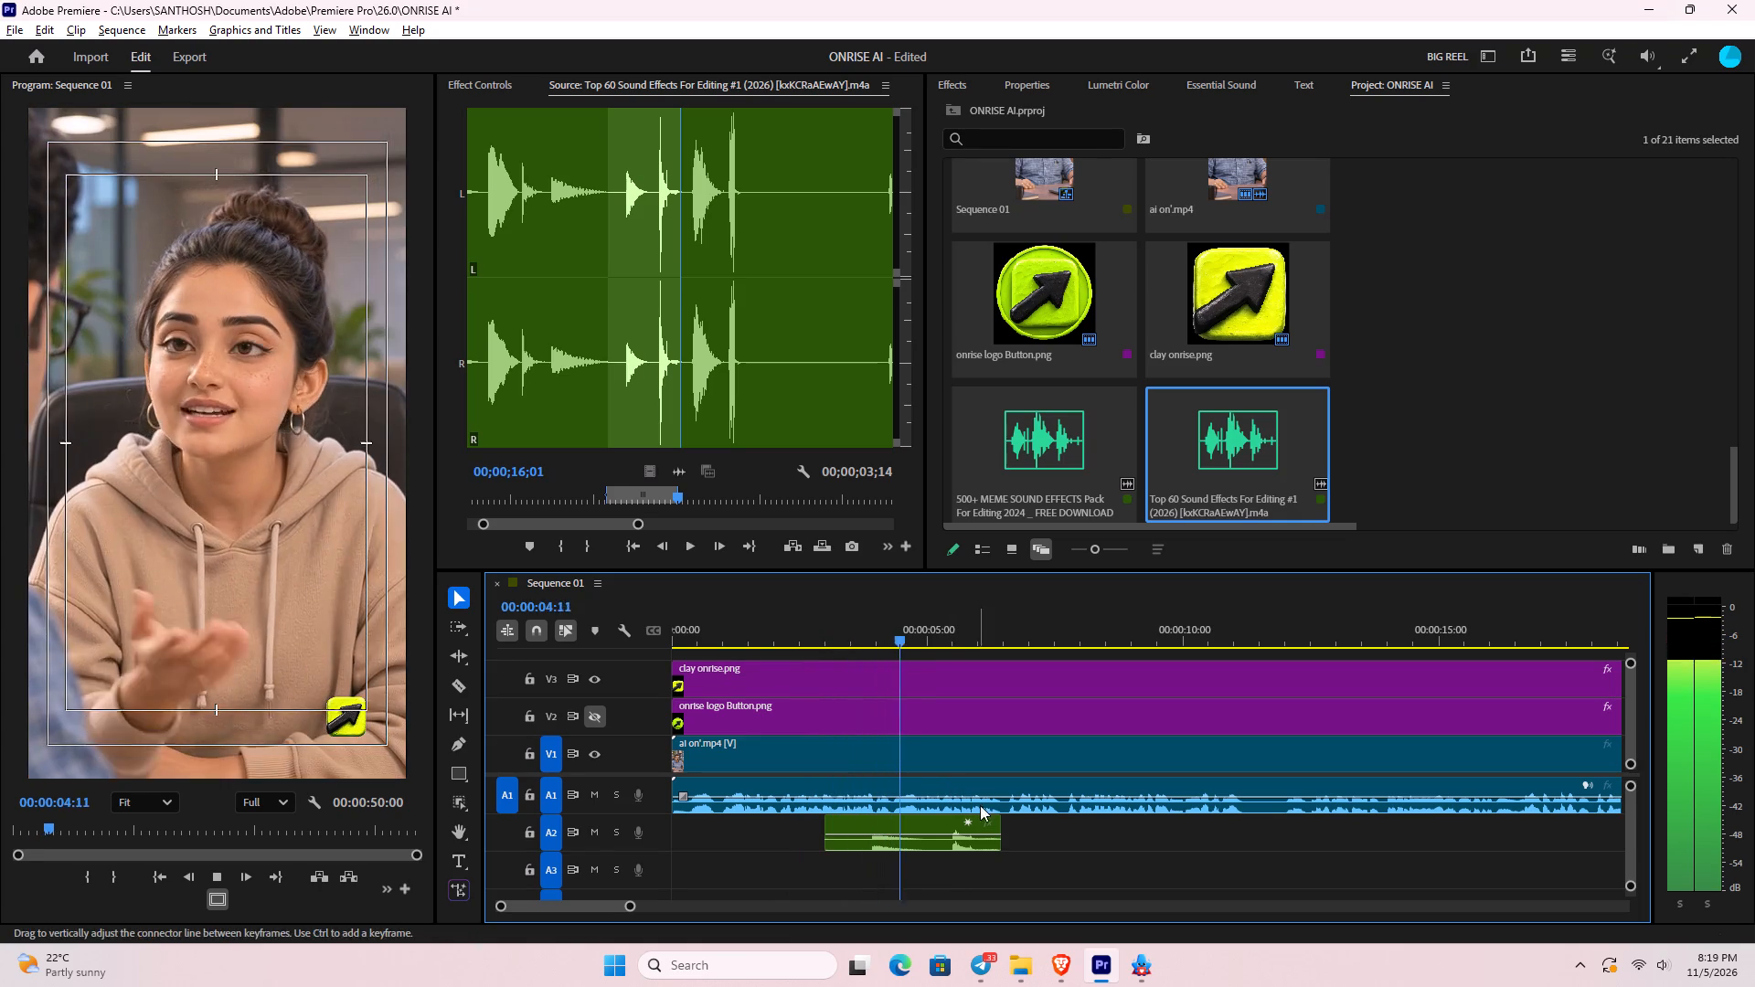
Move the sound effect on A2 to start at about 8 seconds and trim its end to about 00:00:02:08 duration.
left_click_drag(937, 824, 1205, 828)
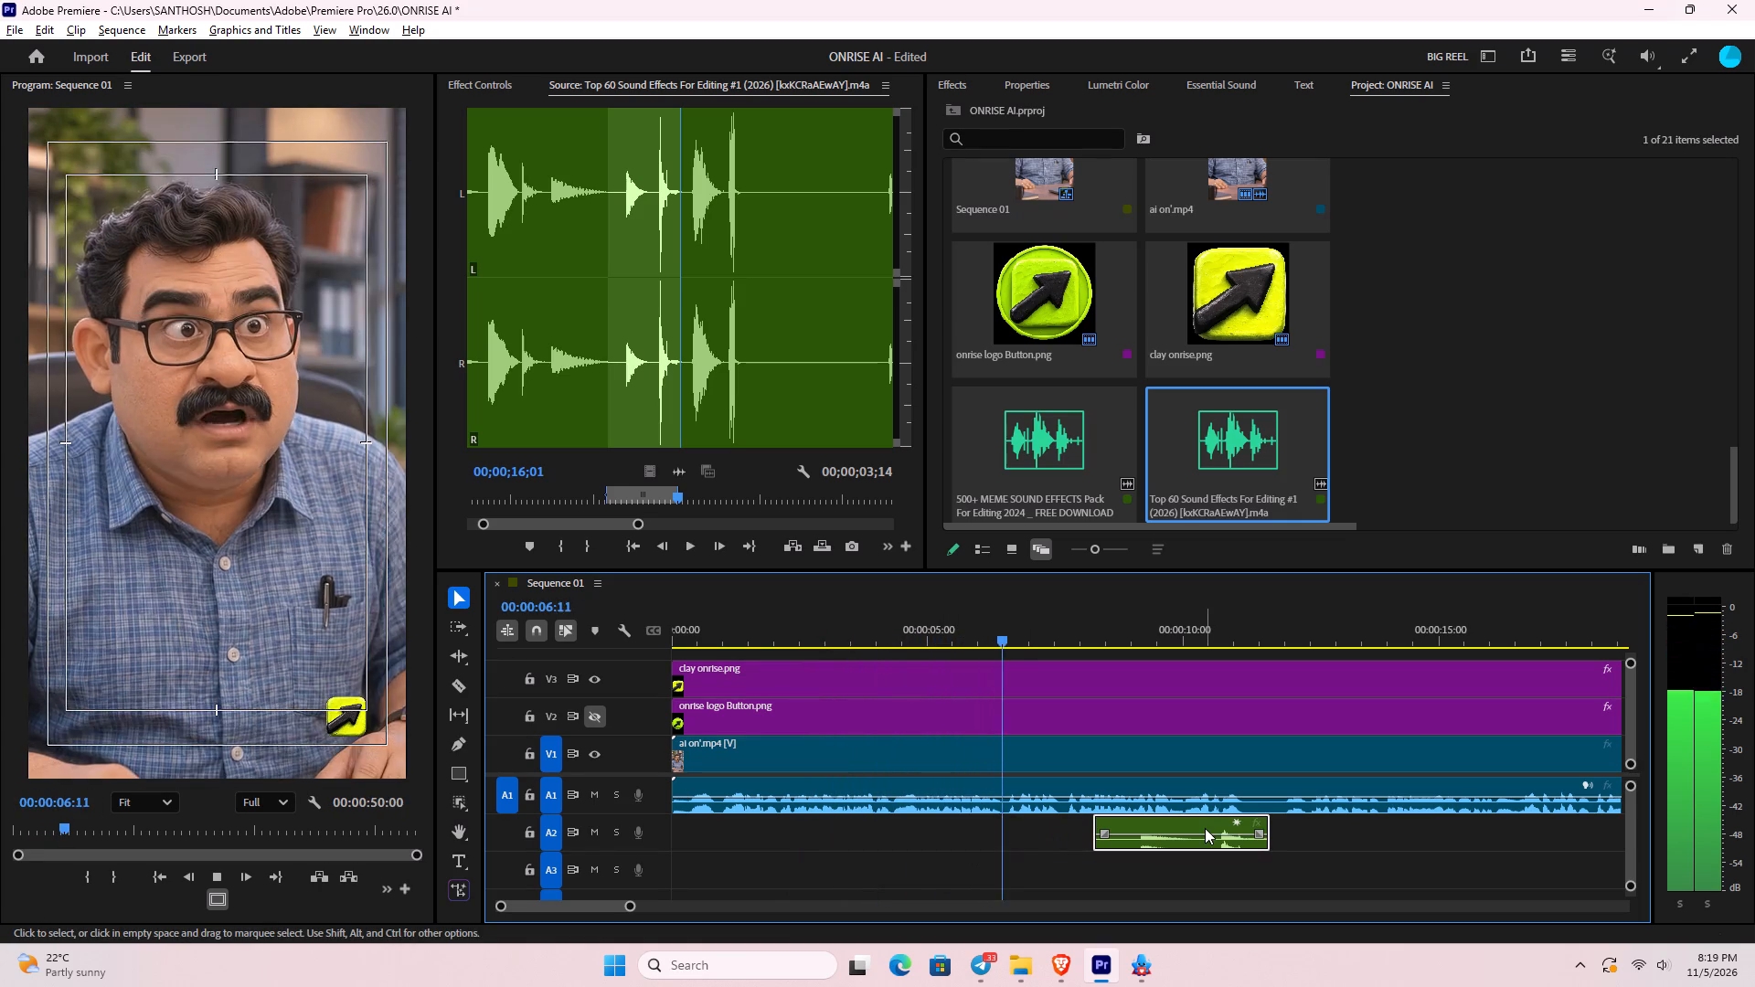
left_click_drag(1271, 823, 1225, 822)
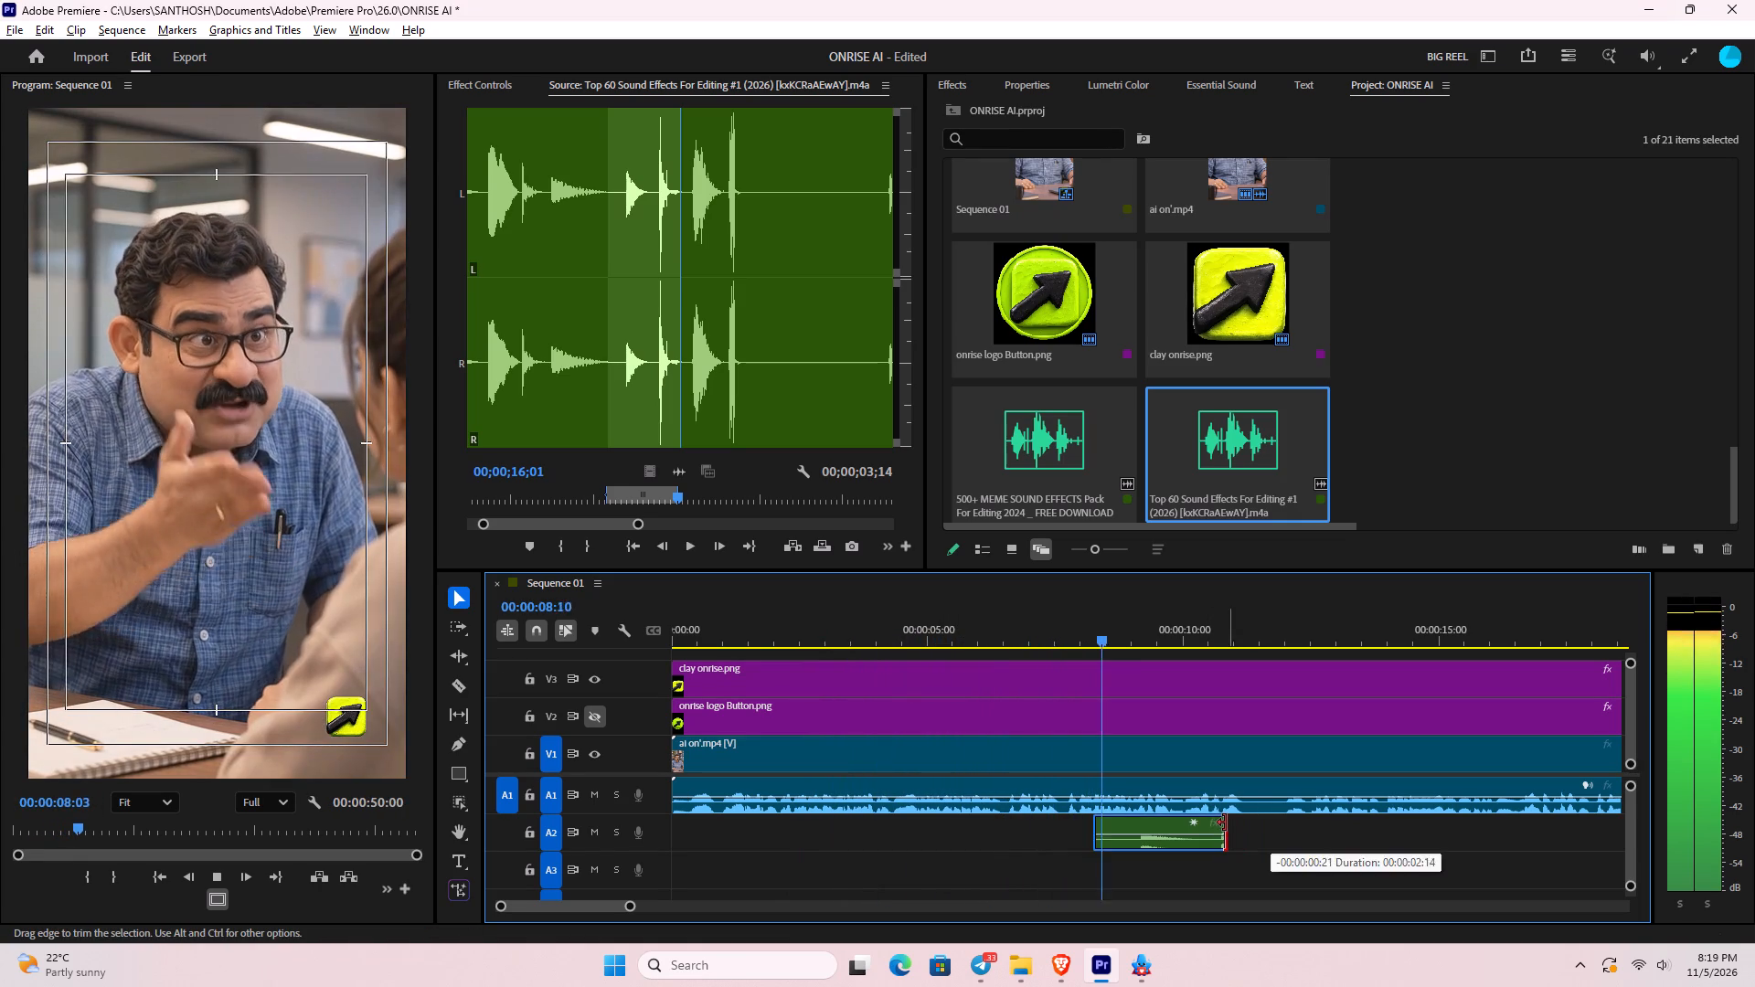
left_click_drag(1225, 822, 1212, 824)
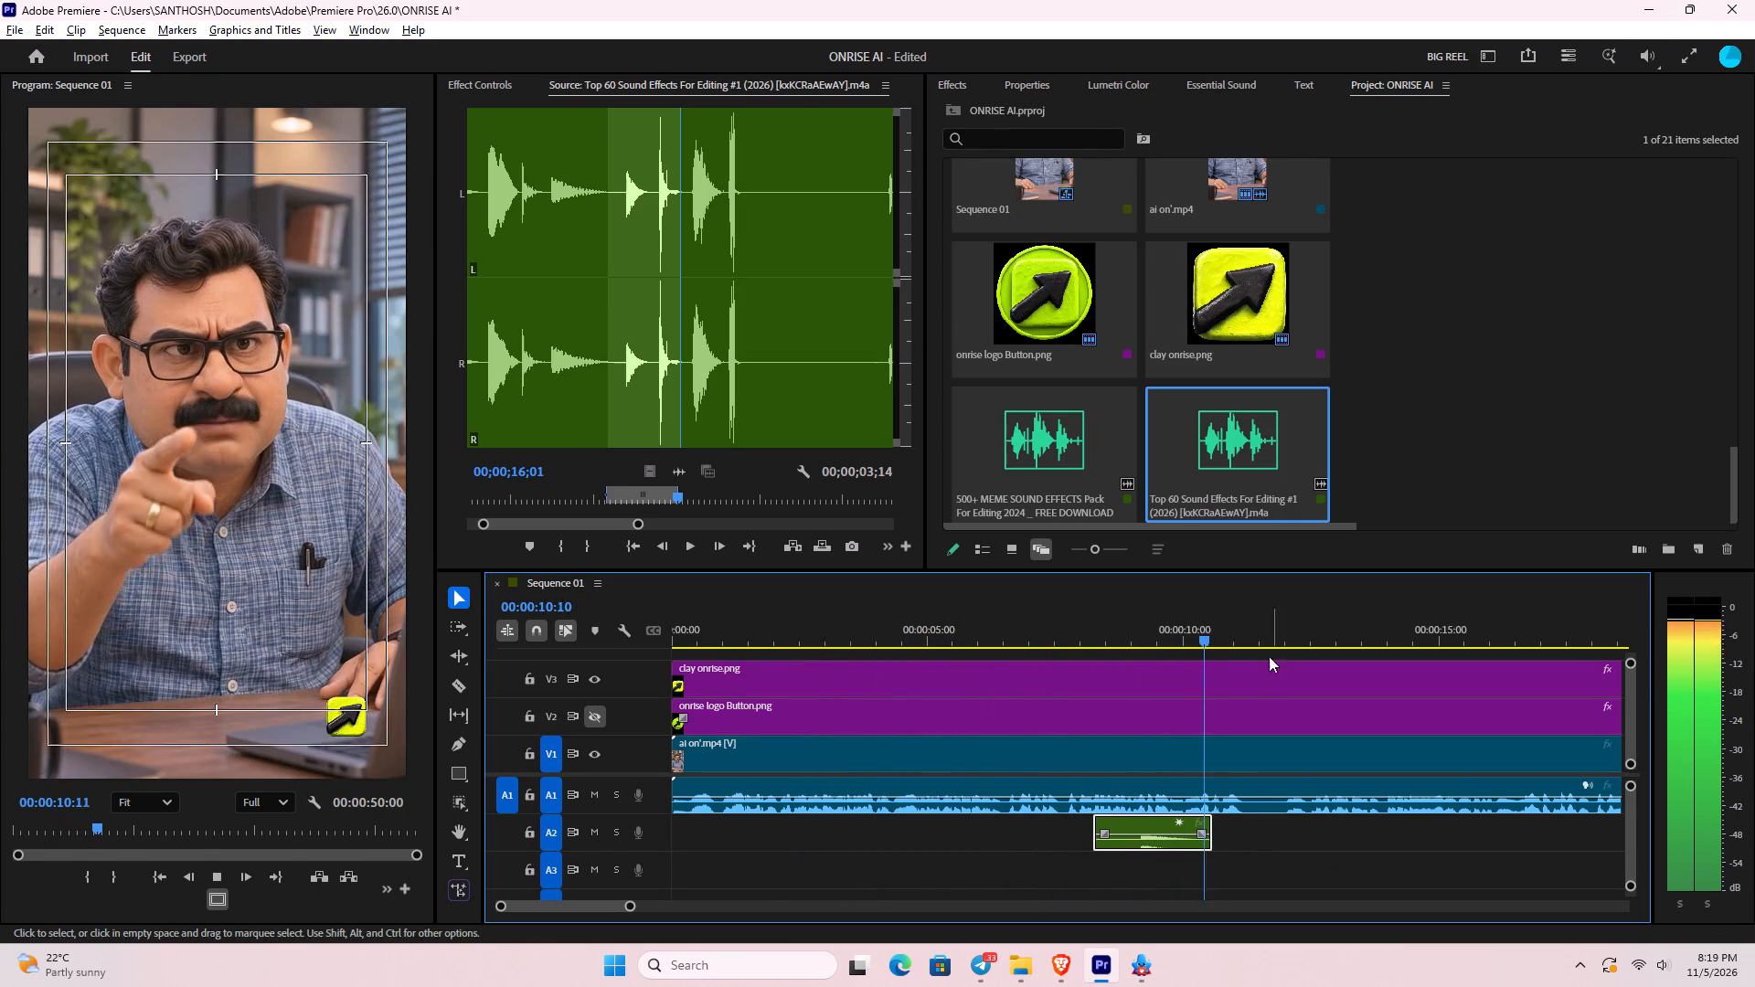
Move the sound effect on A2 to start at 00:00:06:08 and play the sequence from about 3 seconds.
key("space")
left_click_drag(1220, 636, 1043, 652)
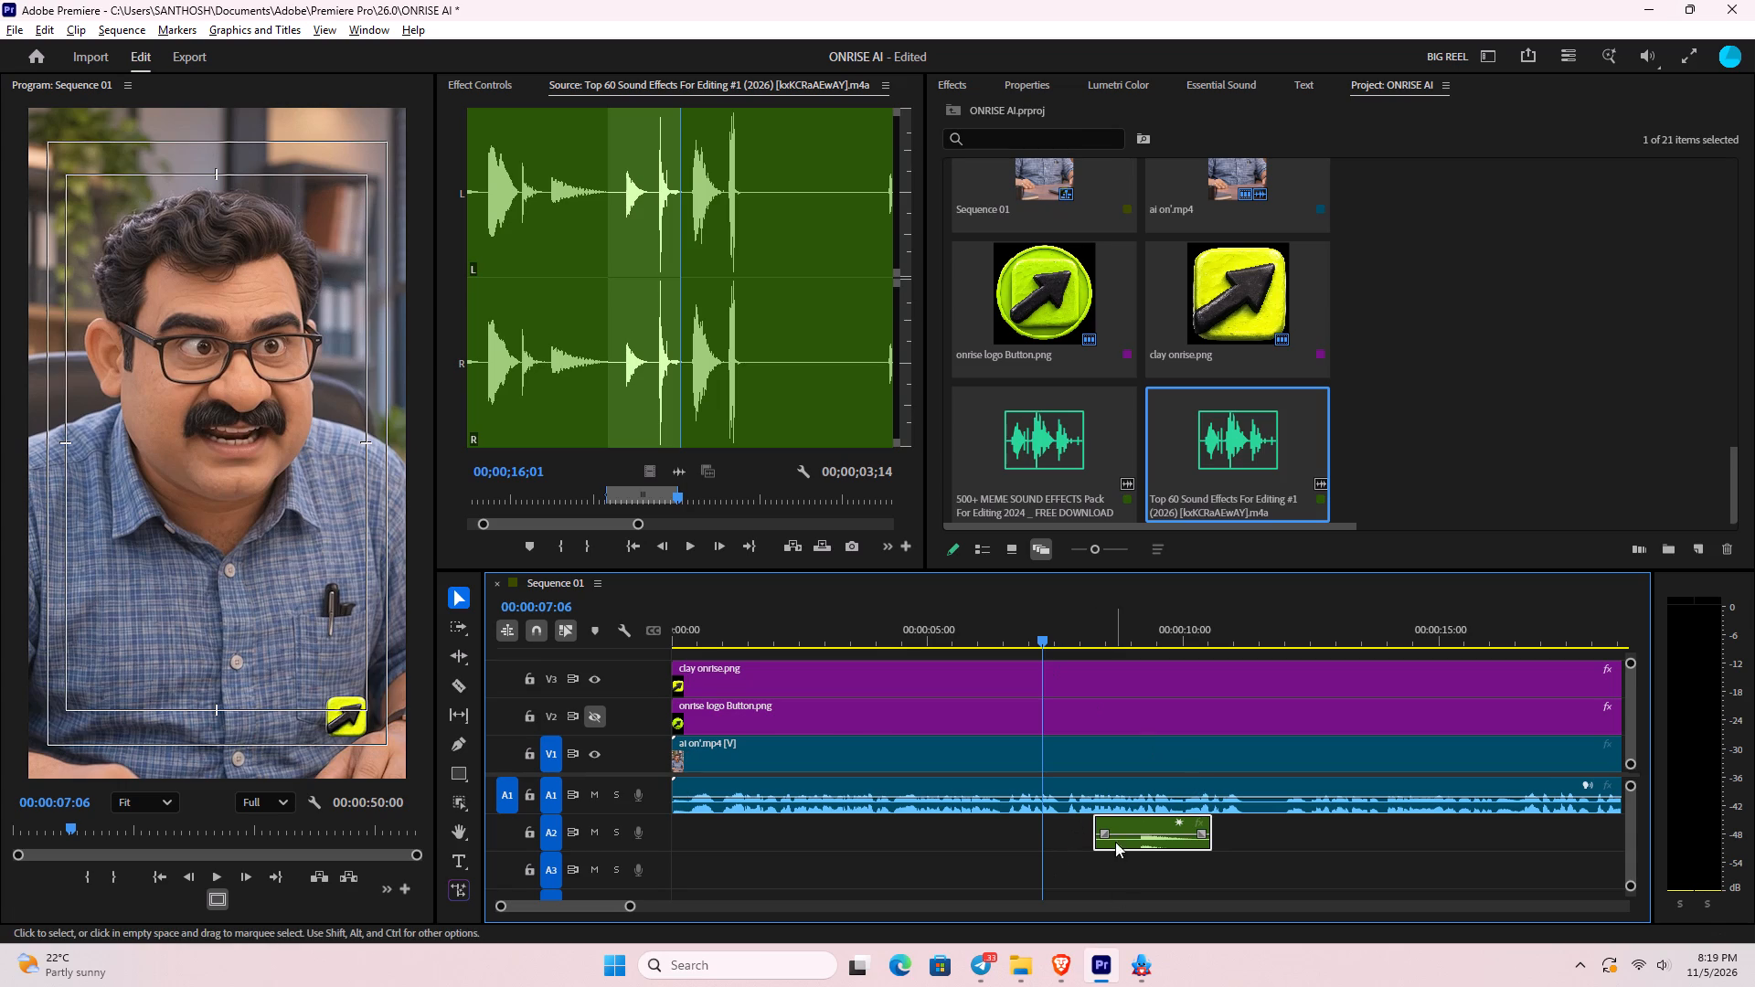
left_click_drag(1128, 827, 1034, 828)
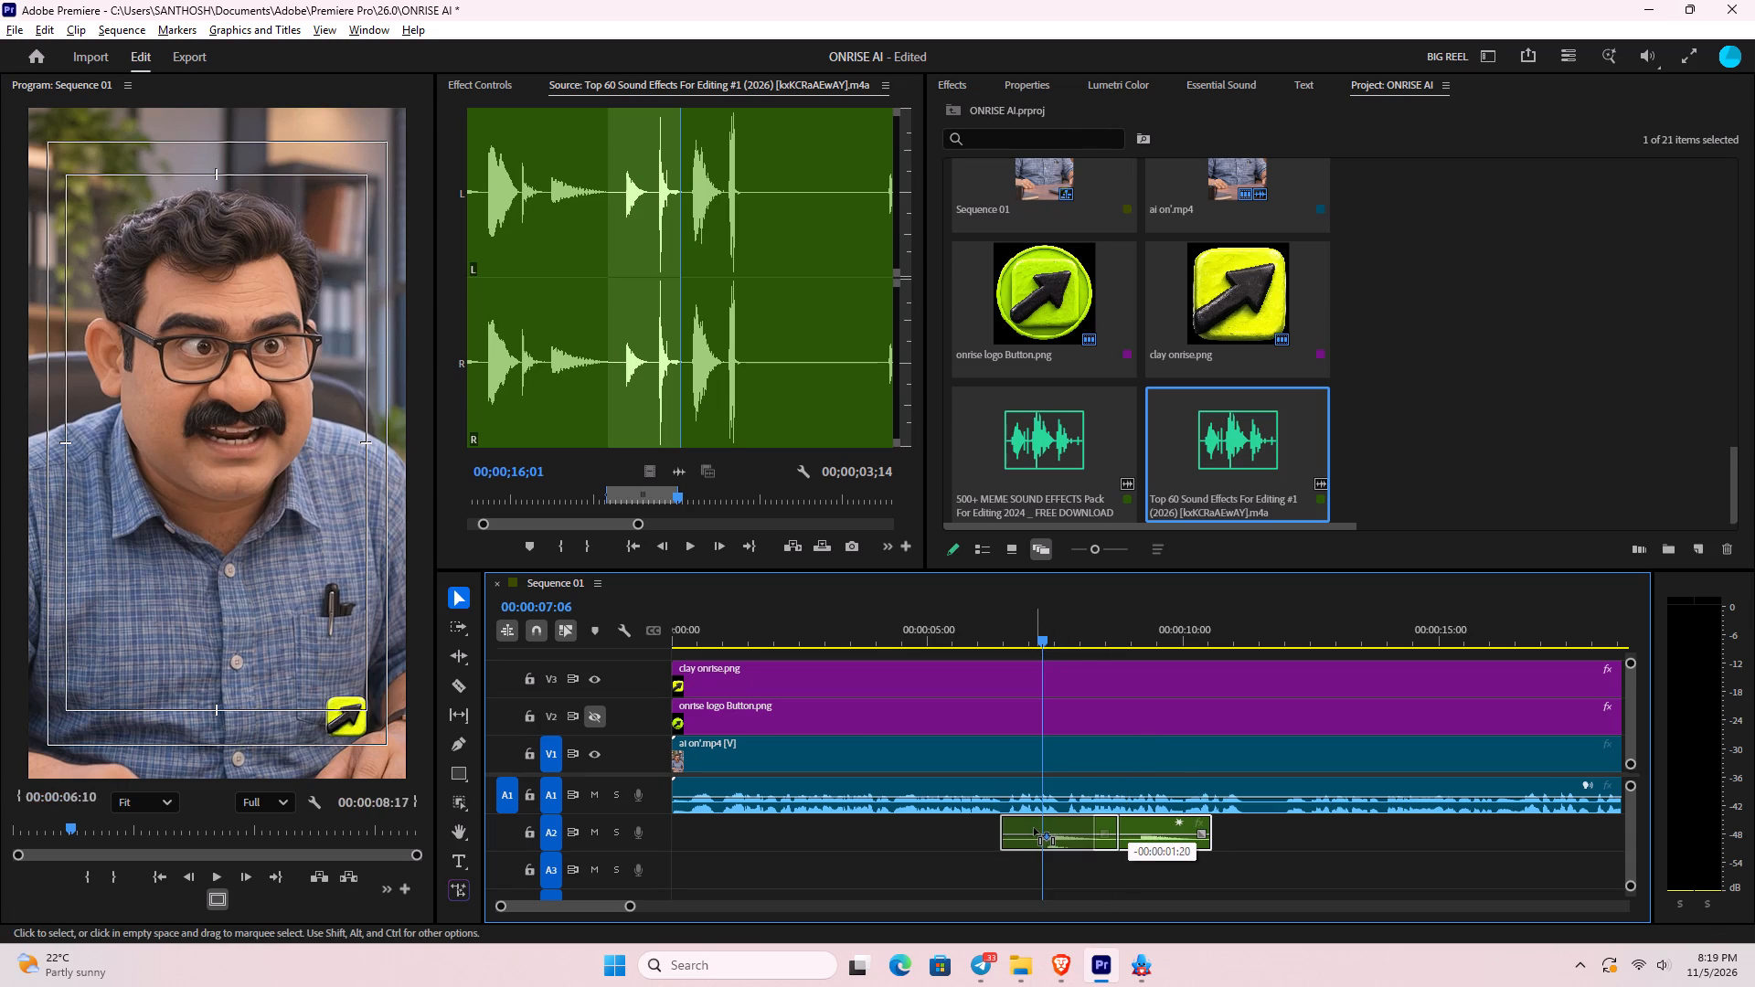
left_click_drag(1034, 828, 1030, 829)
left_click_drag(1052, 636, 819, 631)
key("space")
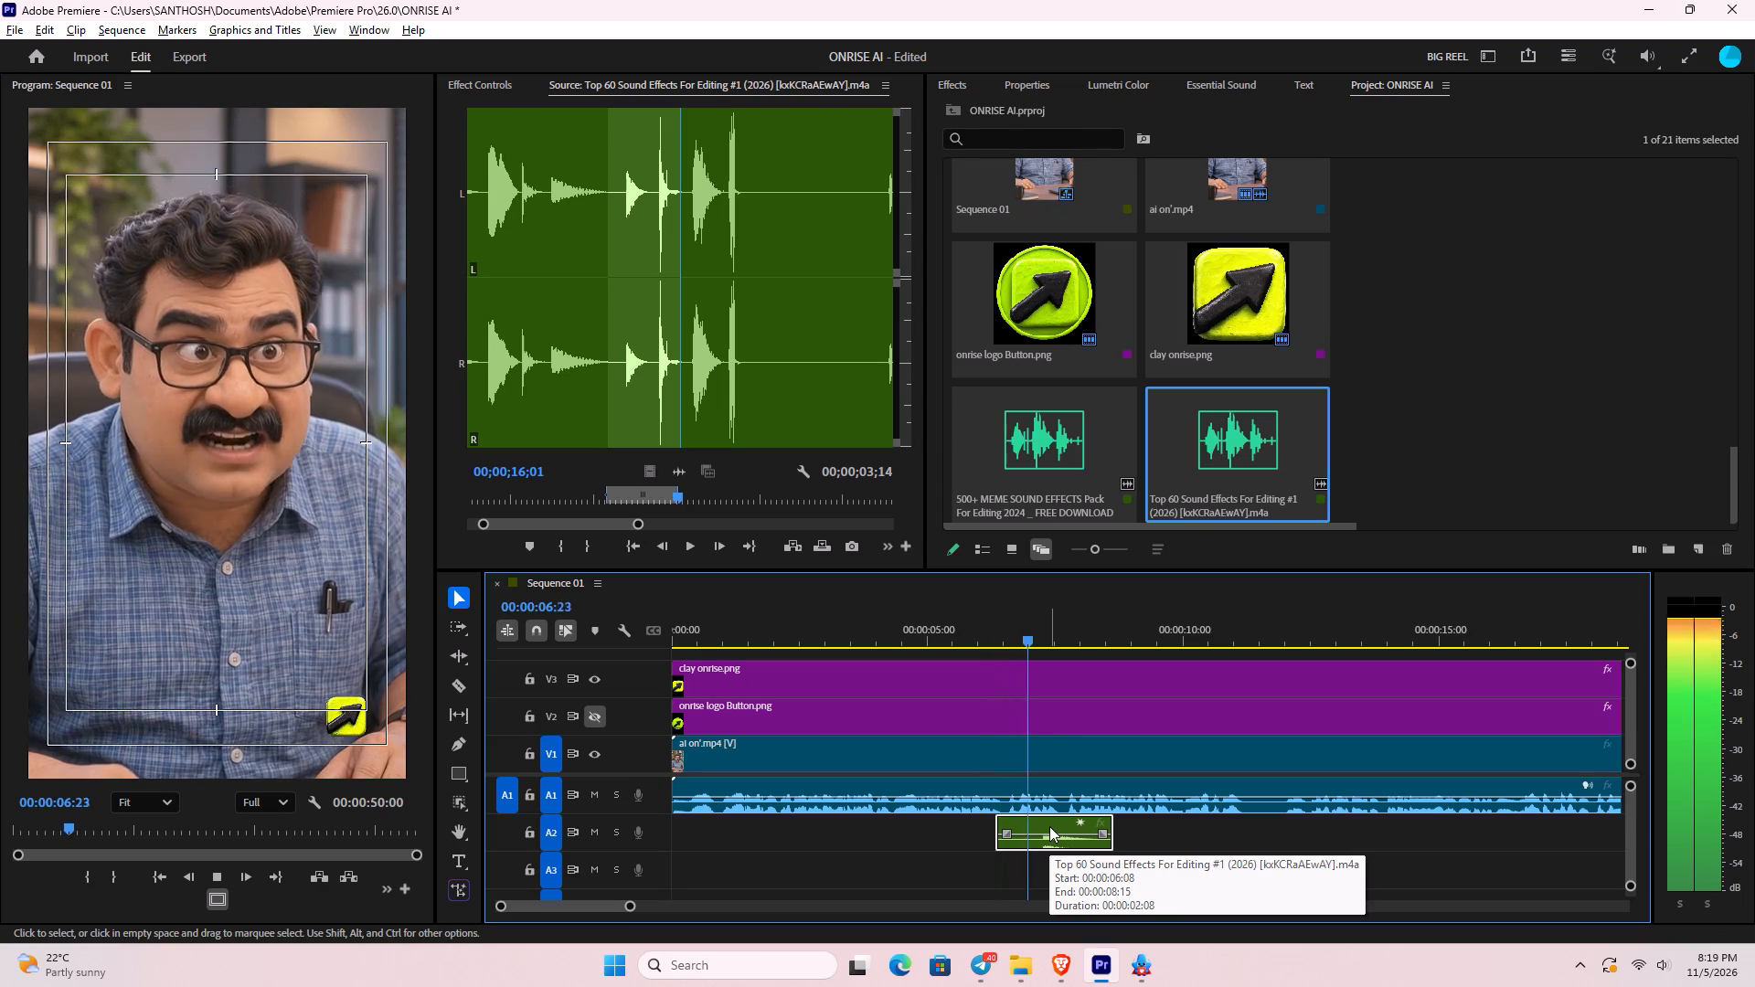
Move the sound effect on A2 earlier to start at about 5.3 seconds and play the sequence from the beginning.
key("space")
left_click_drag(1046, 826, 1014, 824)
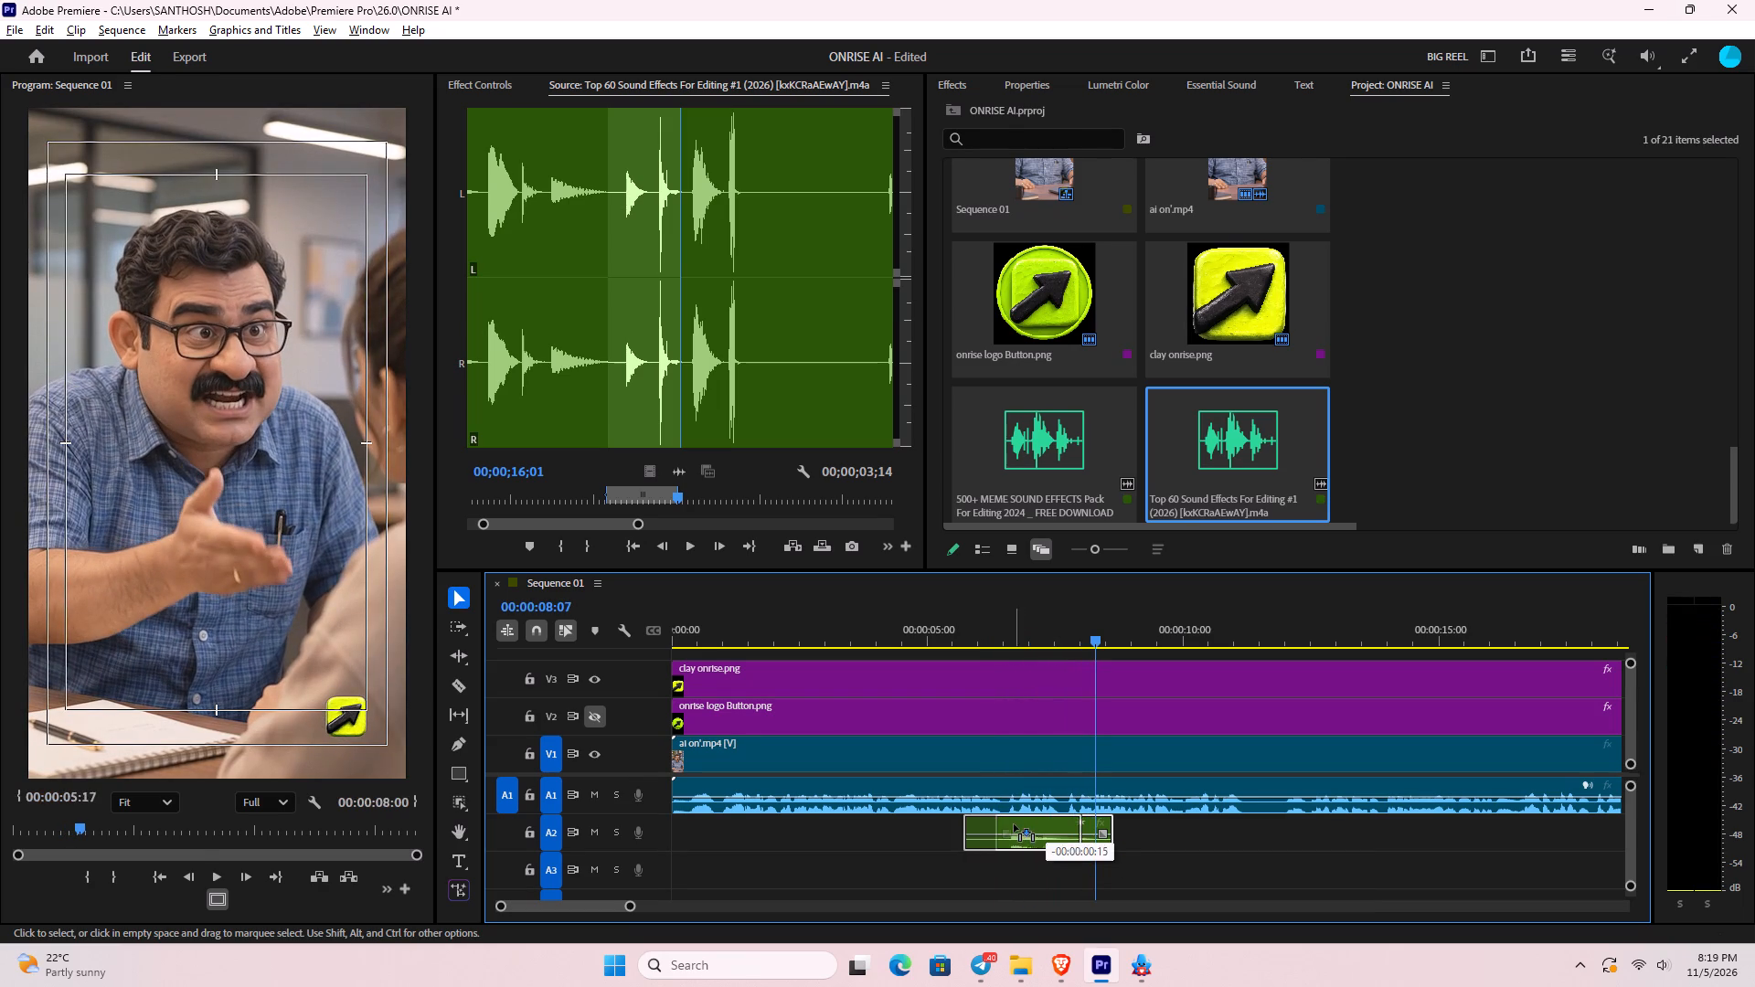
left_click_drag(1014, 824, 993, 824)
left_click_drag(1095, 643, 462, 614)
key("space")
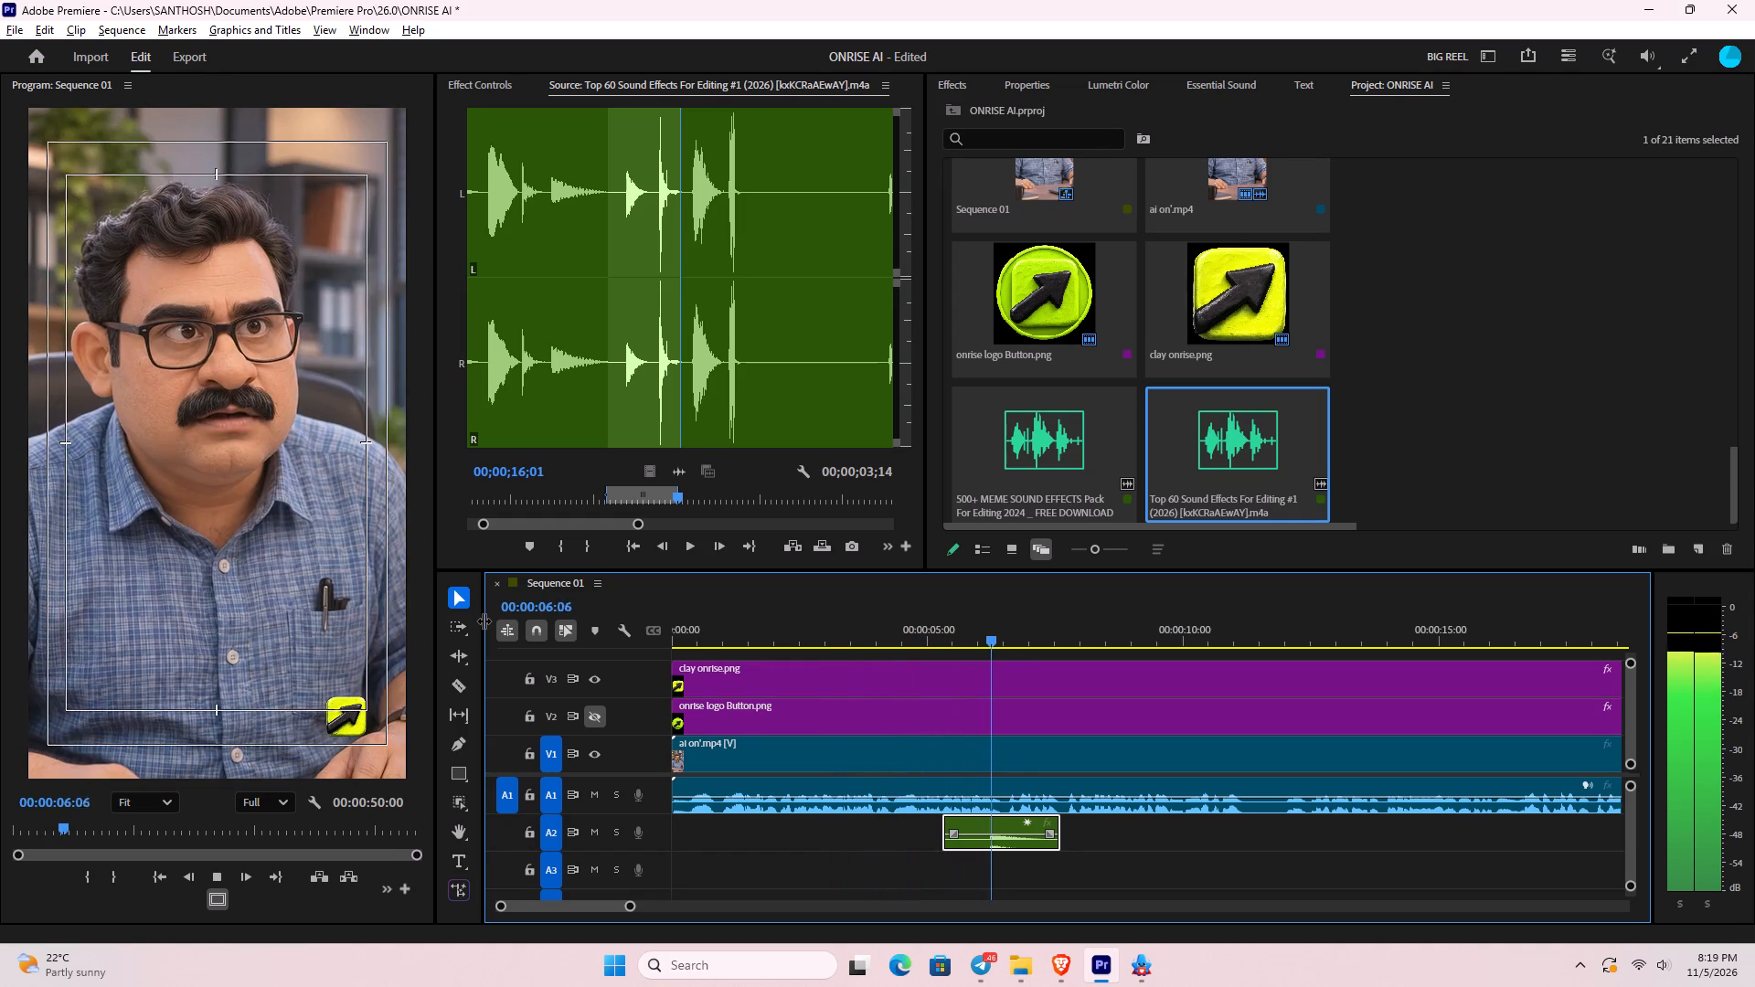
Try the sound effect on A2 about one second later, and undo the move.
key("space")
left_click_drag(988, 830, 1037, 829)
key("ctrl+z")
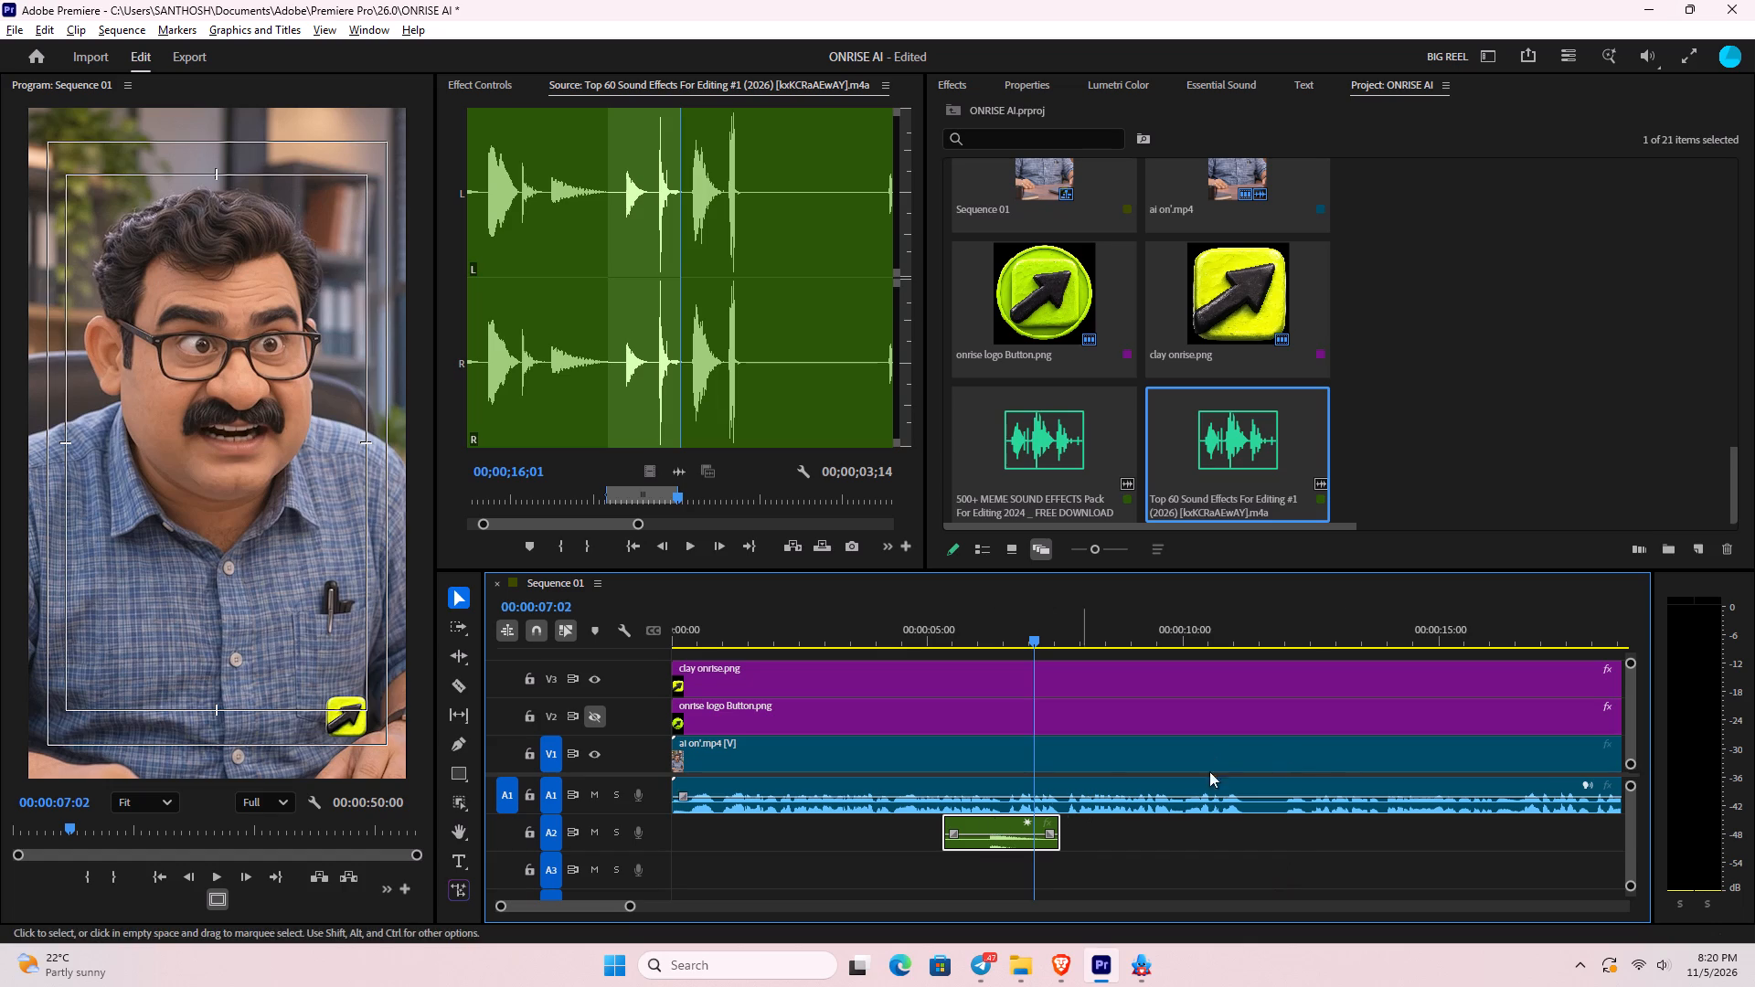
Play Sequence 01 from about 4 seconds to hear the sound effect's timing.
left_click_drag(1038, 636, 869, 641)
key("space")
key("space")
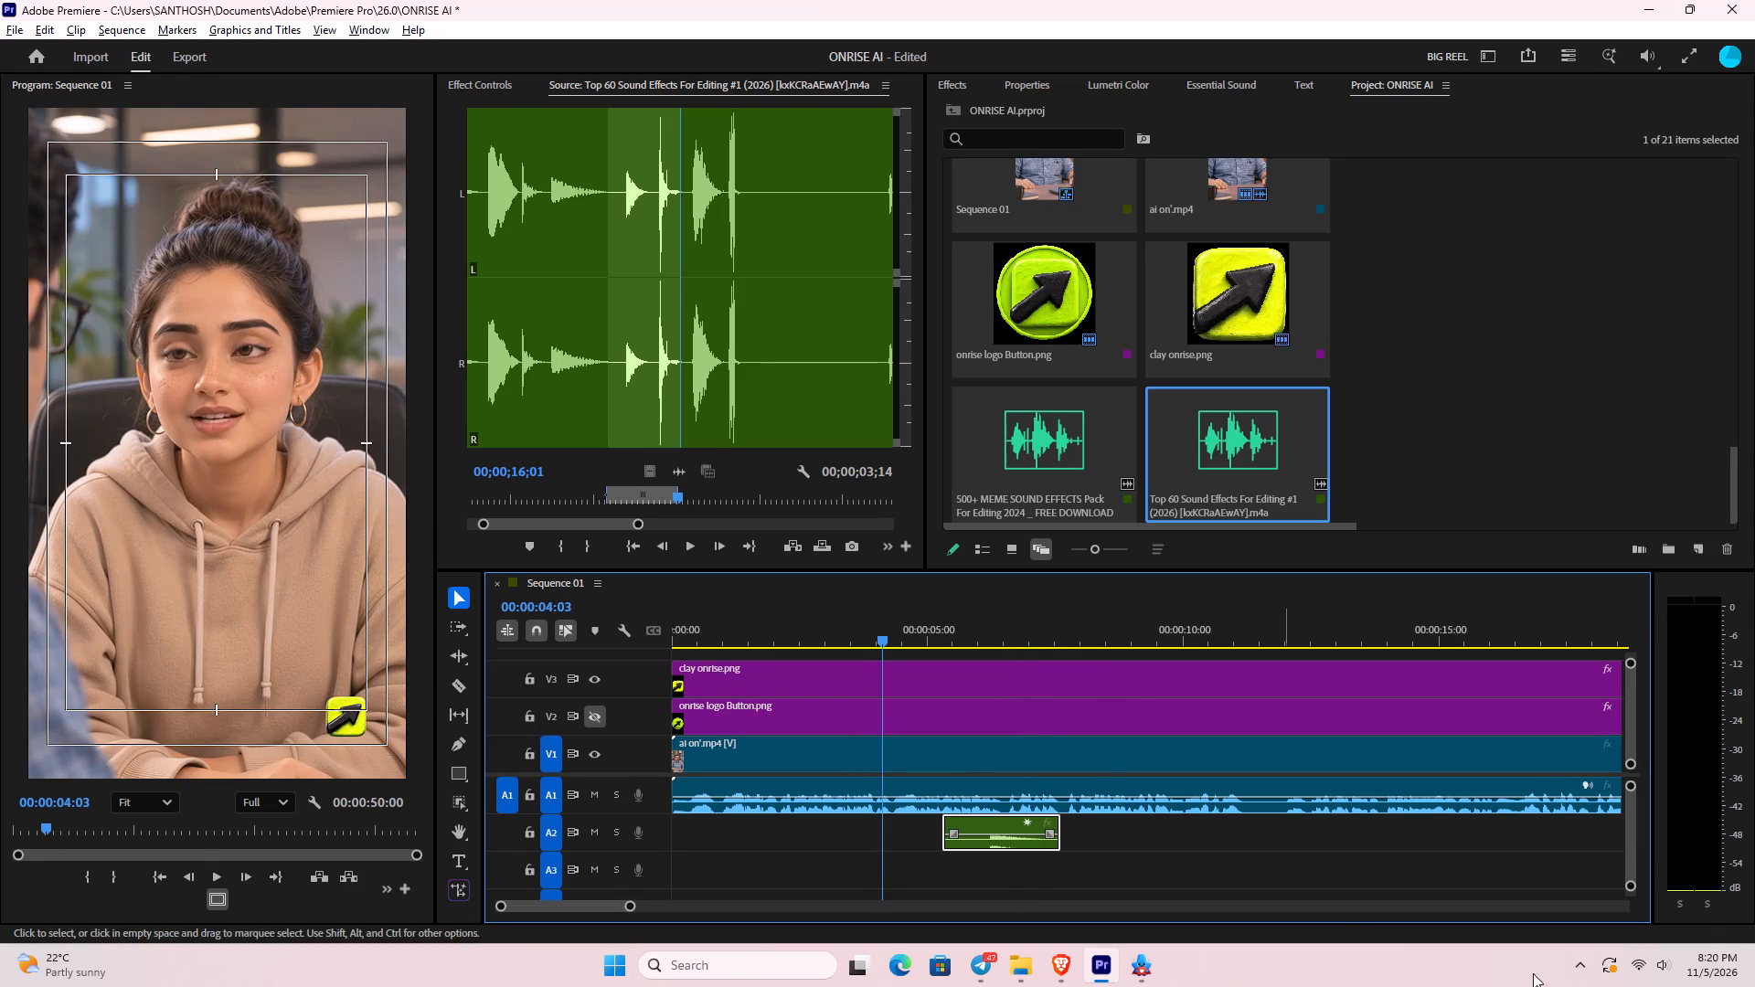
Switch the Windows sound output device to Headphones (High Definition Audio Device).
left_click(1645, 949)
left_click(1665, 955)
left_click(1665, 963)
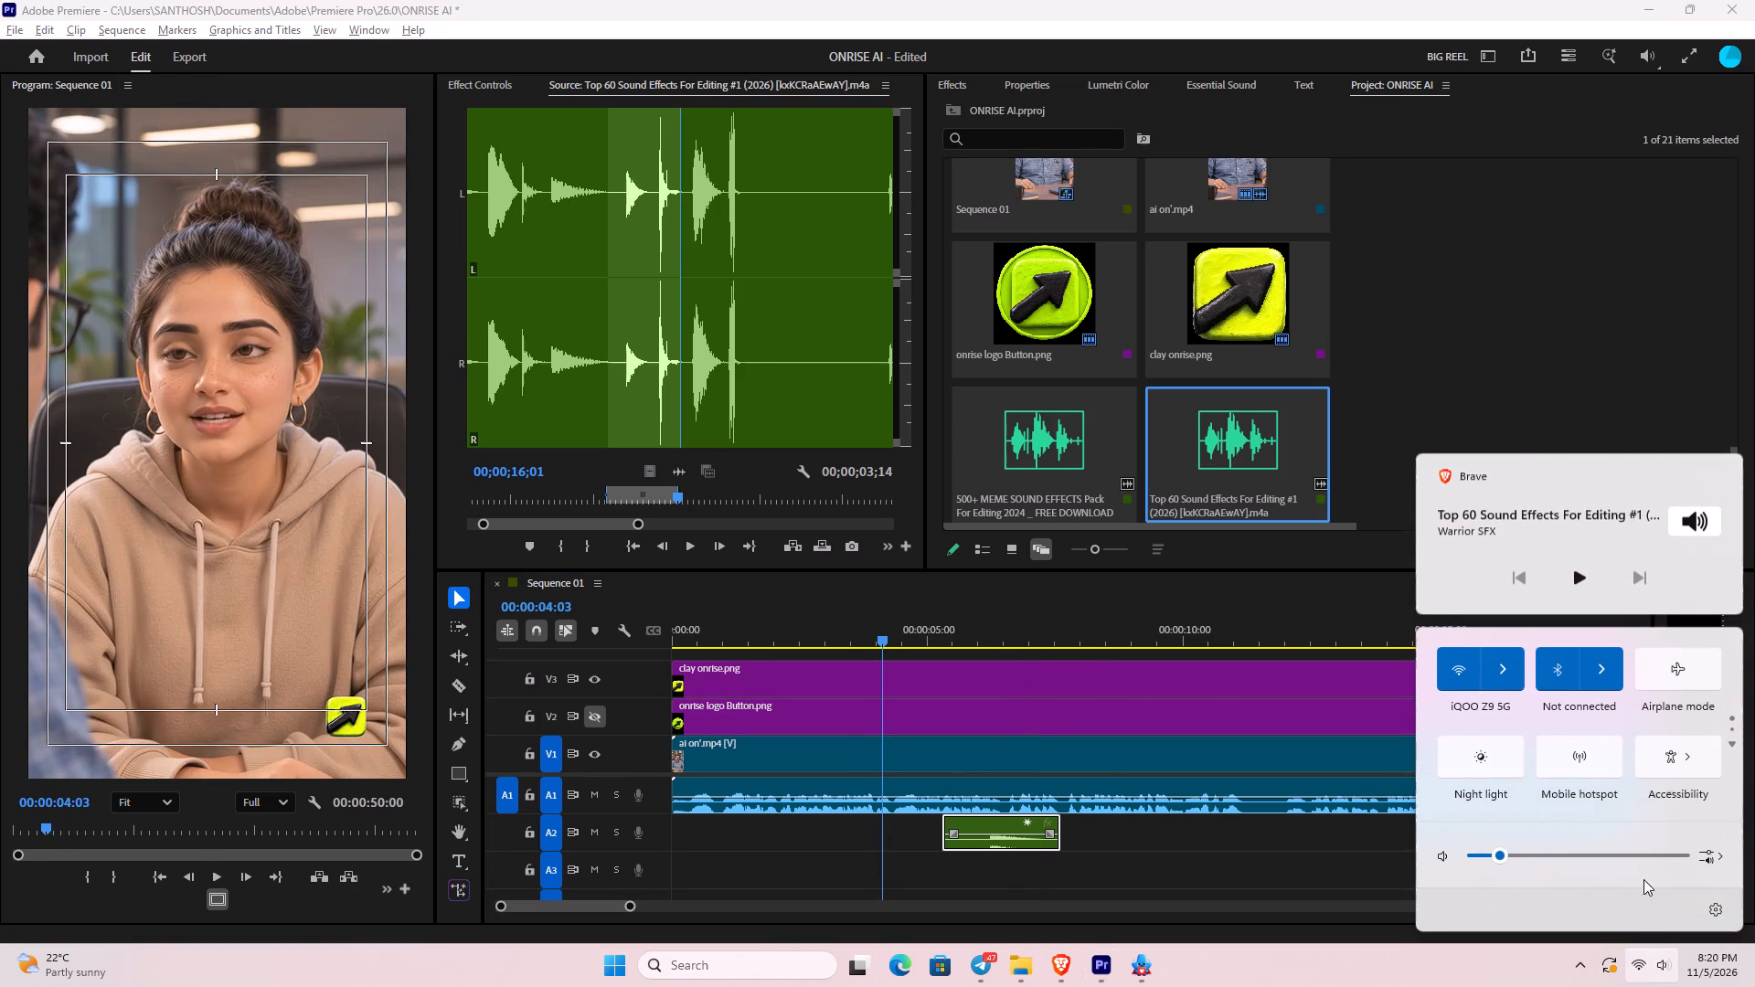
left_click(1705, 861)
left_click(1527, 757)
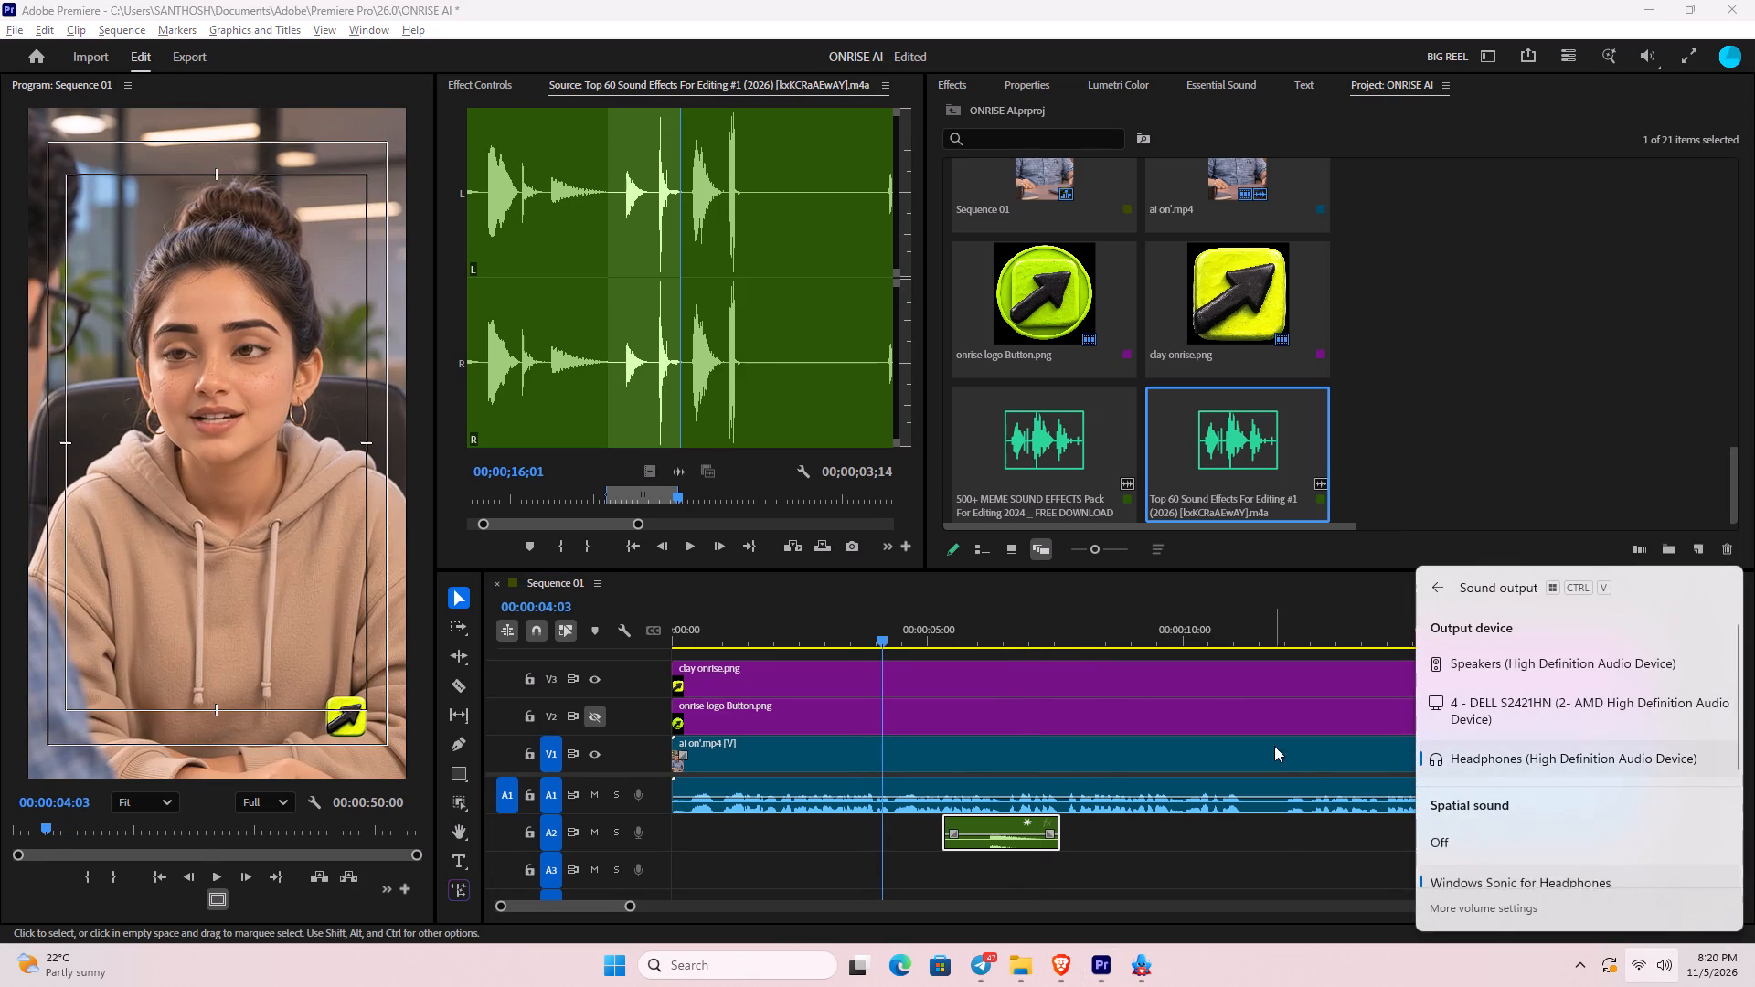
left_click(1277, 844)
Move the sound effect on A2 to start at about 00:00:05:20 and play it against the dialogue.
key("space")
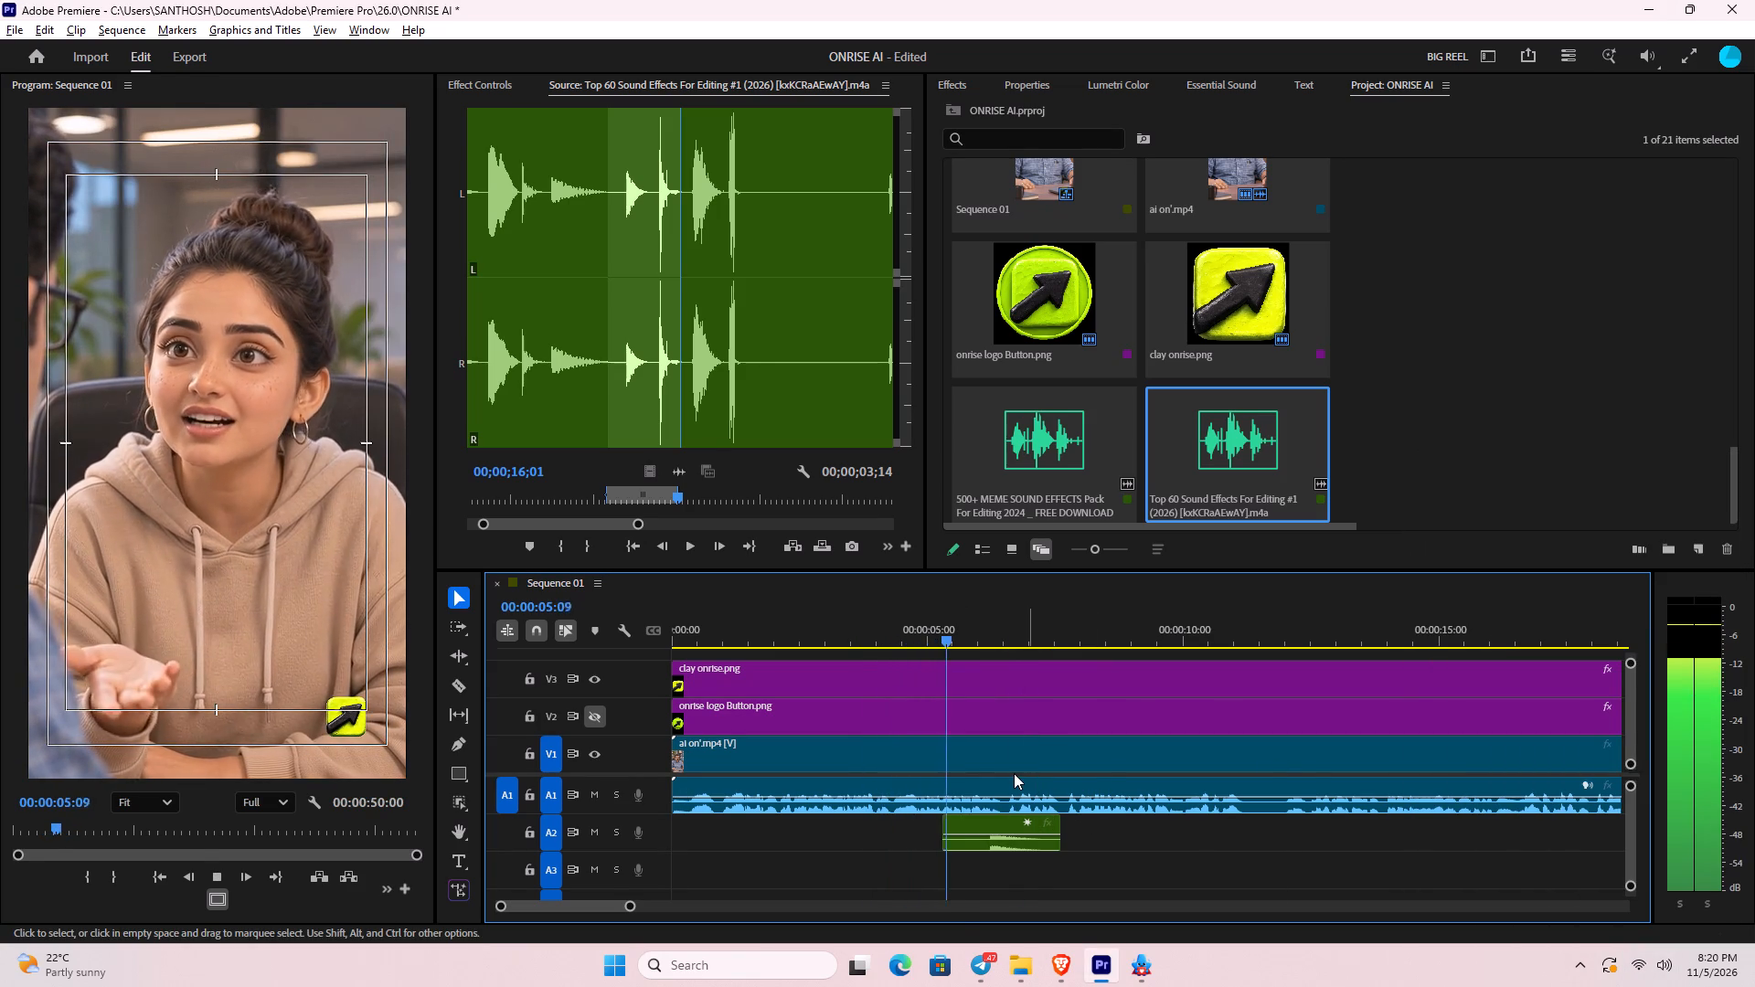
key("space")
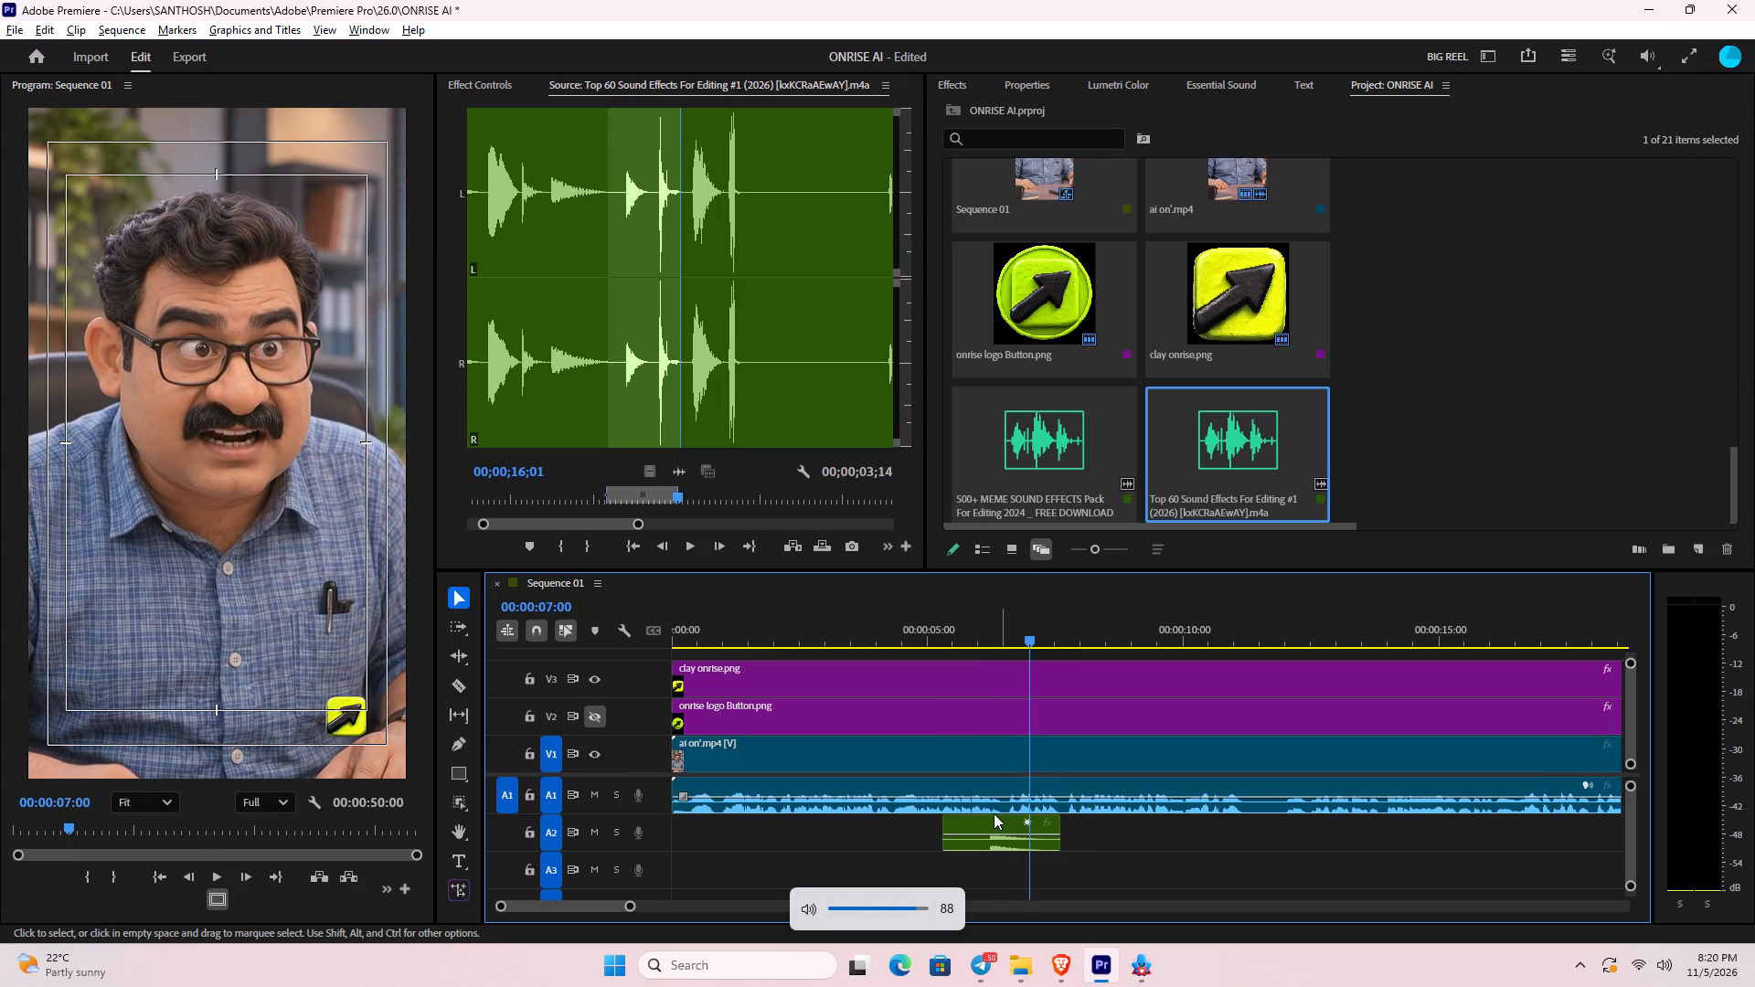
left_click_drag(983, 816, 1010, 817)
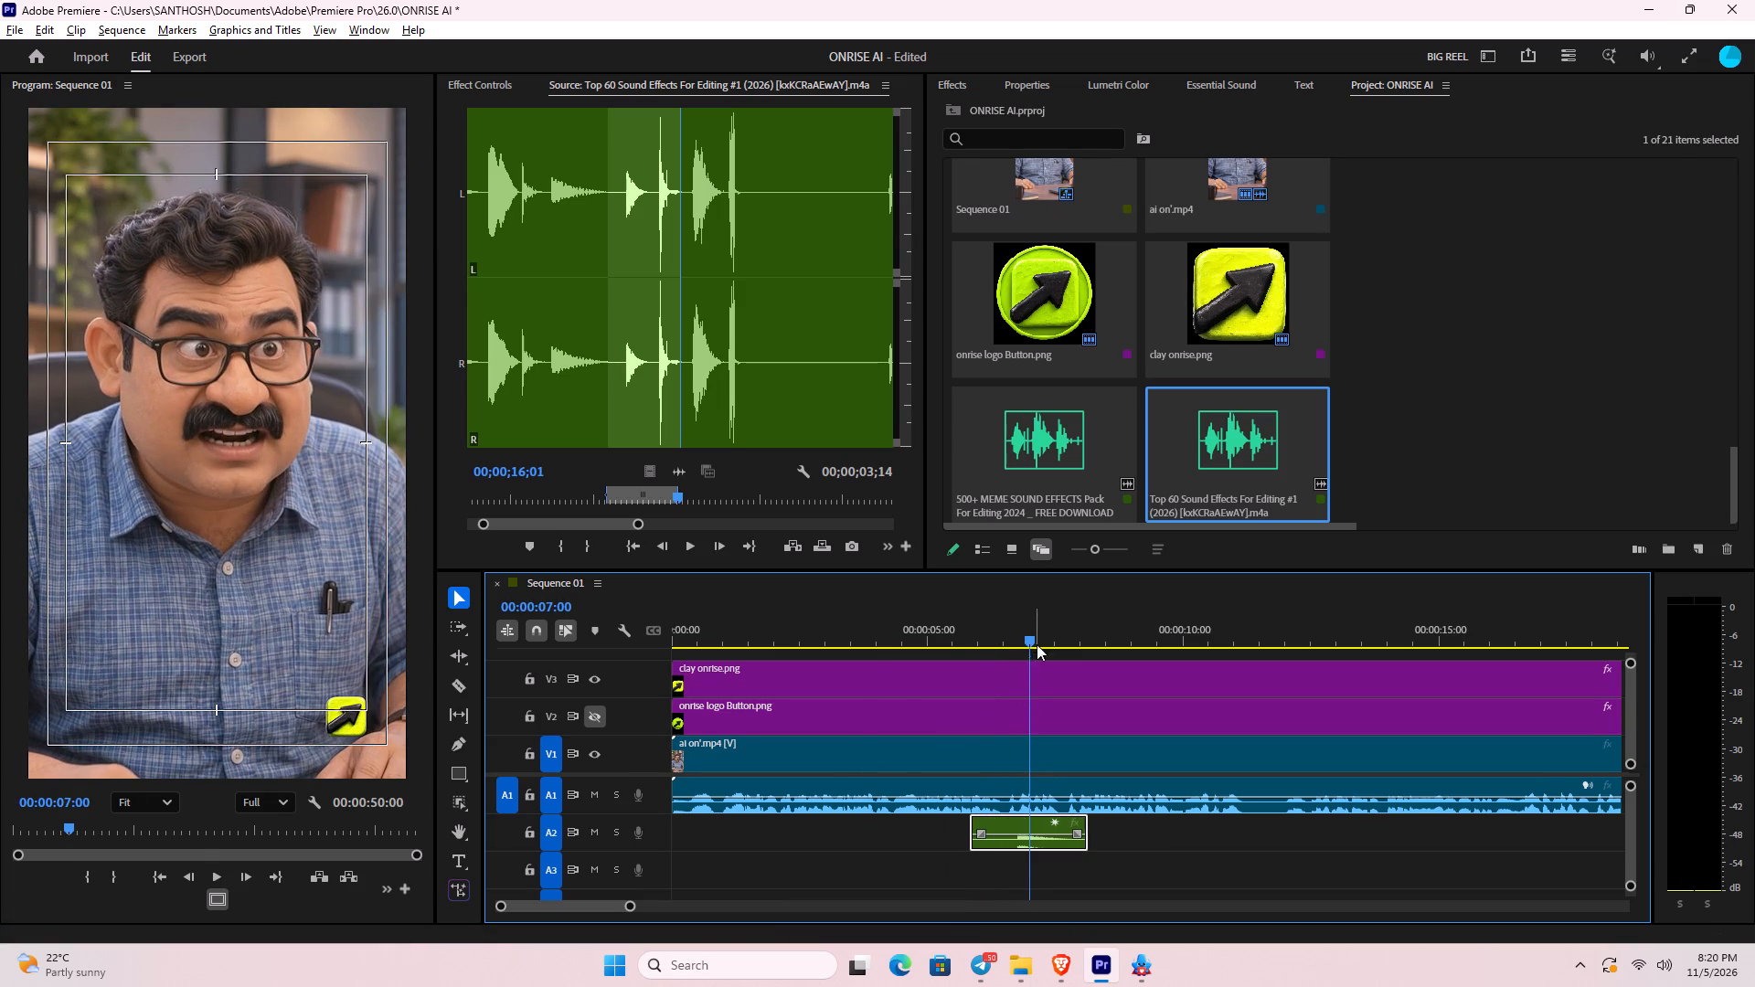
left_click_drag(1037, 644, 861, 644)
key("space")
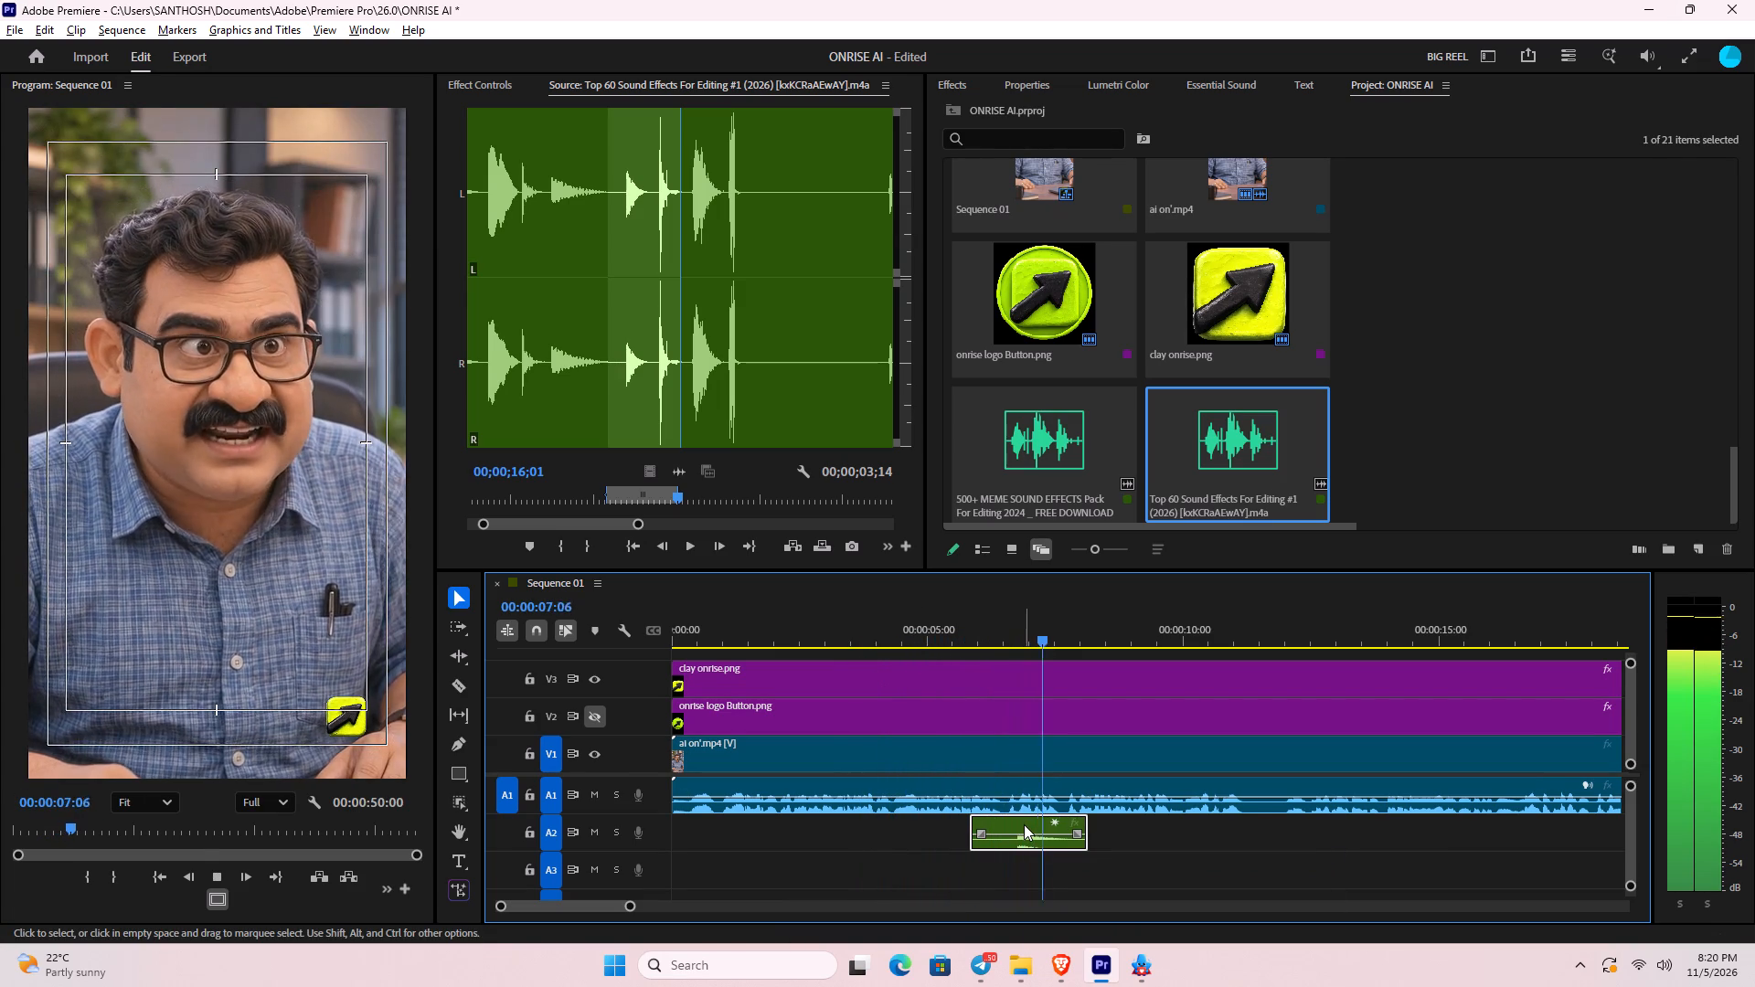
key("space")
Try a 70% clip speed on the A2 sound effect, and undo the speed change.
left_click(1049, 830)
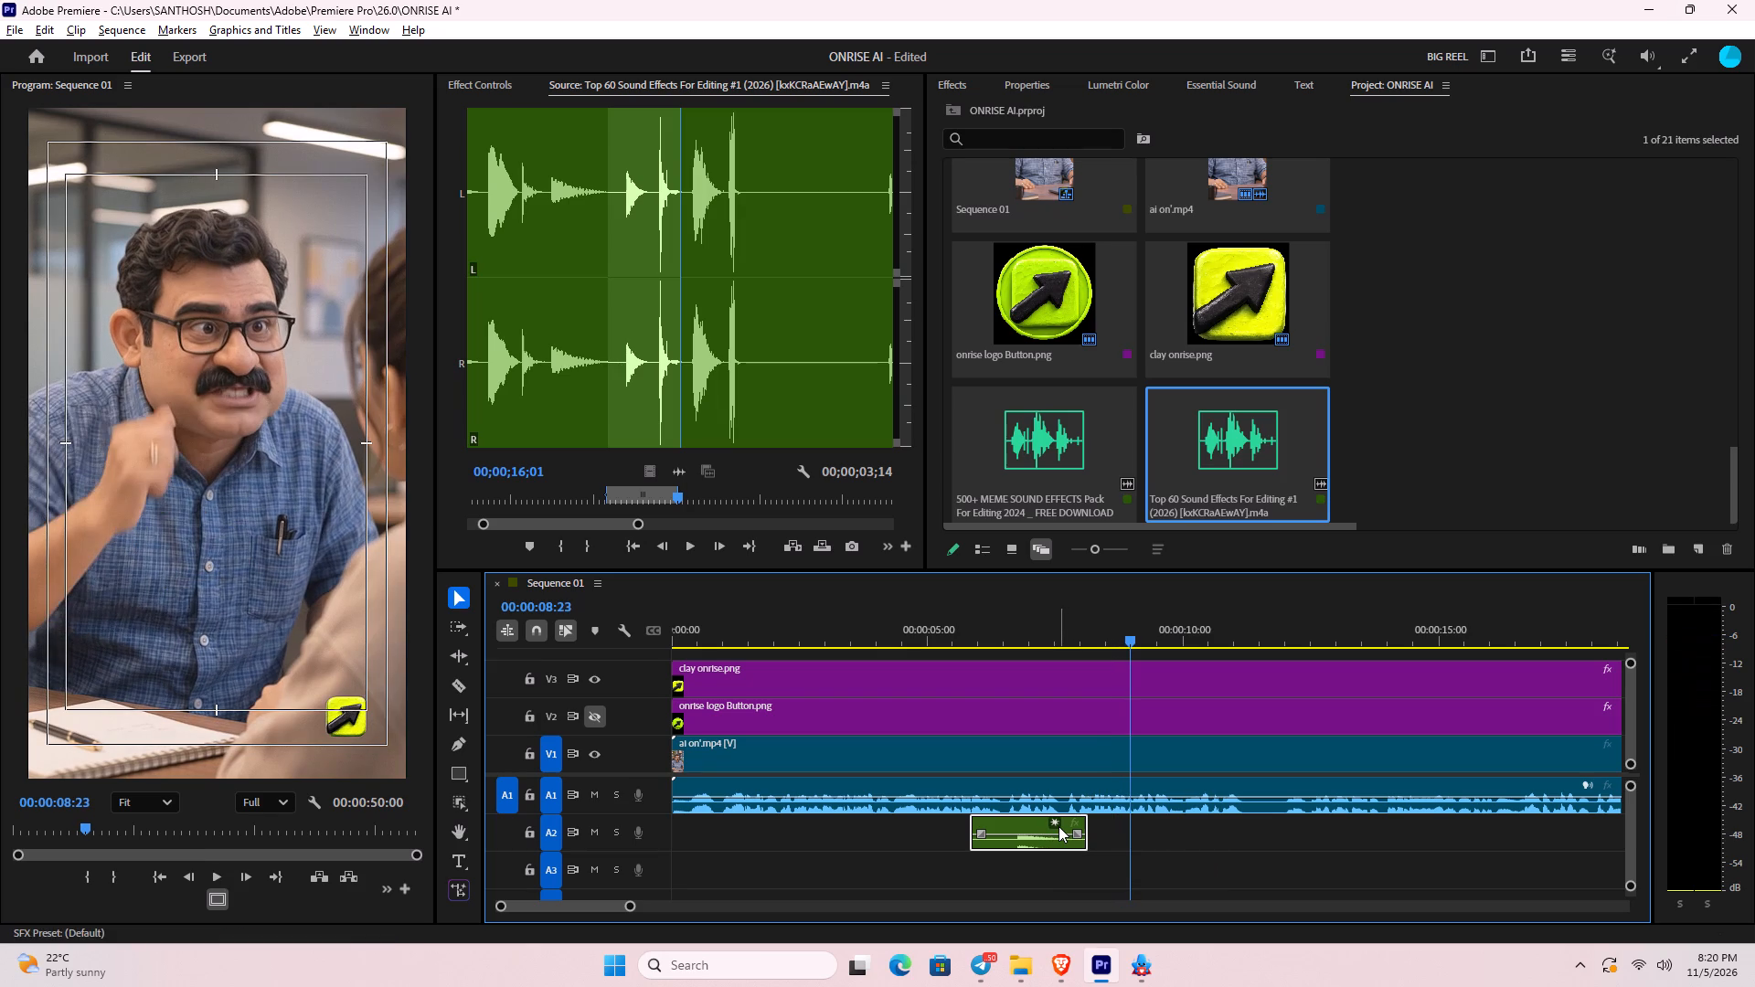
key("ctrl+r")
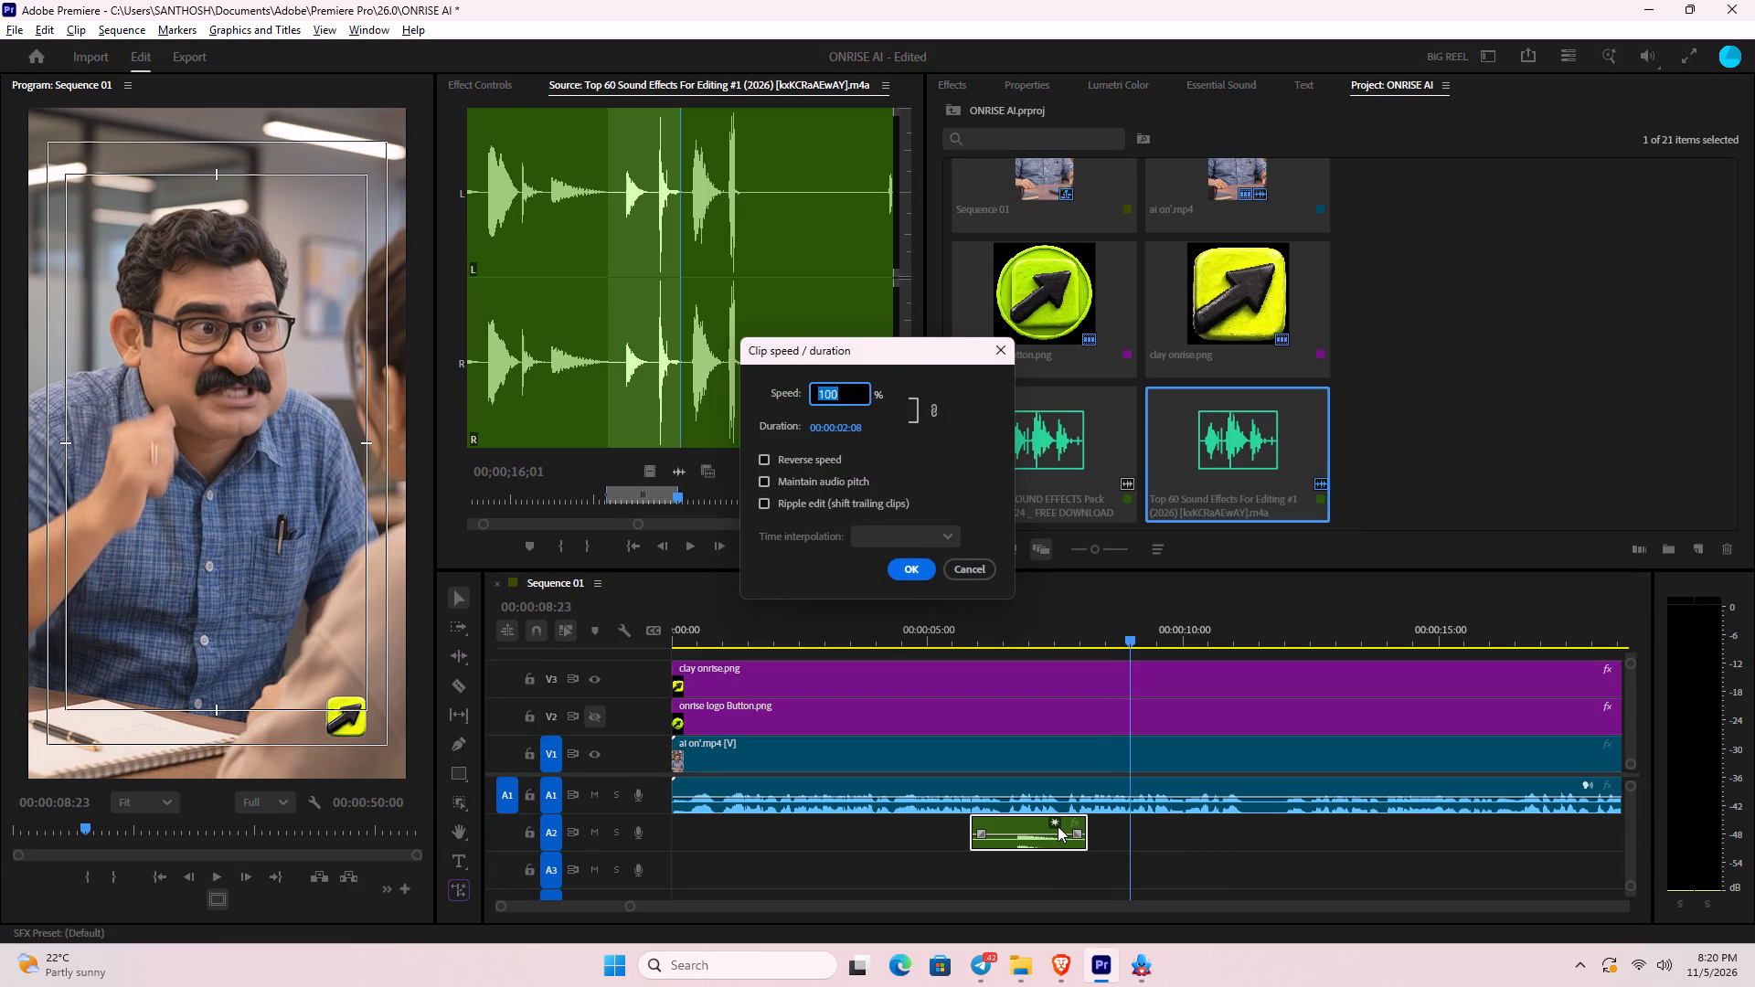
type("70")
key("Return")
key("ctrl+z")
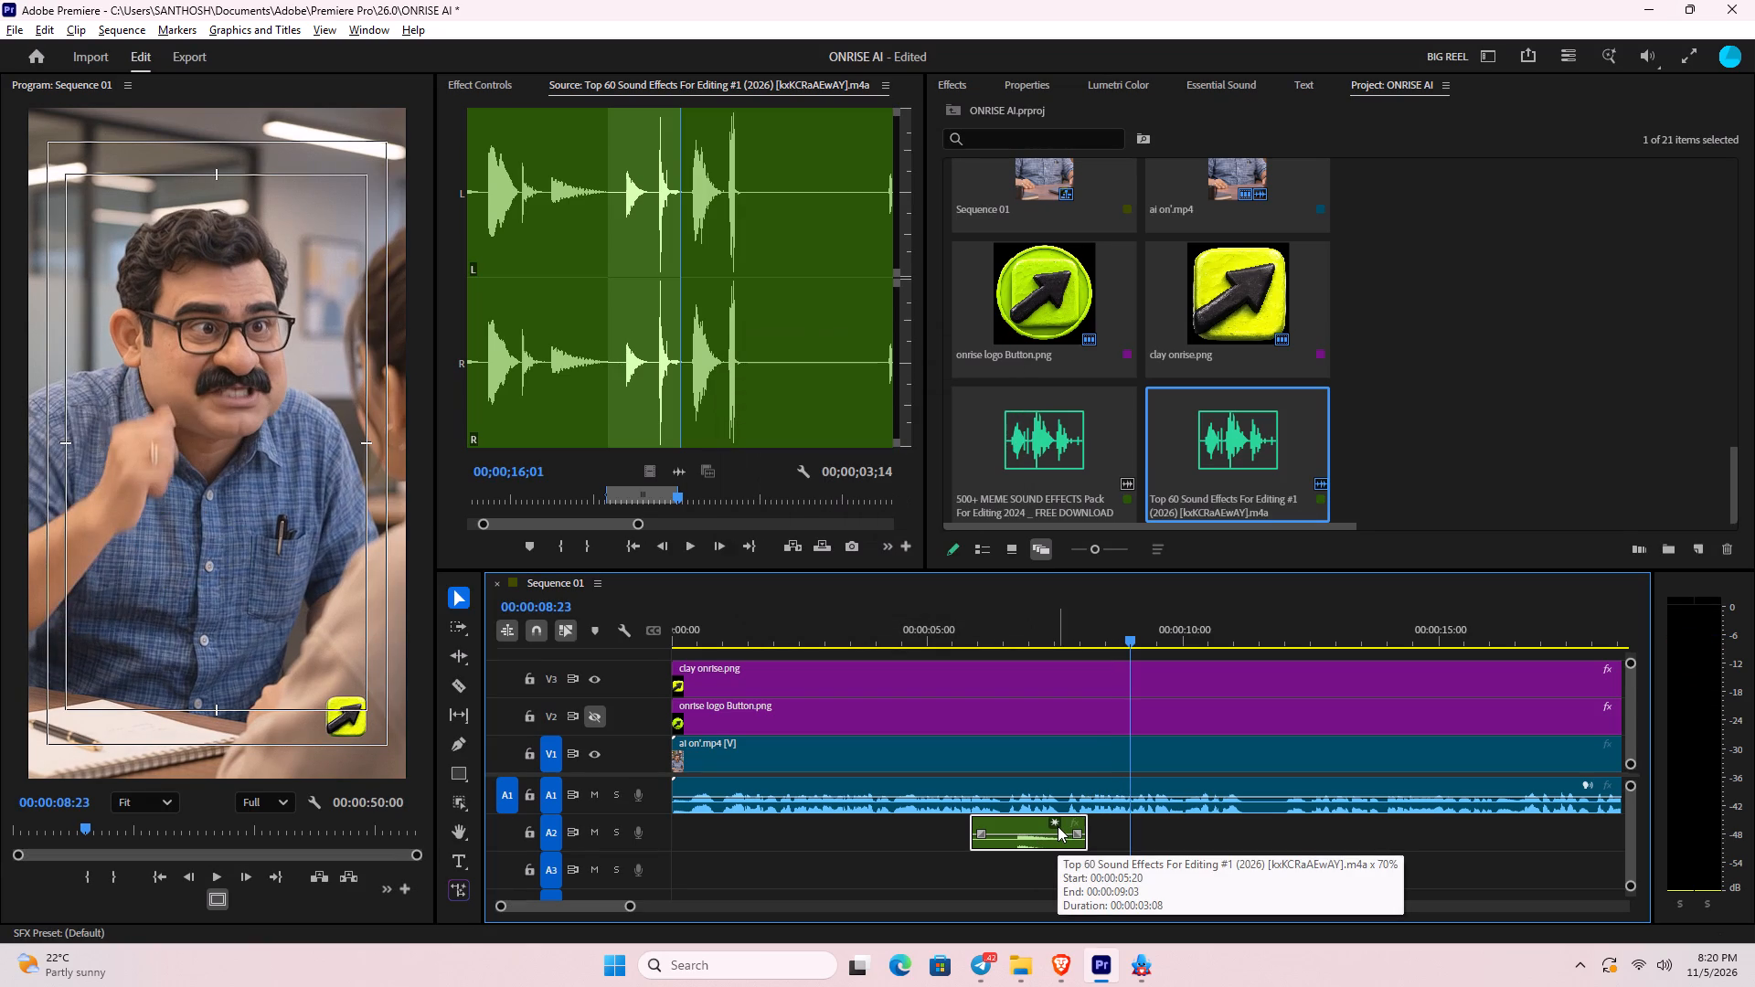
Set the A2 sound effect's Clip Volume to -6 dB in Essential Sound.
key("ctrl+g")
left_click(1055, 826)
key("g")
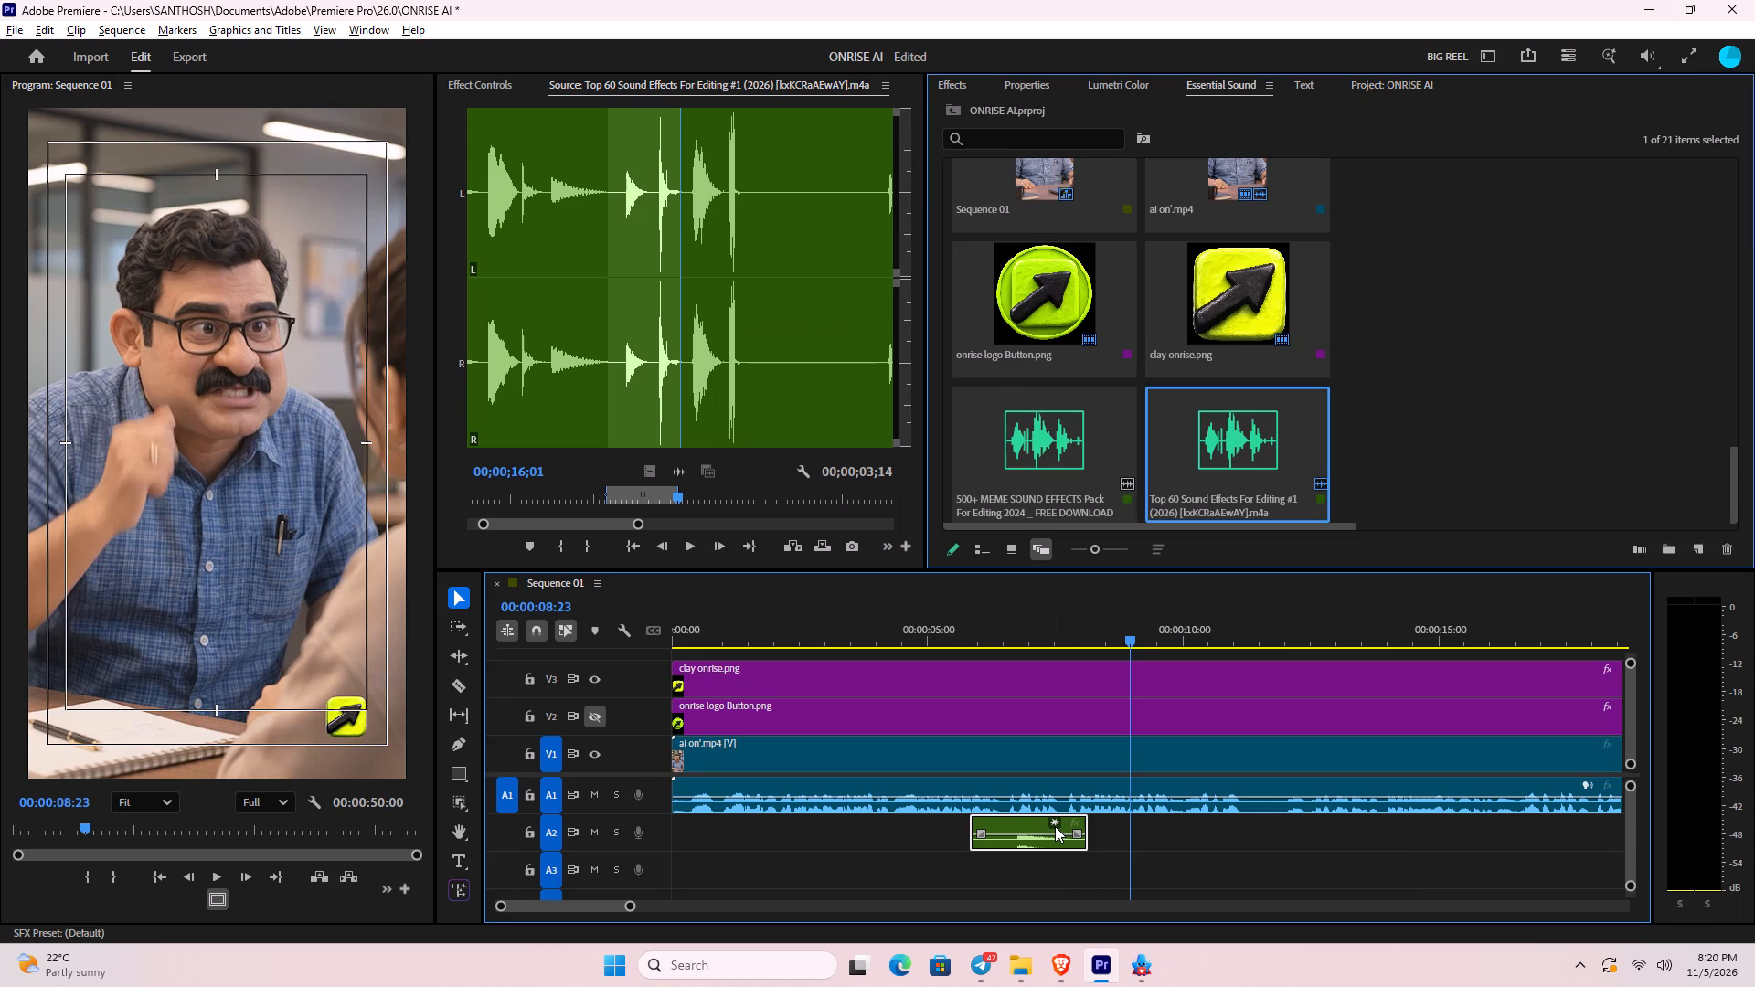
key("g")
key("g")
key("g")
type("gg")
left_click(1035, 827)
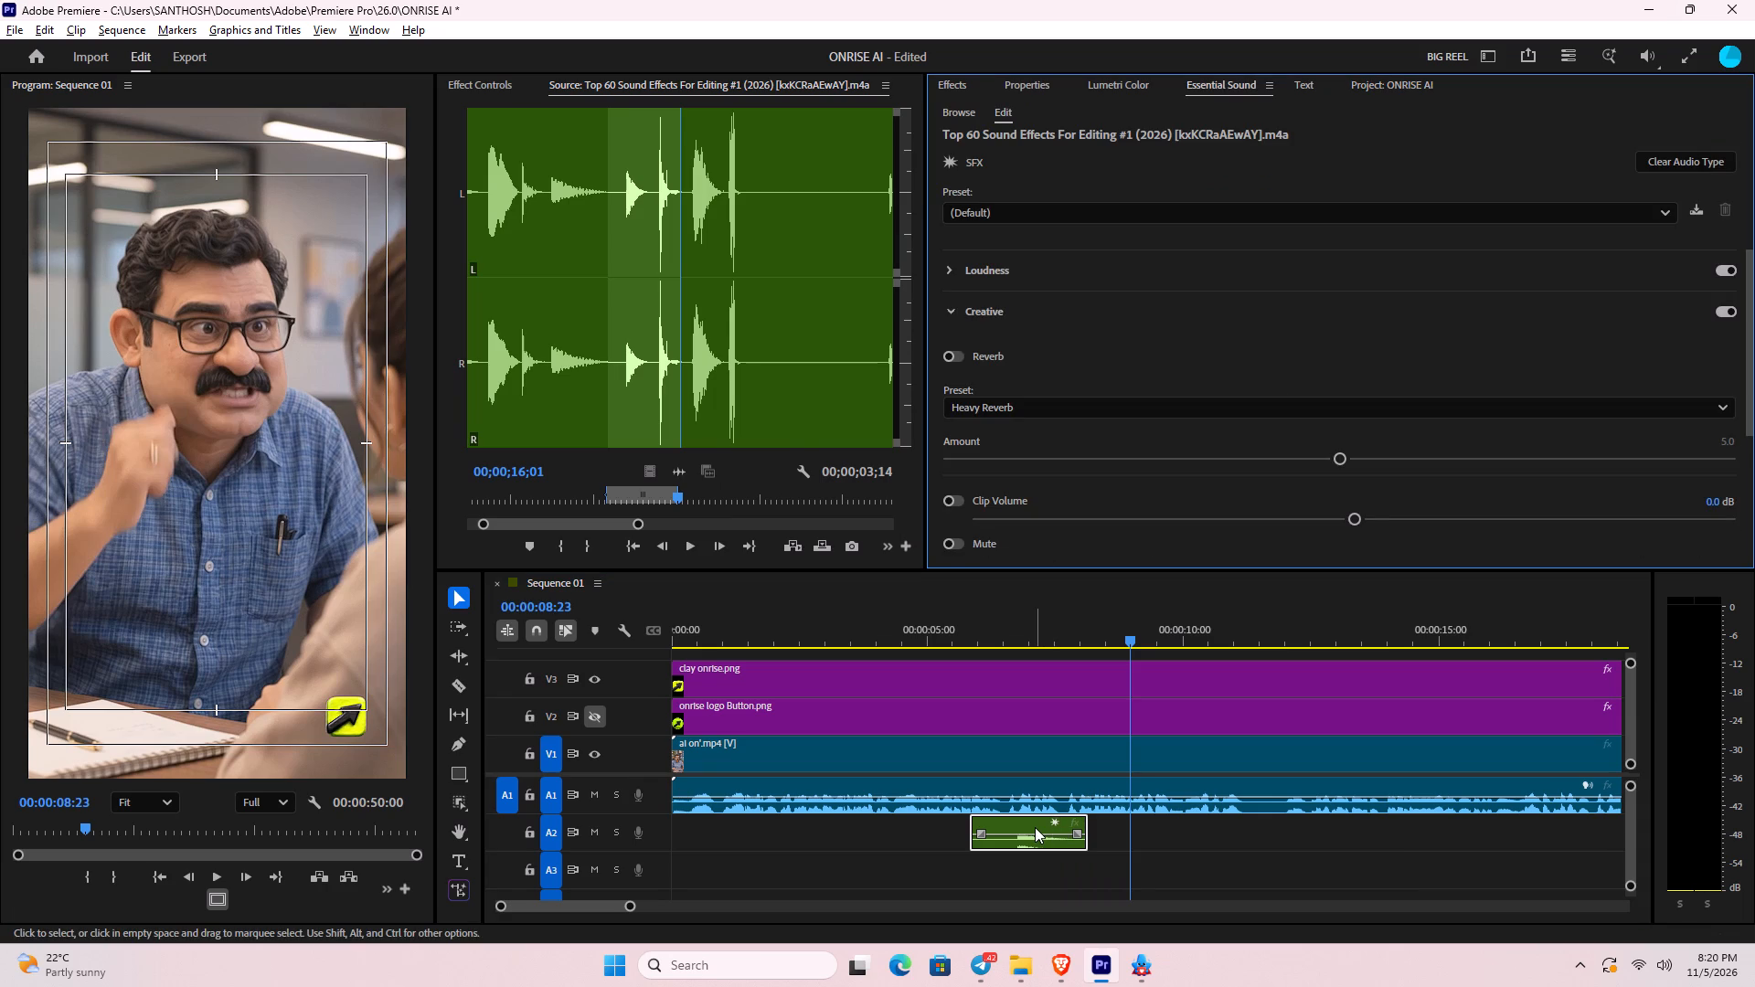
left_click(1694, 480)
left_click(1704, 493)
left_click(1708, 508)
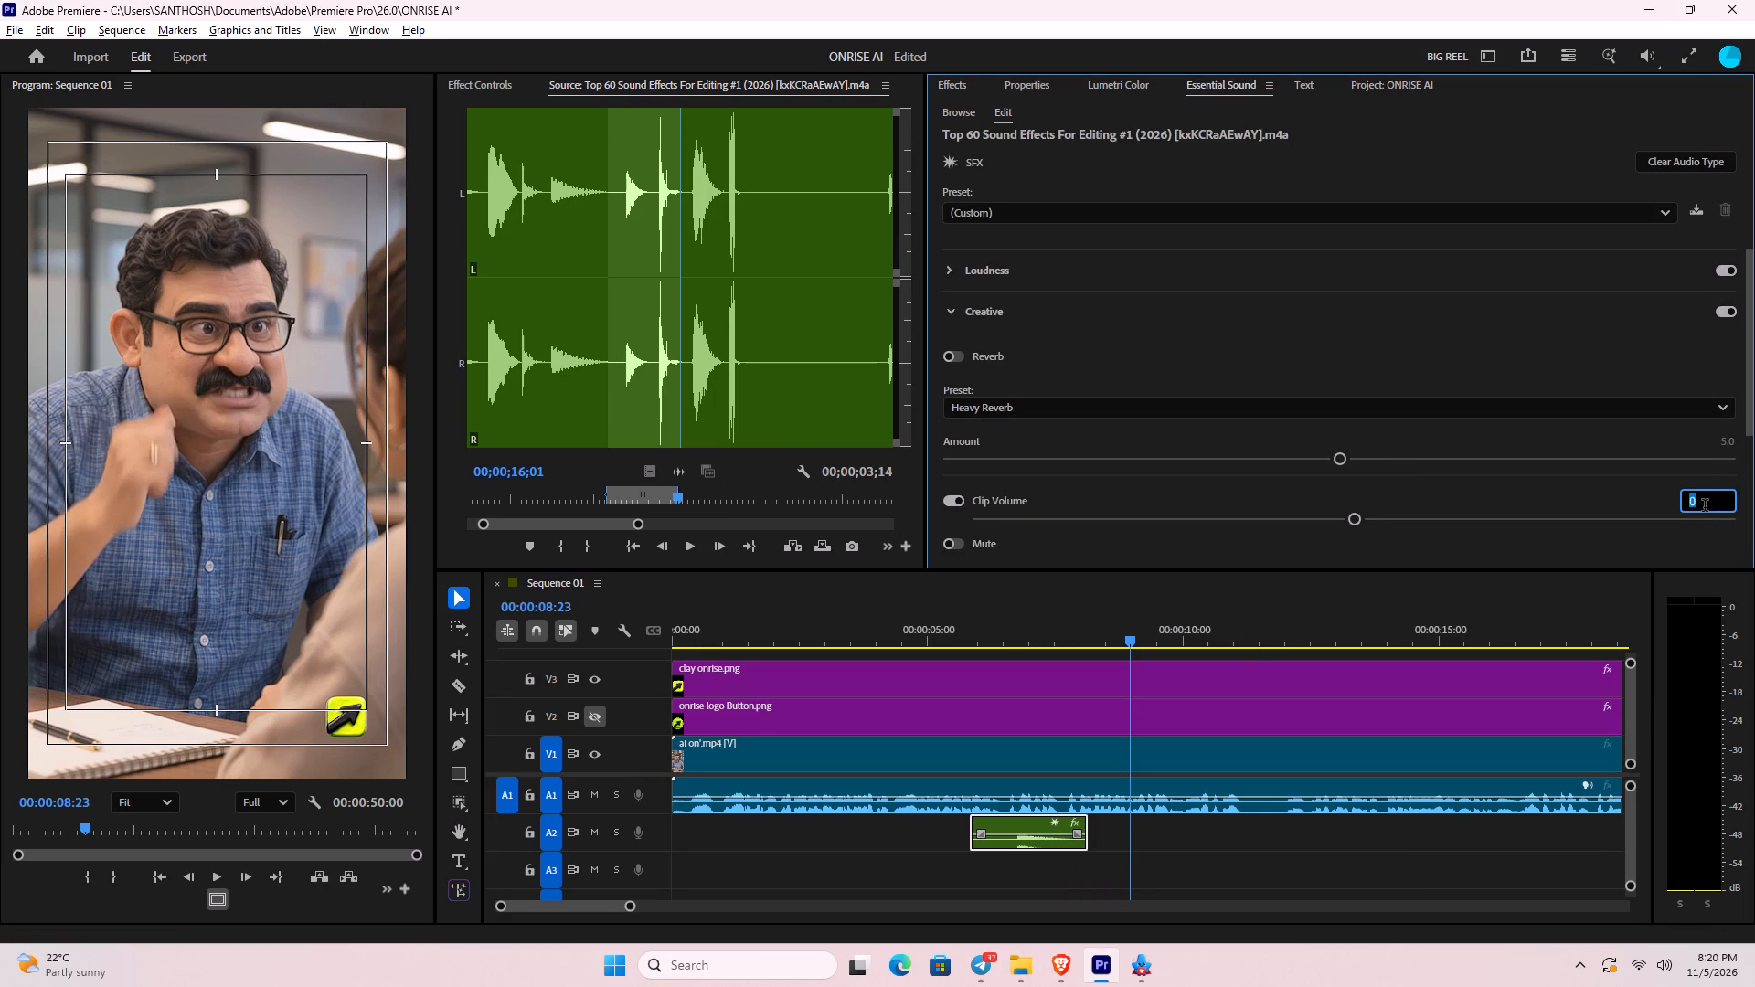
type("-6")
key("Return")
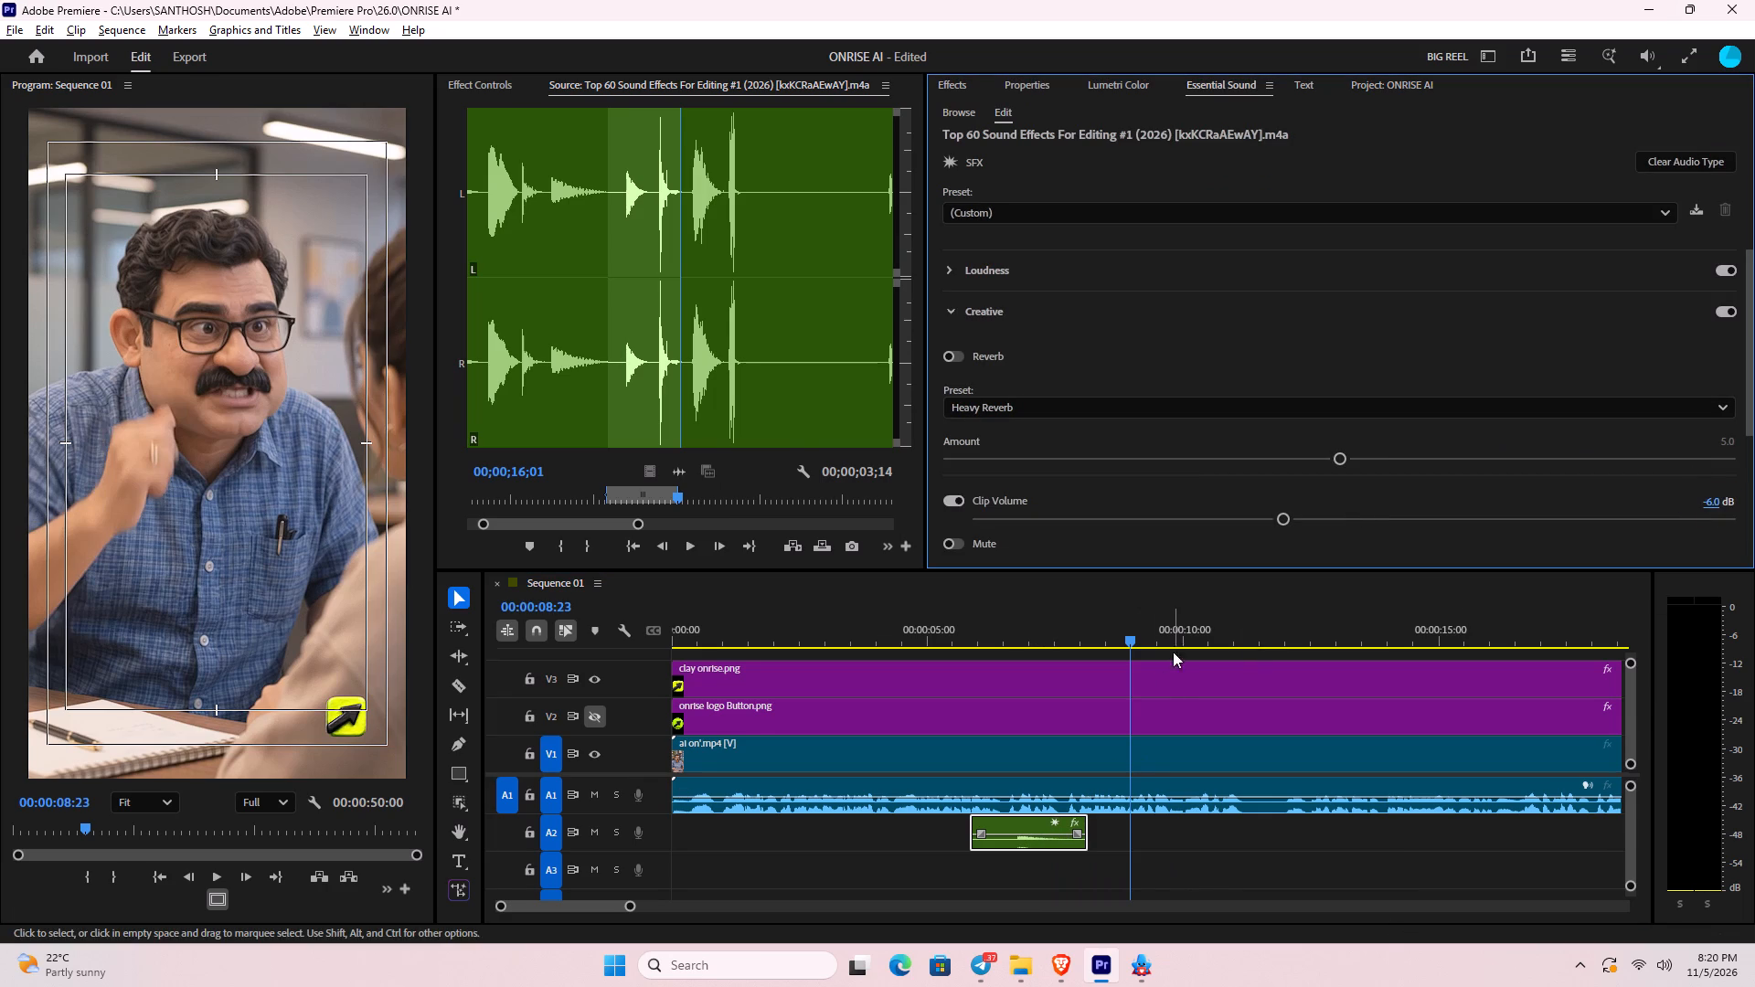
Play Sequence 01 from about 1 second to check the sound effect's level.
left_click_drag(1161, 642, 714, 639)
key("space")
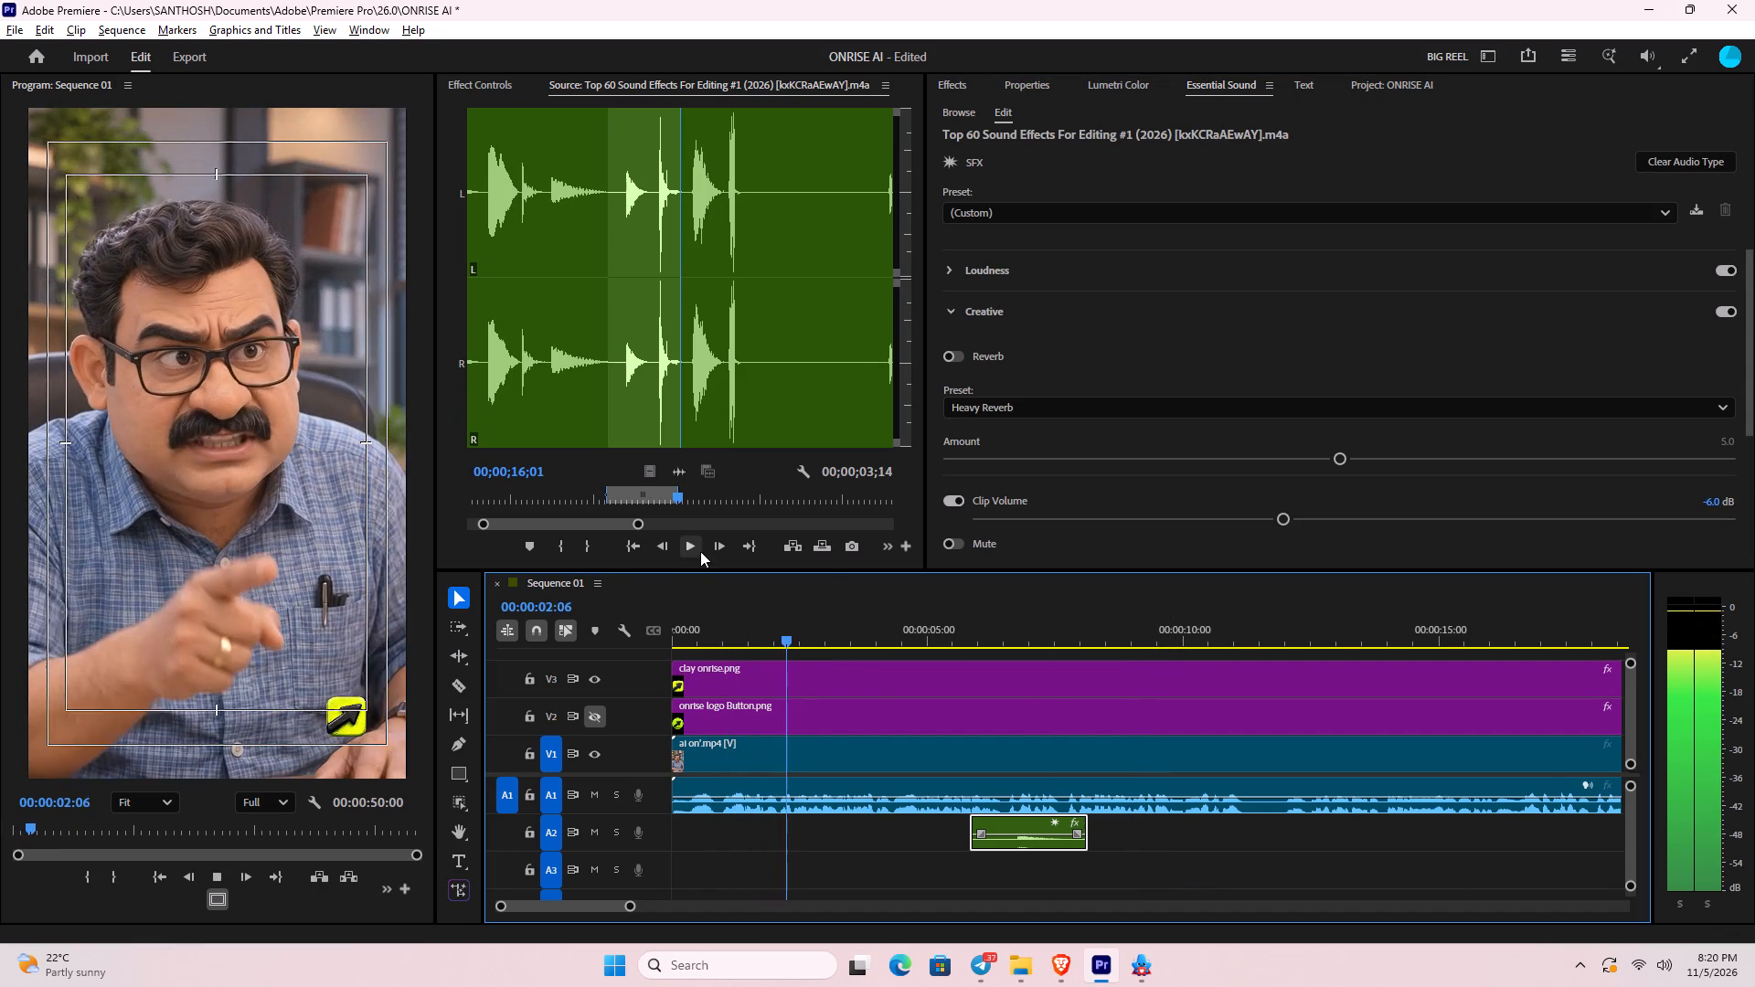
Listen to the Top 60 source clip from 00;00;16;01 onward to find another sound effect.
left_click(700, 551)
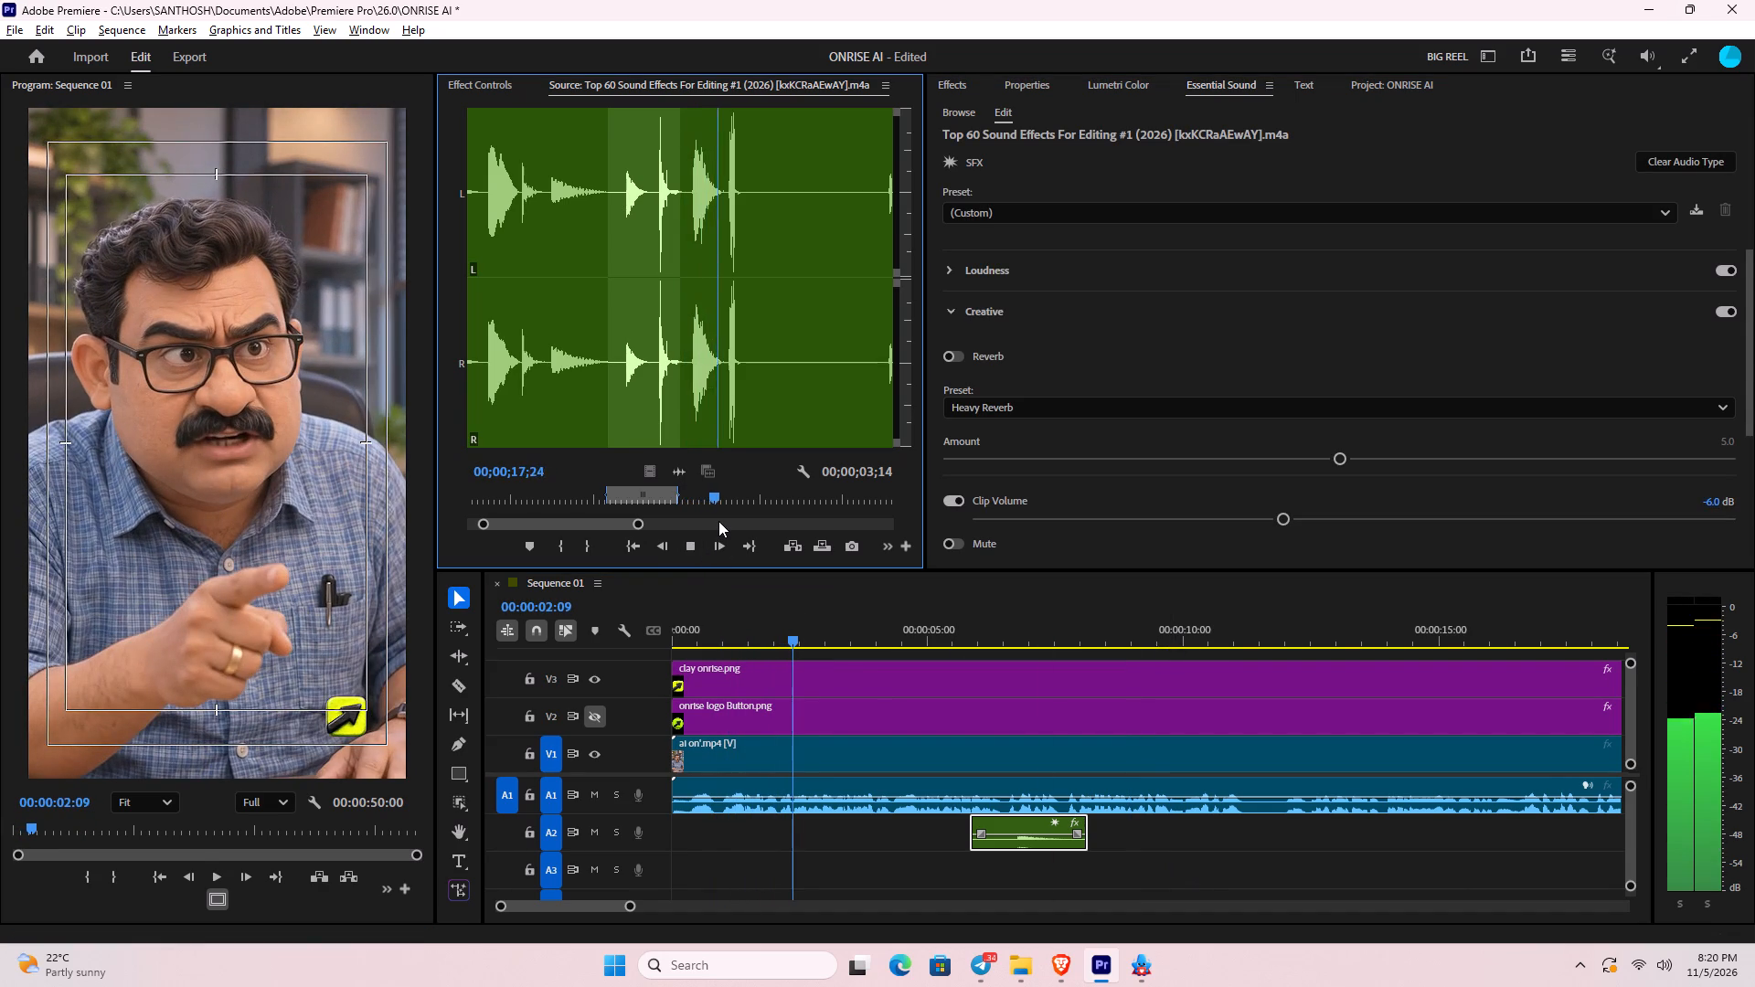
type("--")
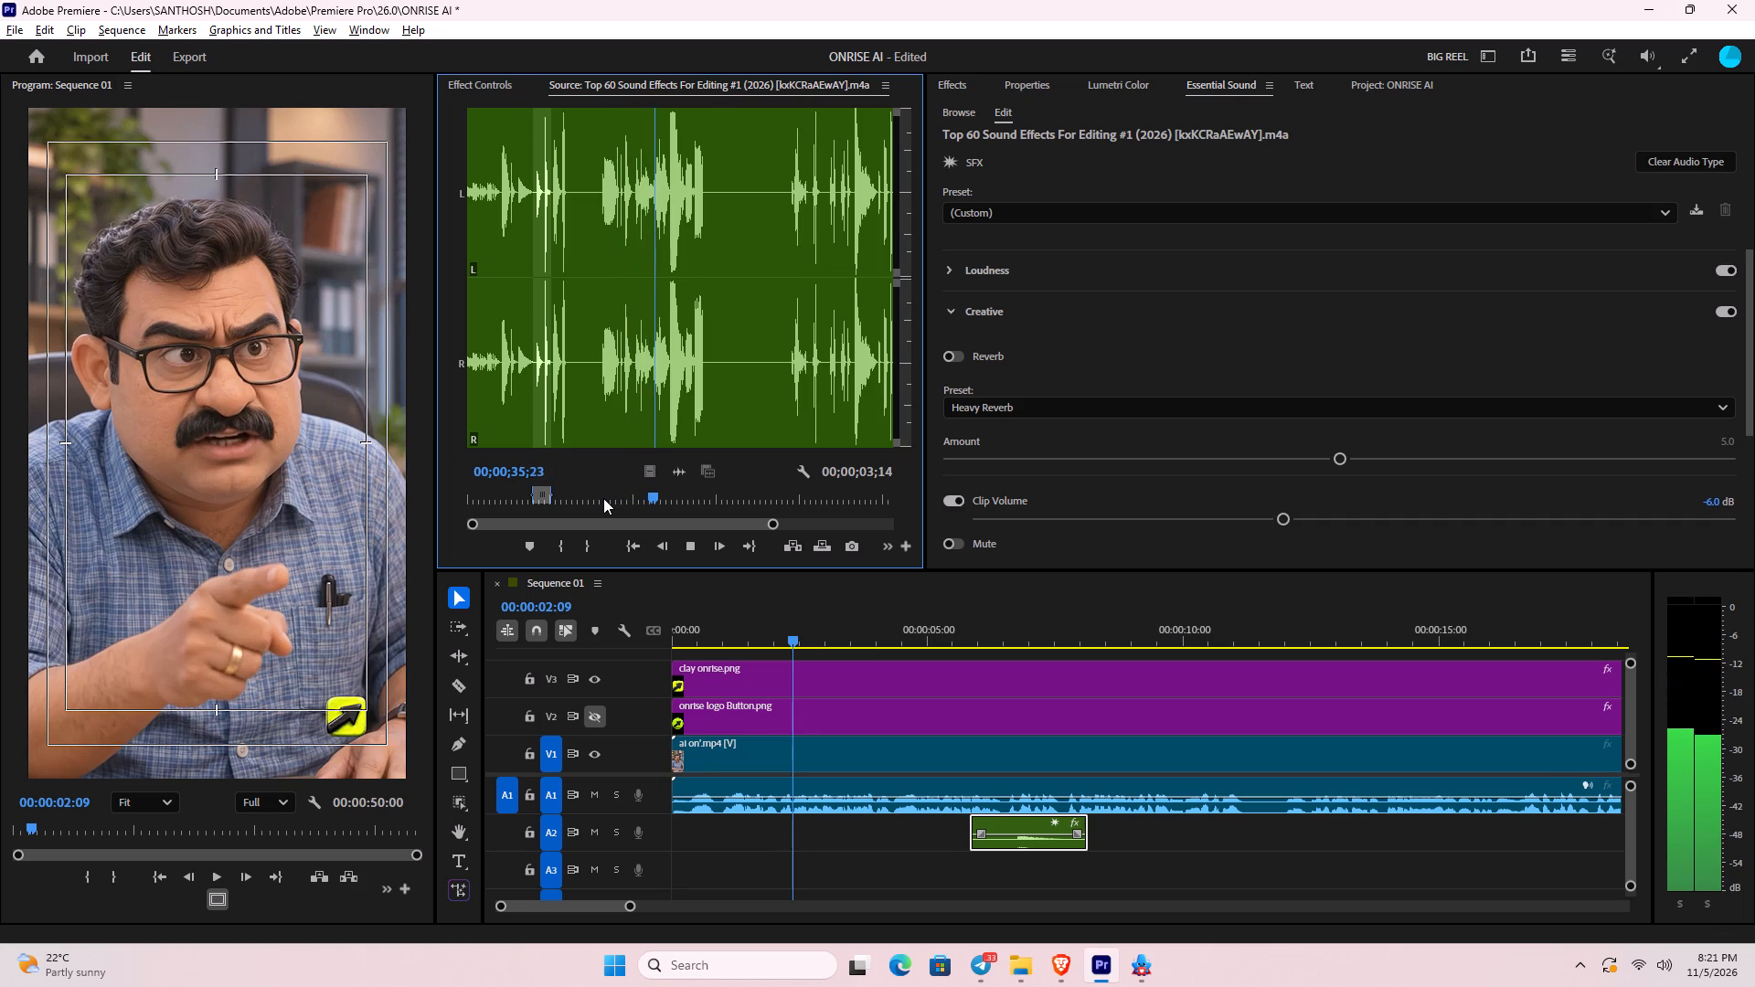
type("==")
key("space")
Mark the next sound effect in the source clip with an In point at 00;00;31;22 and an Out point at 00;00;38;24.
left_click_drag(688, 497, 686, 497)
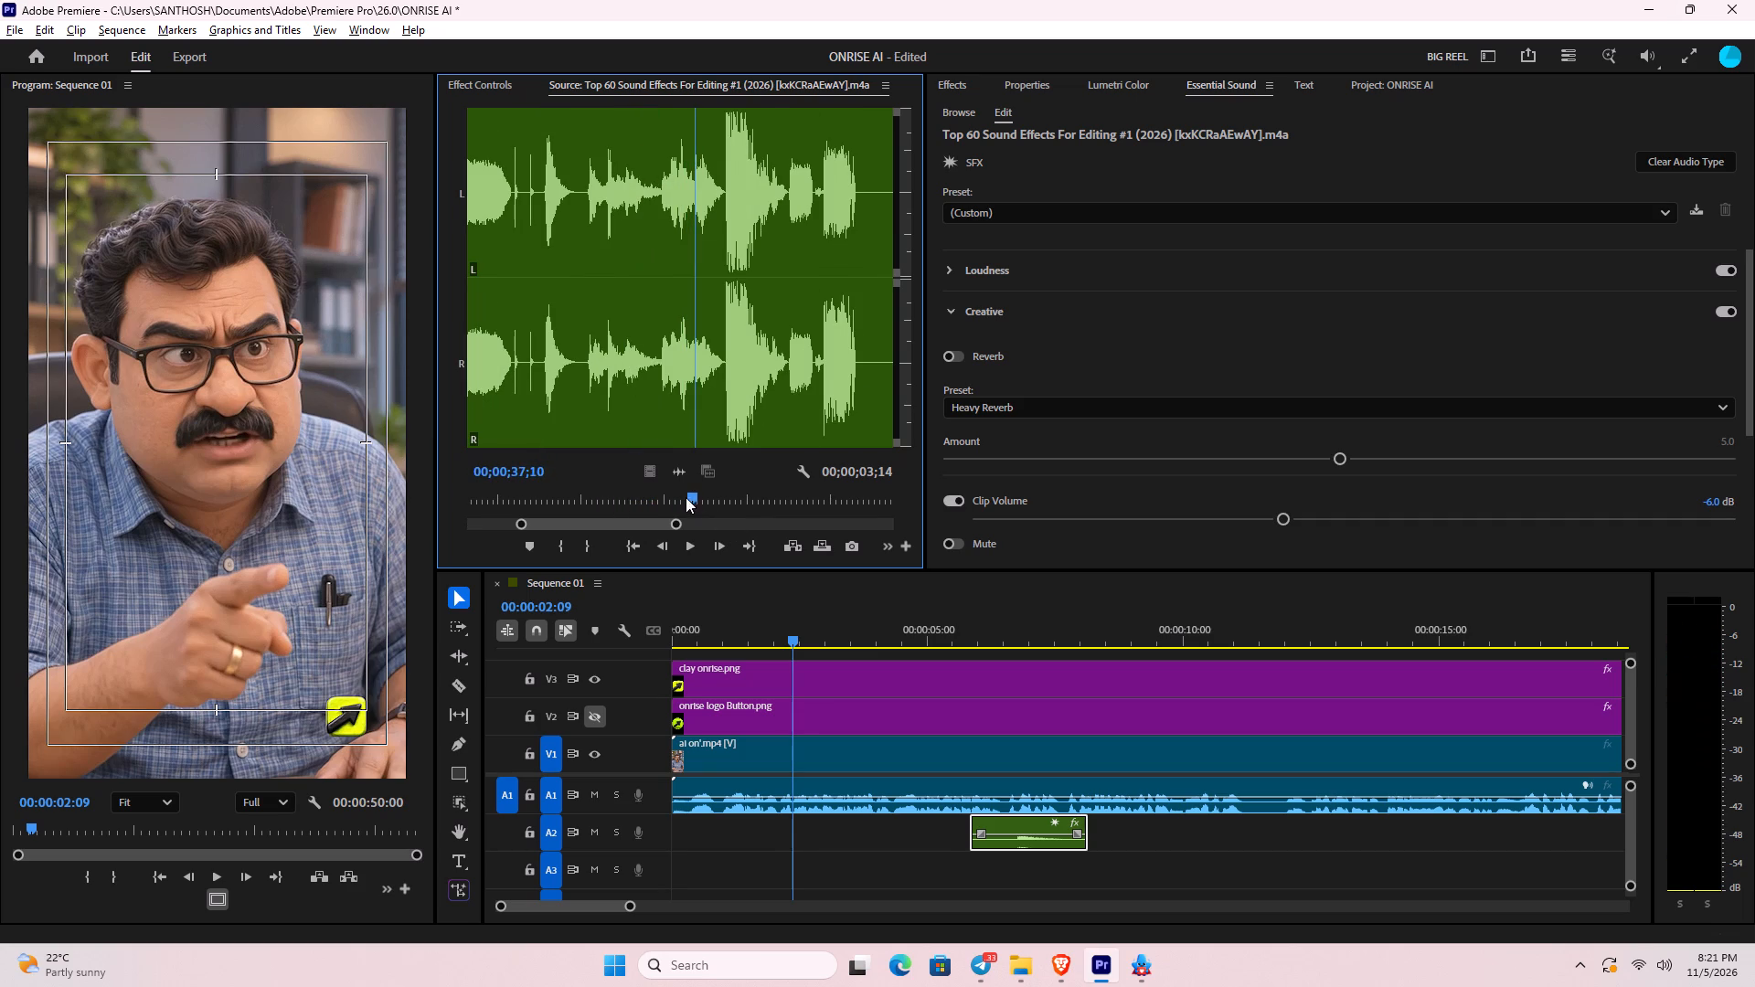
left_click_drag(686, 497, 552, 497)
key("space")
key("space")
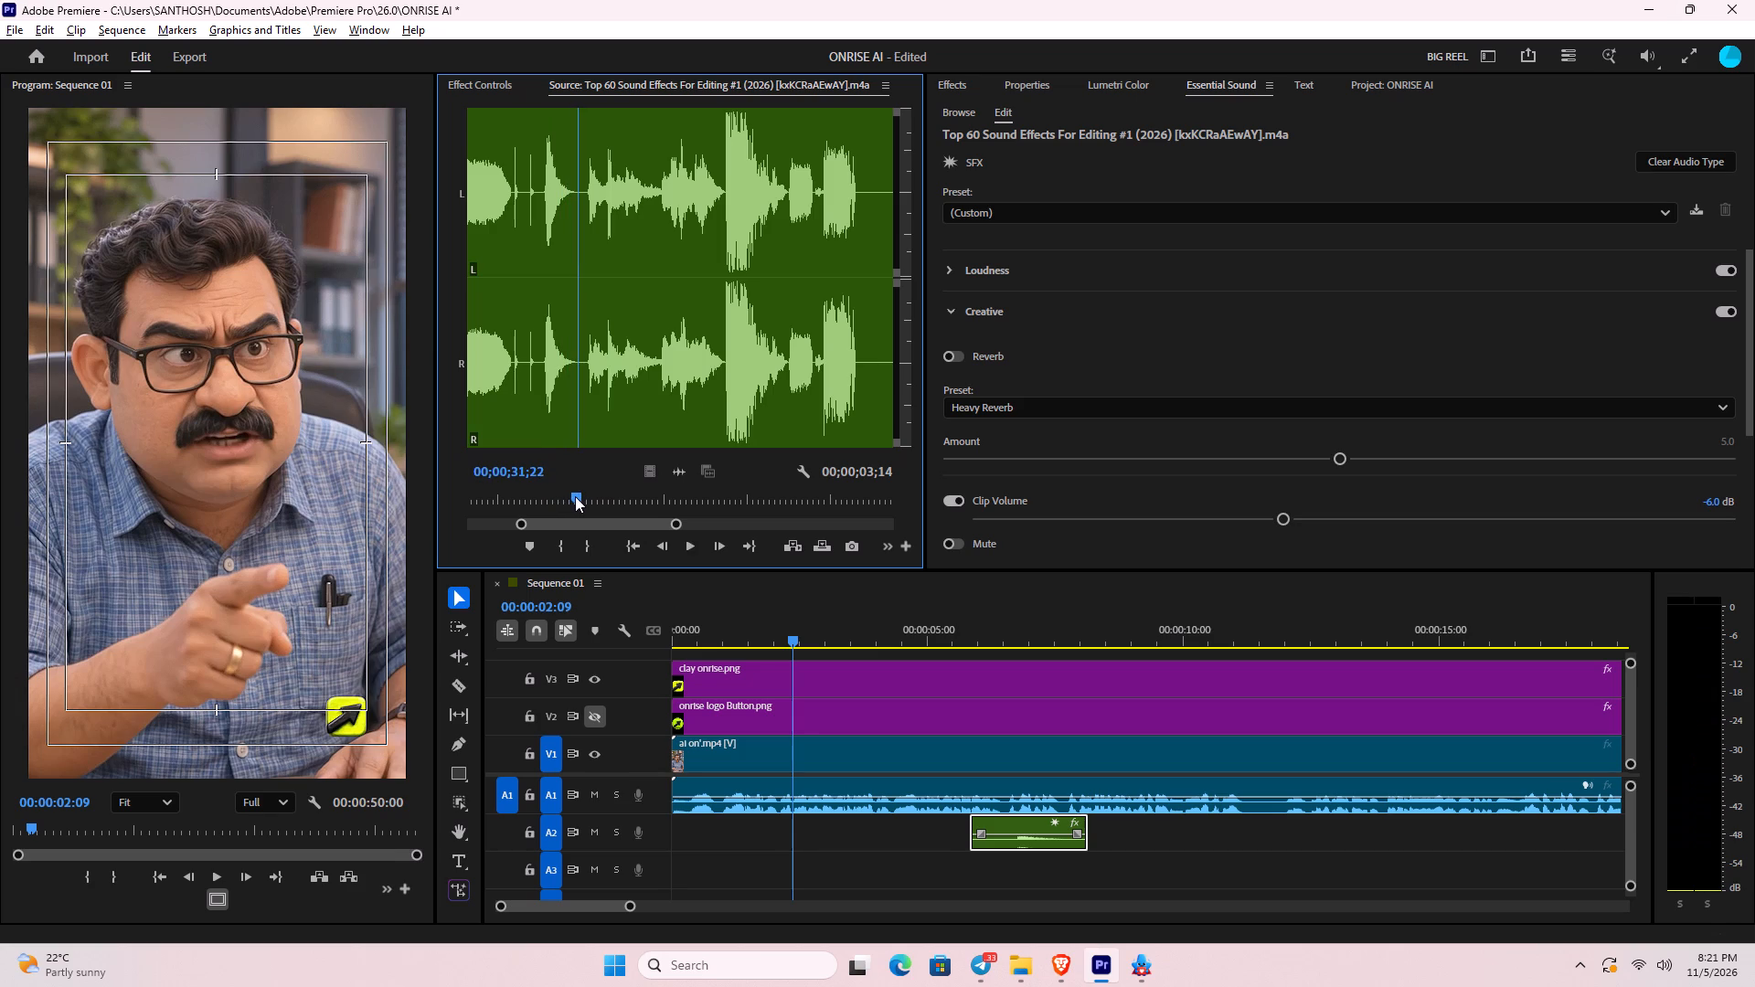
type("i")
key("space")
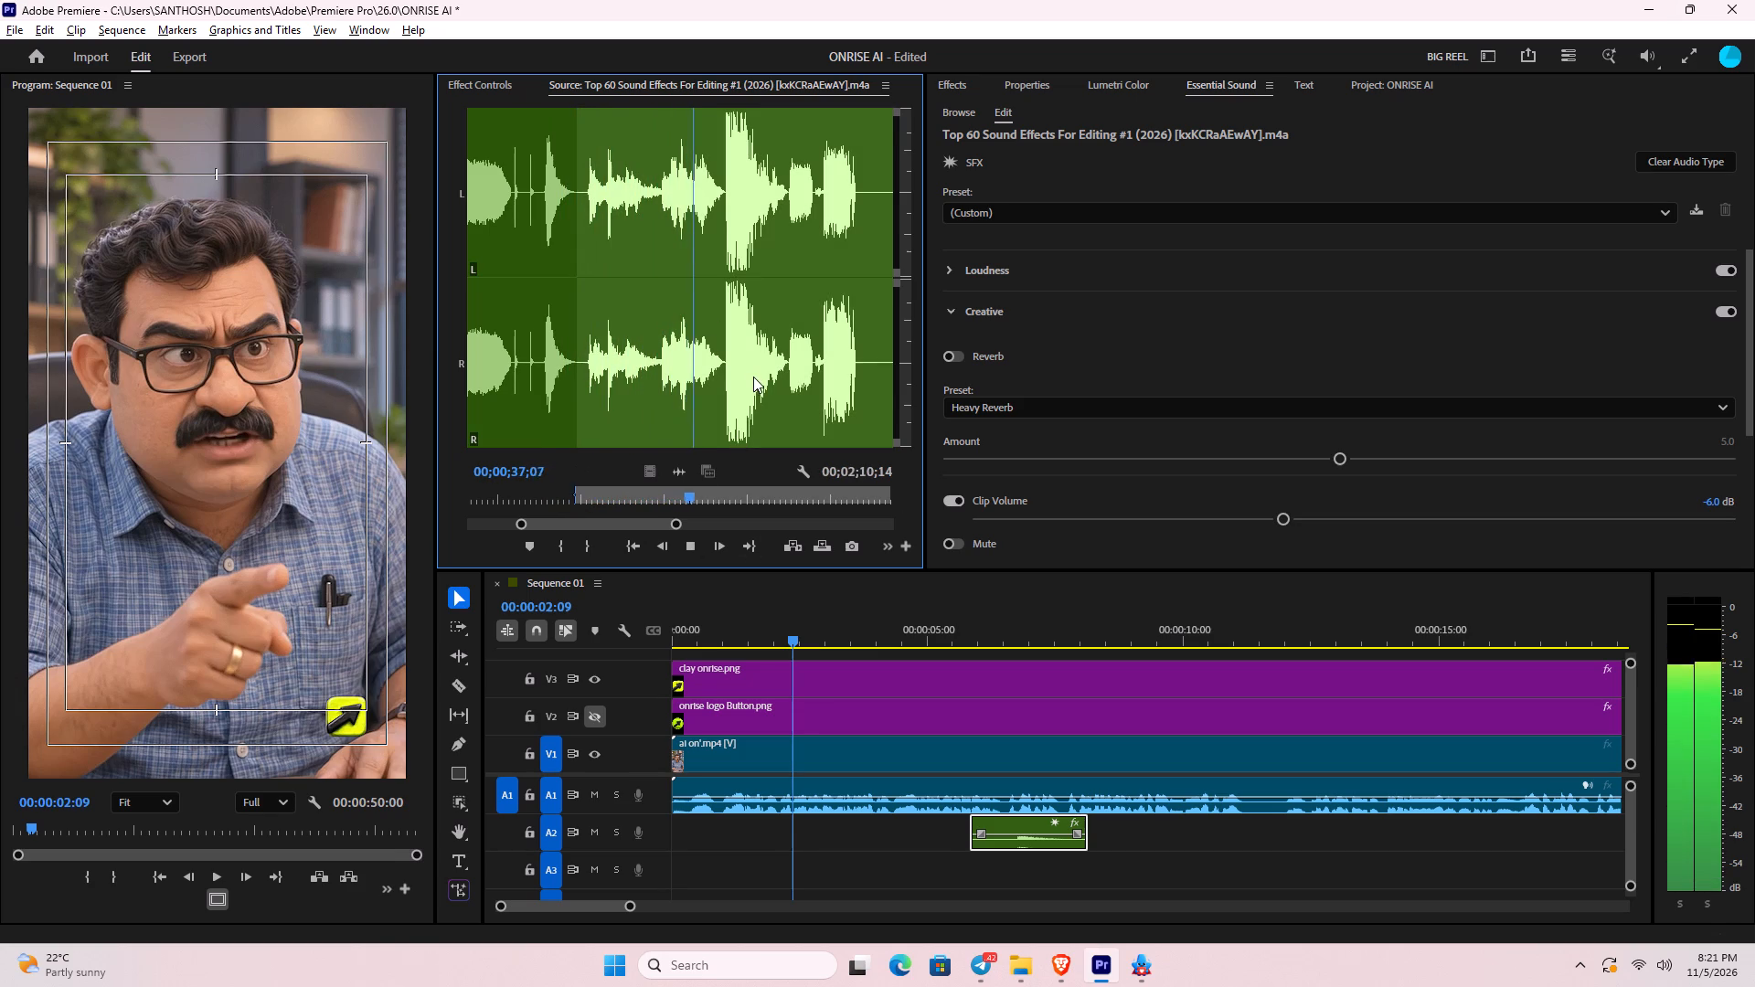
key("space")
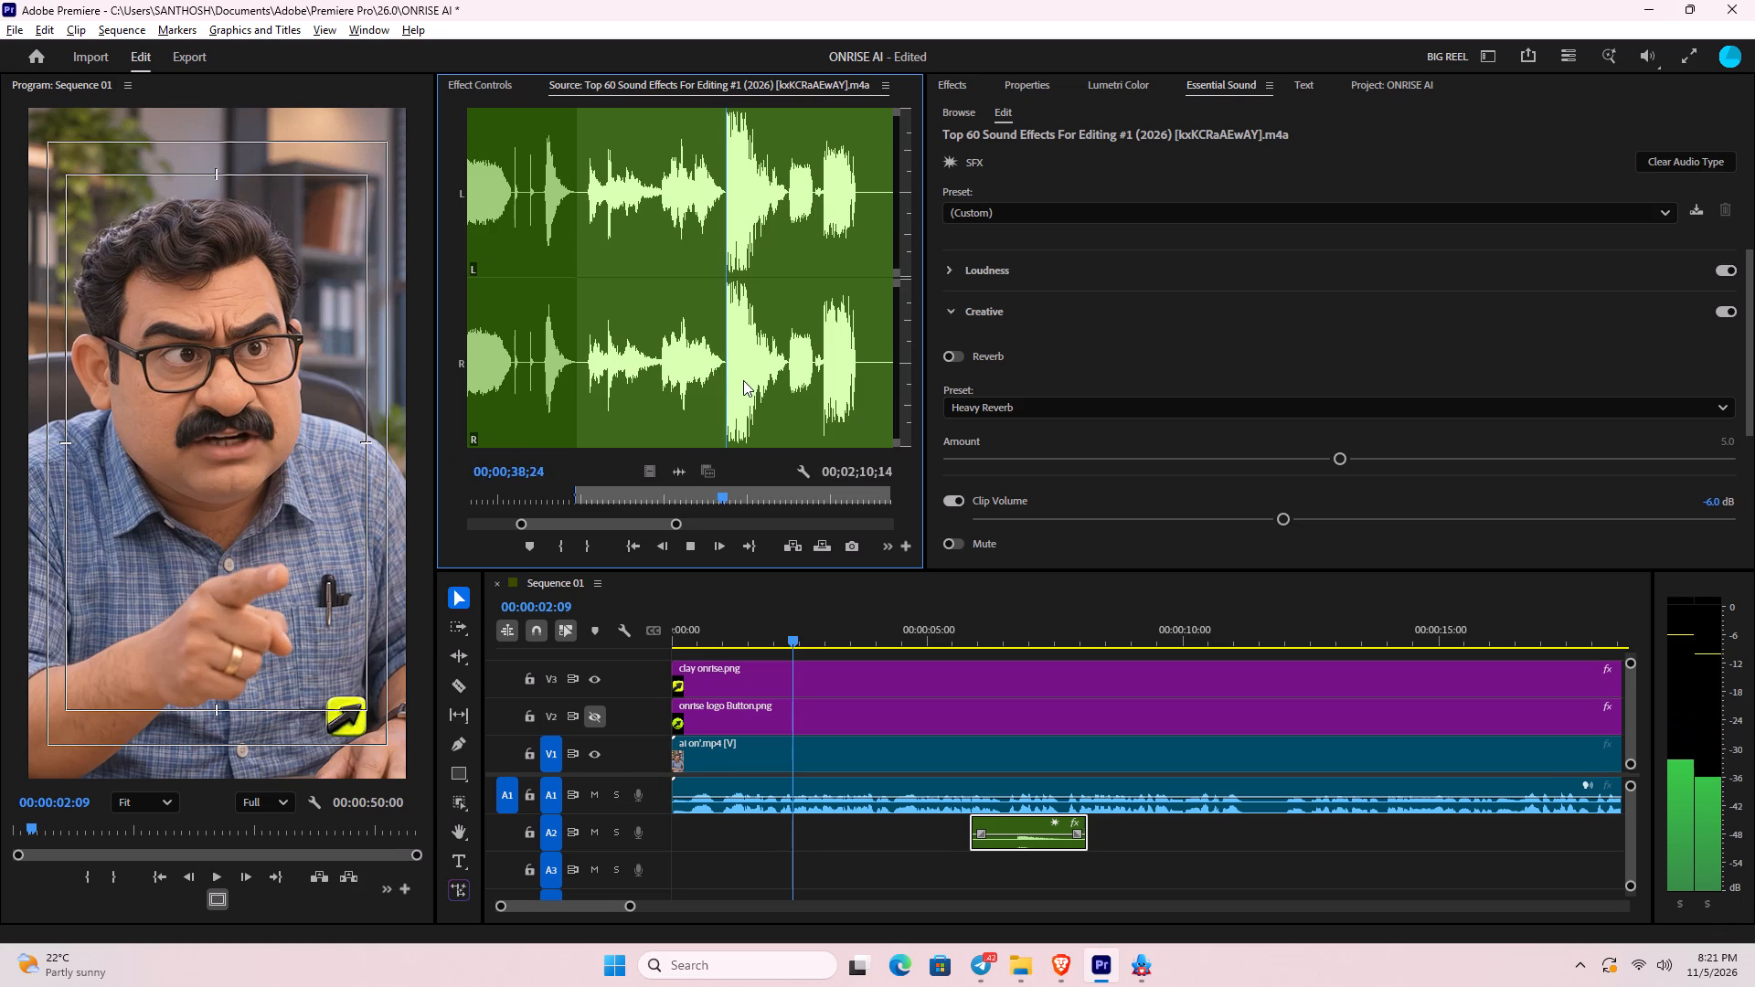
type("po")
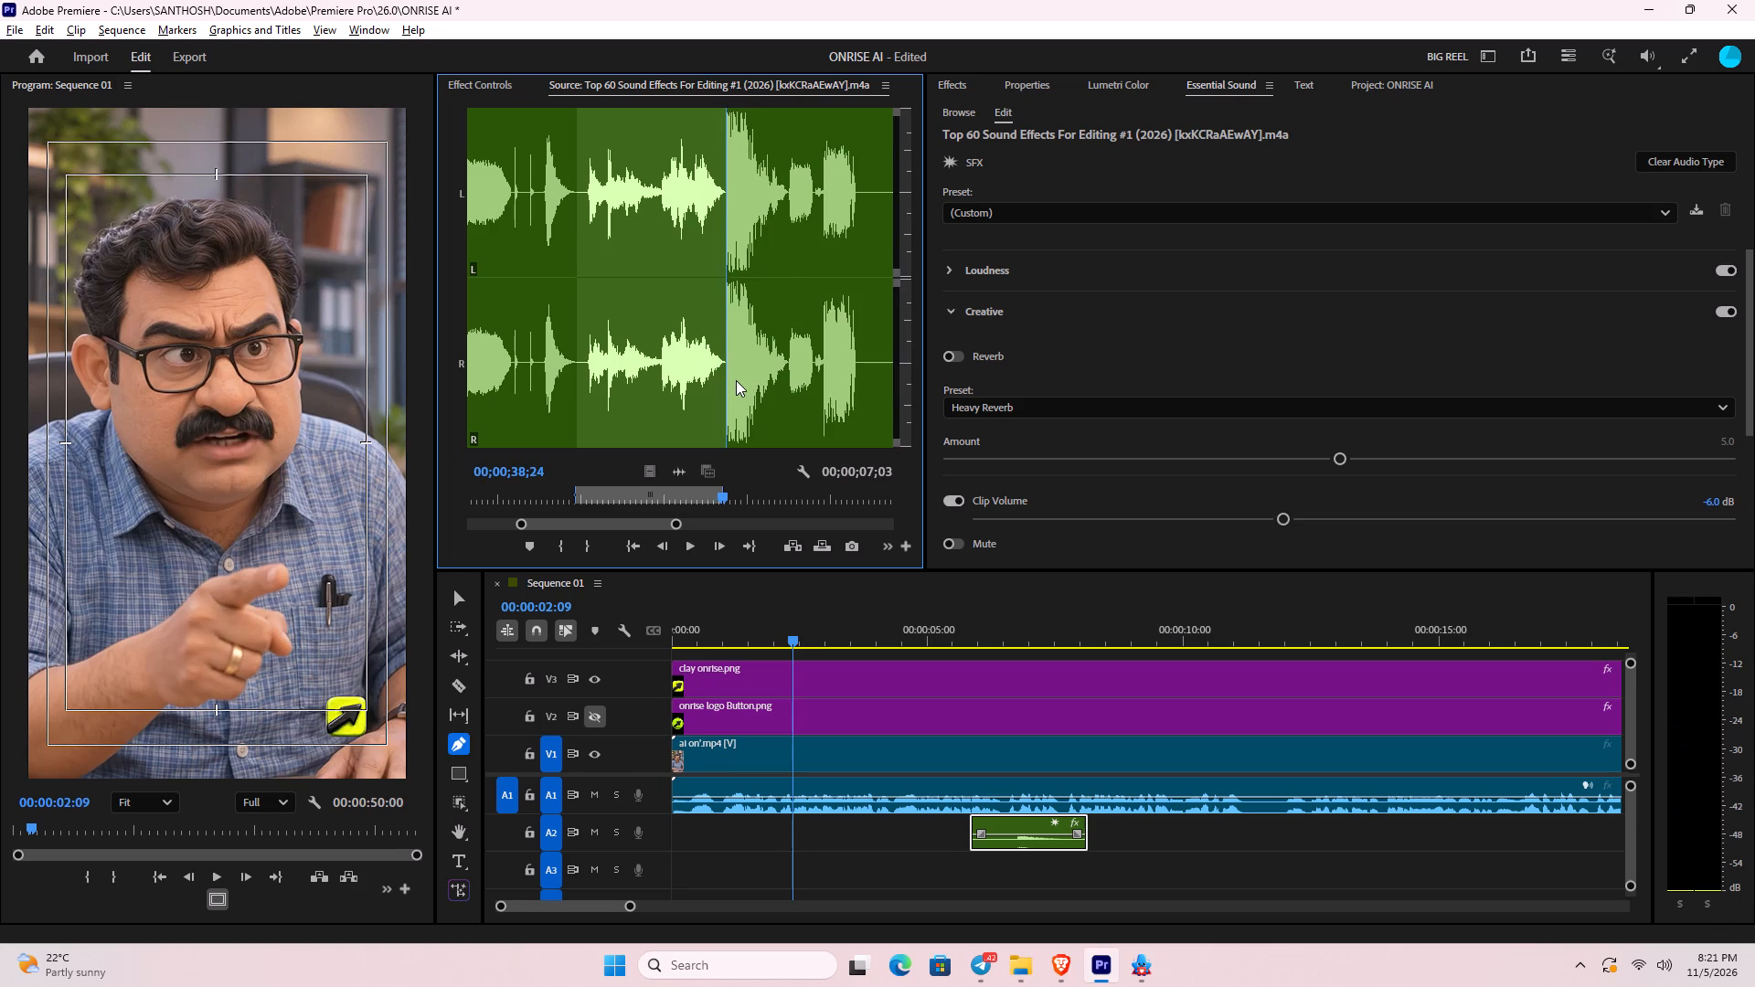
Place the marked sound effect's audio on track A2 near the end of Sequence 01, starting at about 00:00:44:15.
key("minus")
key("minus")
left_click_drag(680, 471, 1418, 894)
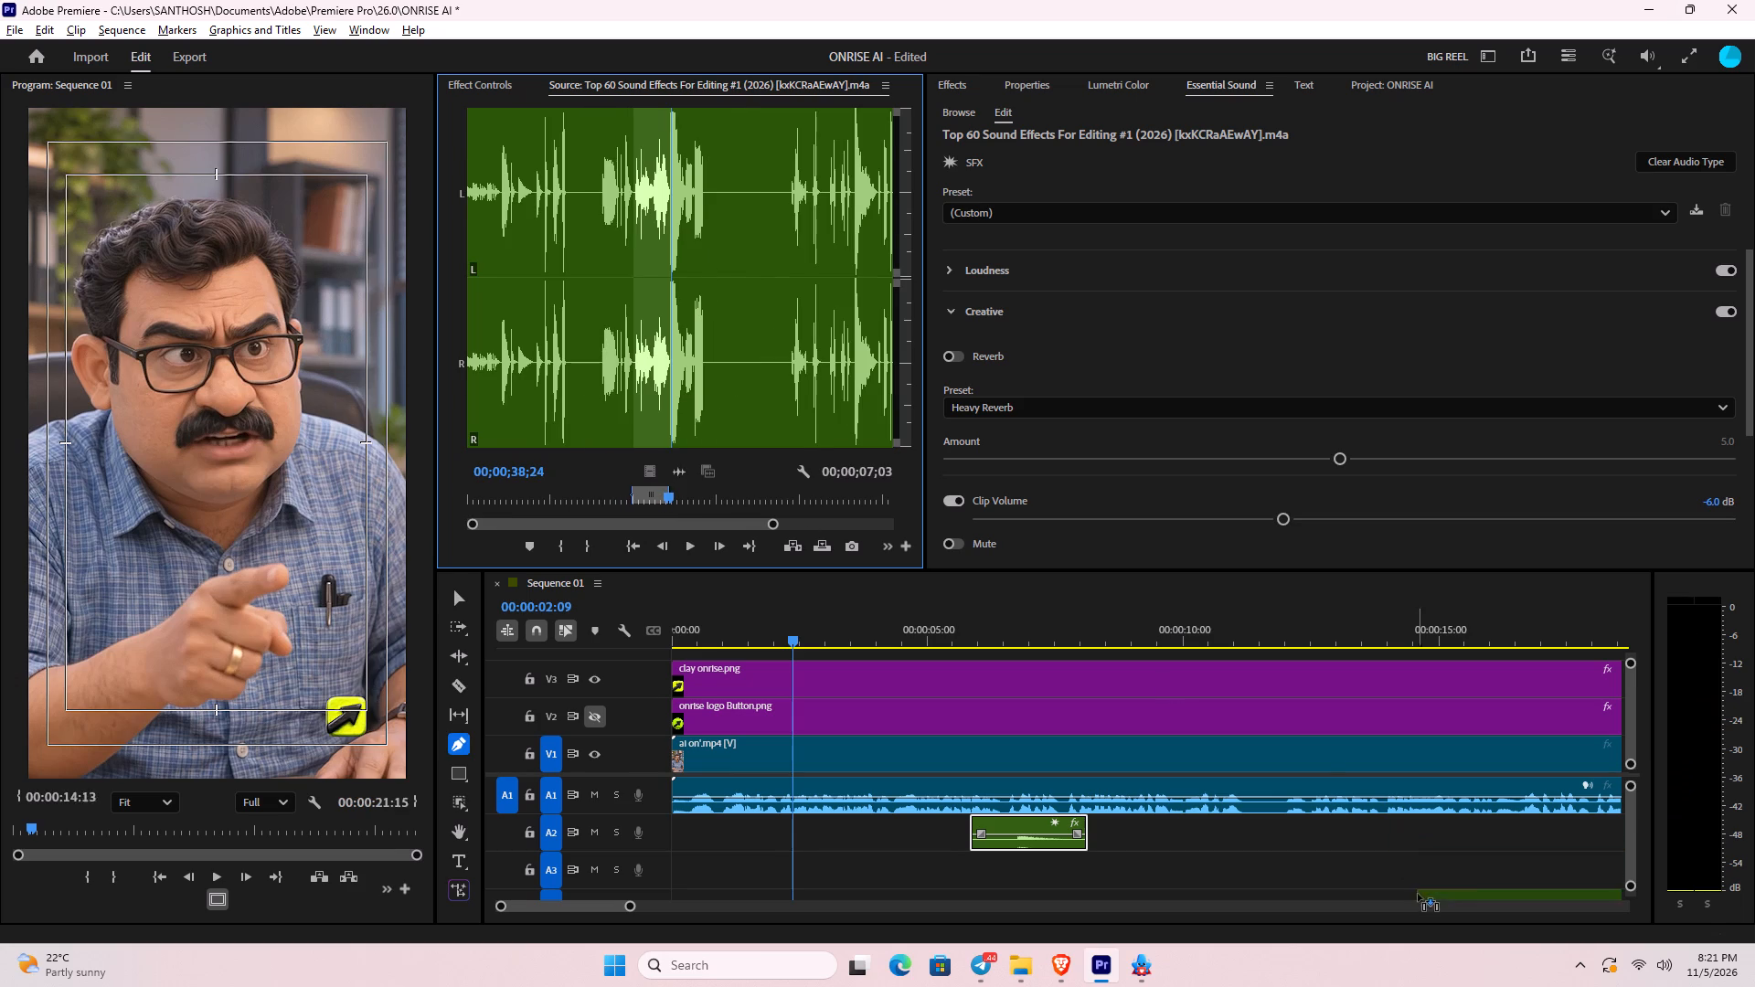
left_click_drag(1418, 894, 1242, 832)
key("minus")
key("minus")
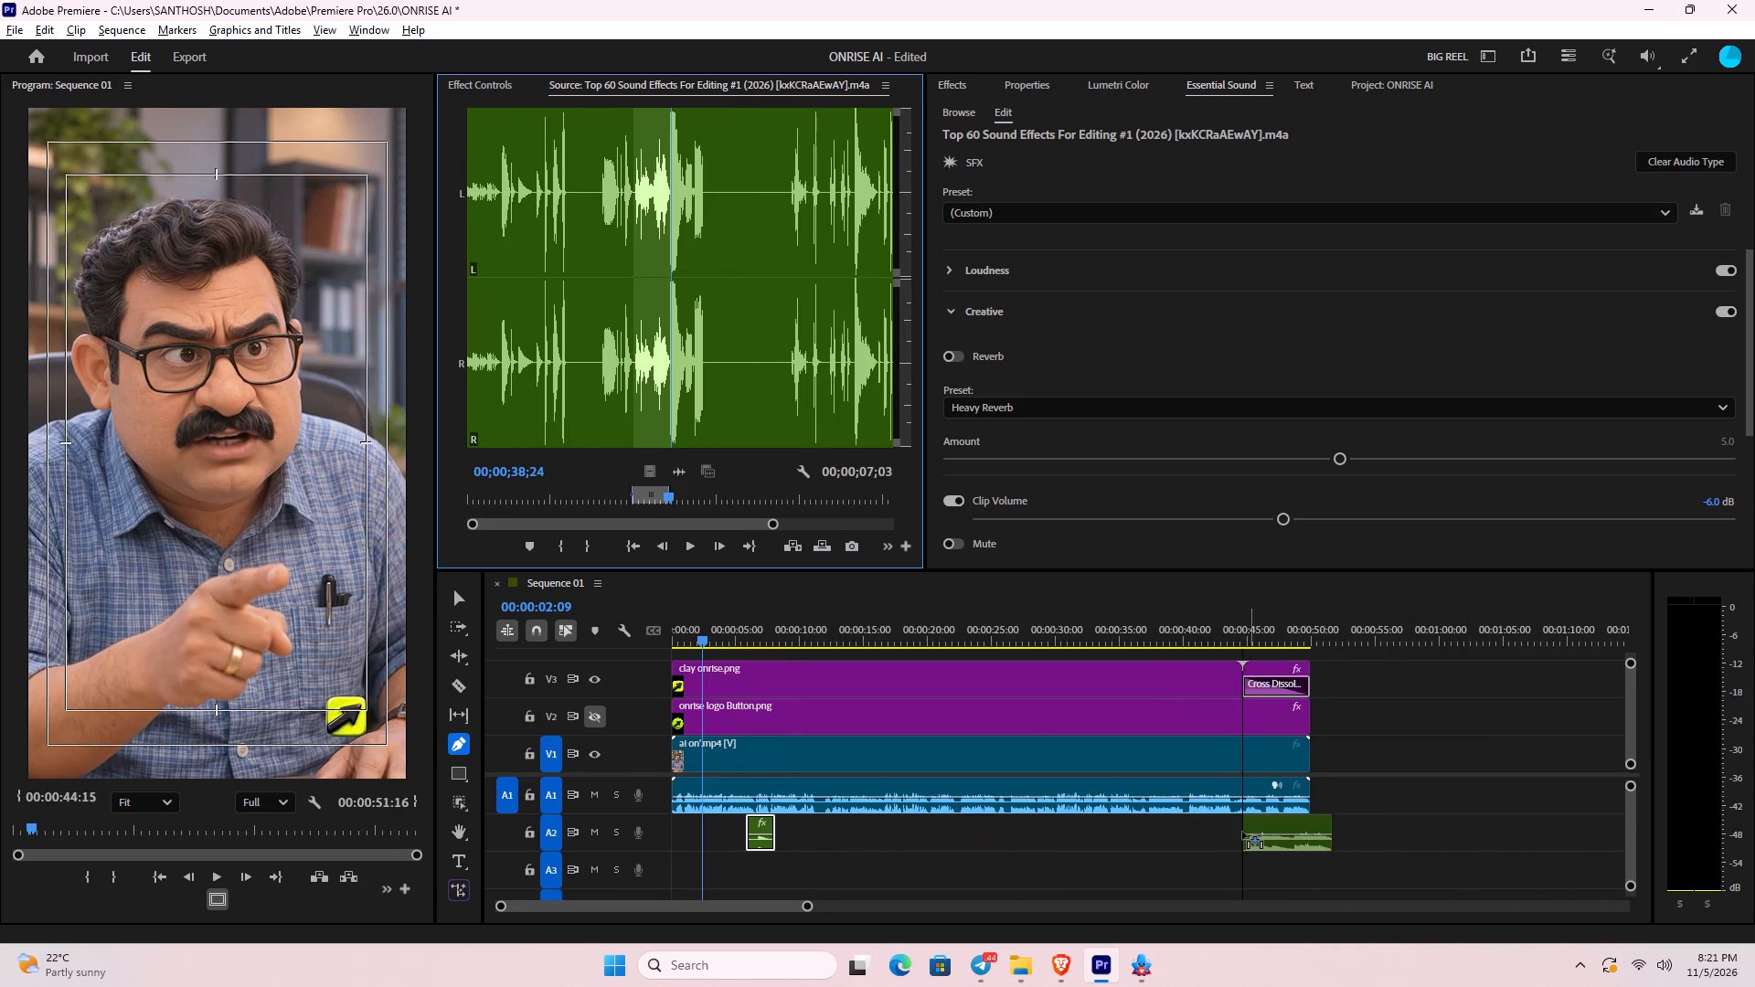
left_click_drag(1242, 832, 1233, 832)
Play the end of Sequence 01 from about 42 seconds to hear the newly placed sound effect.
left_click_drag(707, 634, 870, 659)
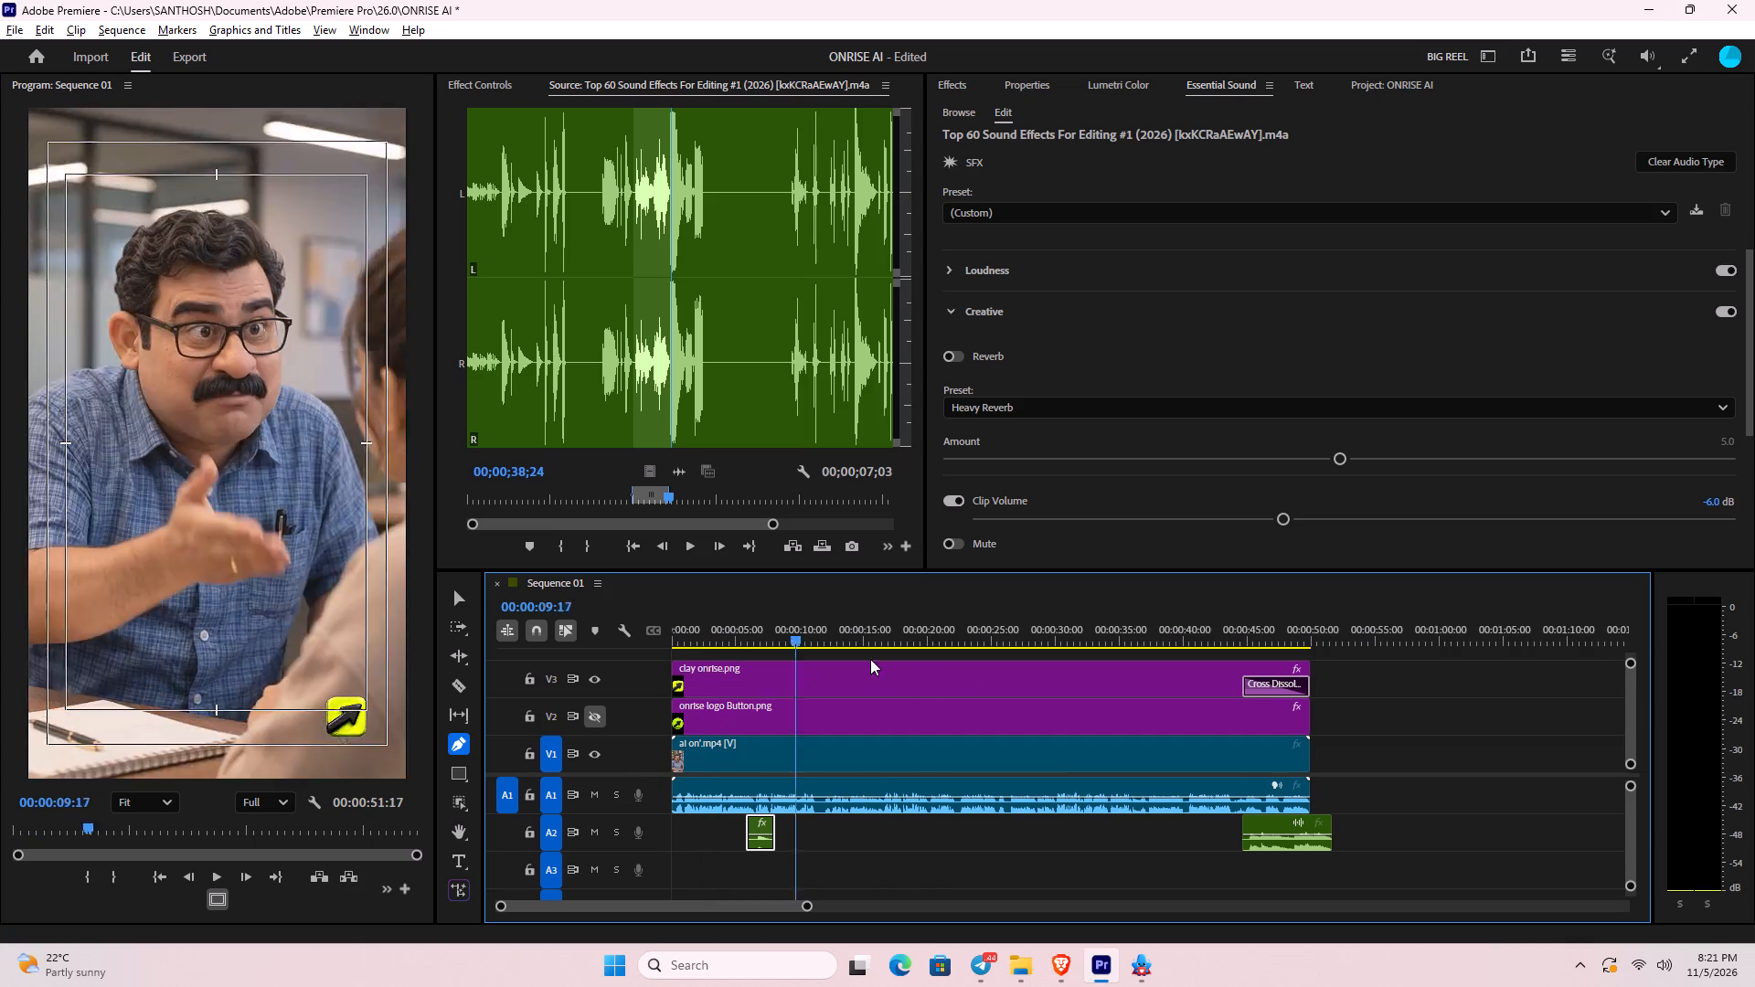
left_click_drag(870, 659, 1213, 697)
key("space")
key("equal")
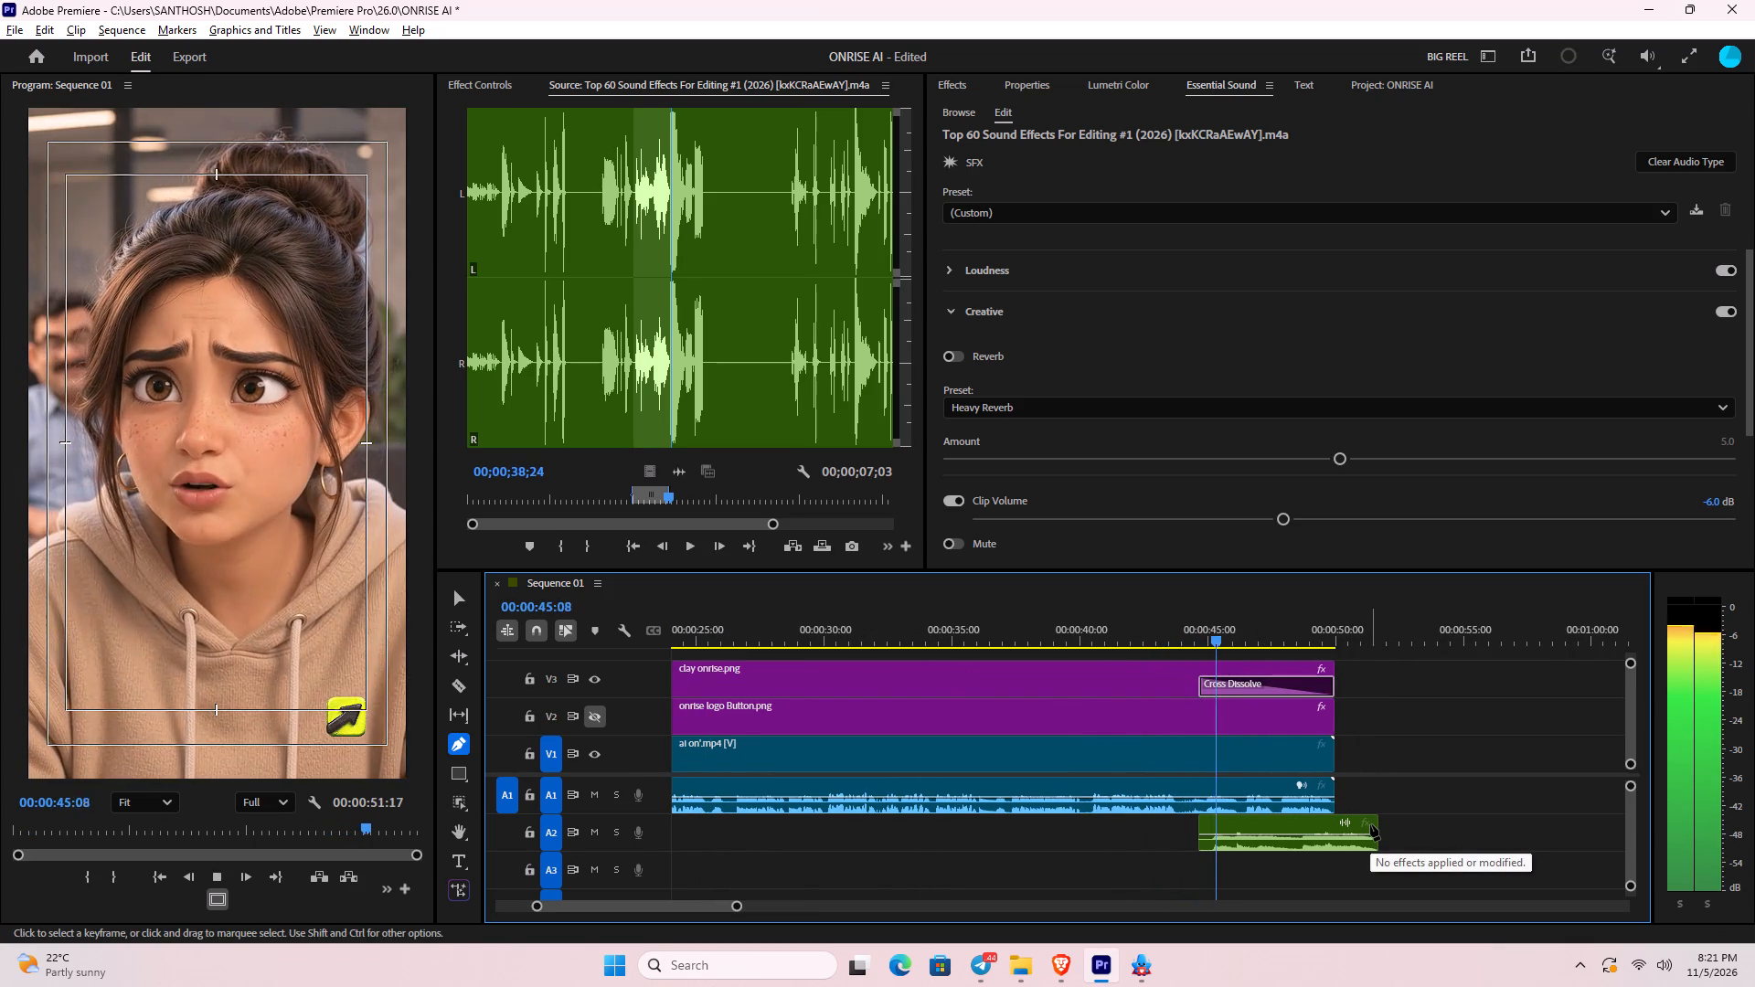
Move the end sound effect on track A2 20 frames earlier and trim its end to the video's end at 00:00:50:00.
key("v")
left_click_drag(1321, 825, 1300, 825)
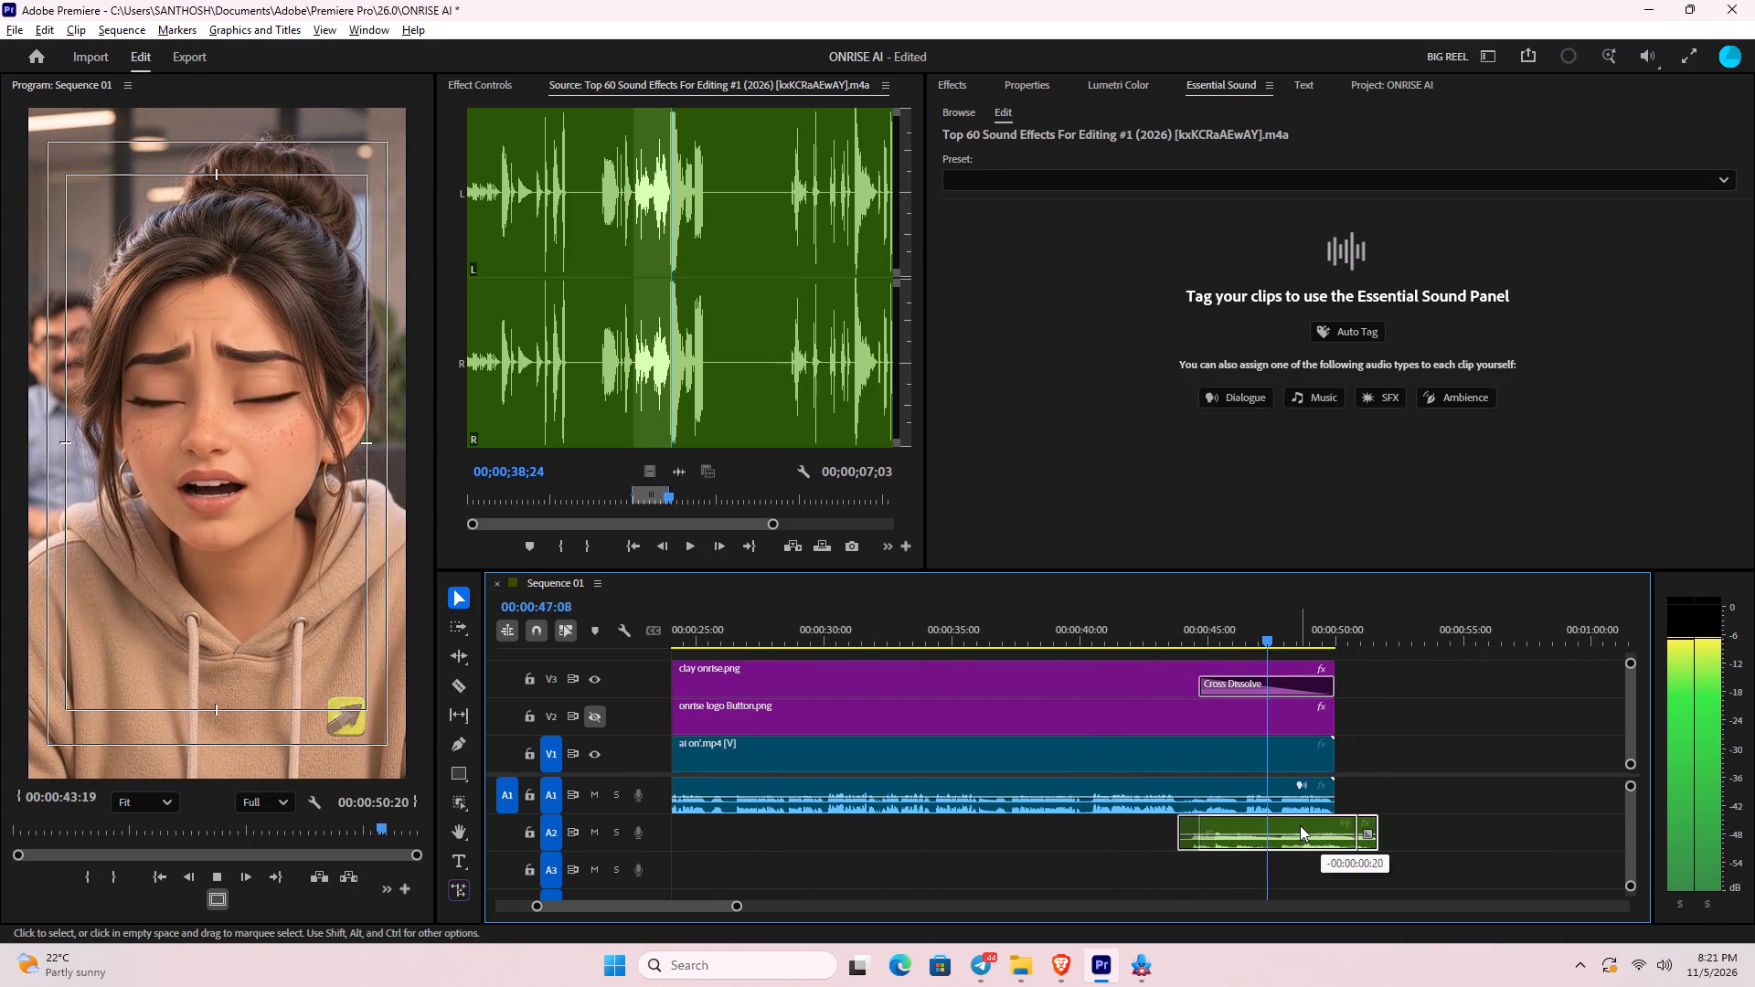
left_click_drag(1356, 825, 1340, 824)
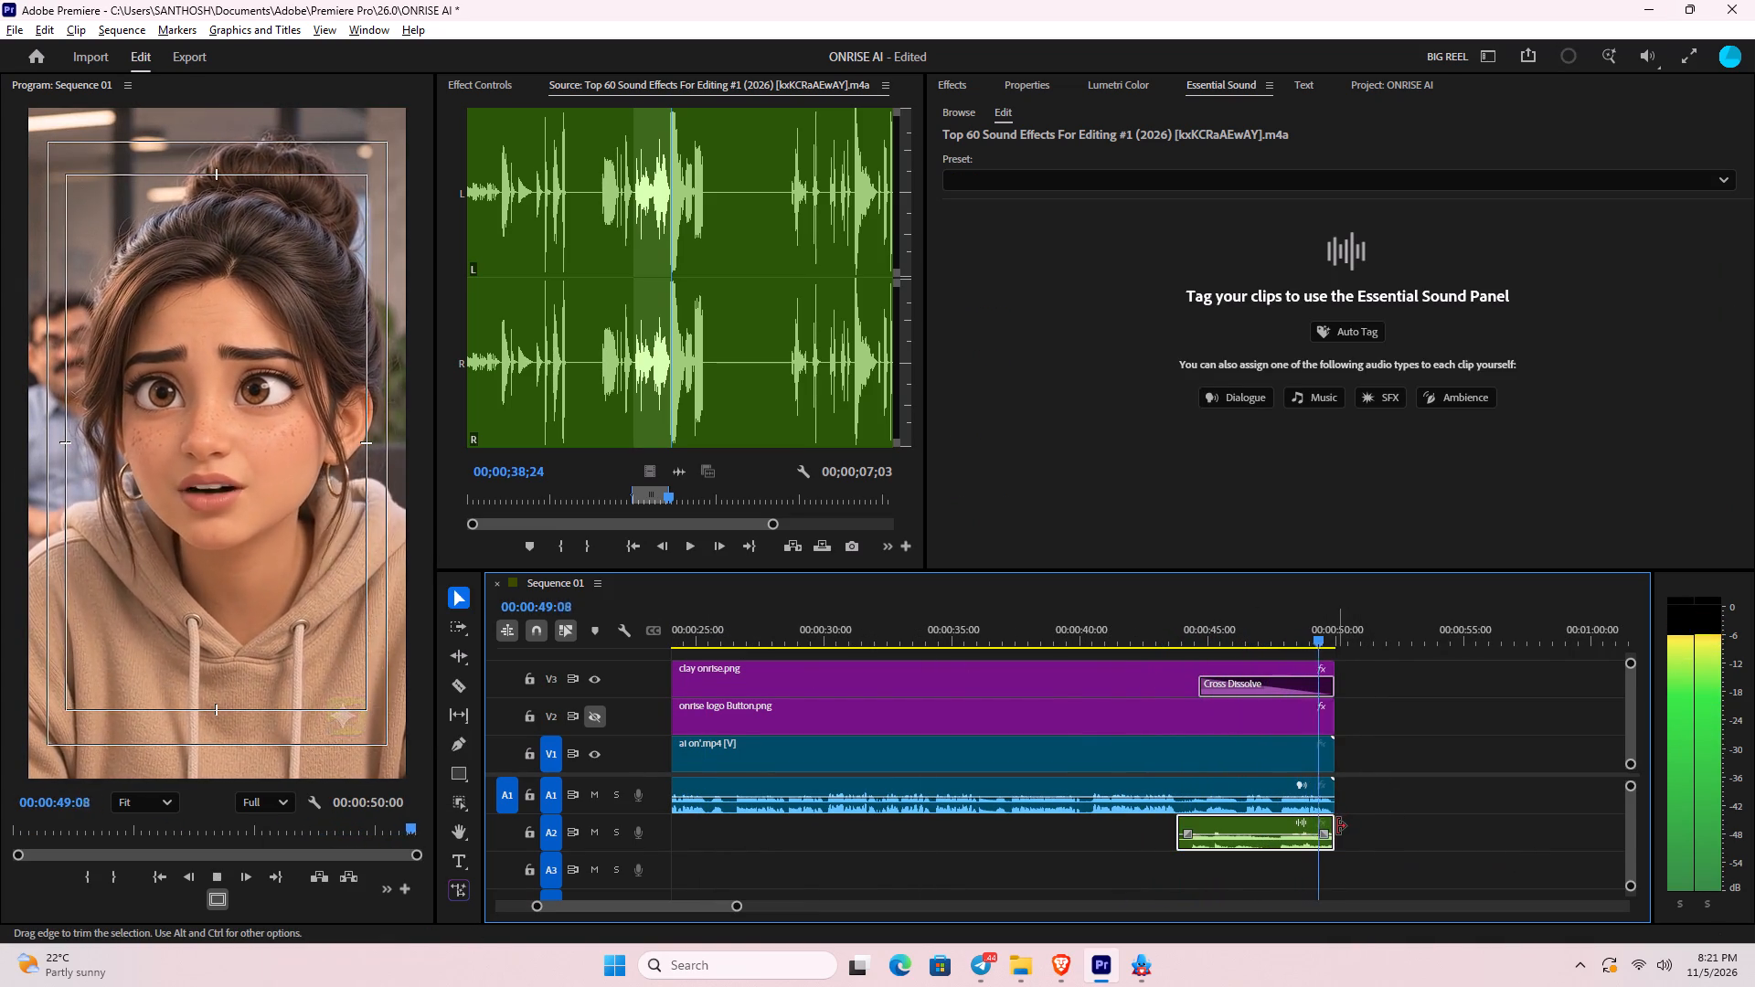
Add a fade-out of about one second to the end sound effect on A2, playing the sequence to check it.
left_click_drag(1325, 832, 1297, 835)
key("space")
left_click_drag(1361, 626, 1141, 656)
key("space")
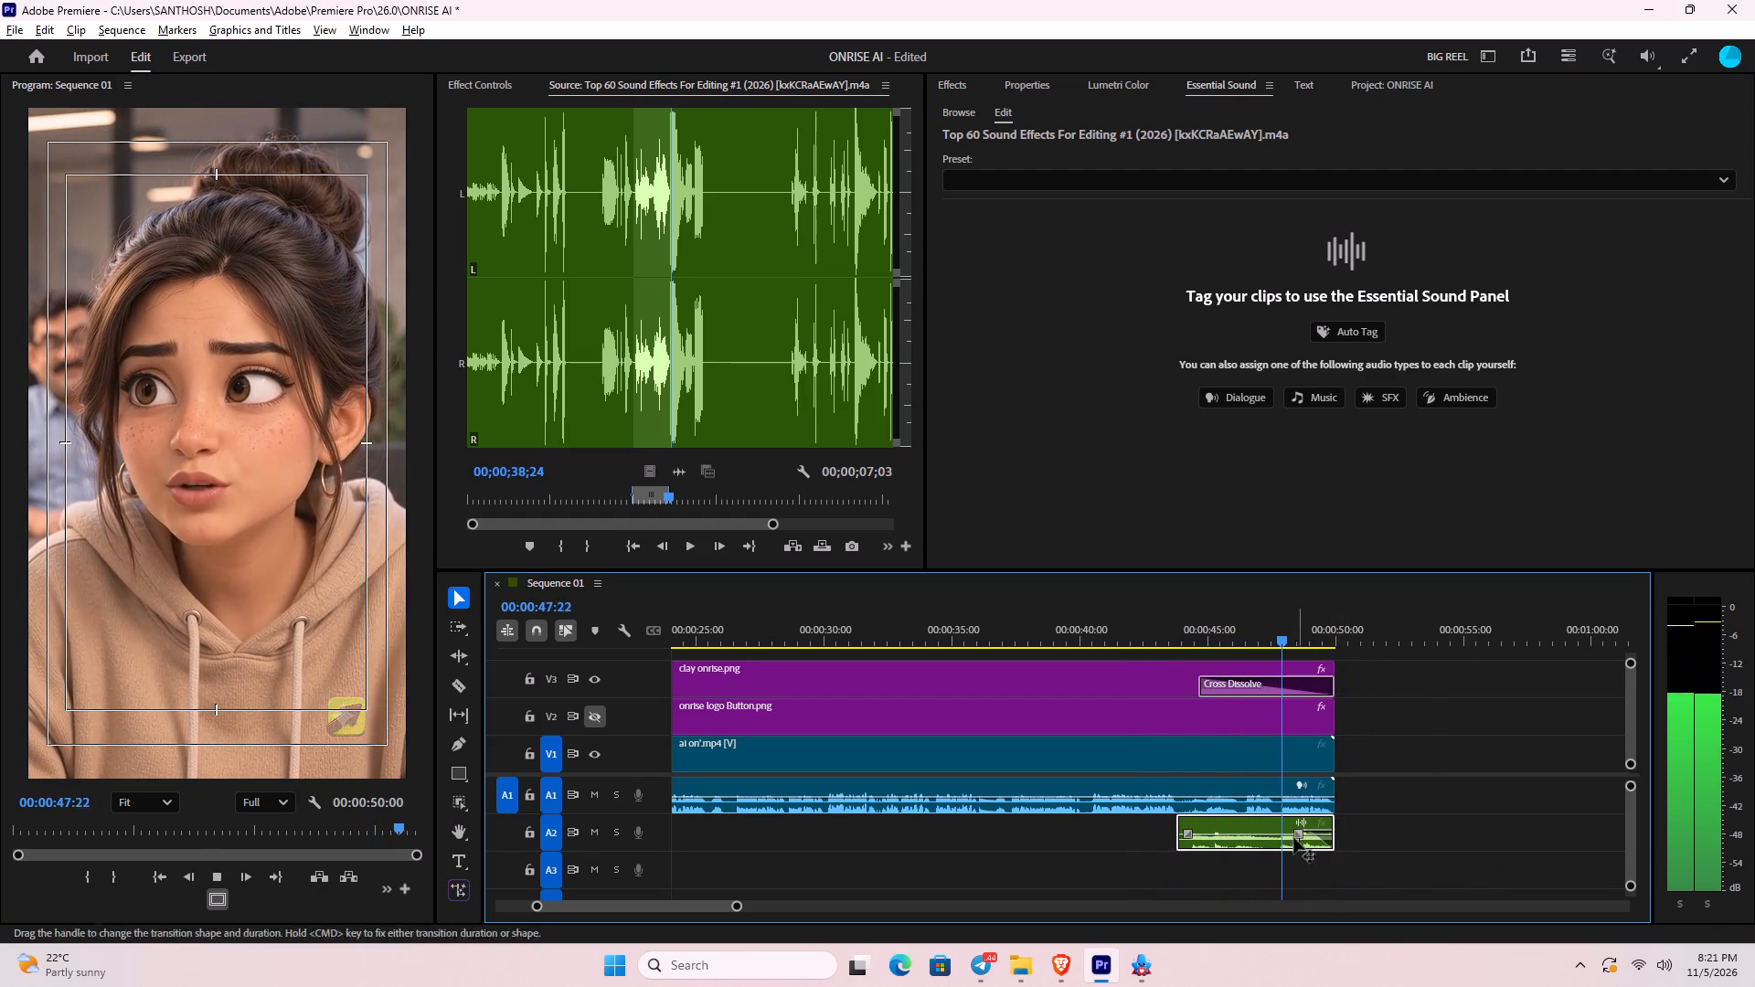
left_click_drag(1300, 839, 1309, 839)
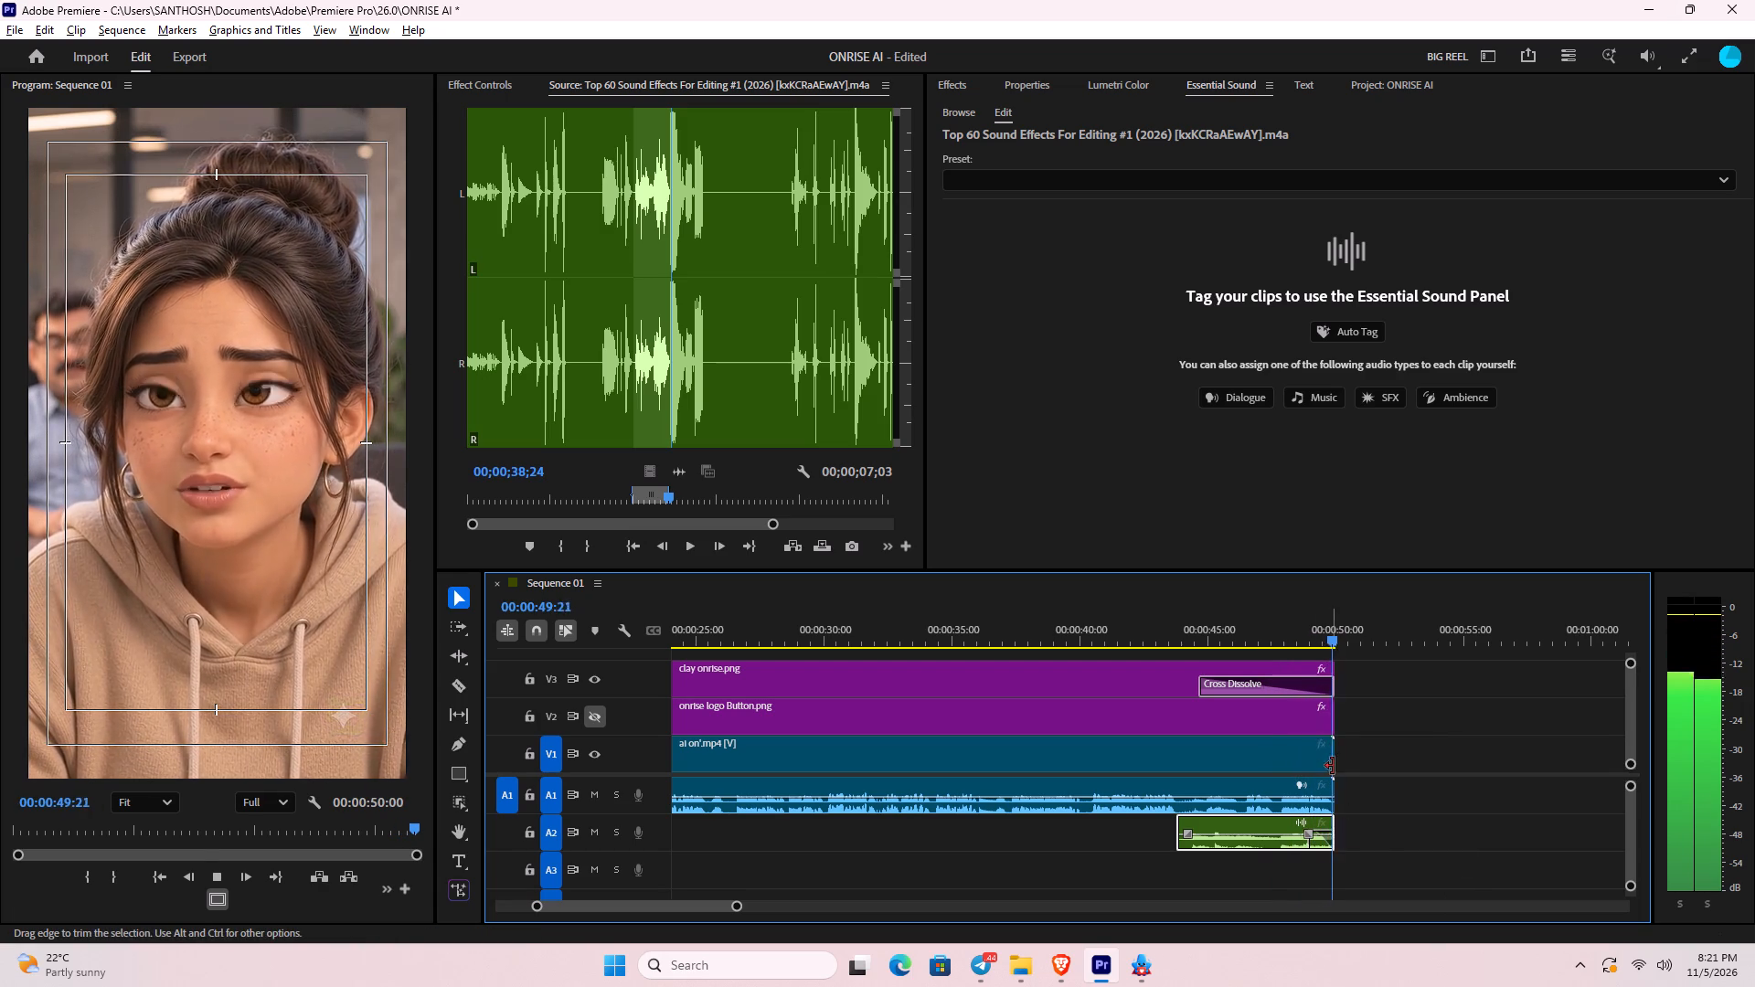
left_click_drag(1323, 627, 948, 643)
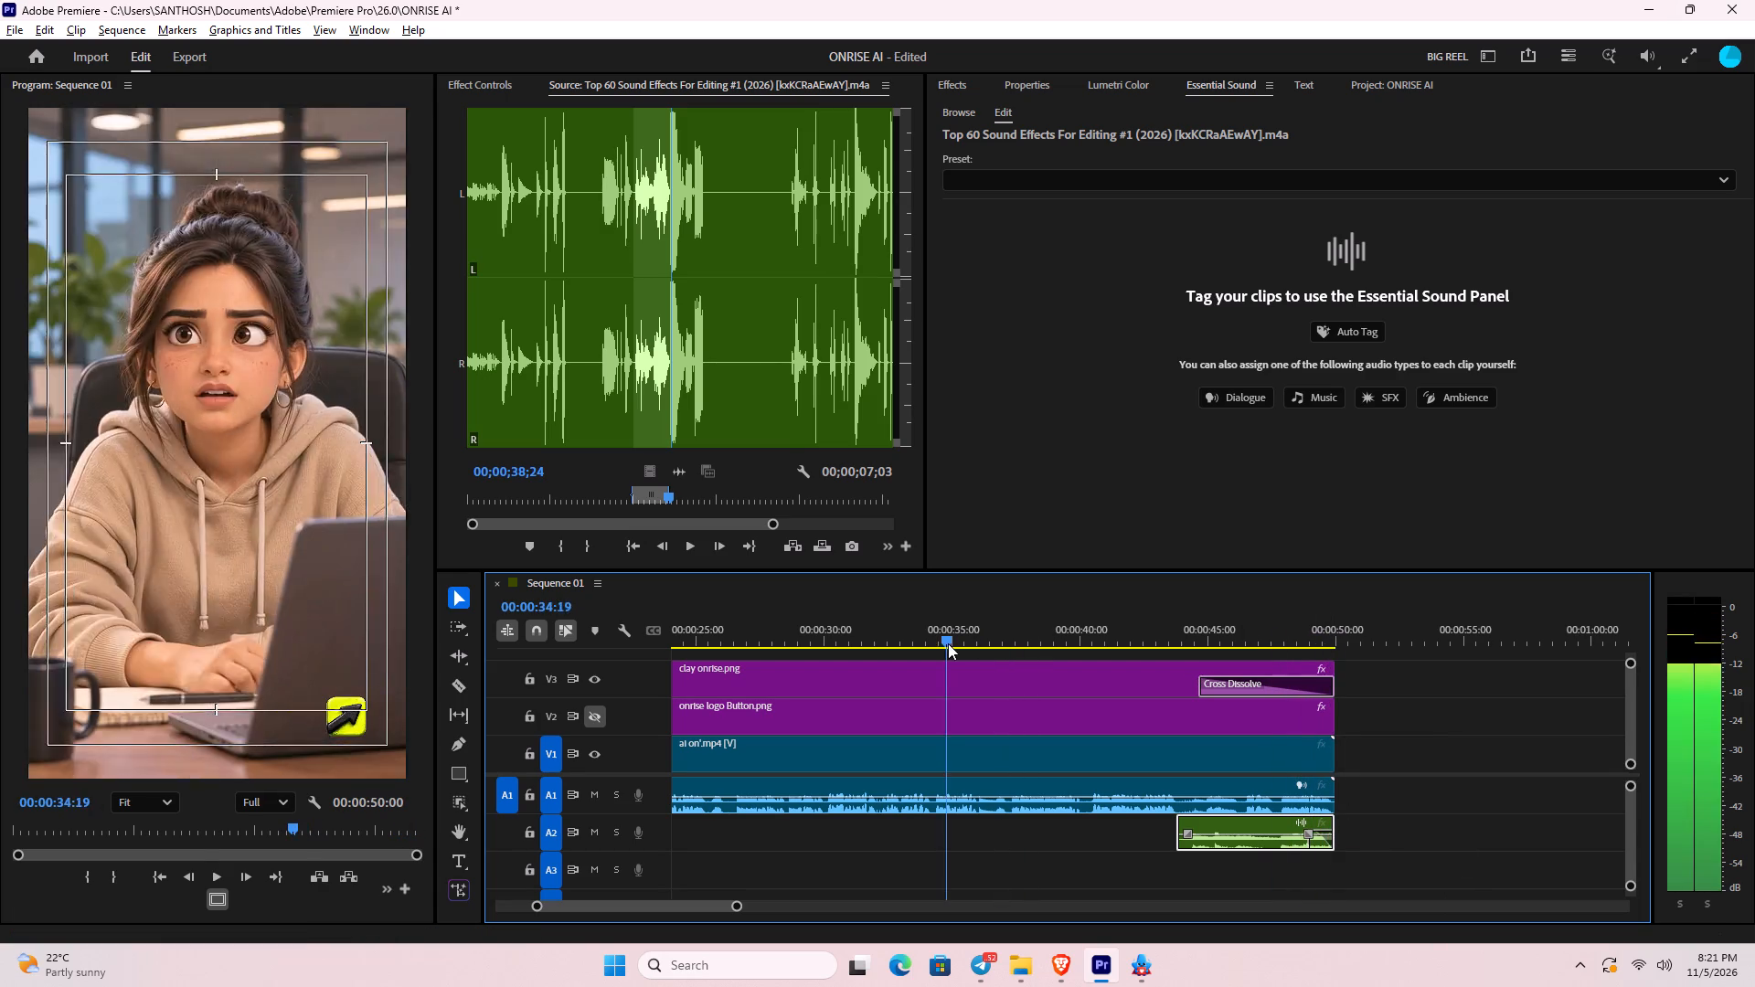
left_click_drag(948, 643, 946, 643)
key("space")
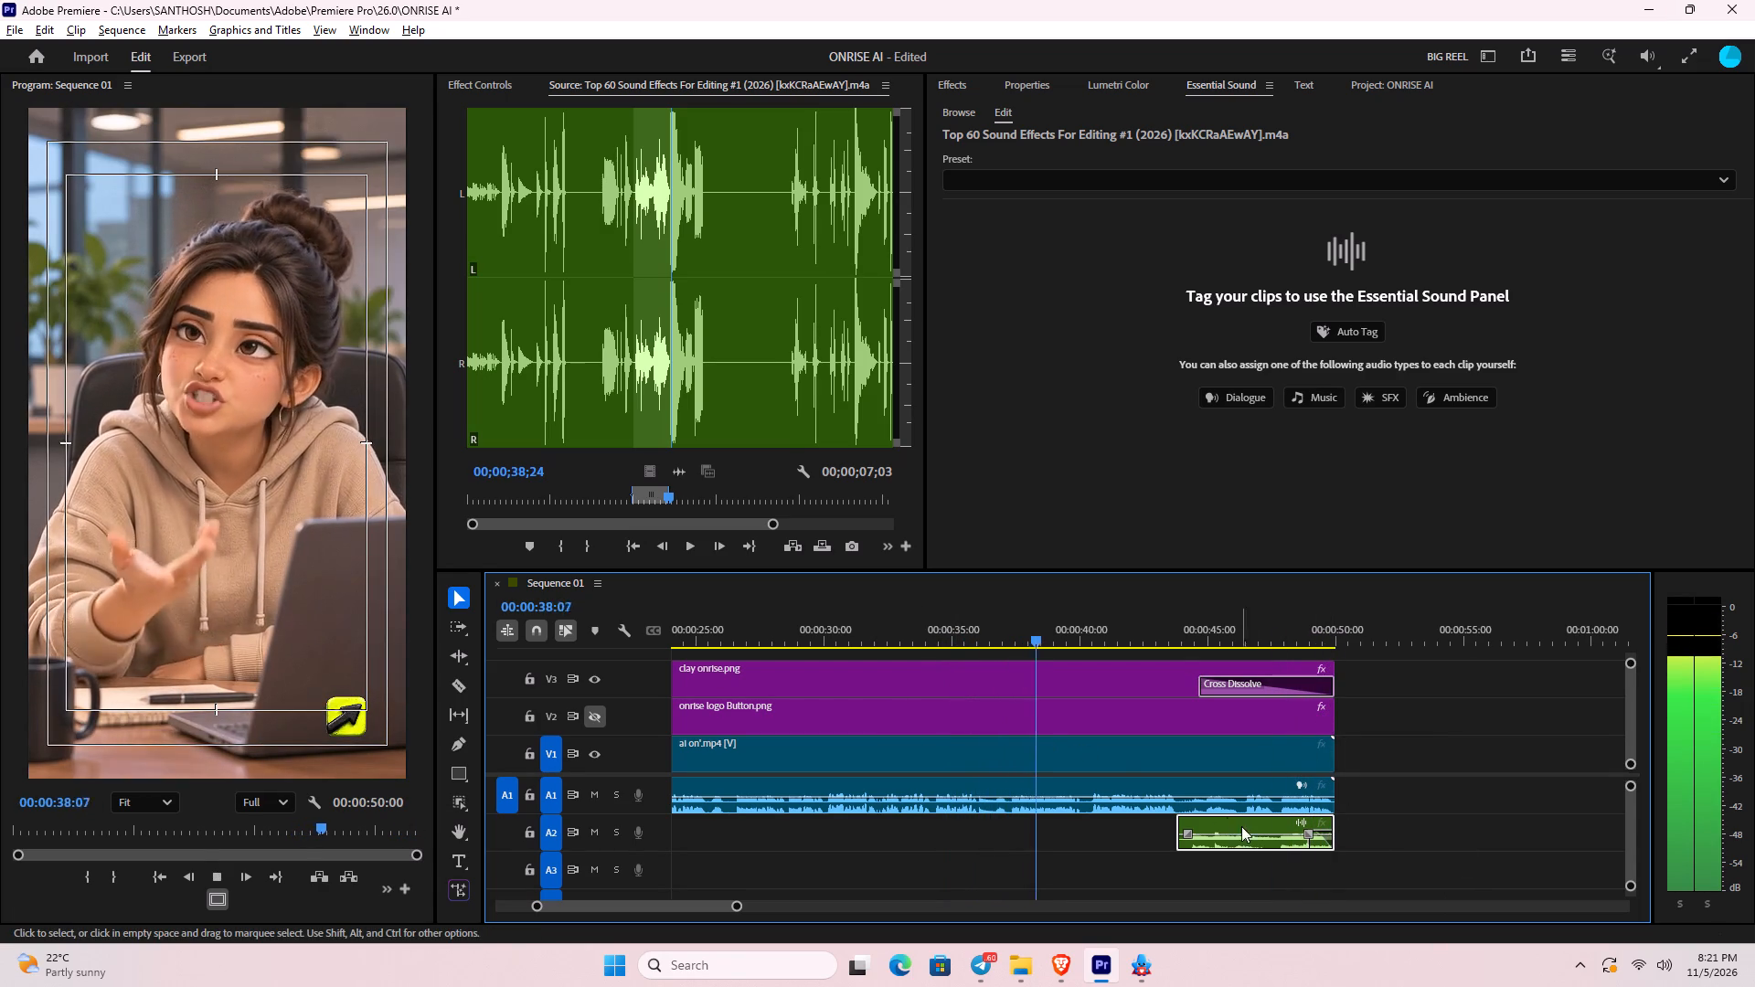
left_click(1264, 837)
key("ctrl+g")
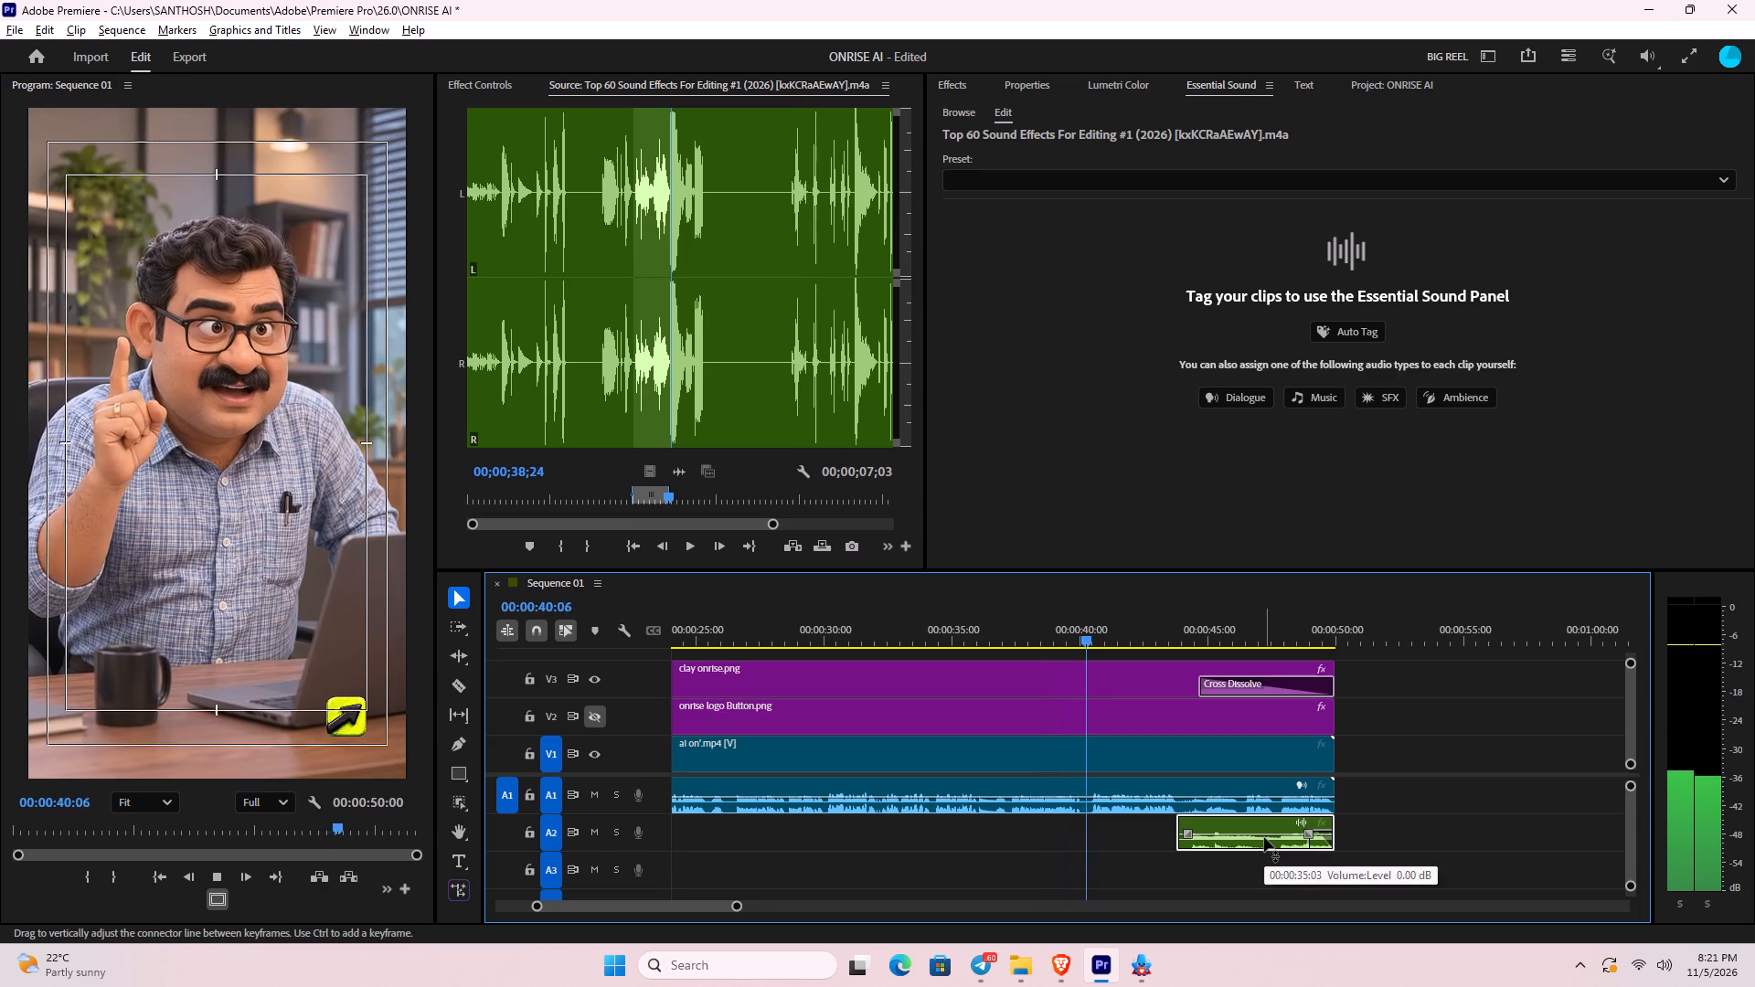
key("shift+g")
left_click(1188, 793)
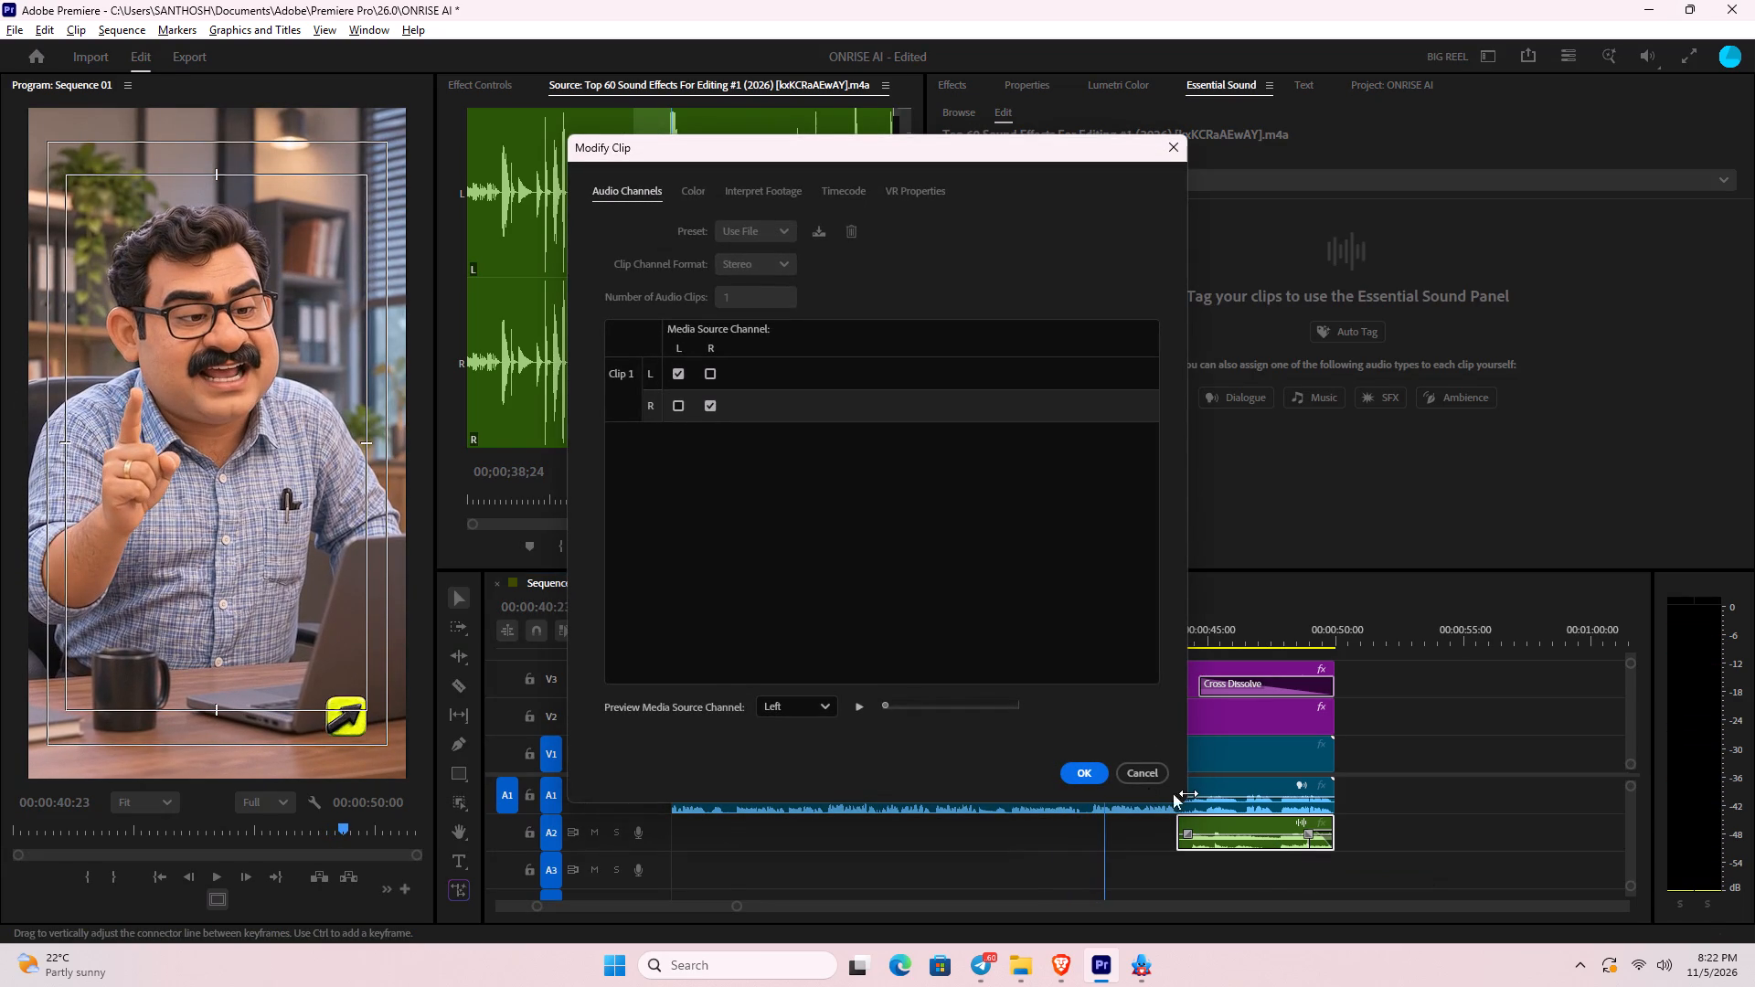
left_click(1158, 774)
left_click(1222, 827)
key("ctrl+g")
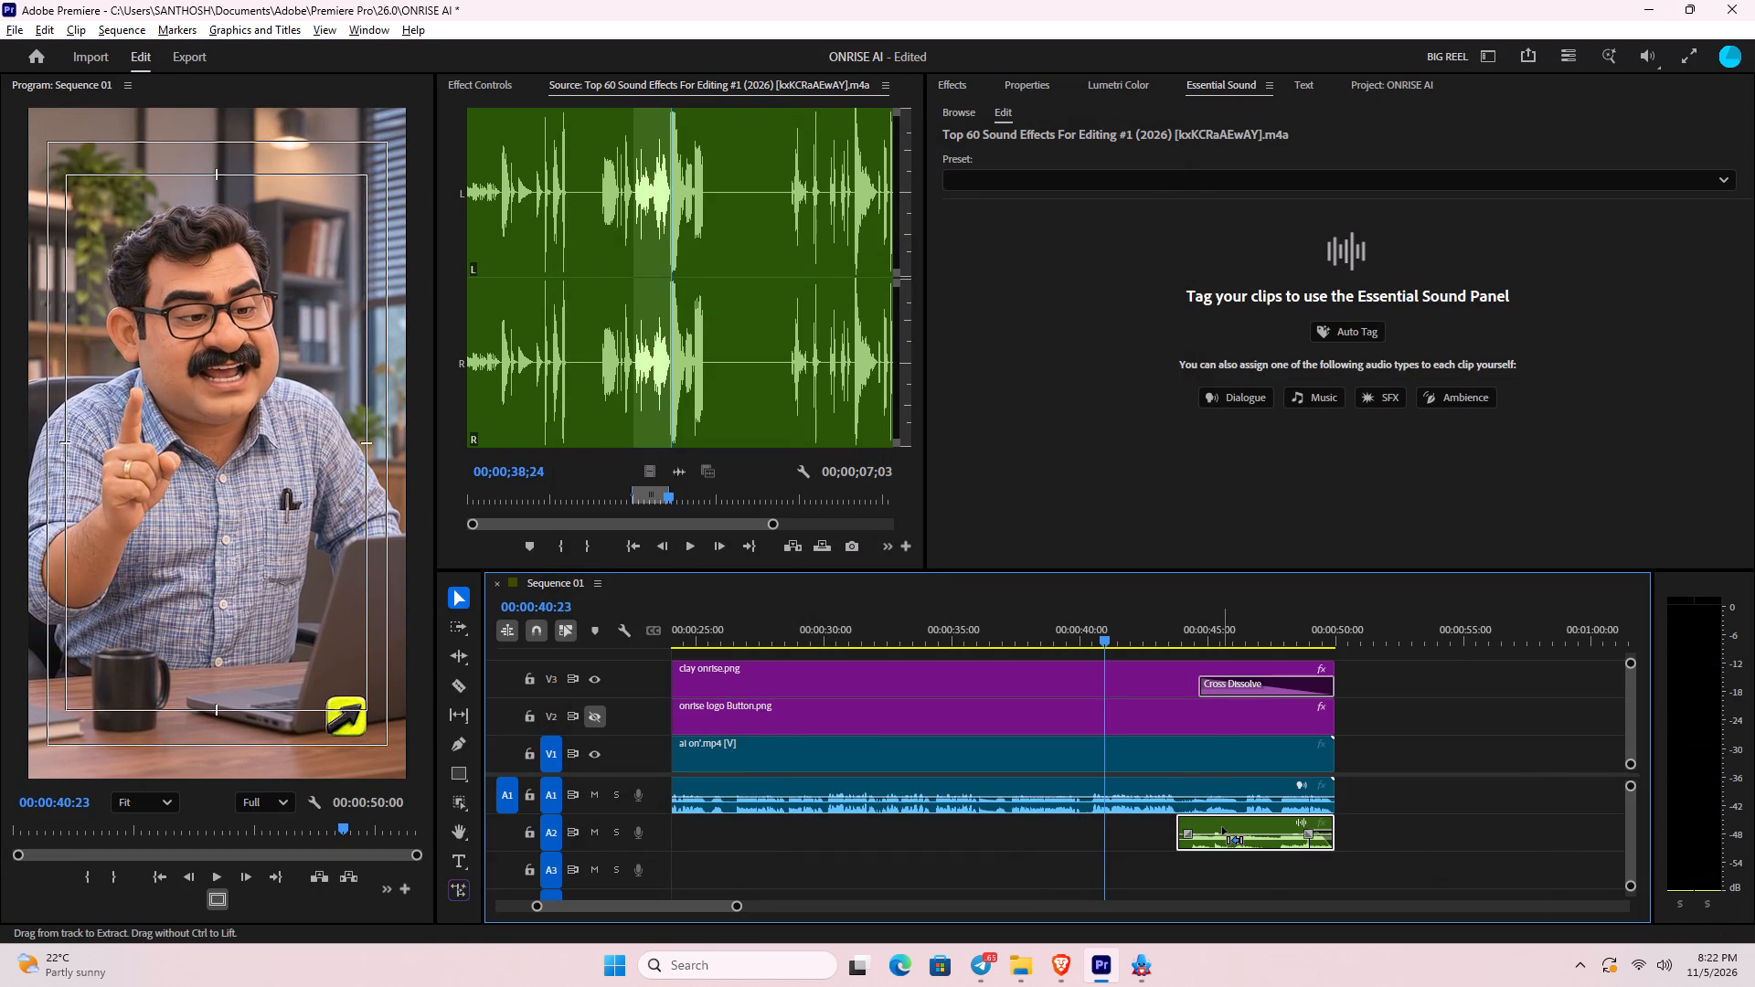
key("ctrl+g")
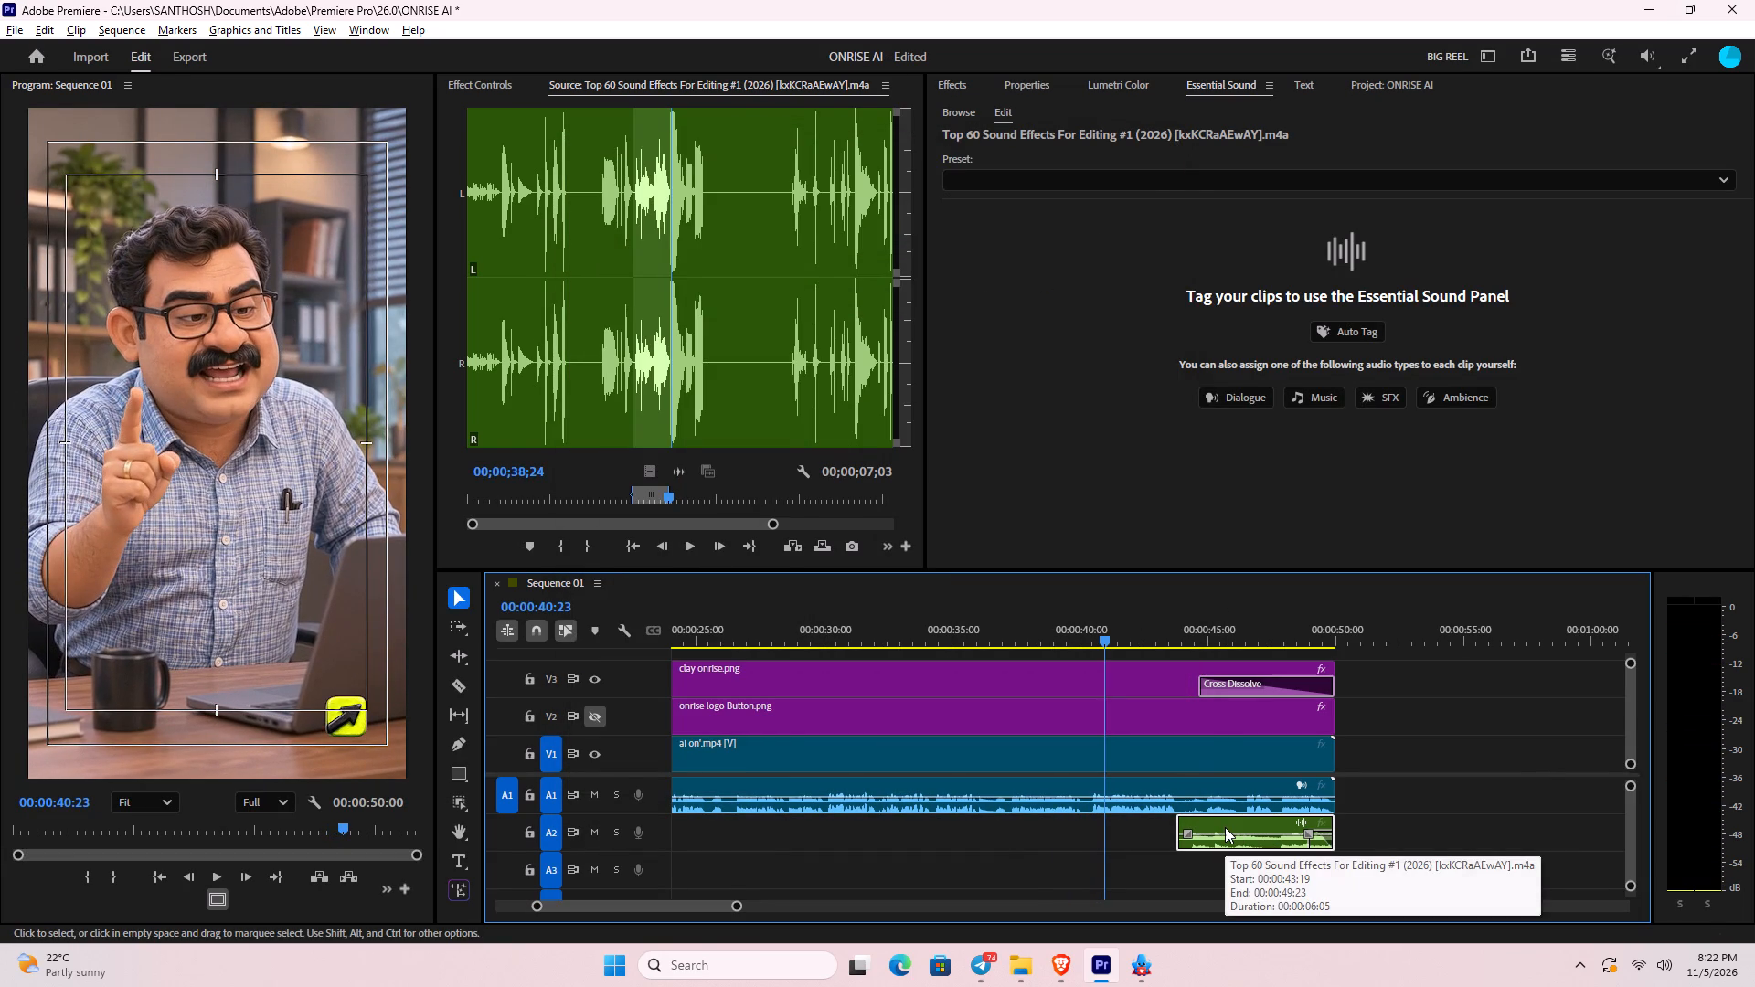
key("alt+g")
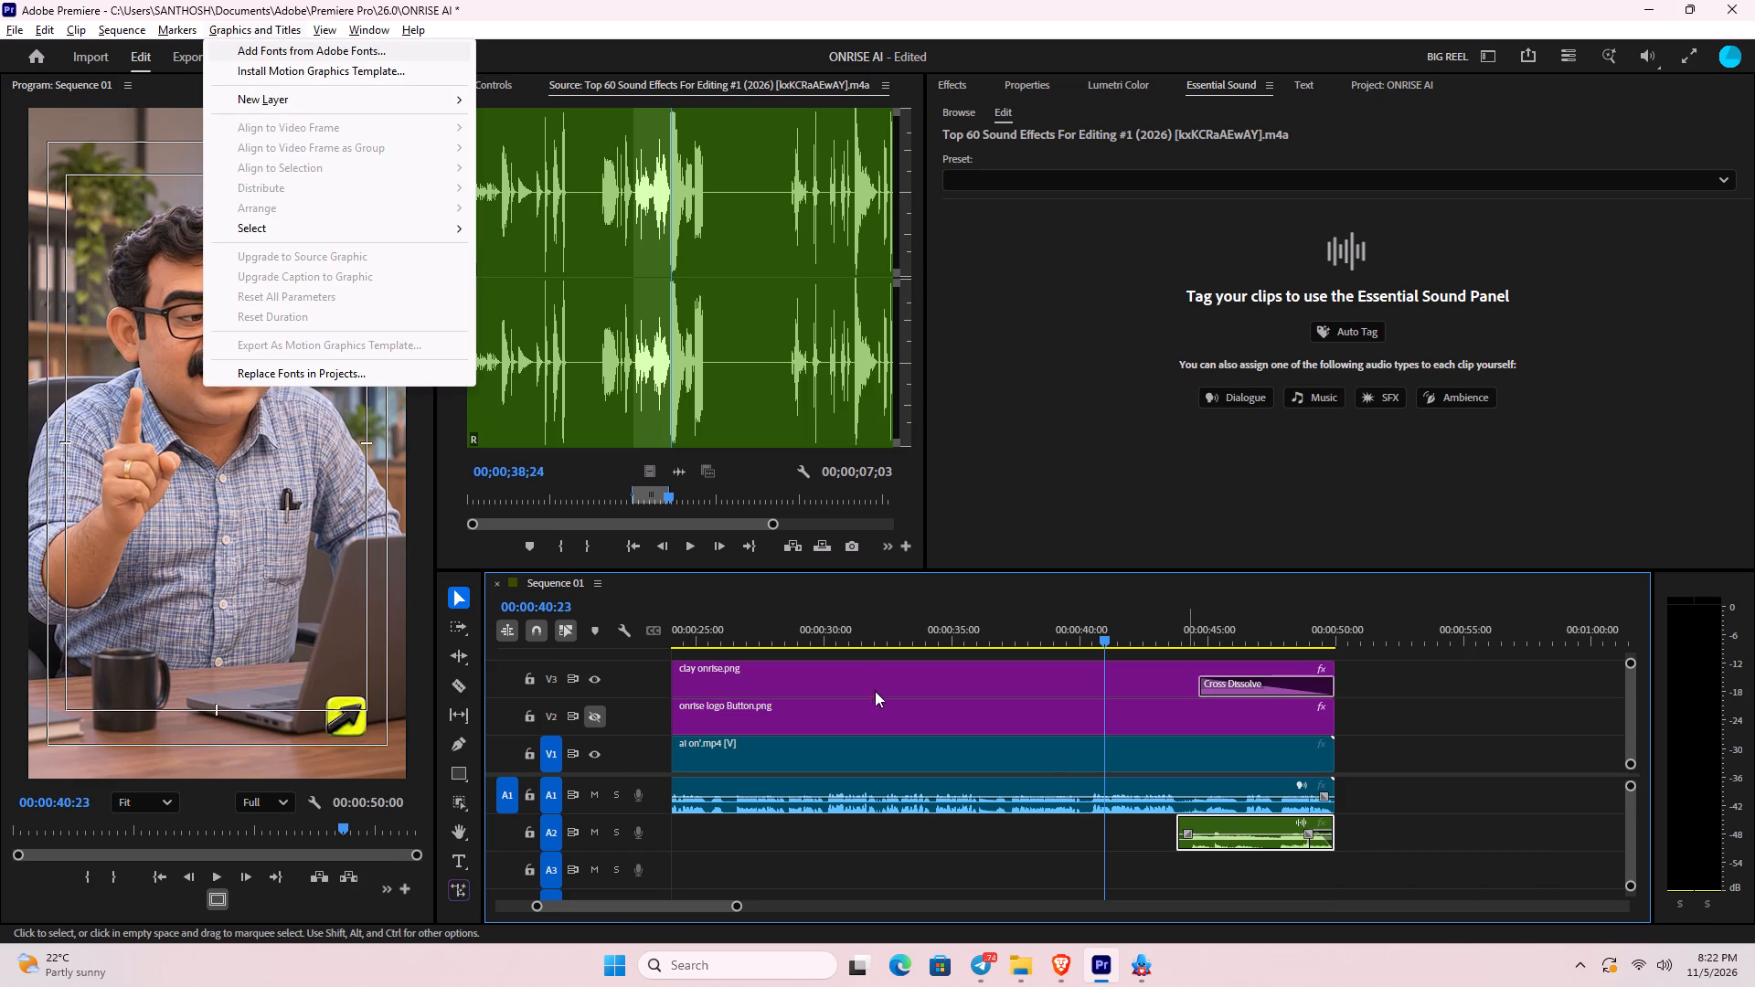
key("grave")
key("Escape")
Adjust the audio gain of the end sound effect on A2 by -6 dB and play it back.
left_click(1227, 834)
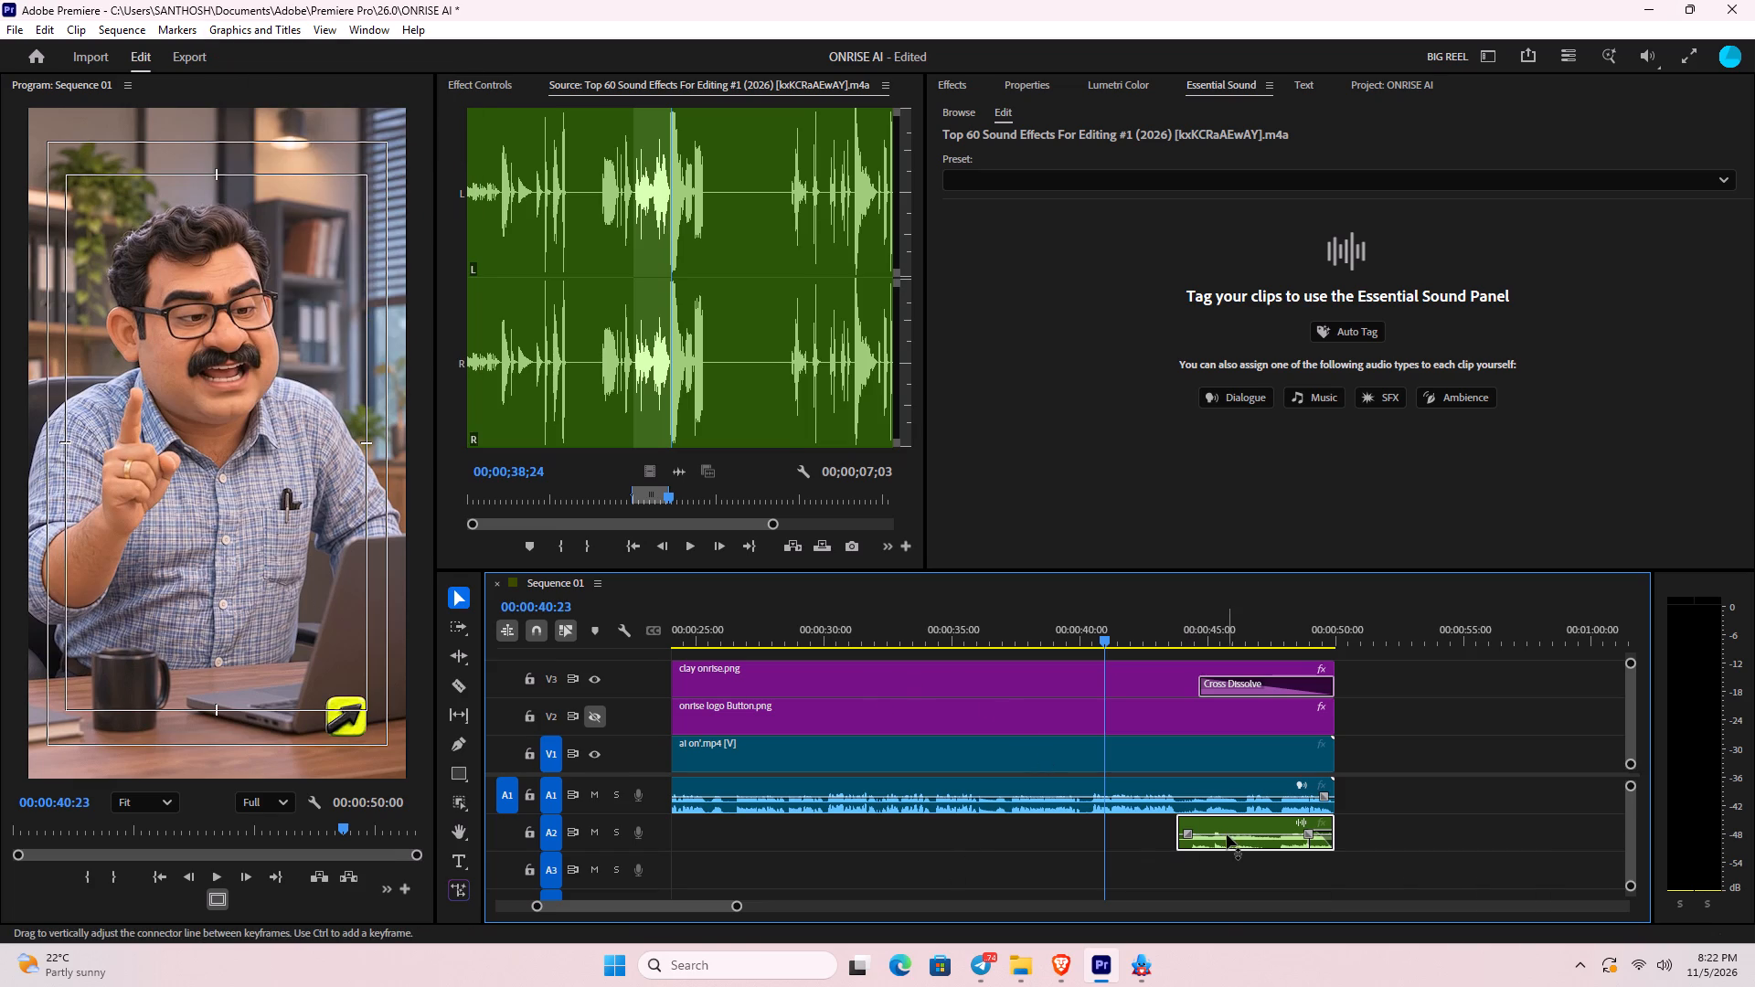
key("g")
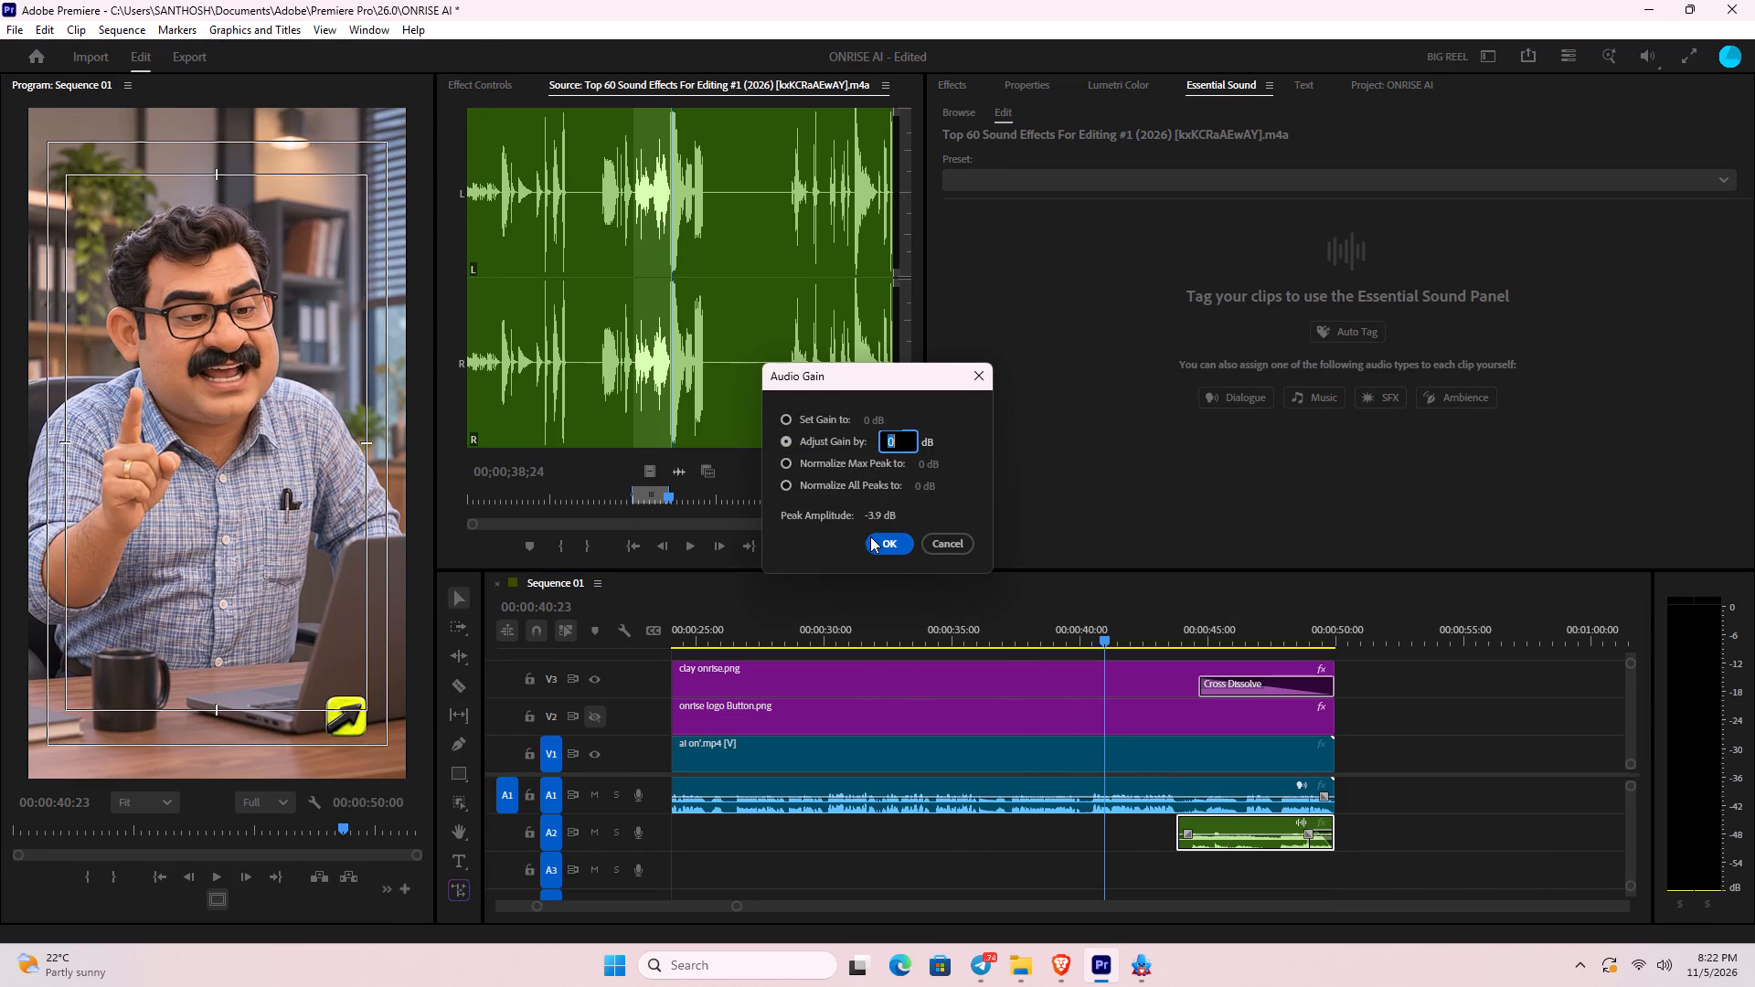
type("-6")
key("Return")
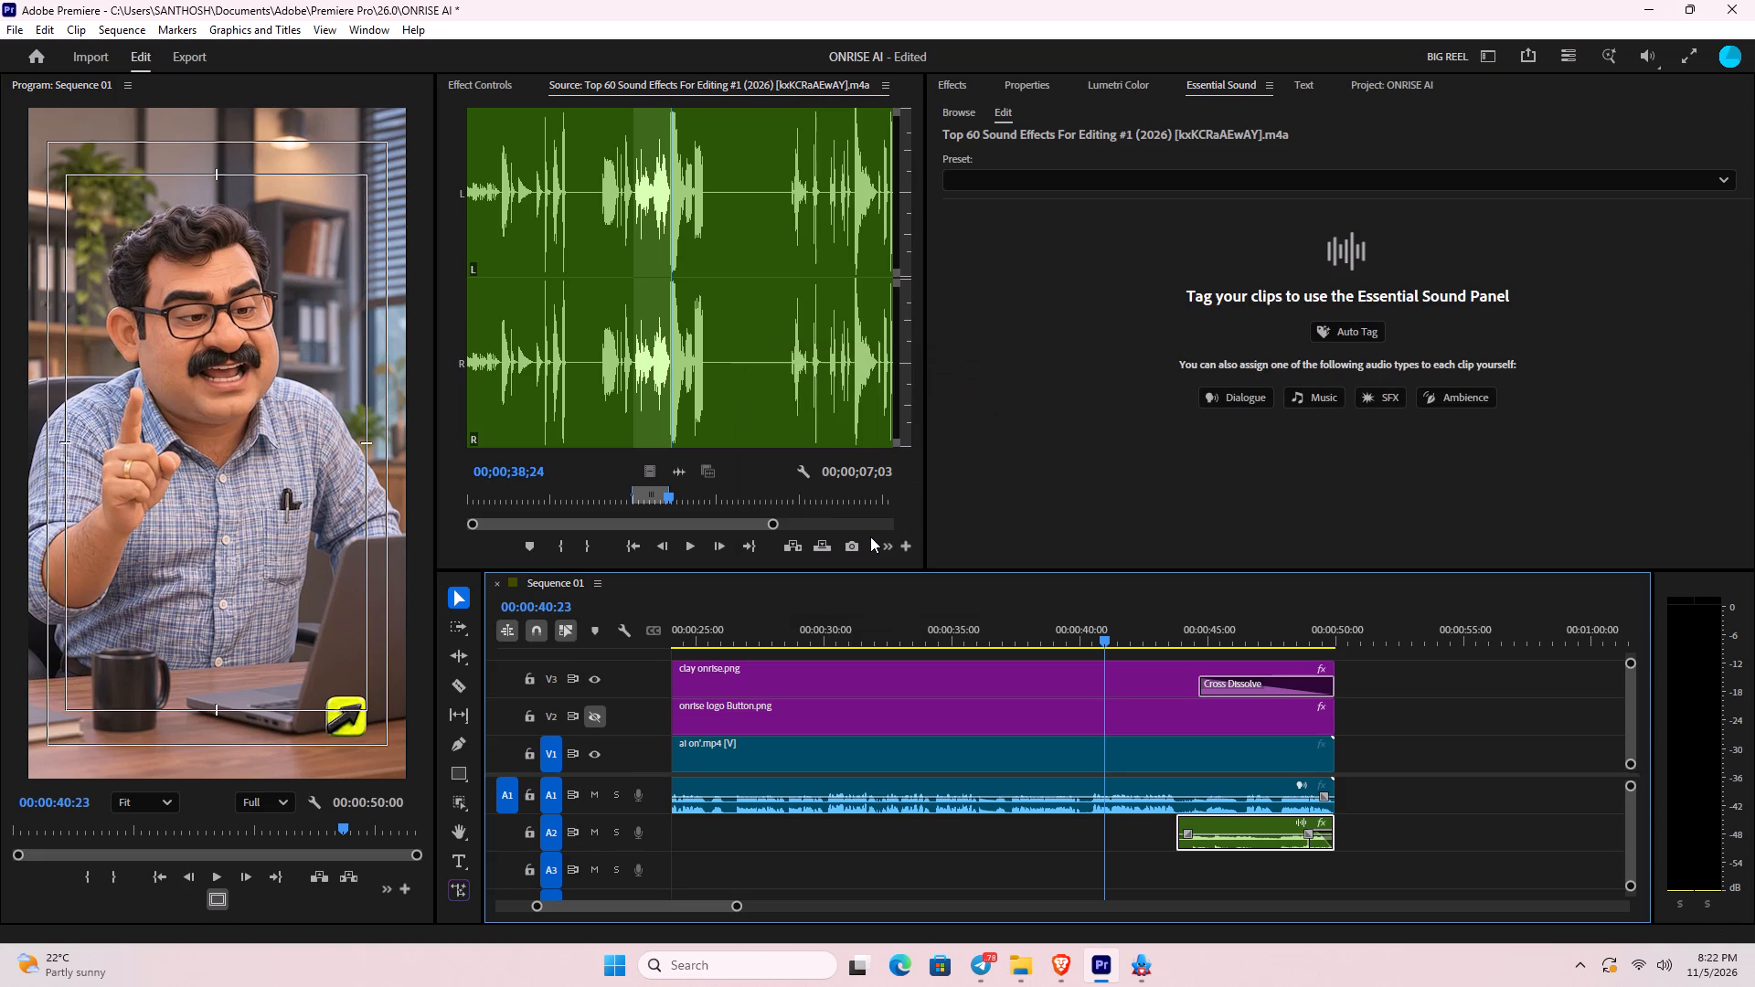
key("space")
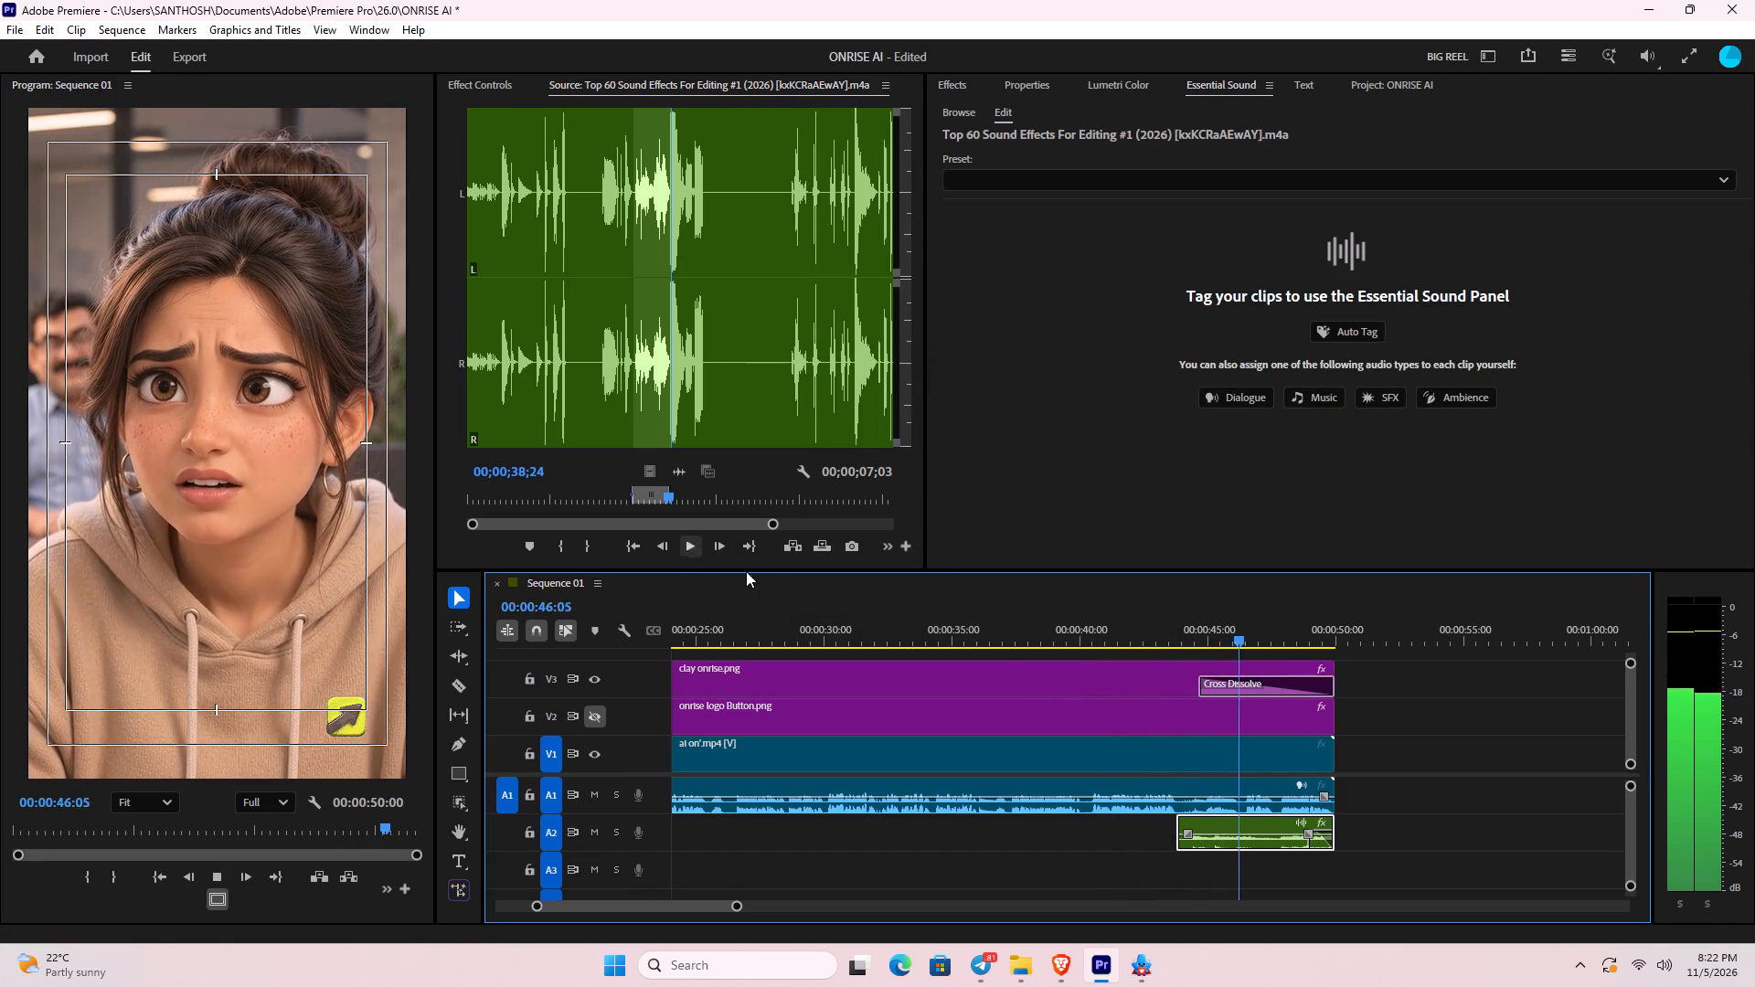
key("space")
Mark the following sound effect in the source clip with an In point at 00;00;38;23 and an Out point at 00;00;41;20.
left_click(692, 552)
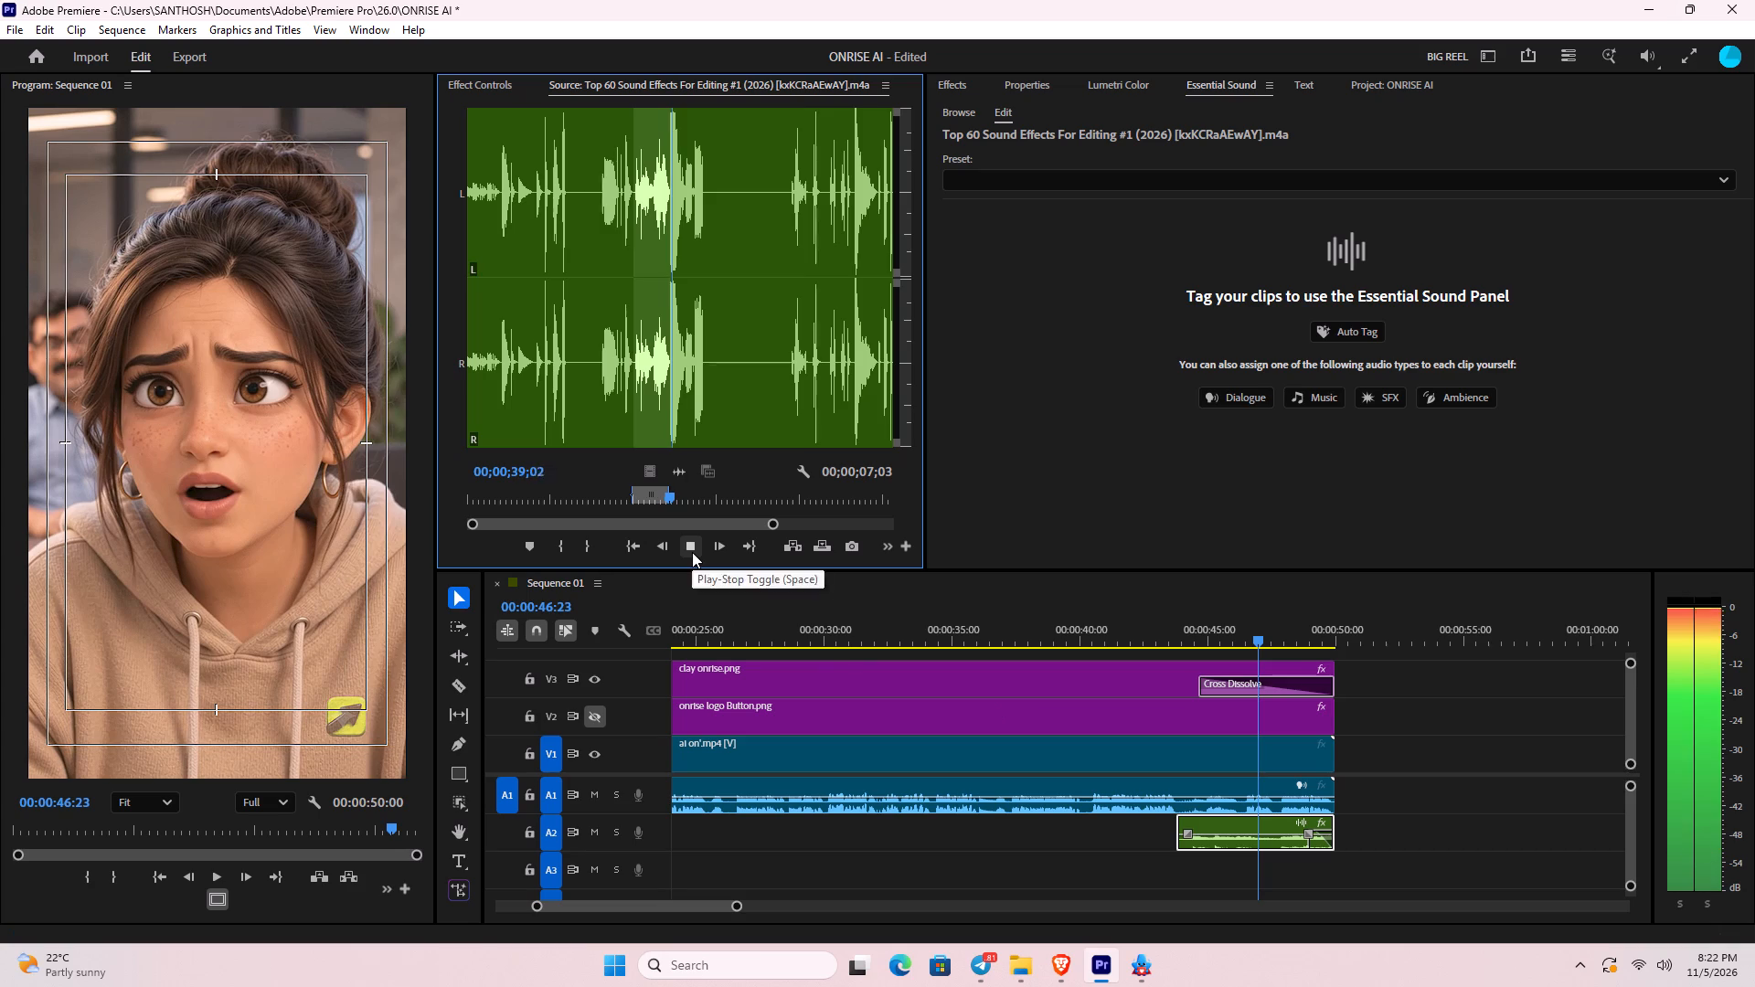
left_click_drag(678, 498, 674, 498)
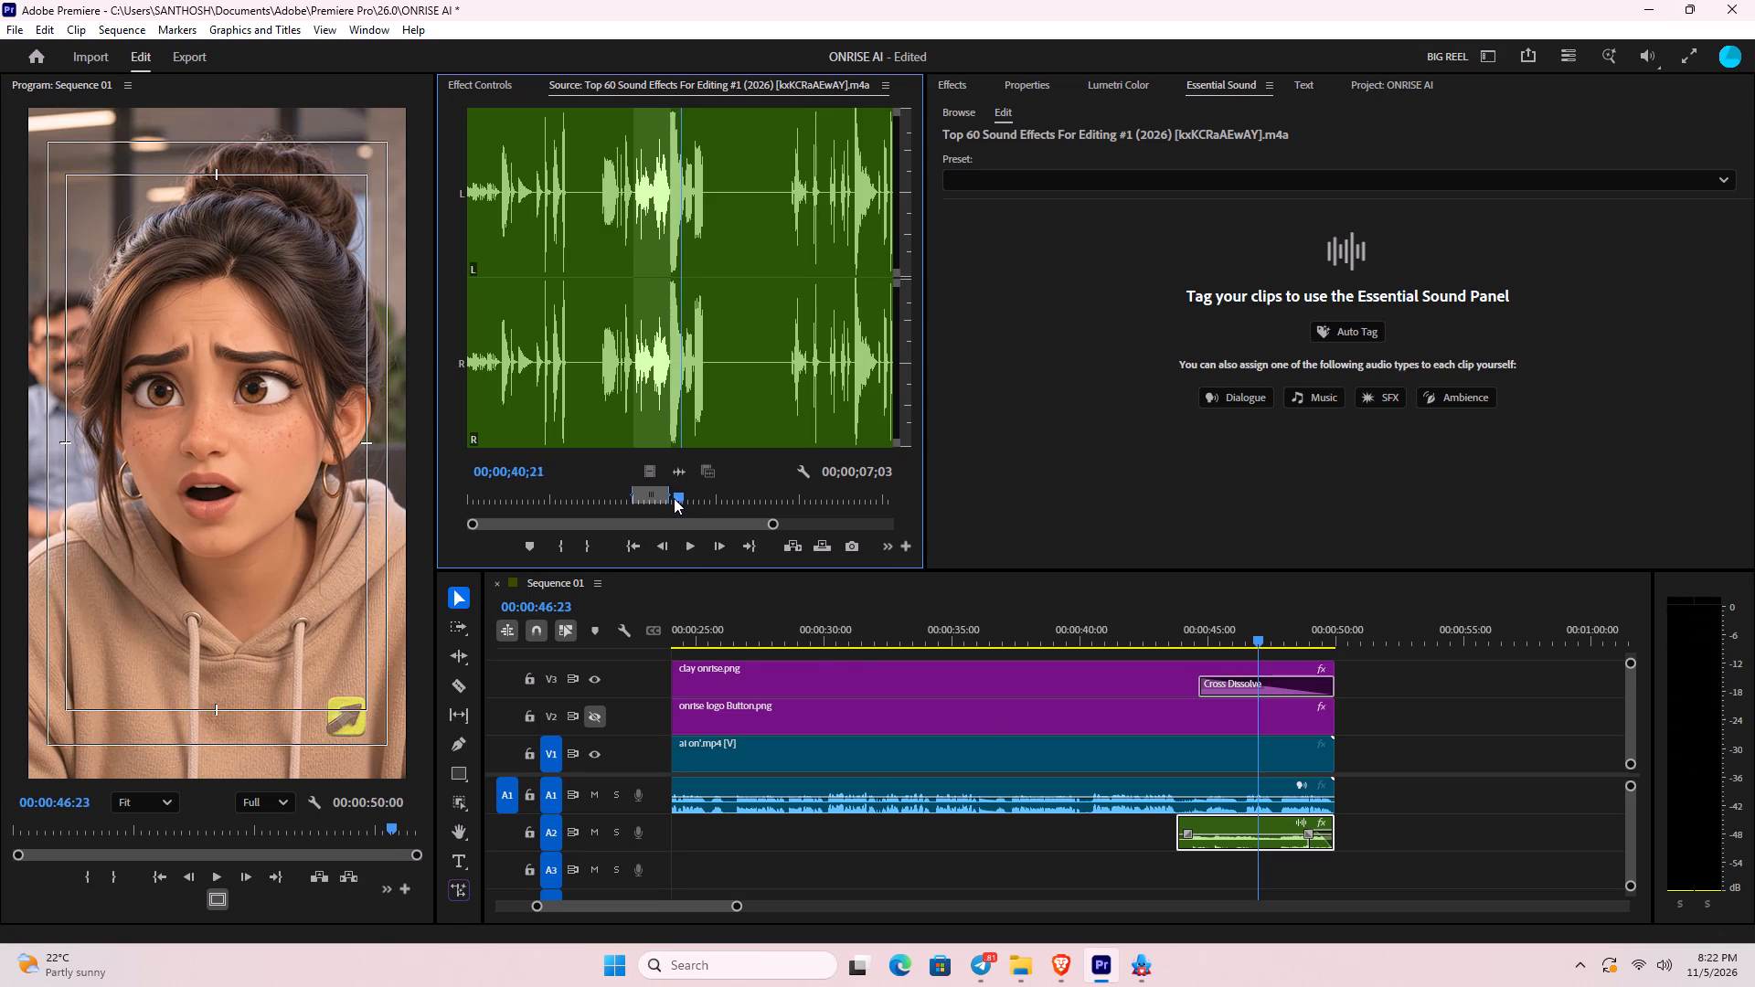
left_click_drag(674, 498, 669, 498)
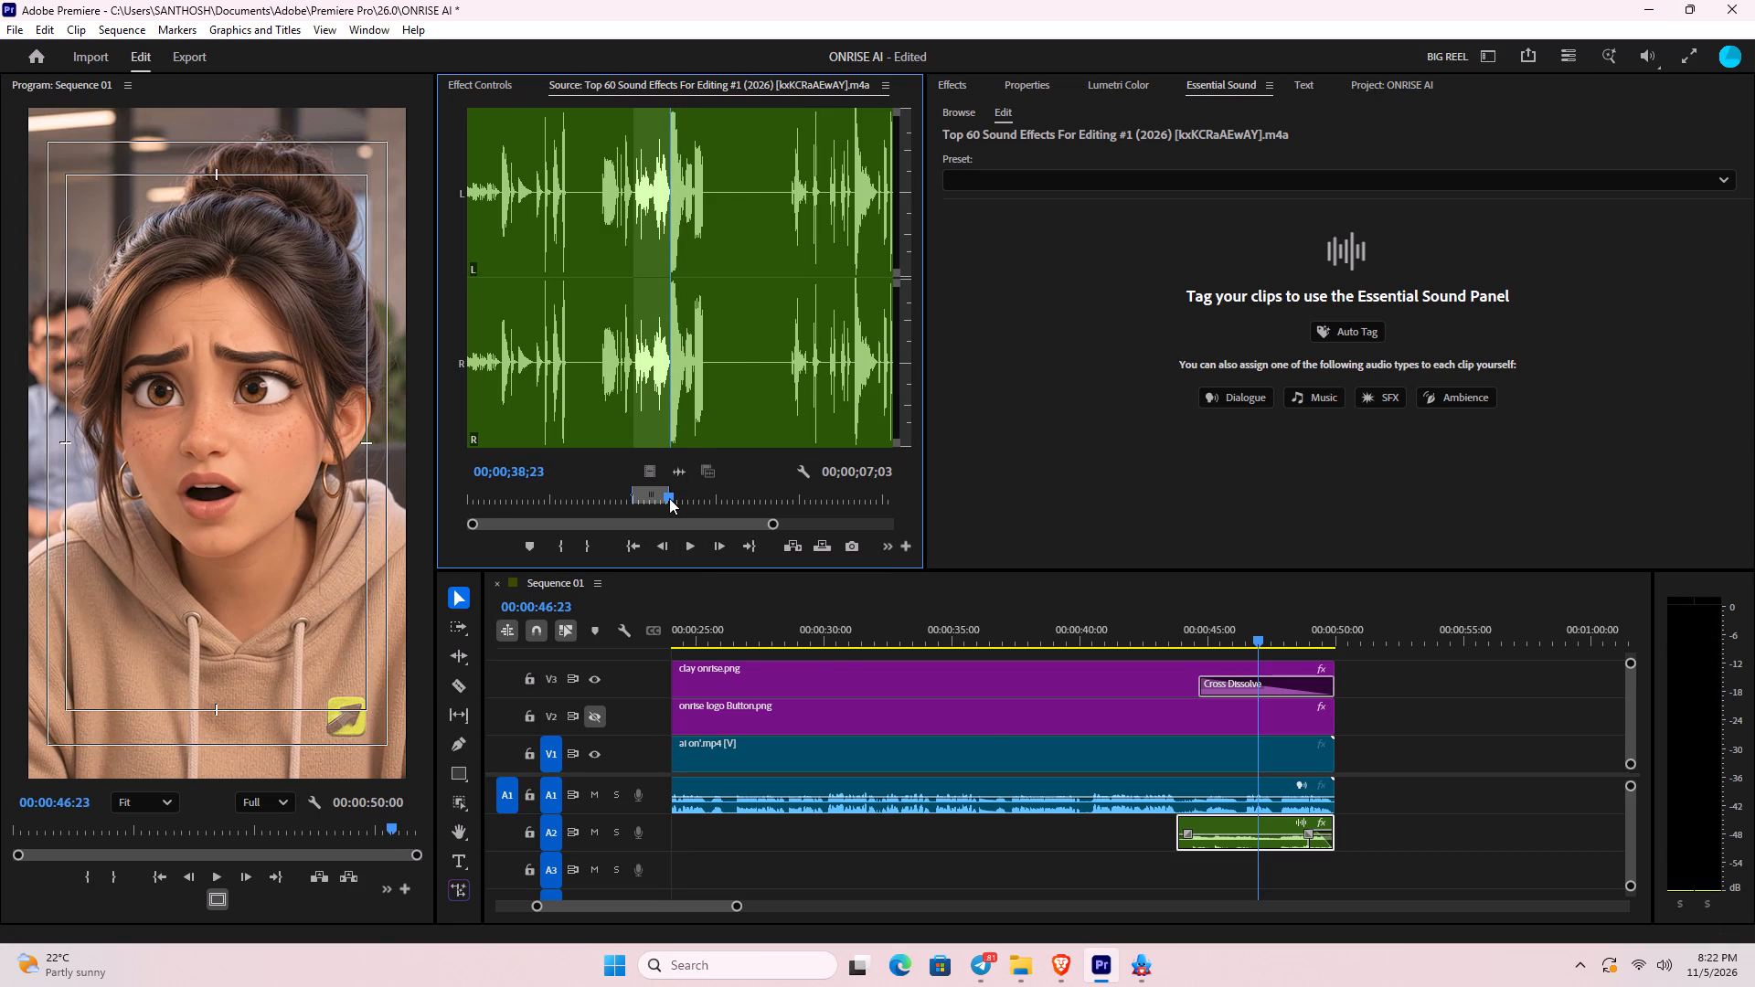
type("==")
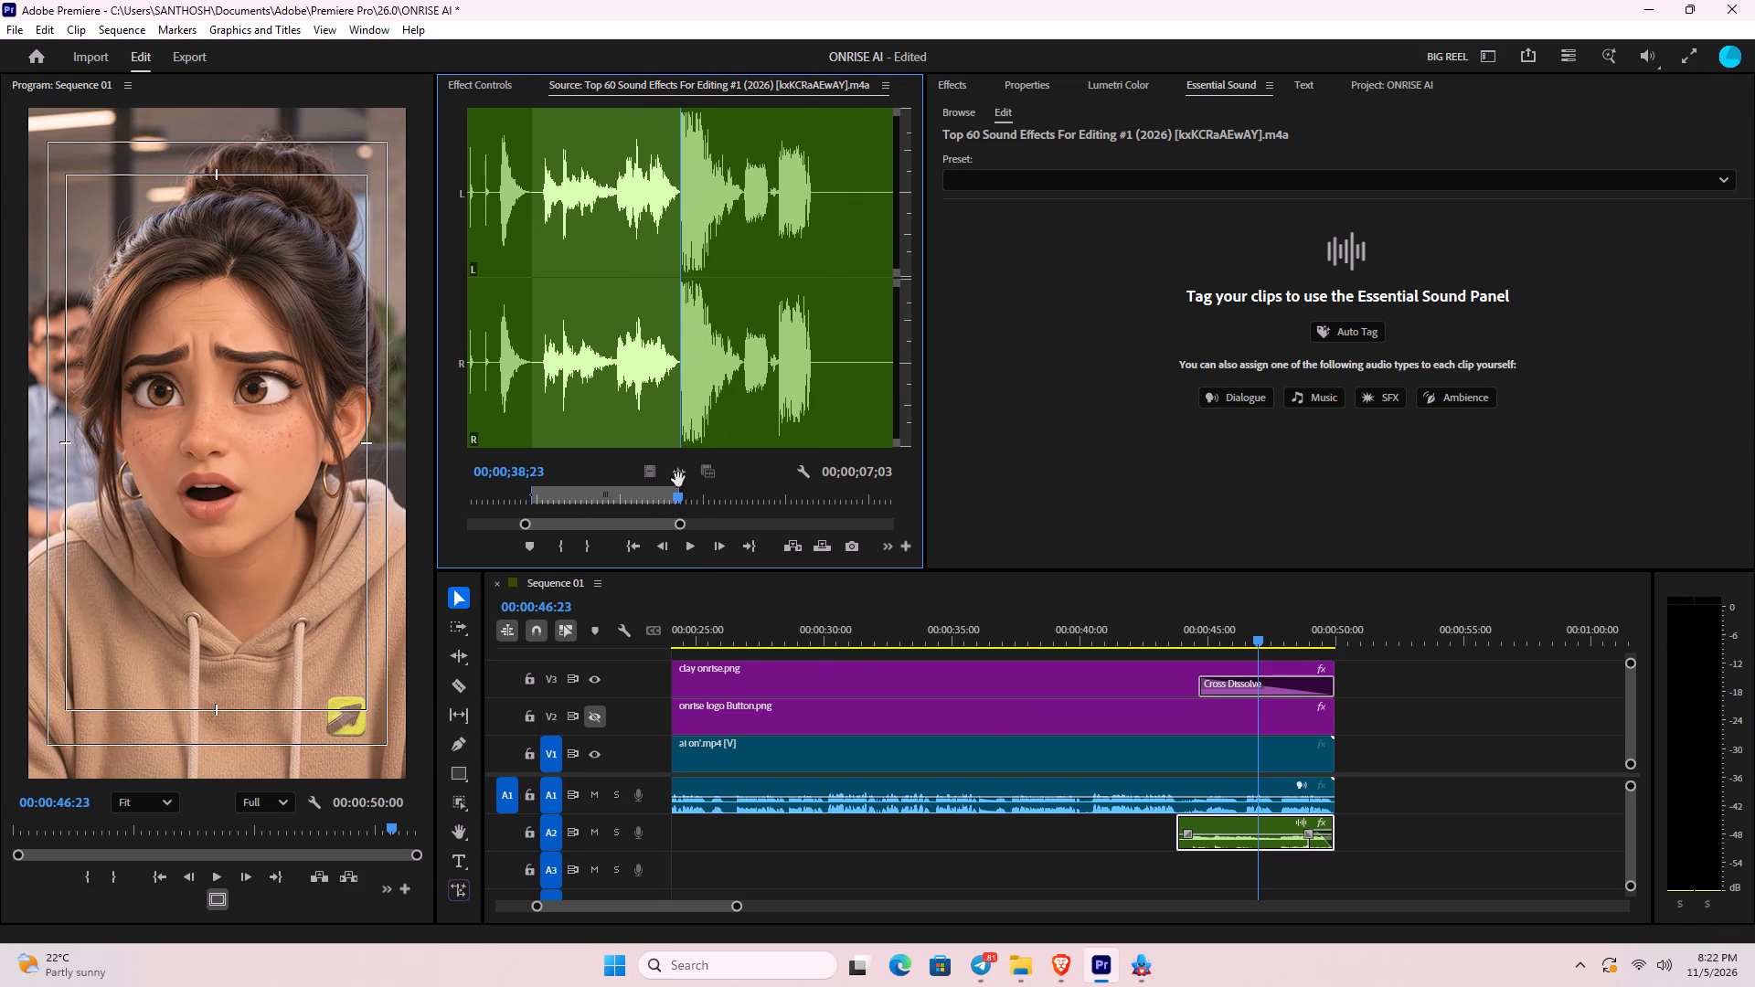
key("i")
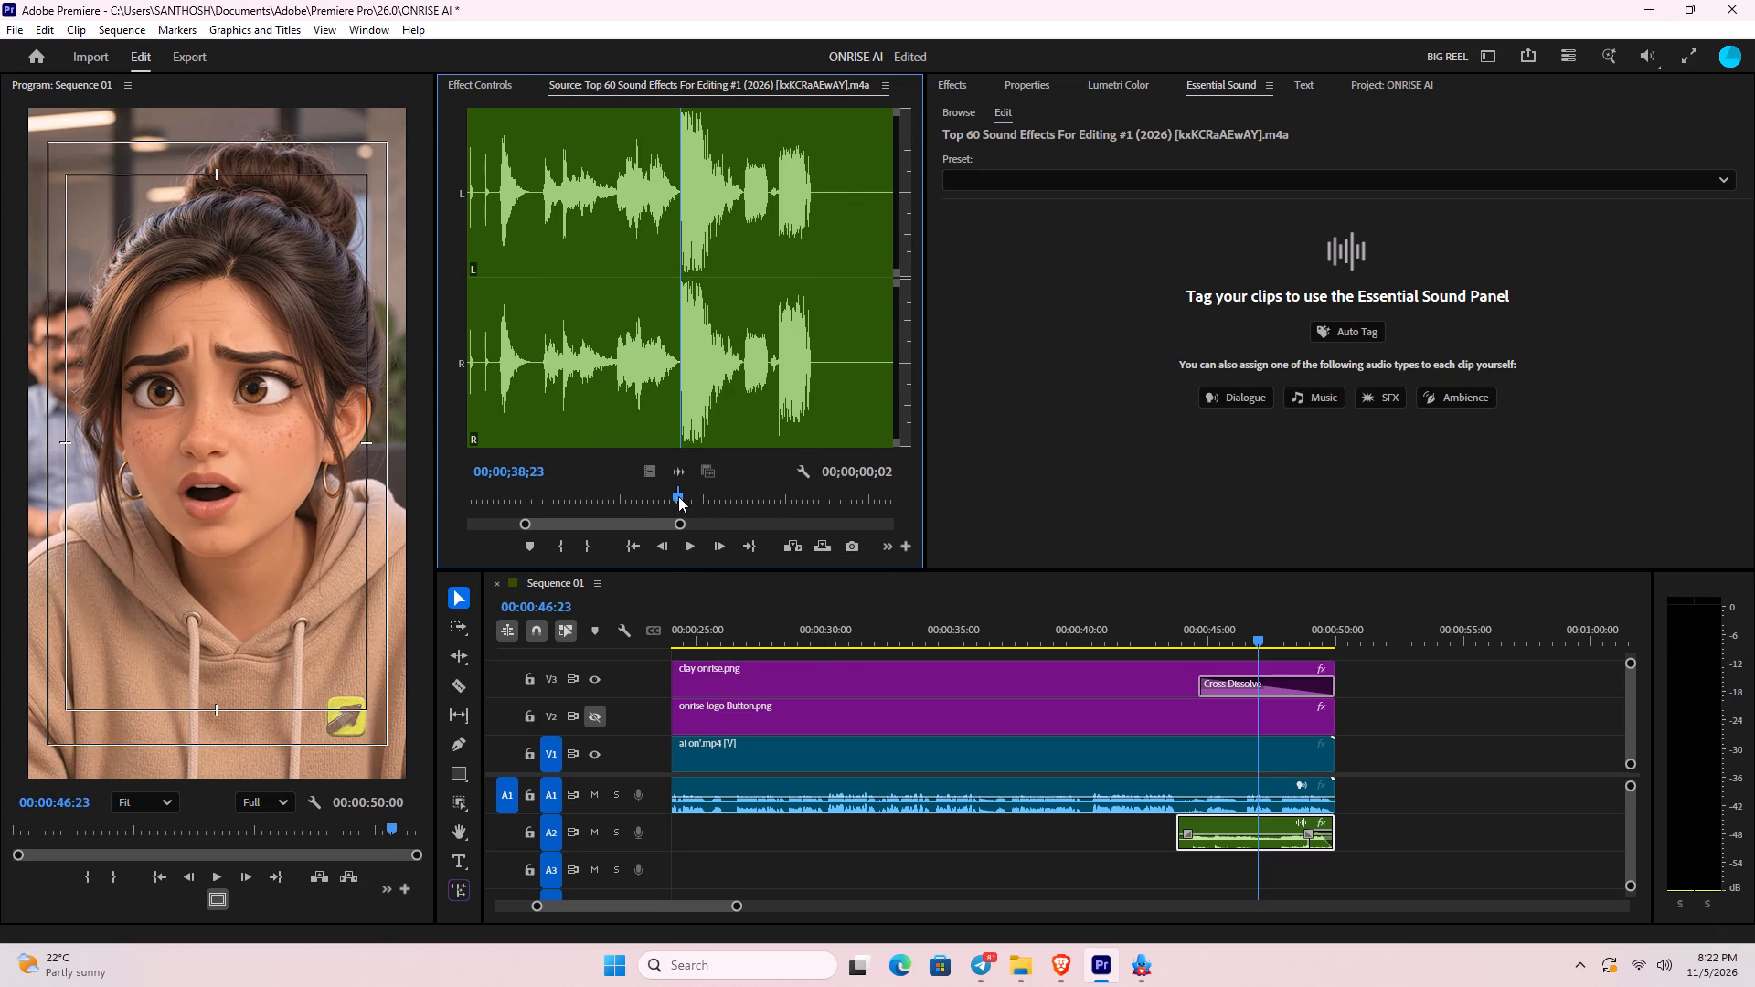
key("space")
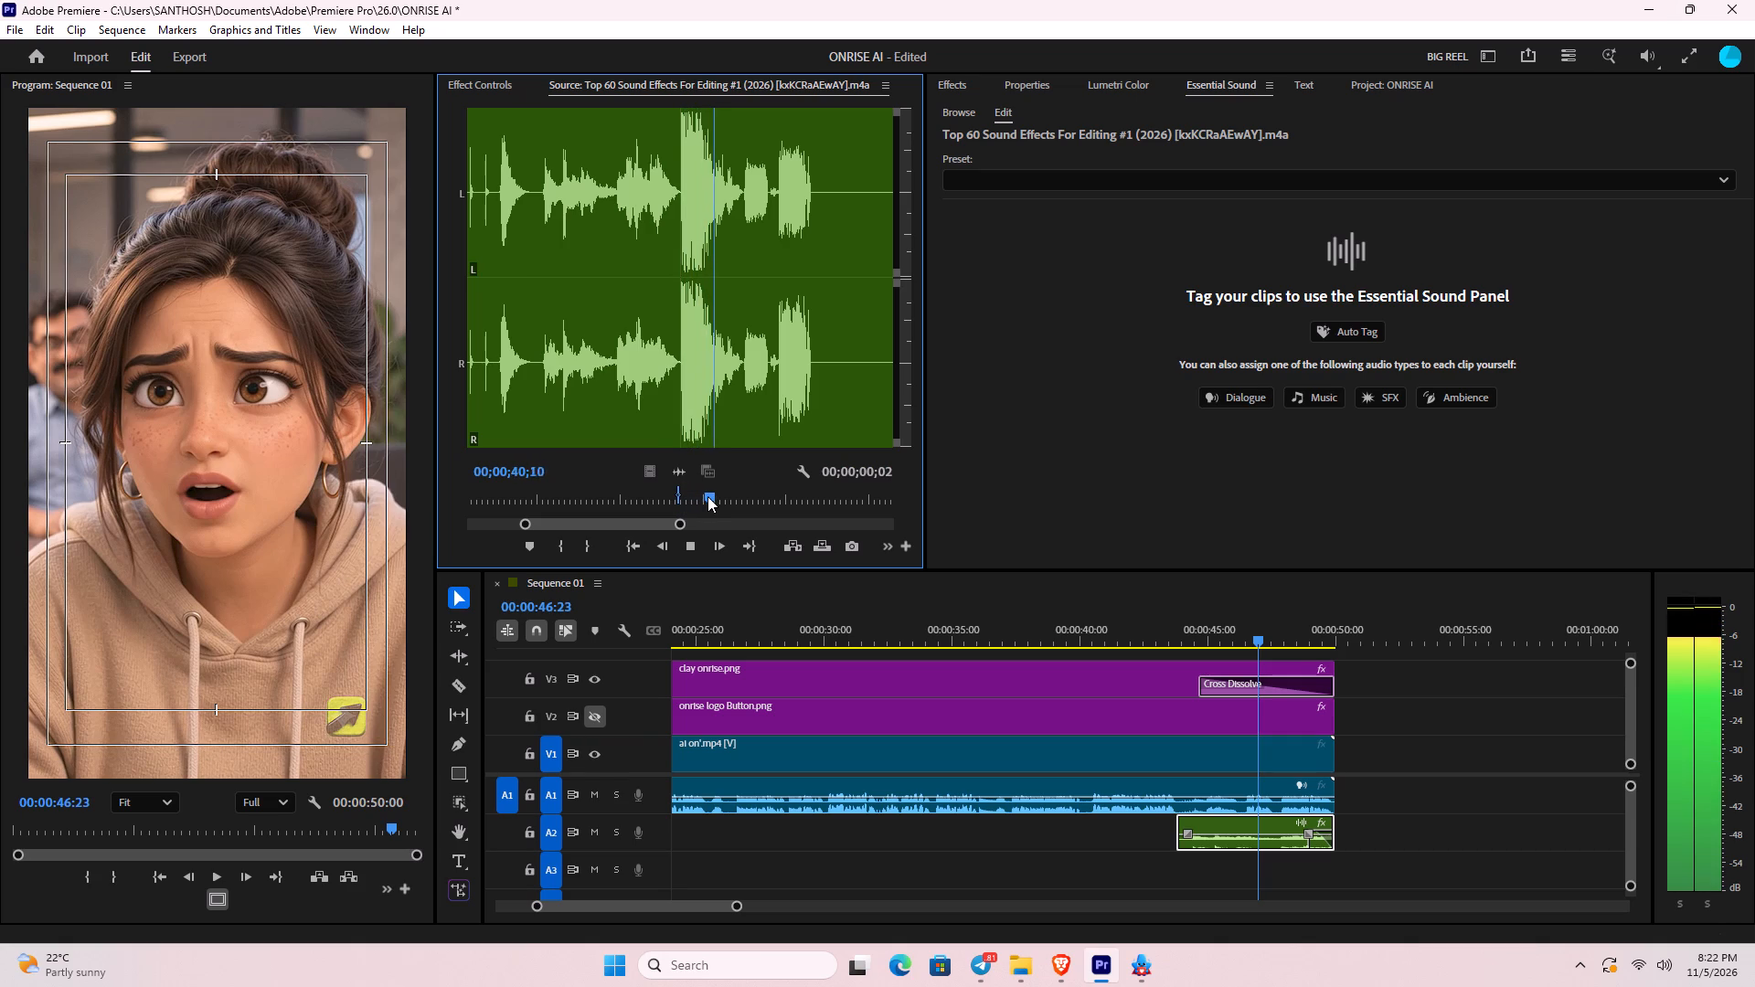
key("space")
type("o")
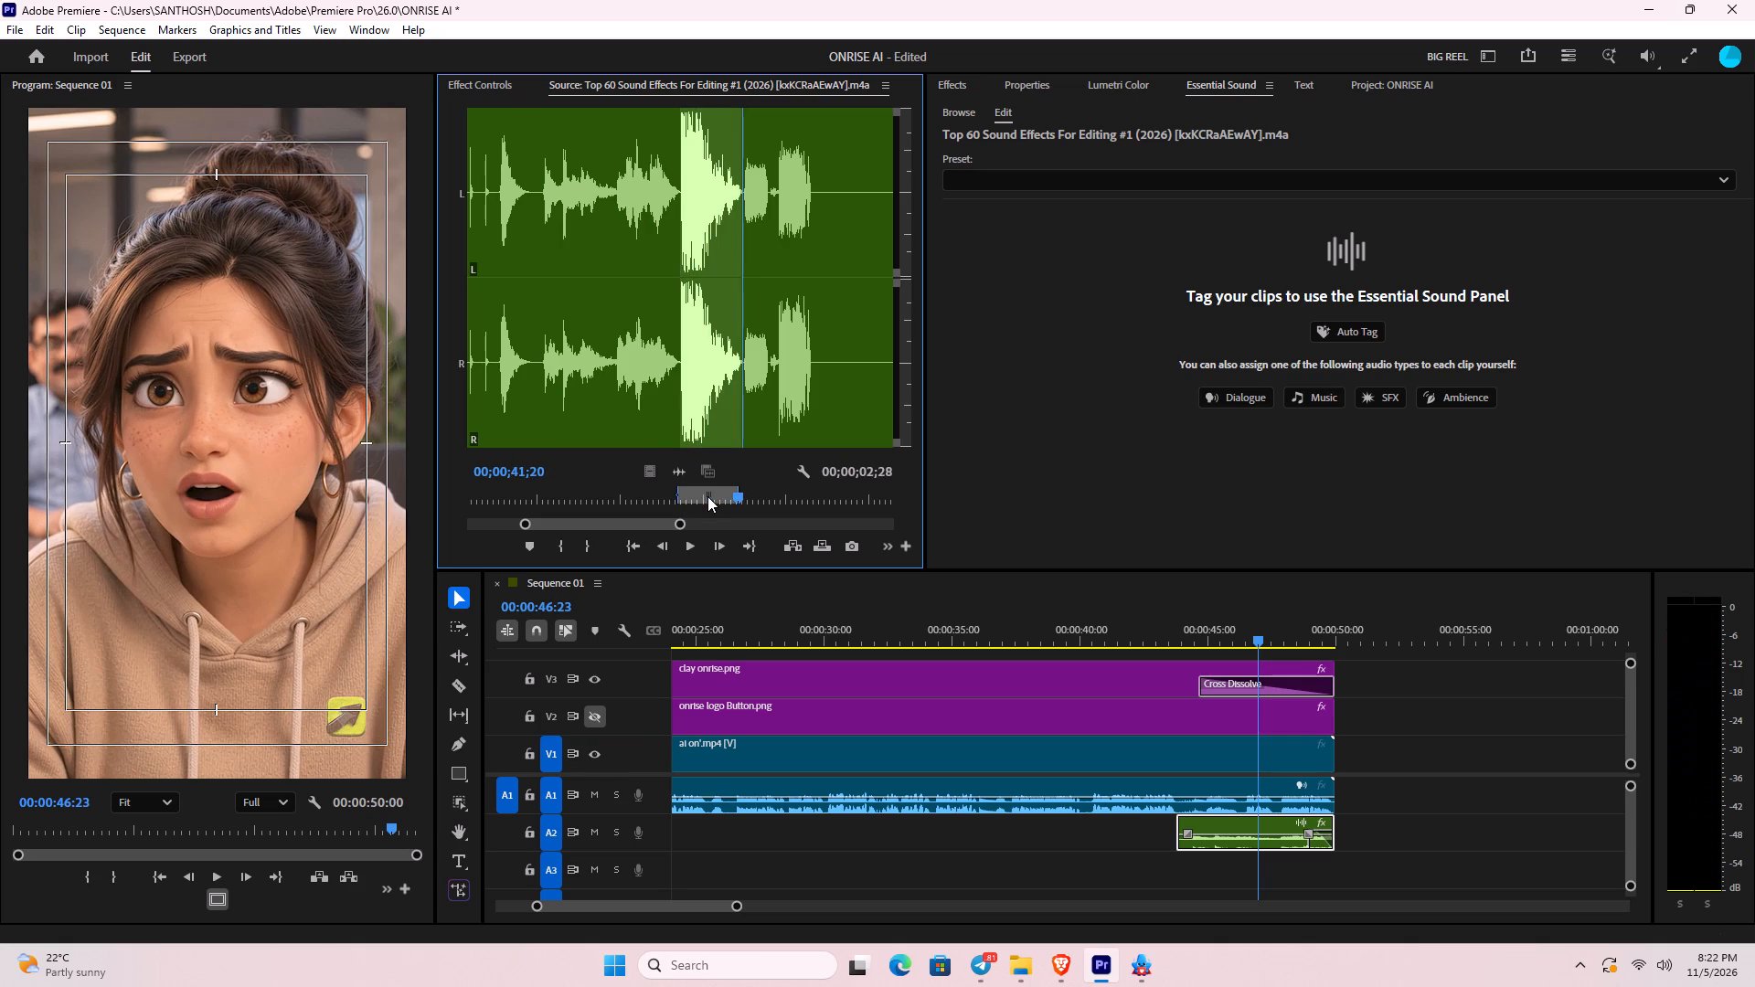
Place the marked sound effect's audio on track A2 before the end sound effect, starting at about 40 seconds.
left_click_drag(676, 468, 1096, 818)
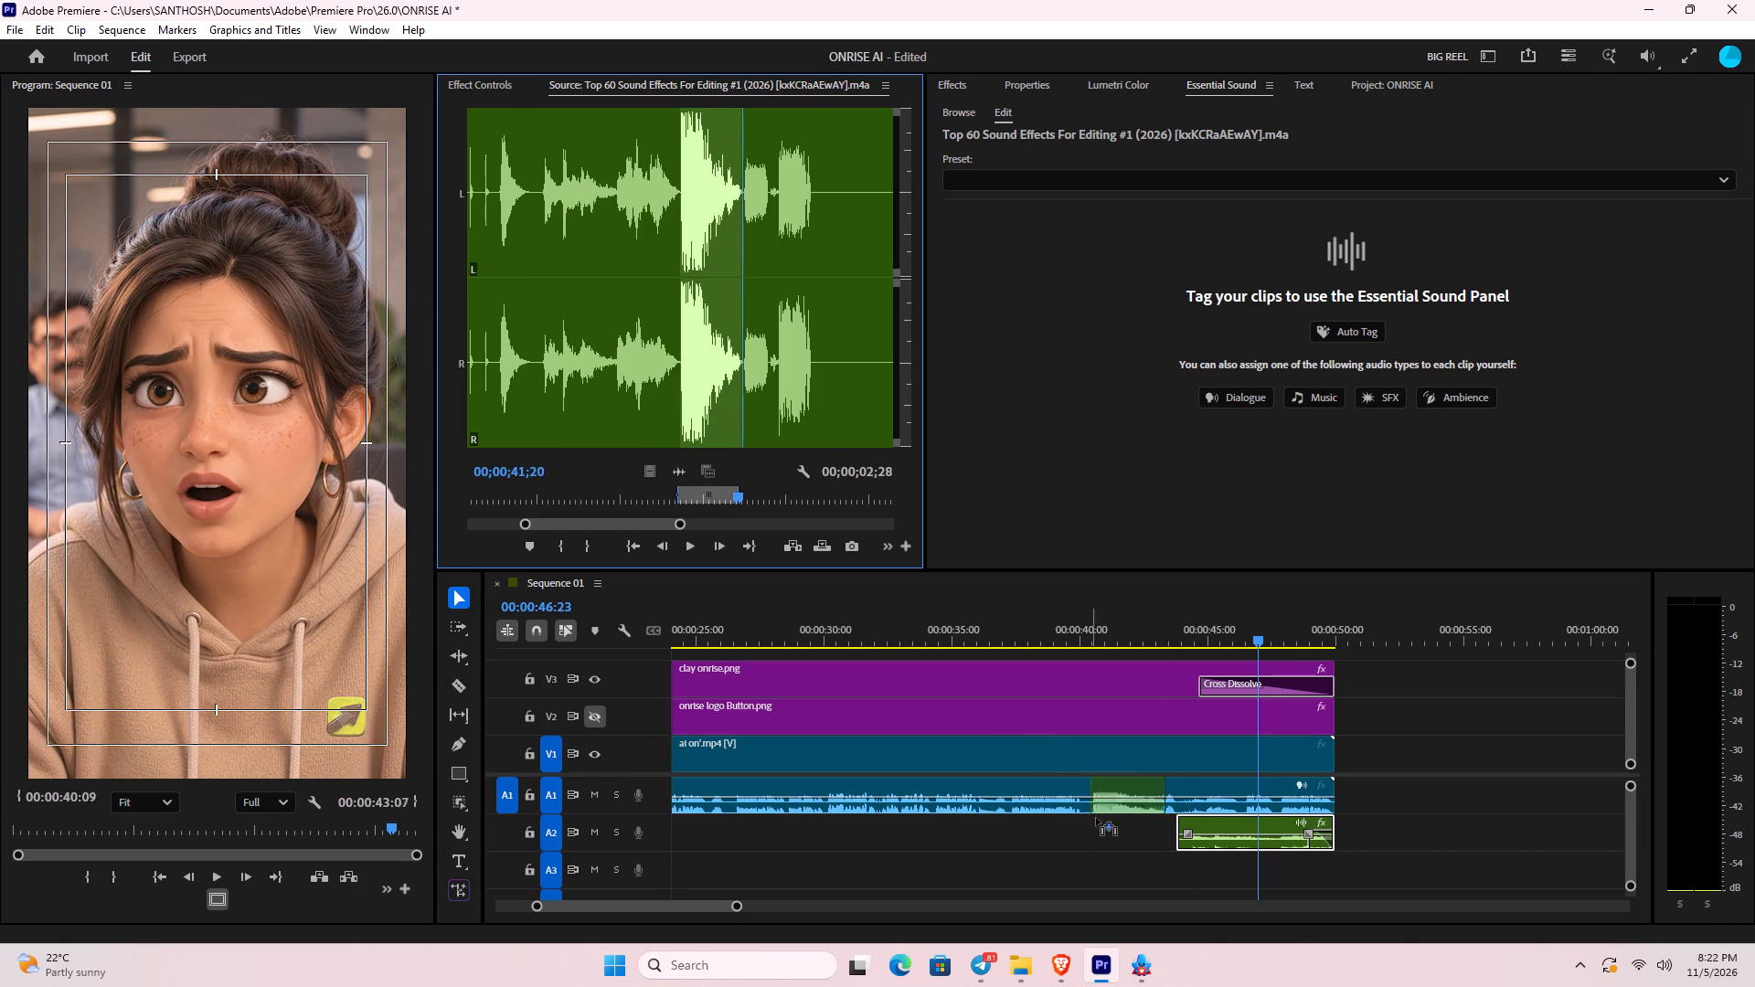
left_click_drag(1096, 818, 1088, 828)
Save the project and play Sequence 01 from about 36 seconds to hear the newly placed sound effect.
left_click_drag(1242, 626, 1195, 623)
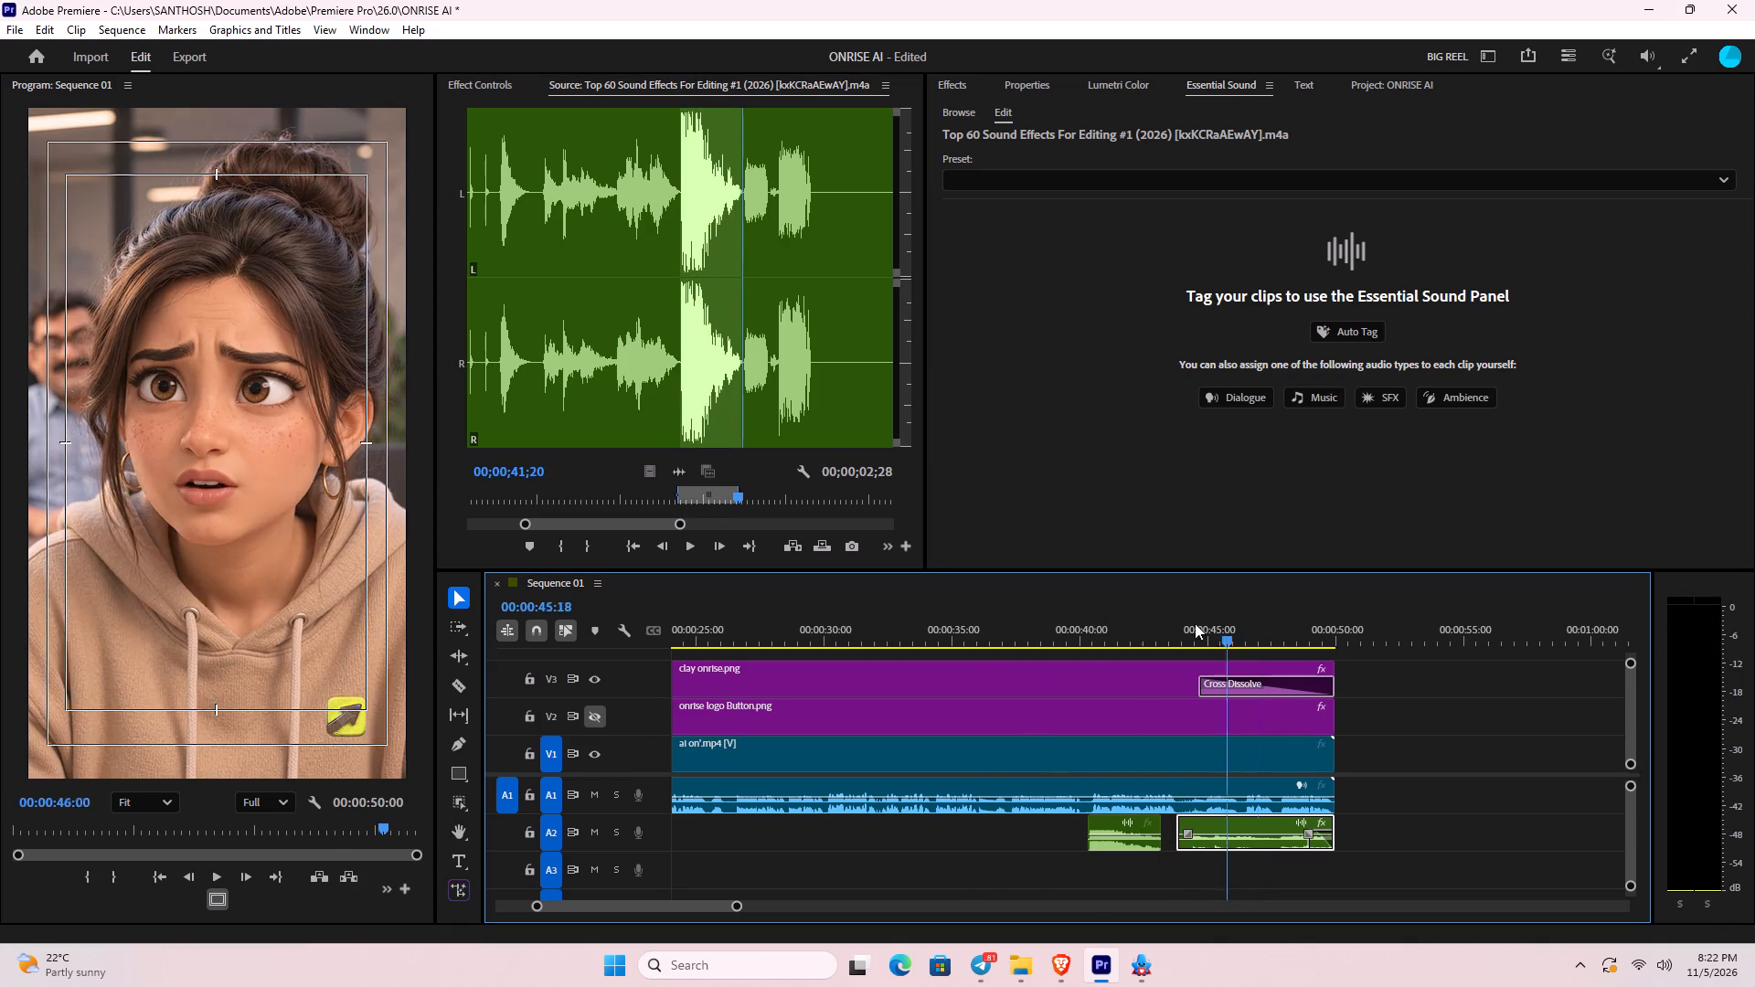
left_click_drag(1195, 623, 982, 648)
key("space")
key("ctrl+s")
key("space")
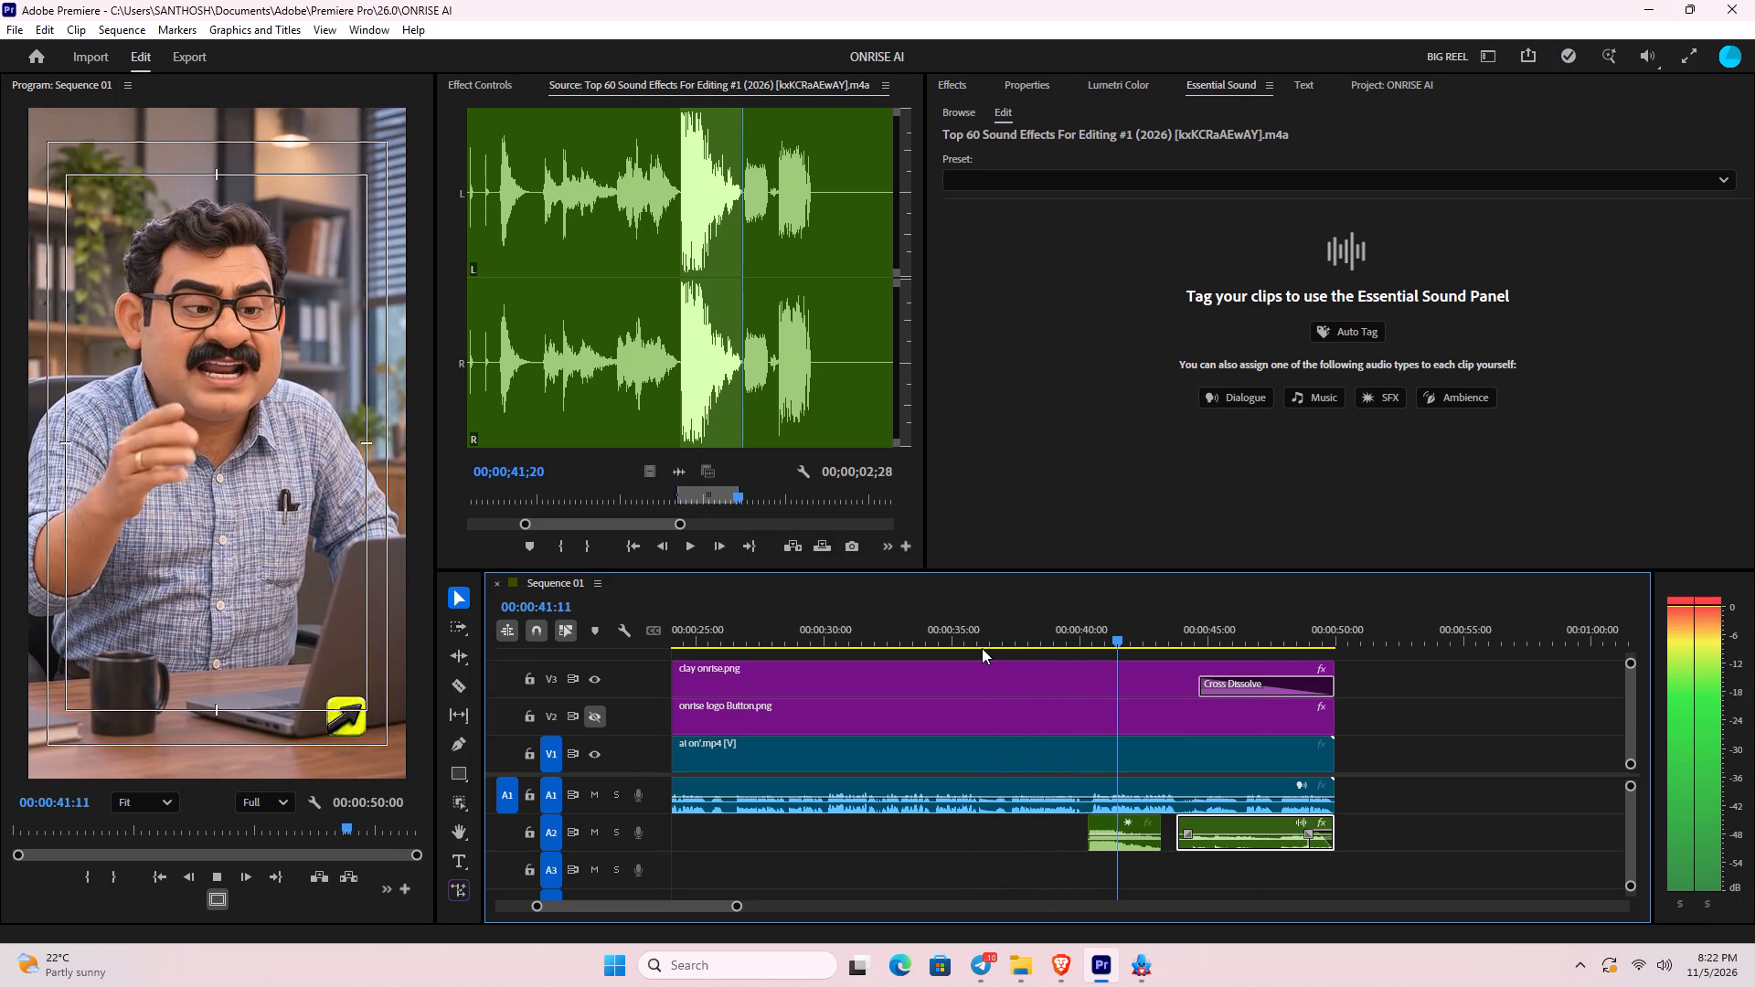
key("space")
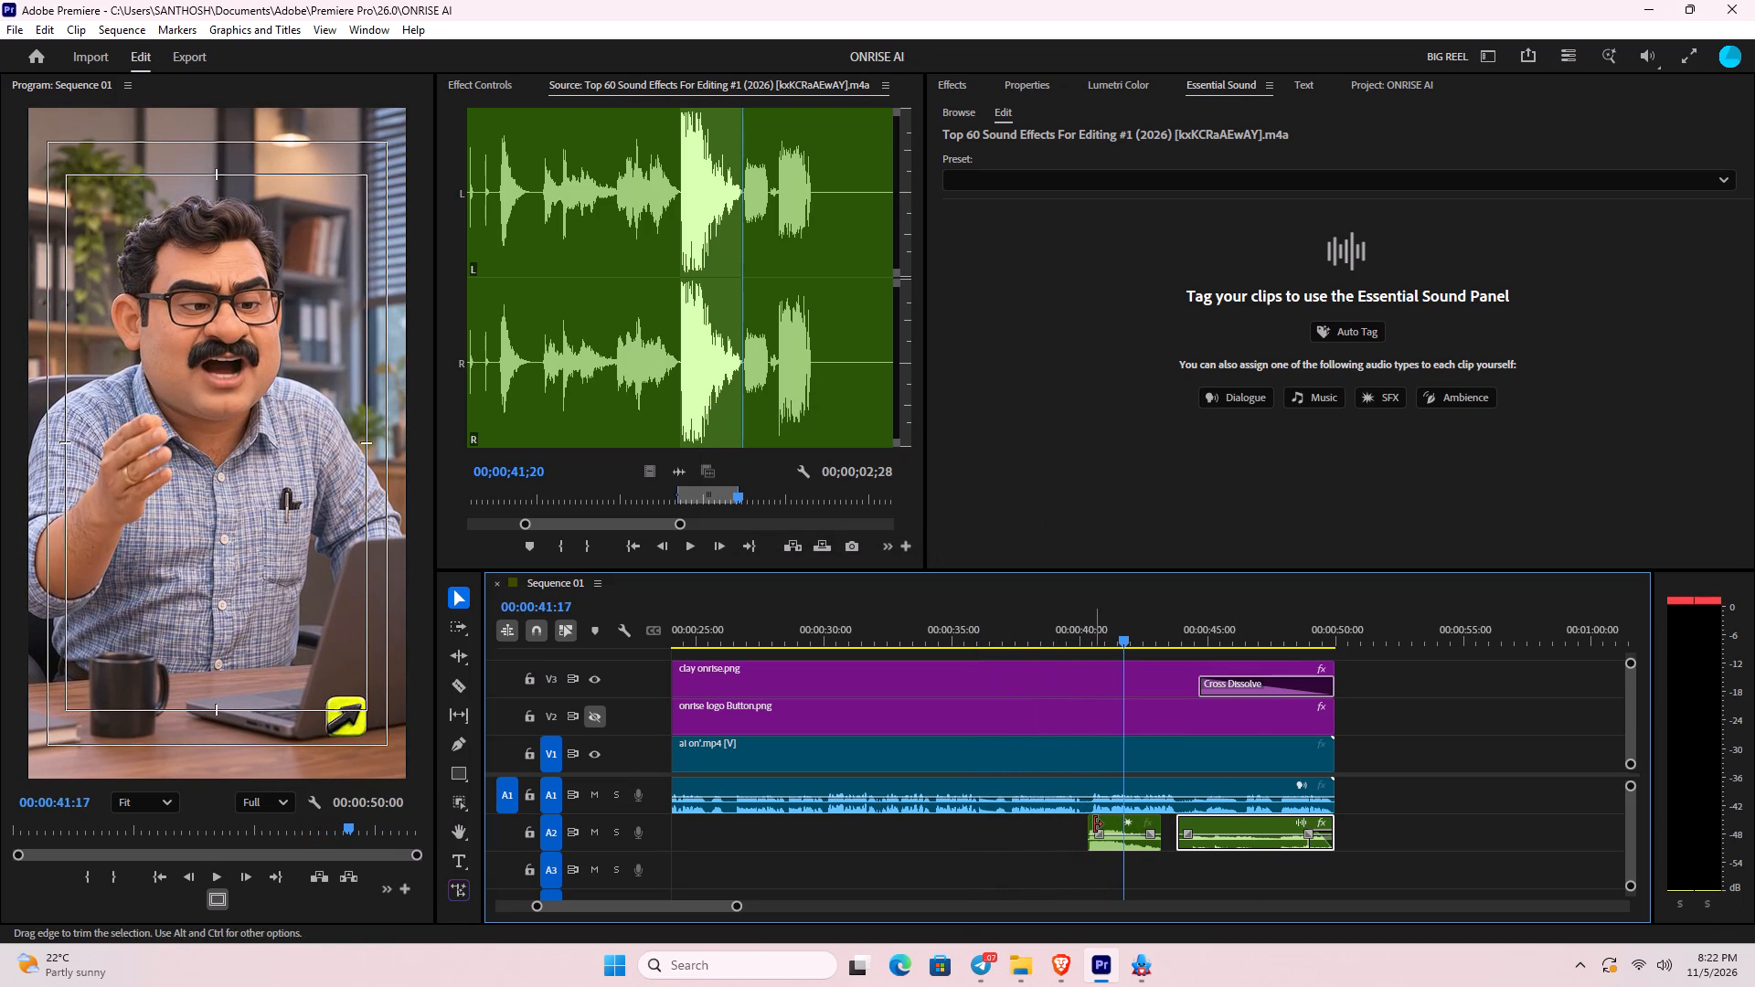
Move the new short sound effect from A2 to track A3, starting at 00:00:41:17, and play the sequence to check its timing.
left_click_drag(1146, 845, 1179, 868)
key("space")
key("space")
left_click_drag(1146, 615, 1018, 642)
key("space")
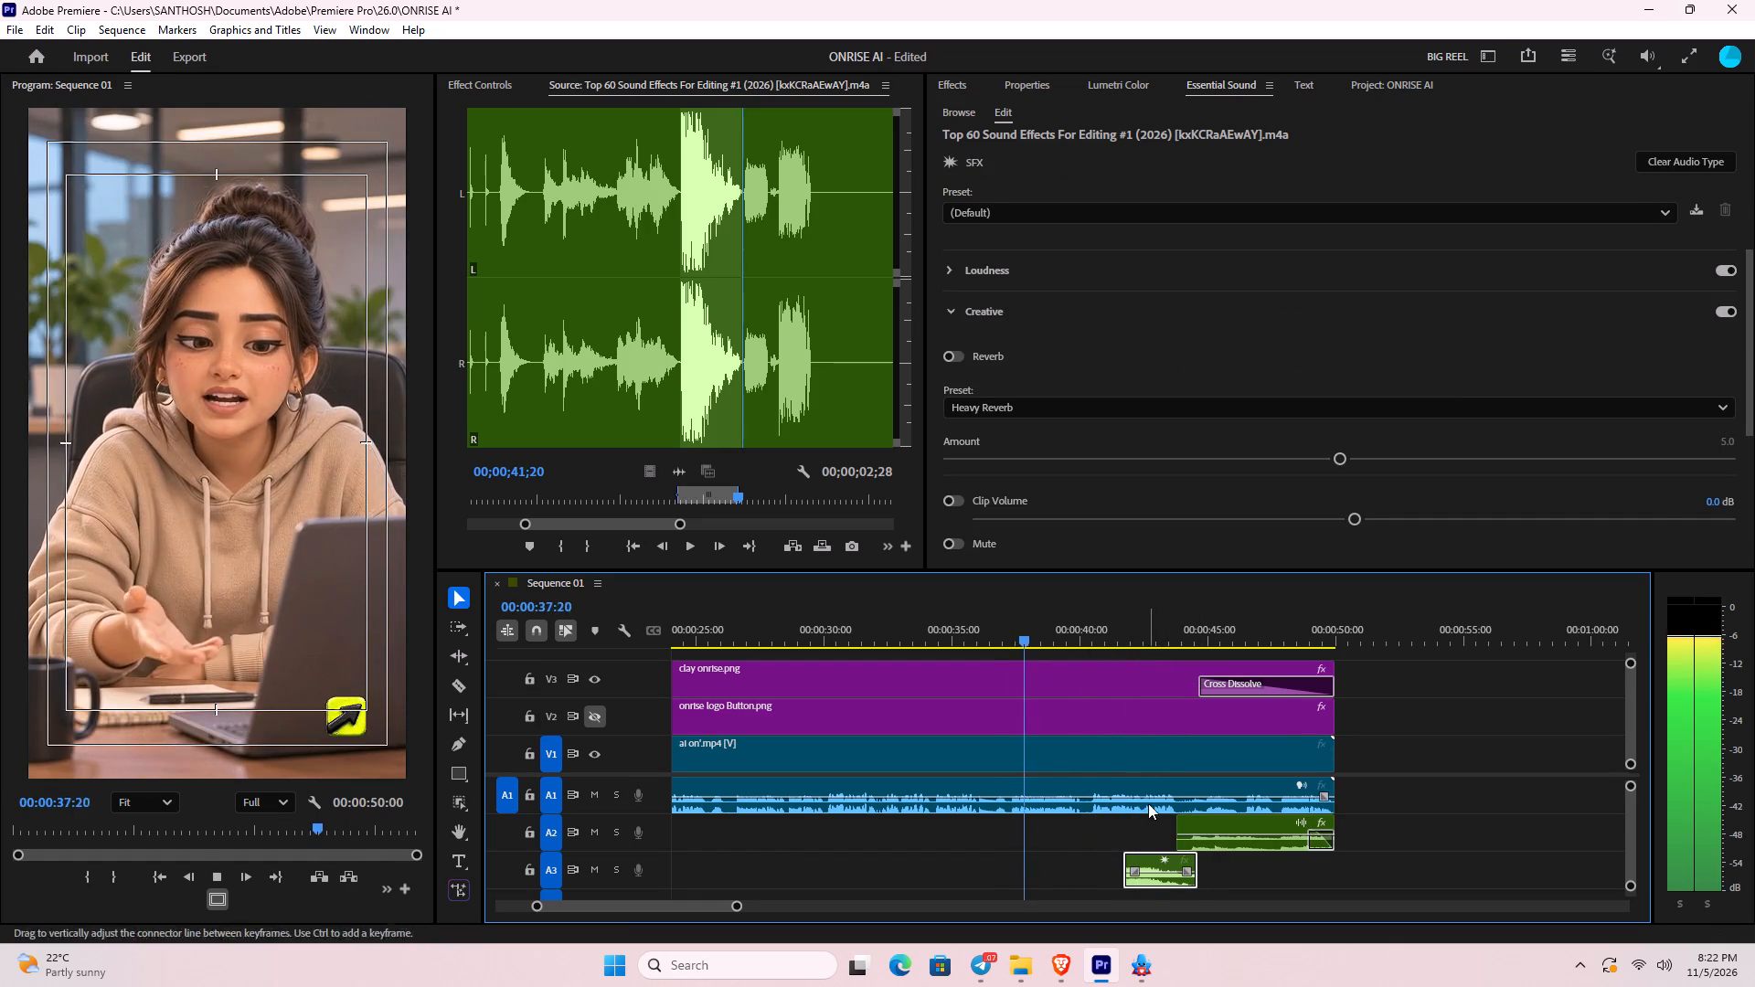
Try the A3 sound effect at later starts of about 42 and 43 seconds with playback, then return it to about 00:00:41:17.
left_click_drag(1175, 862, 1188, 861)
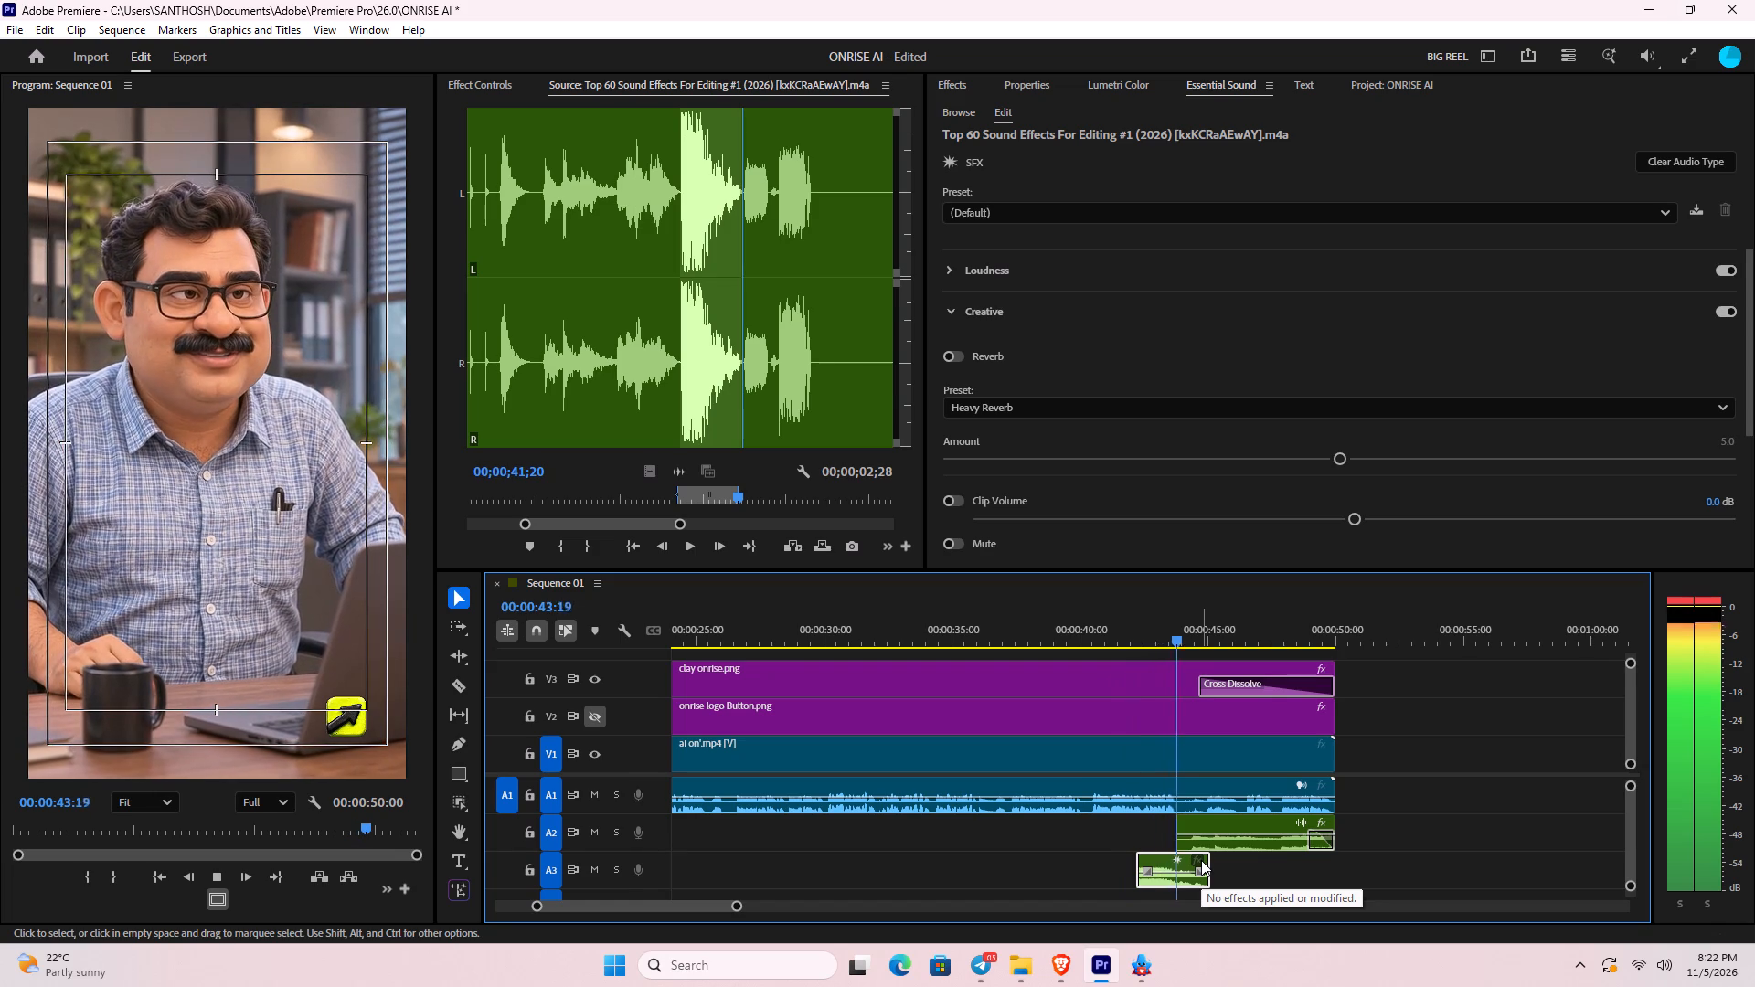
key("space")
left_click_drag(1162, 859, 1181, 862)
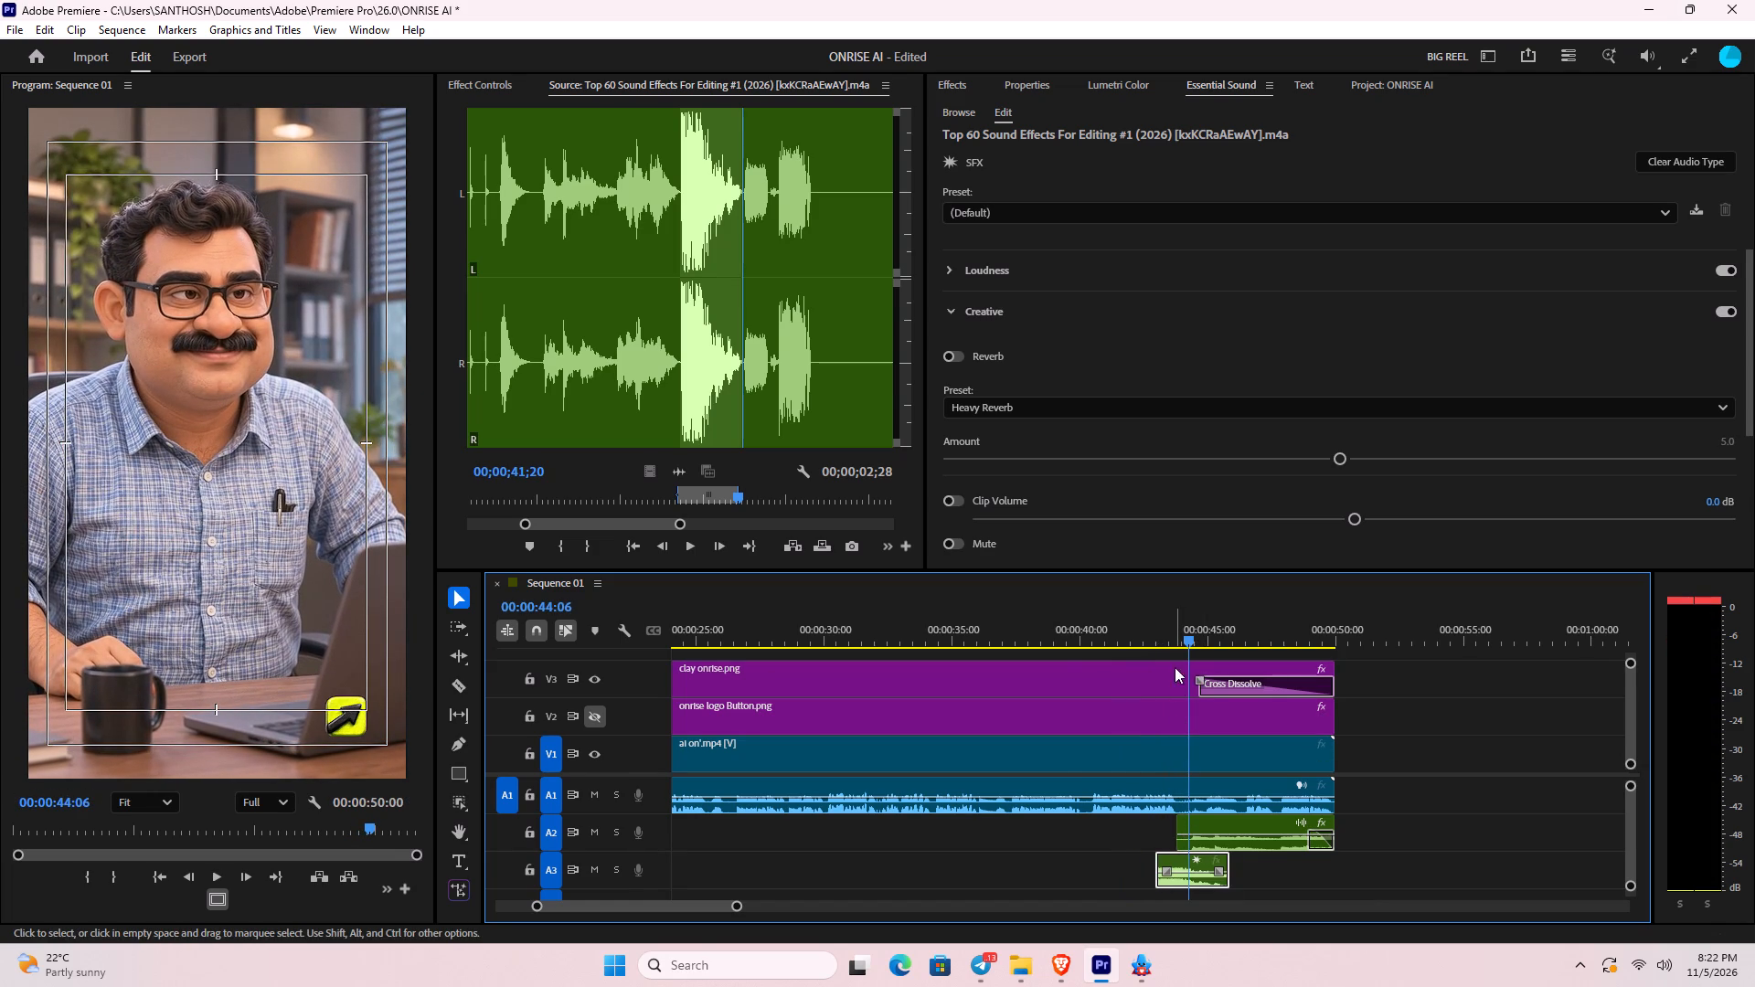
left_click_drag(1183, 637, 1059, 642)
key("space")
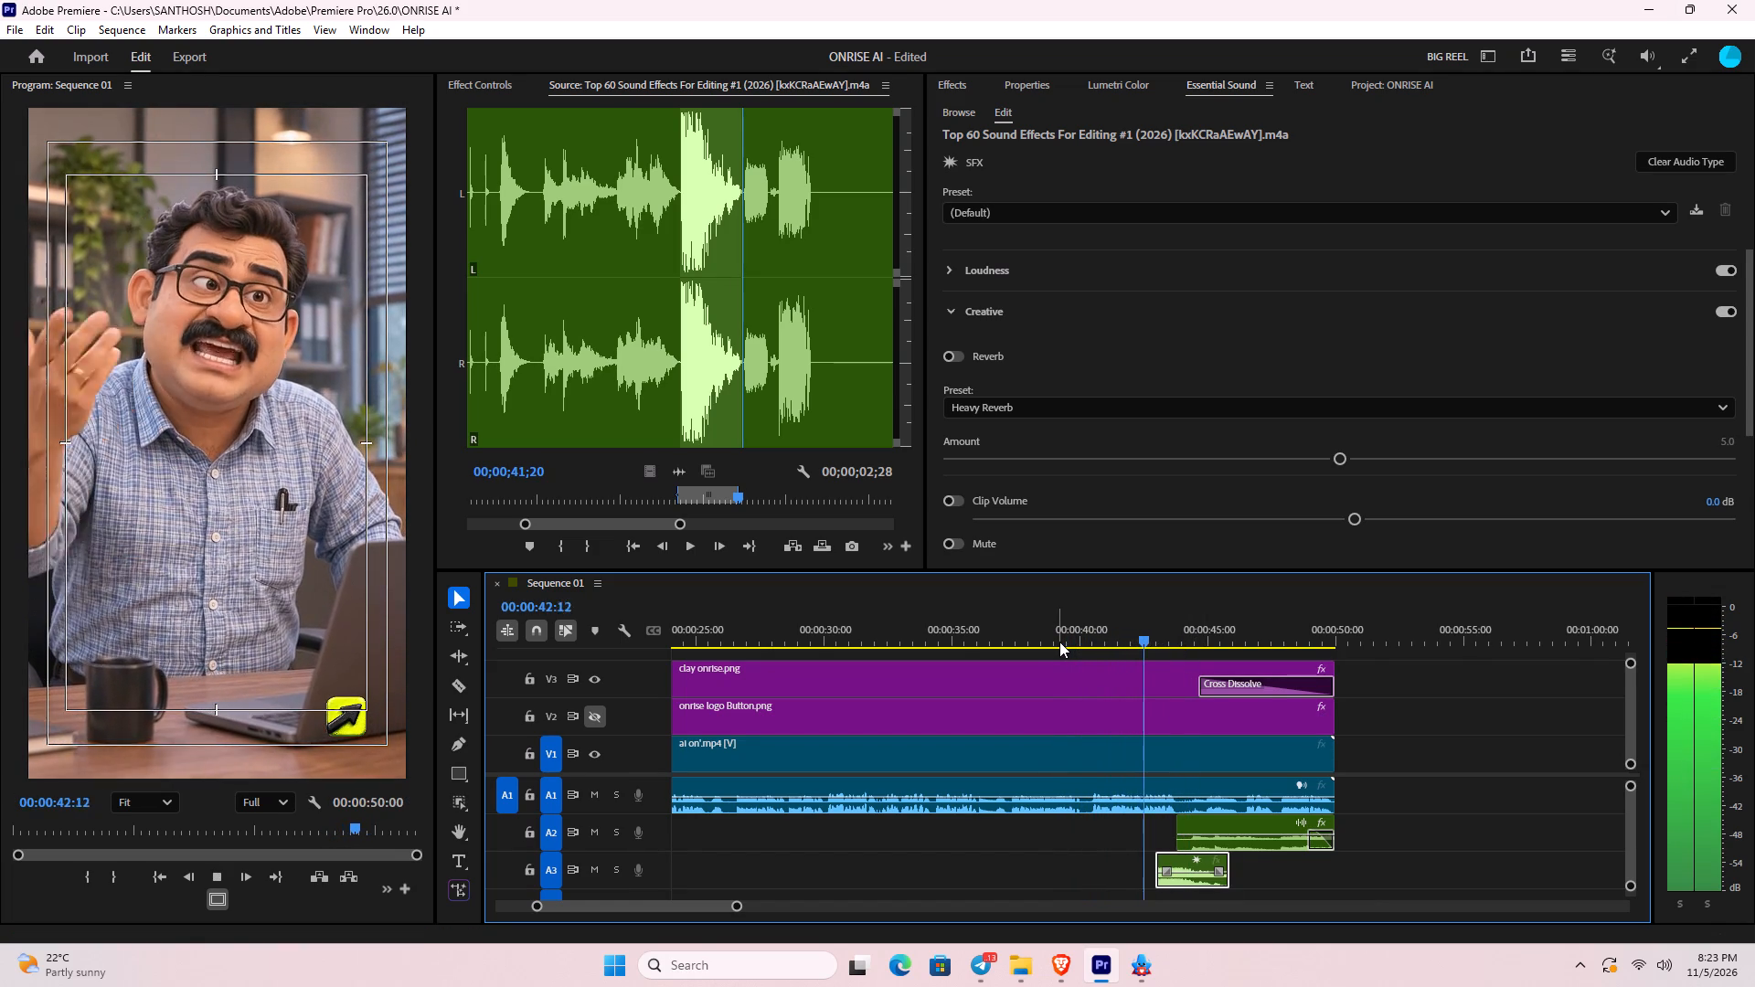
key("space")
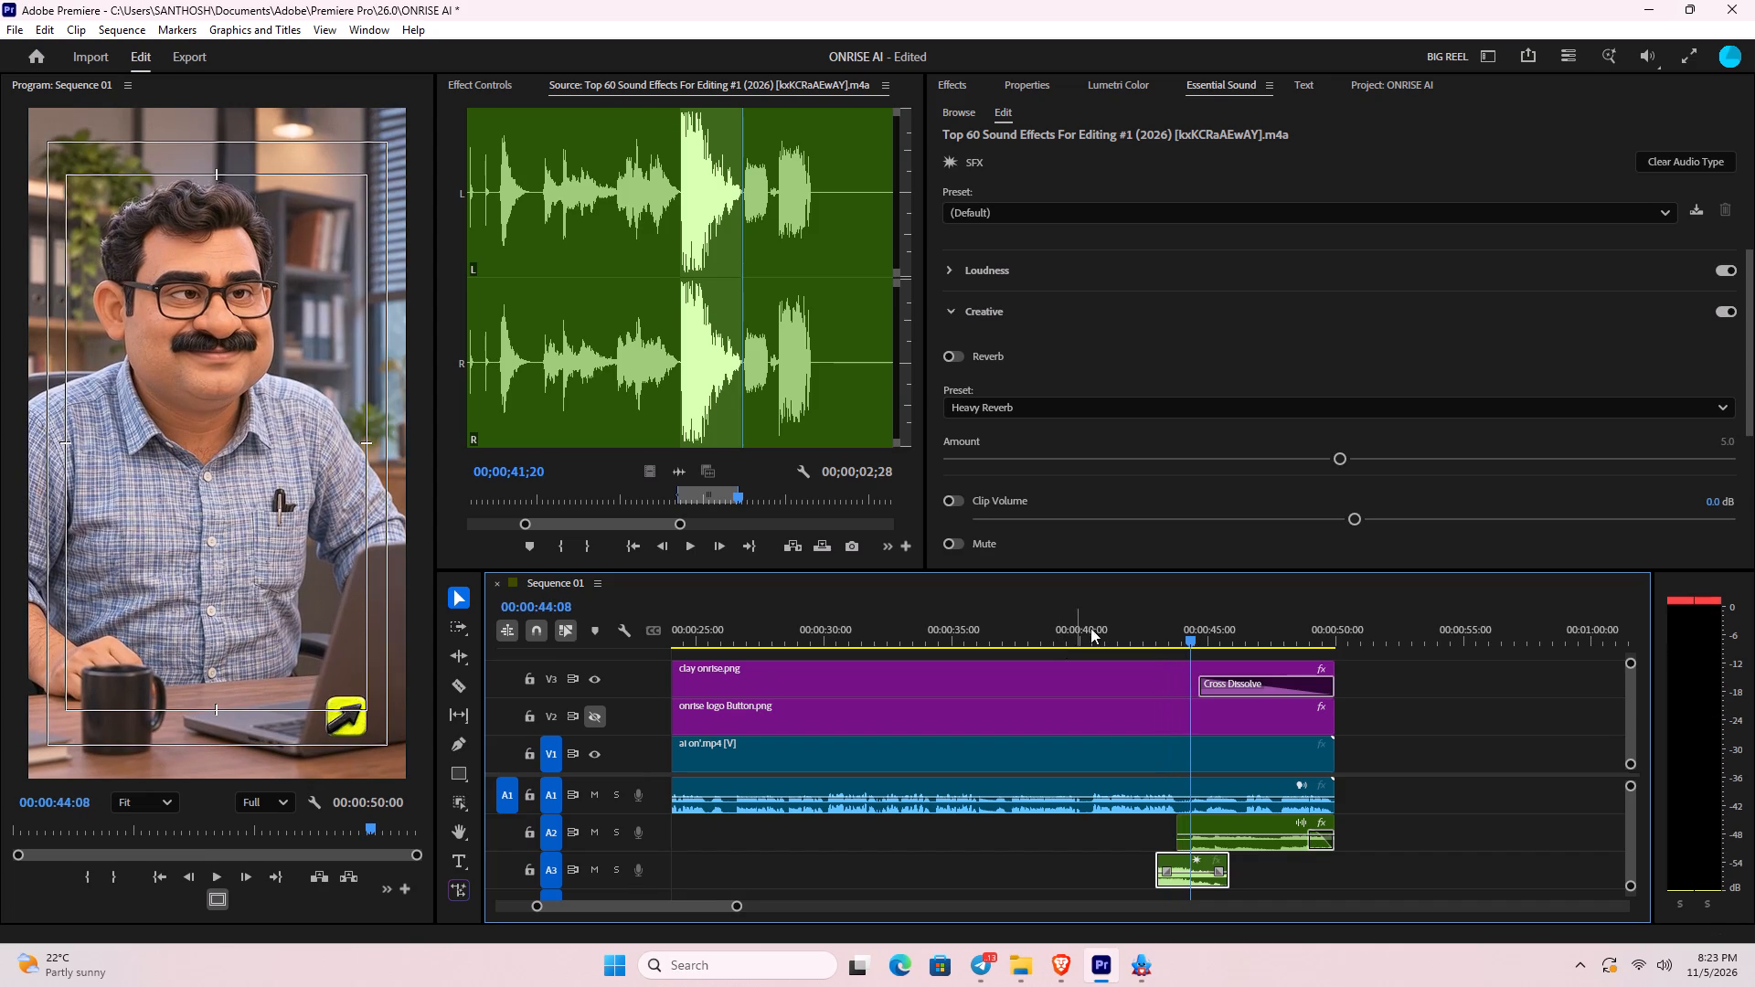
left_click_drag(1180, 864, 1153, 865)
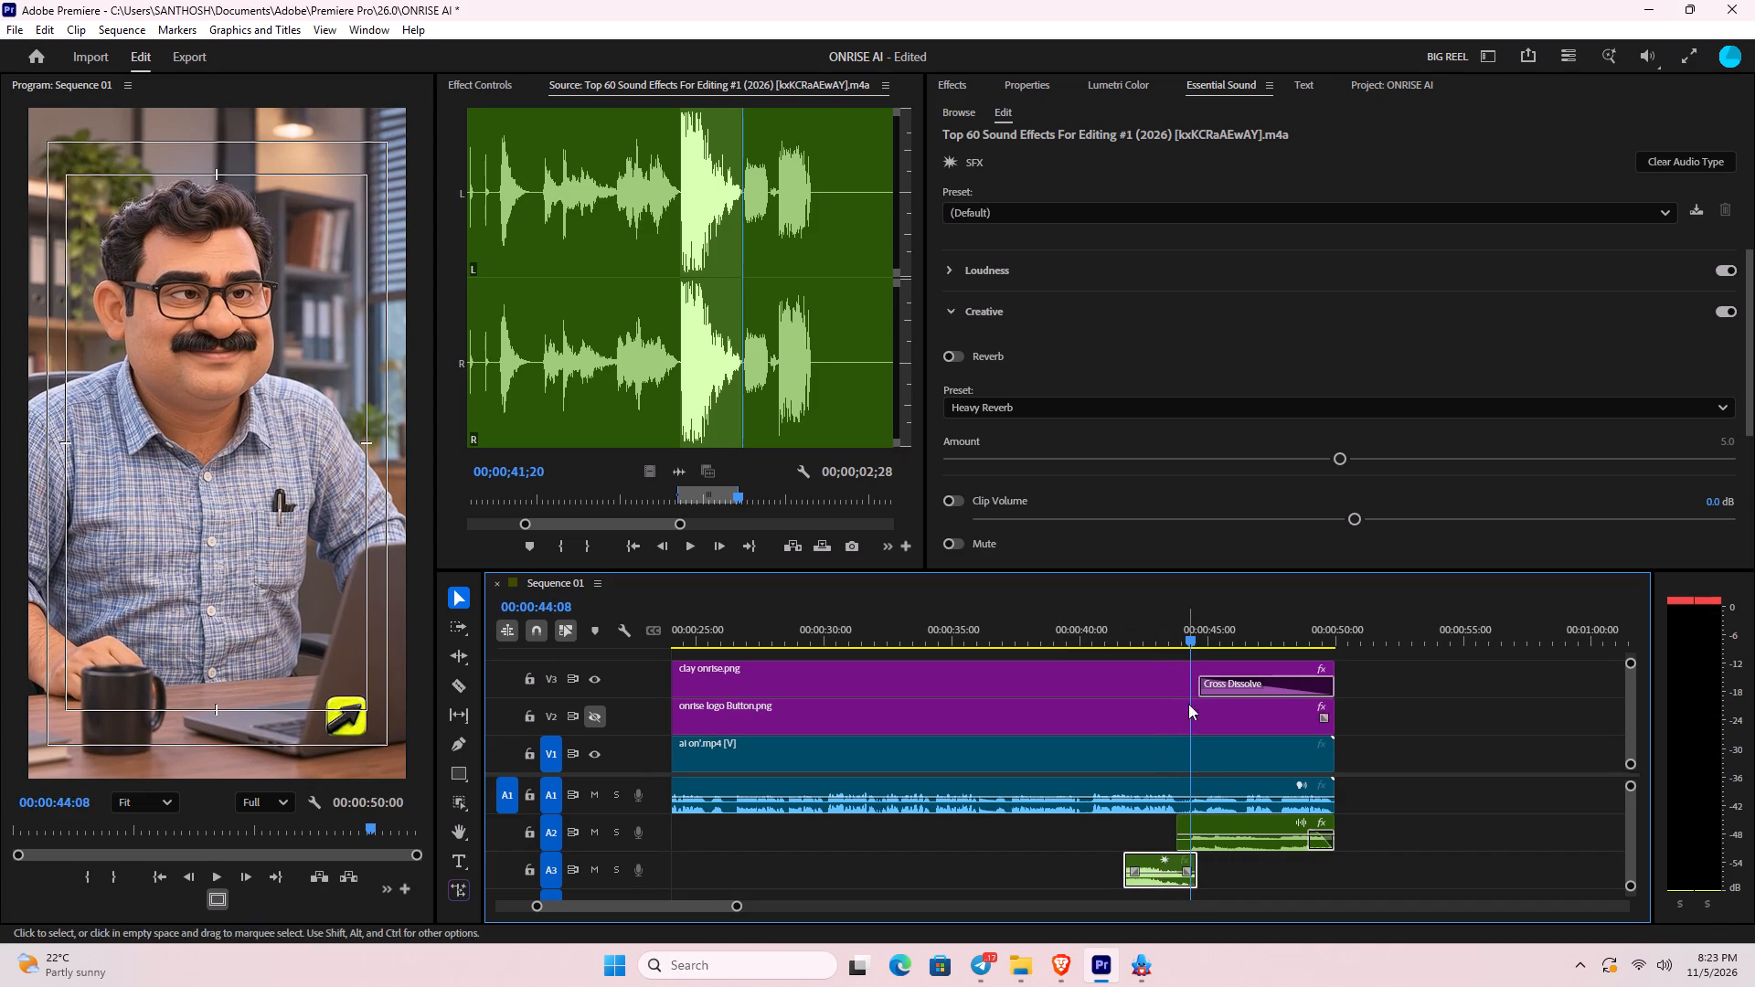
Adjust the gain of the A3 sound effect by -6 dB and play the sequence from about 39 seconds.
left_click(1164, 864)
key("g")
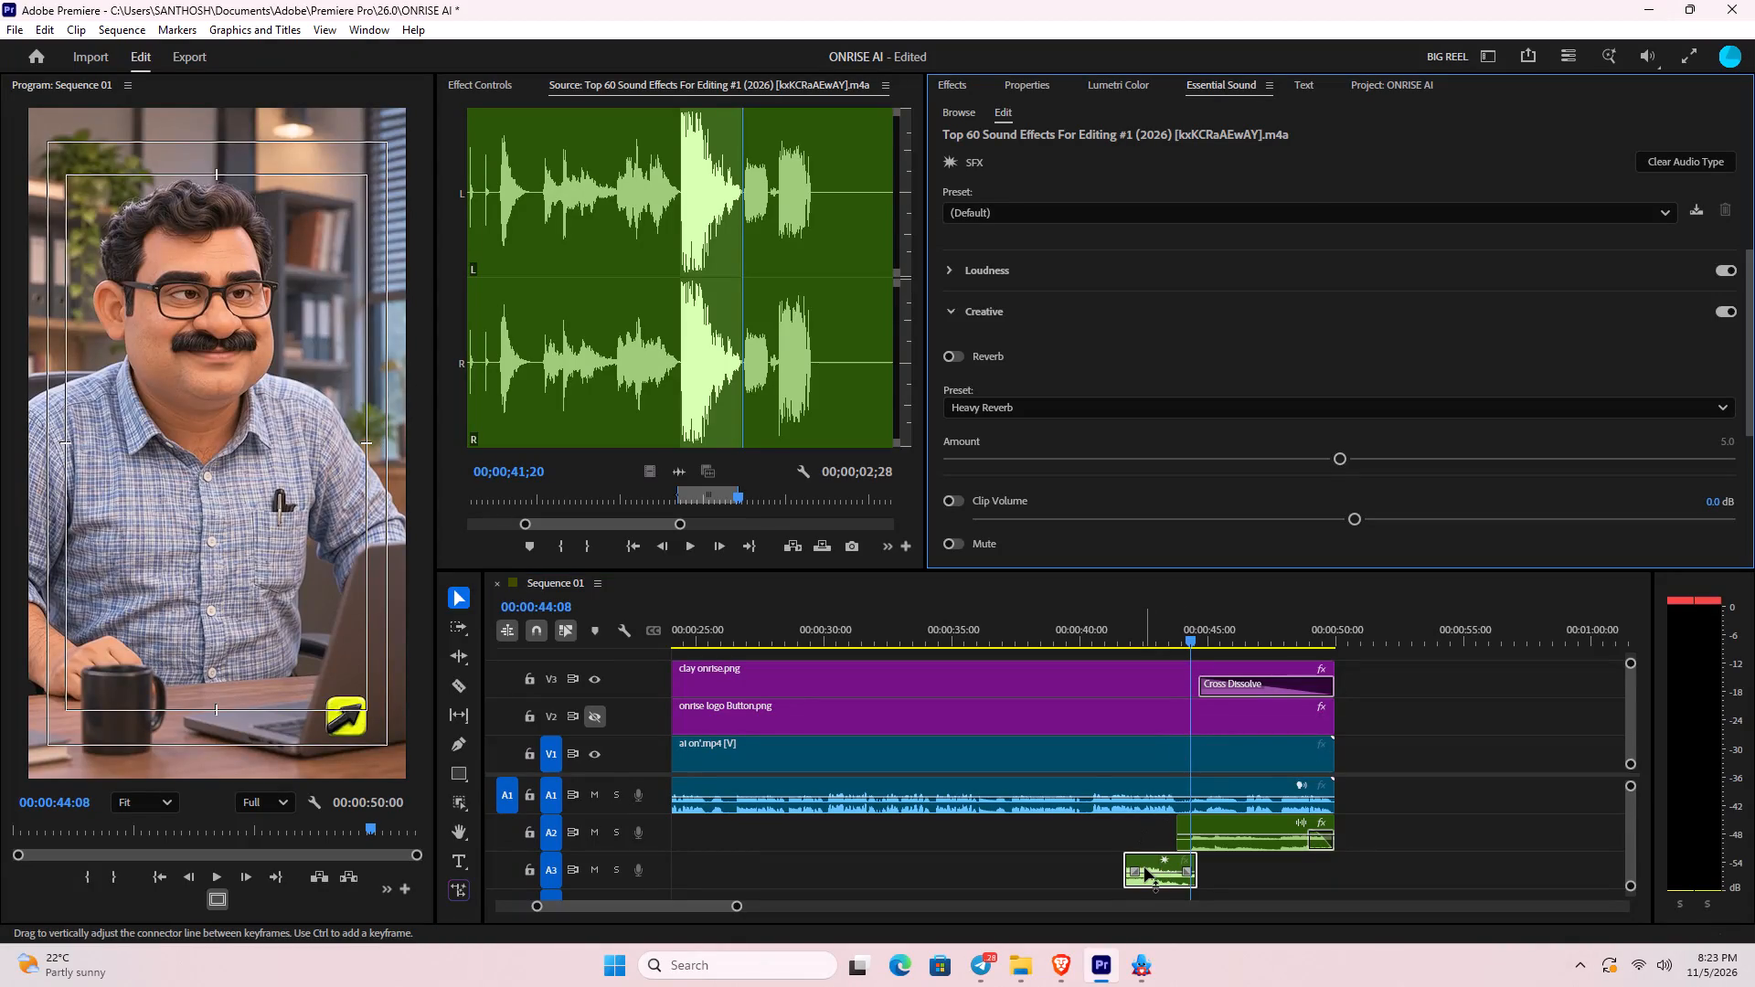
left_click(1154, 870)
key("g")
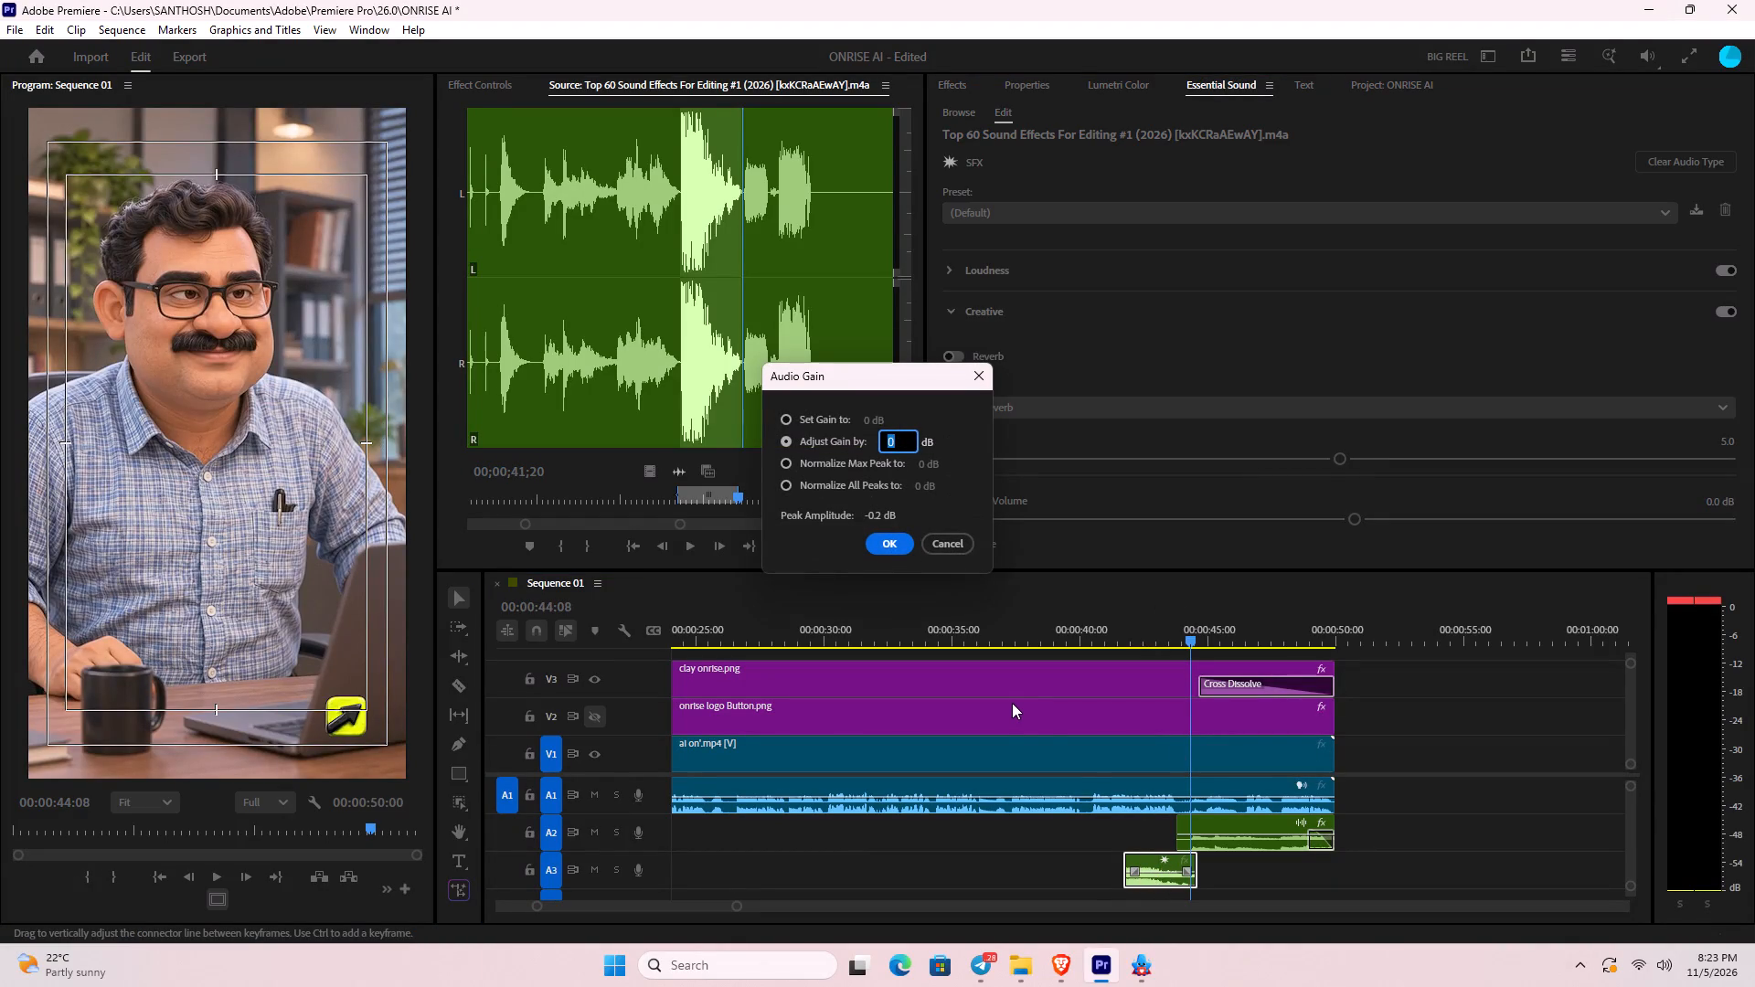
type("-6")
key("Return")
left_click_drag(1182, 632, 1054, 624)
key("space")
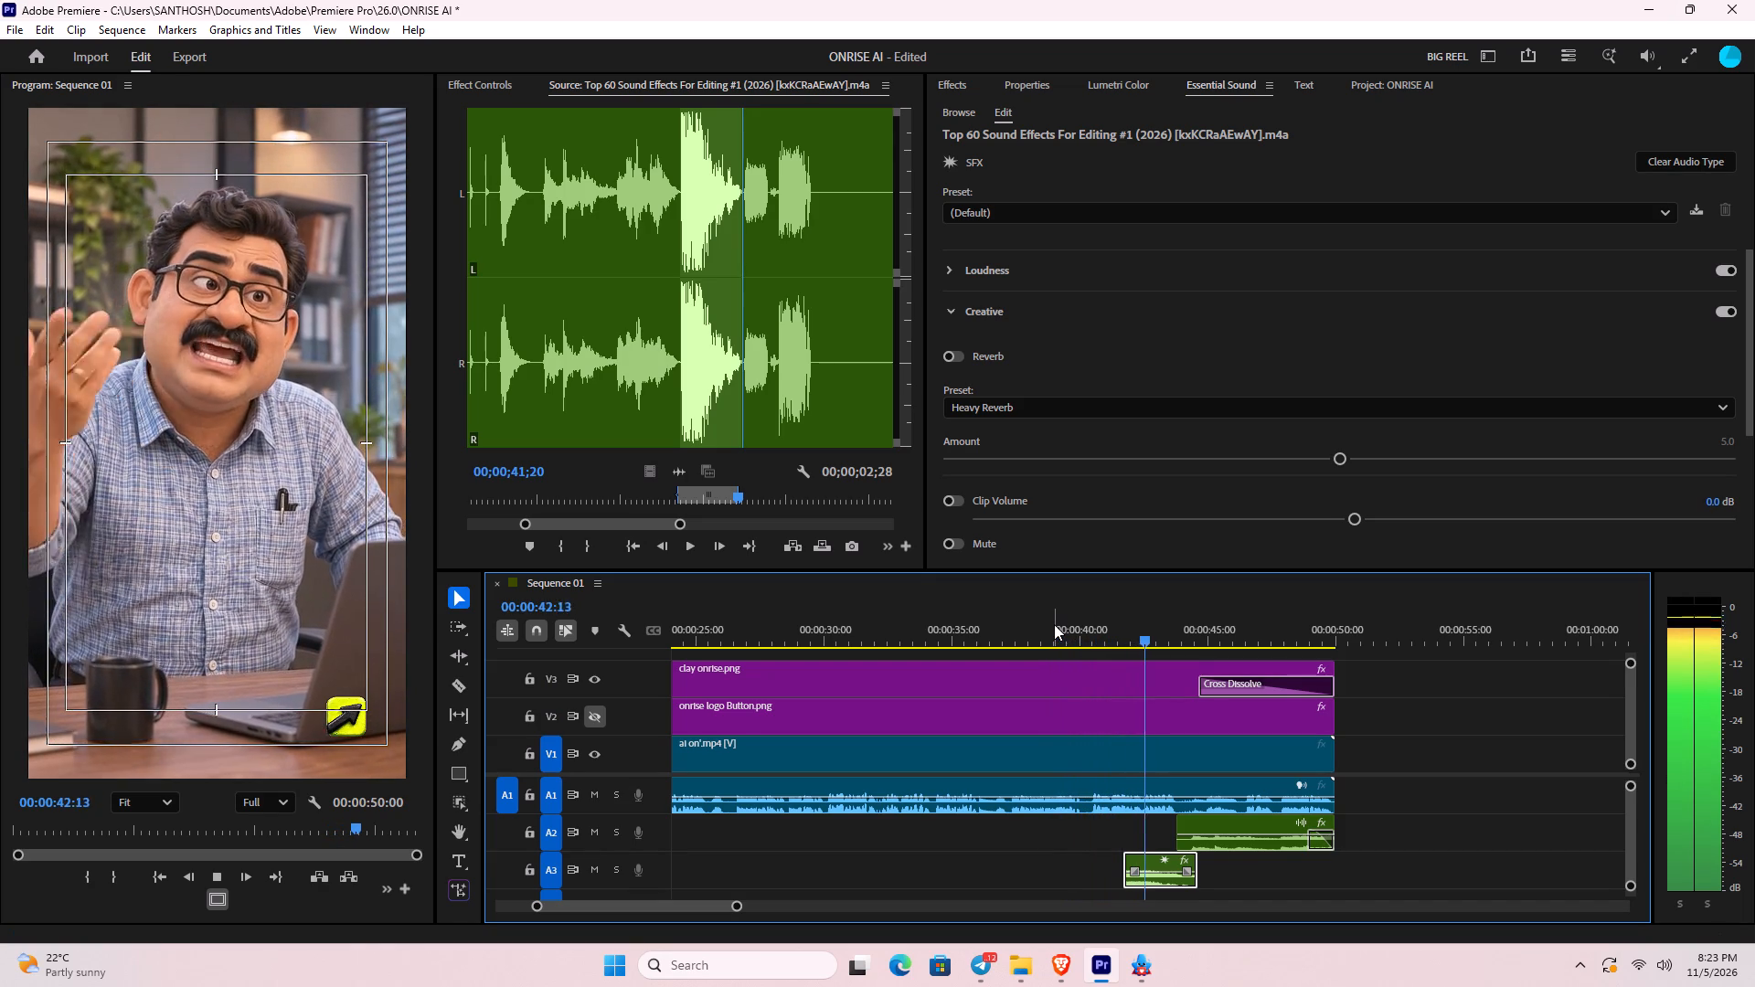
key("space")
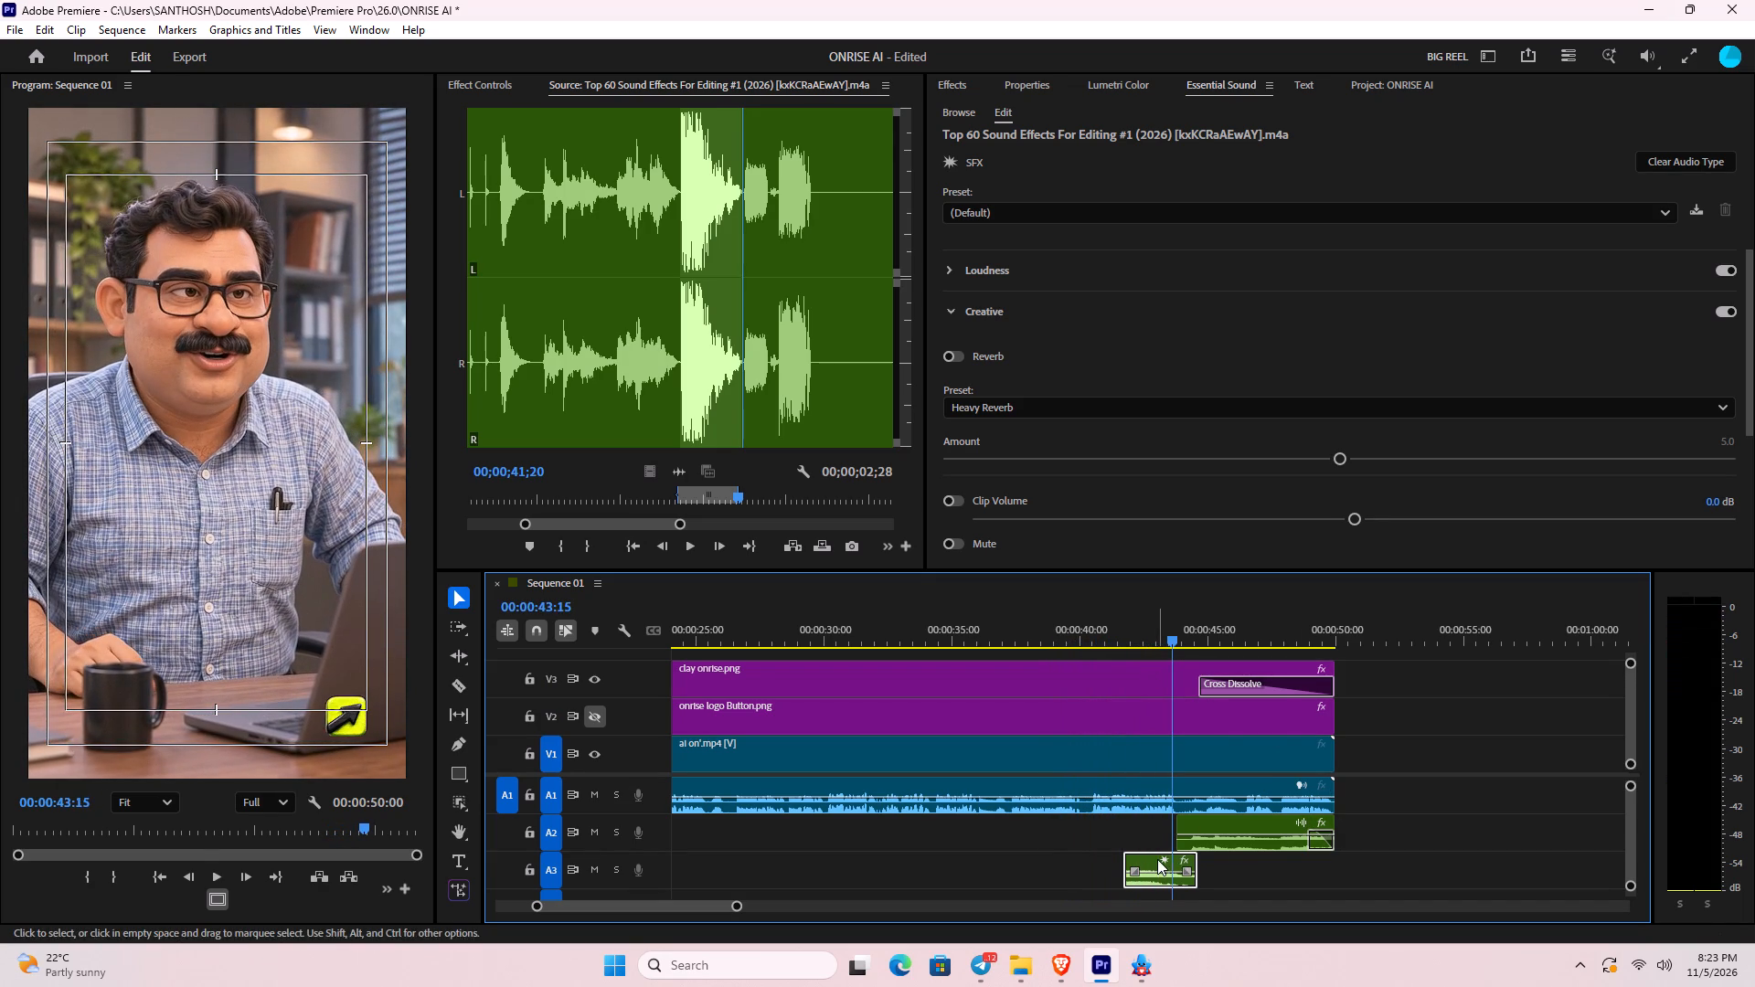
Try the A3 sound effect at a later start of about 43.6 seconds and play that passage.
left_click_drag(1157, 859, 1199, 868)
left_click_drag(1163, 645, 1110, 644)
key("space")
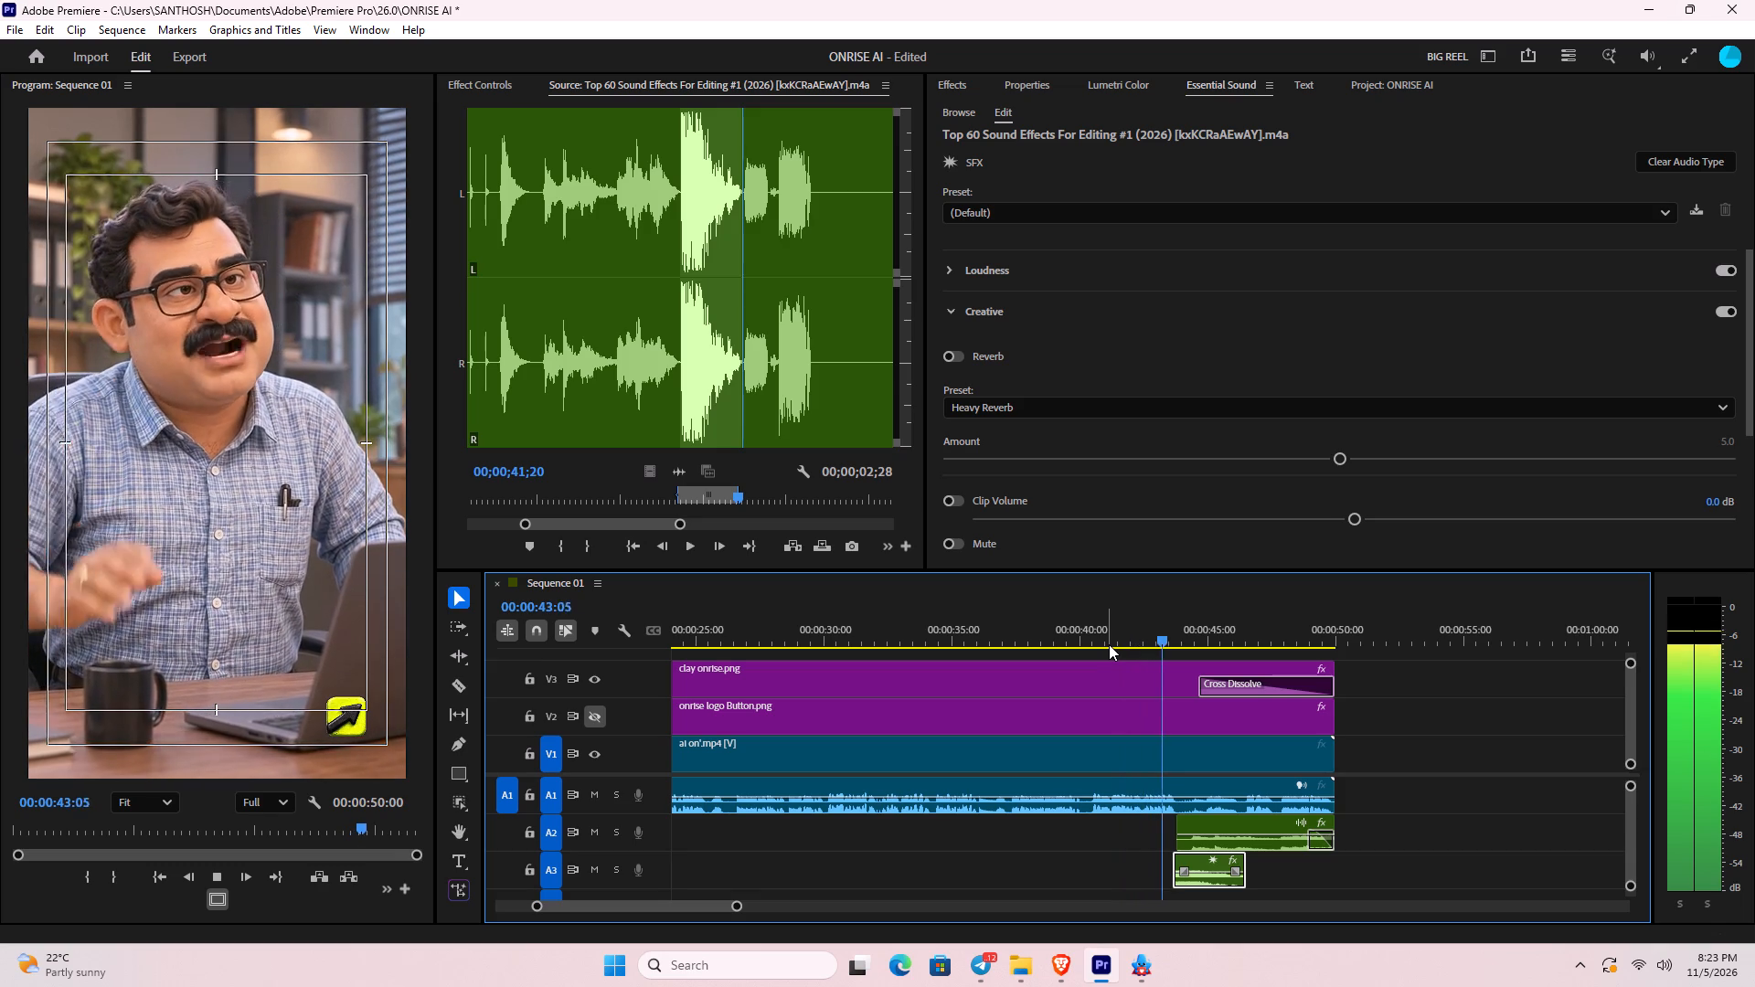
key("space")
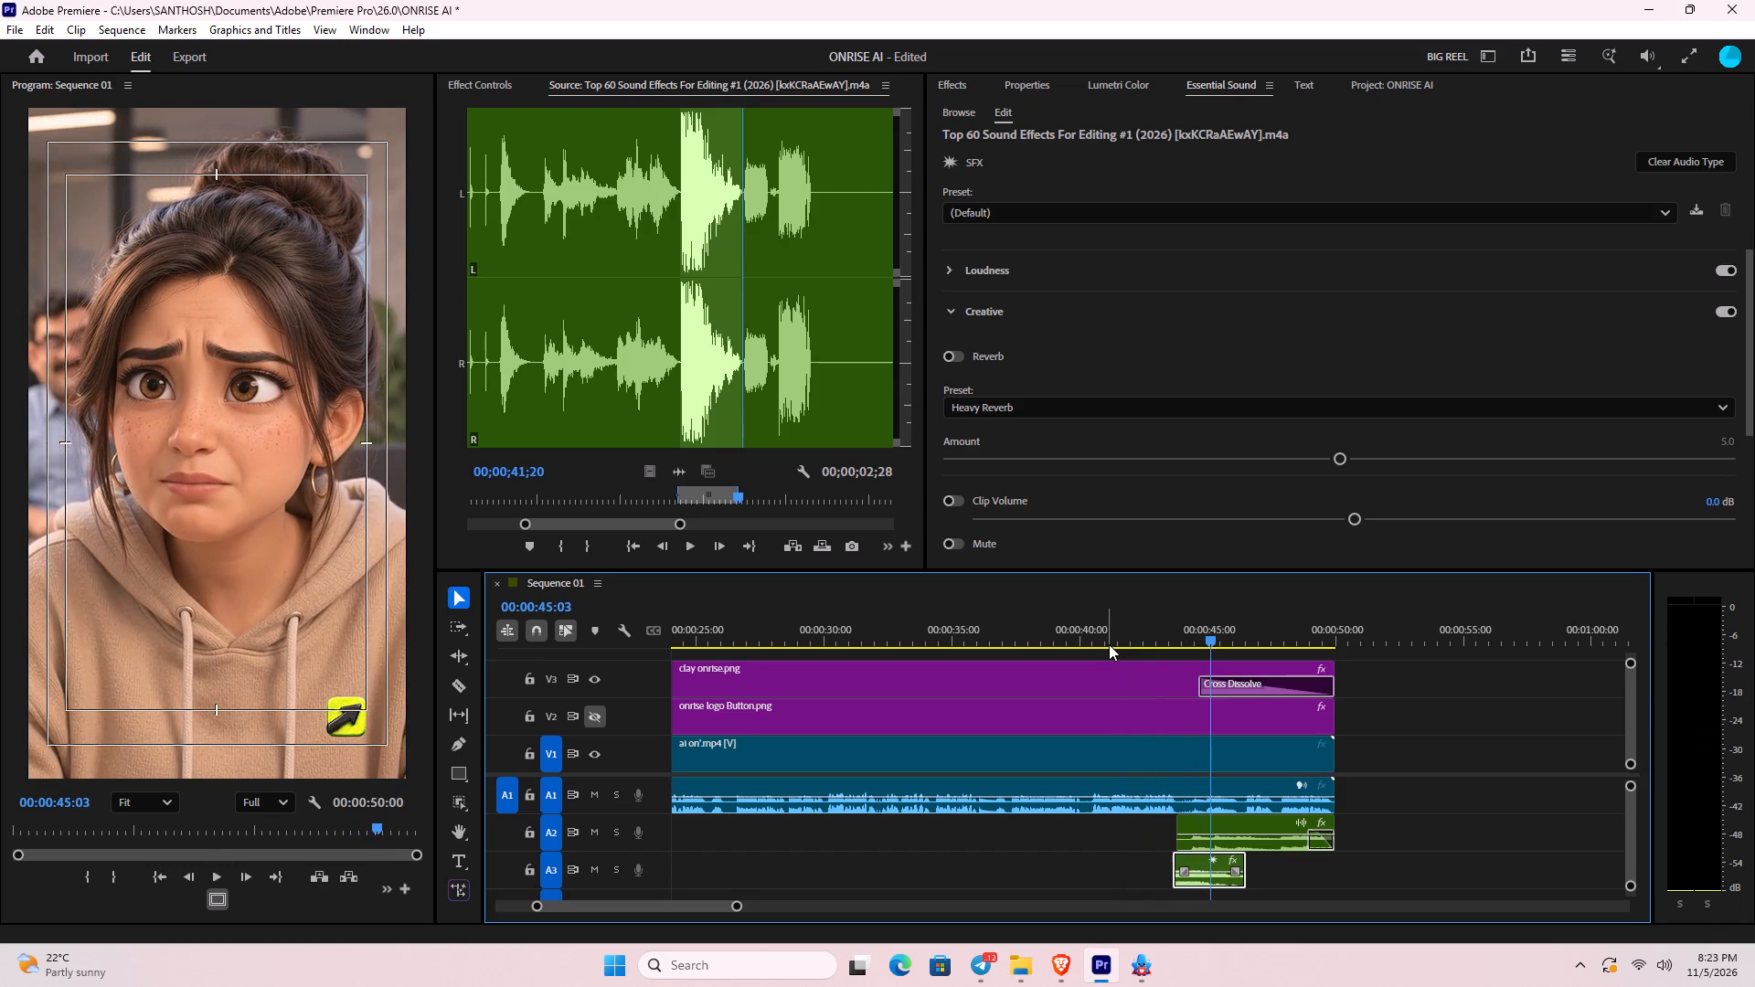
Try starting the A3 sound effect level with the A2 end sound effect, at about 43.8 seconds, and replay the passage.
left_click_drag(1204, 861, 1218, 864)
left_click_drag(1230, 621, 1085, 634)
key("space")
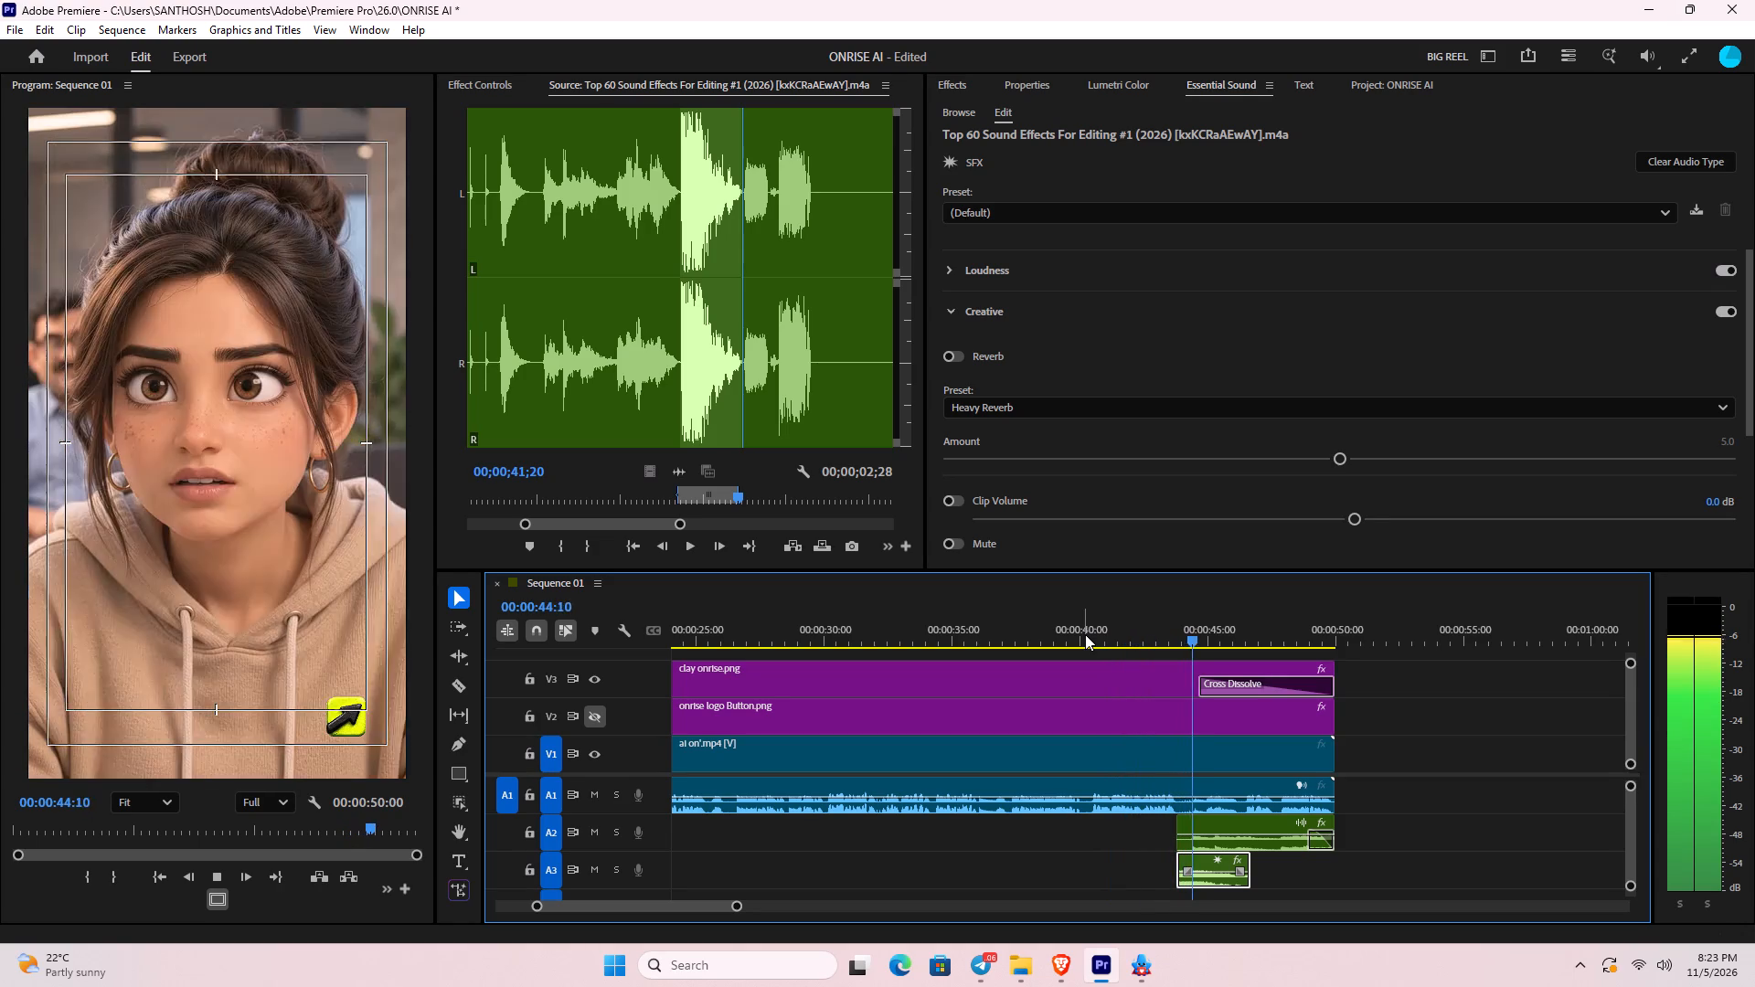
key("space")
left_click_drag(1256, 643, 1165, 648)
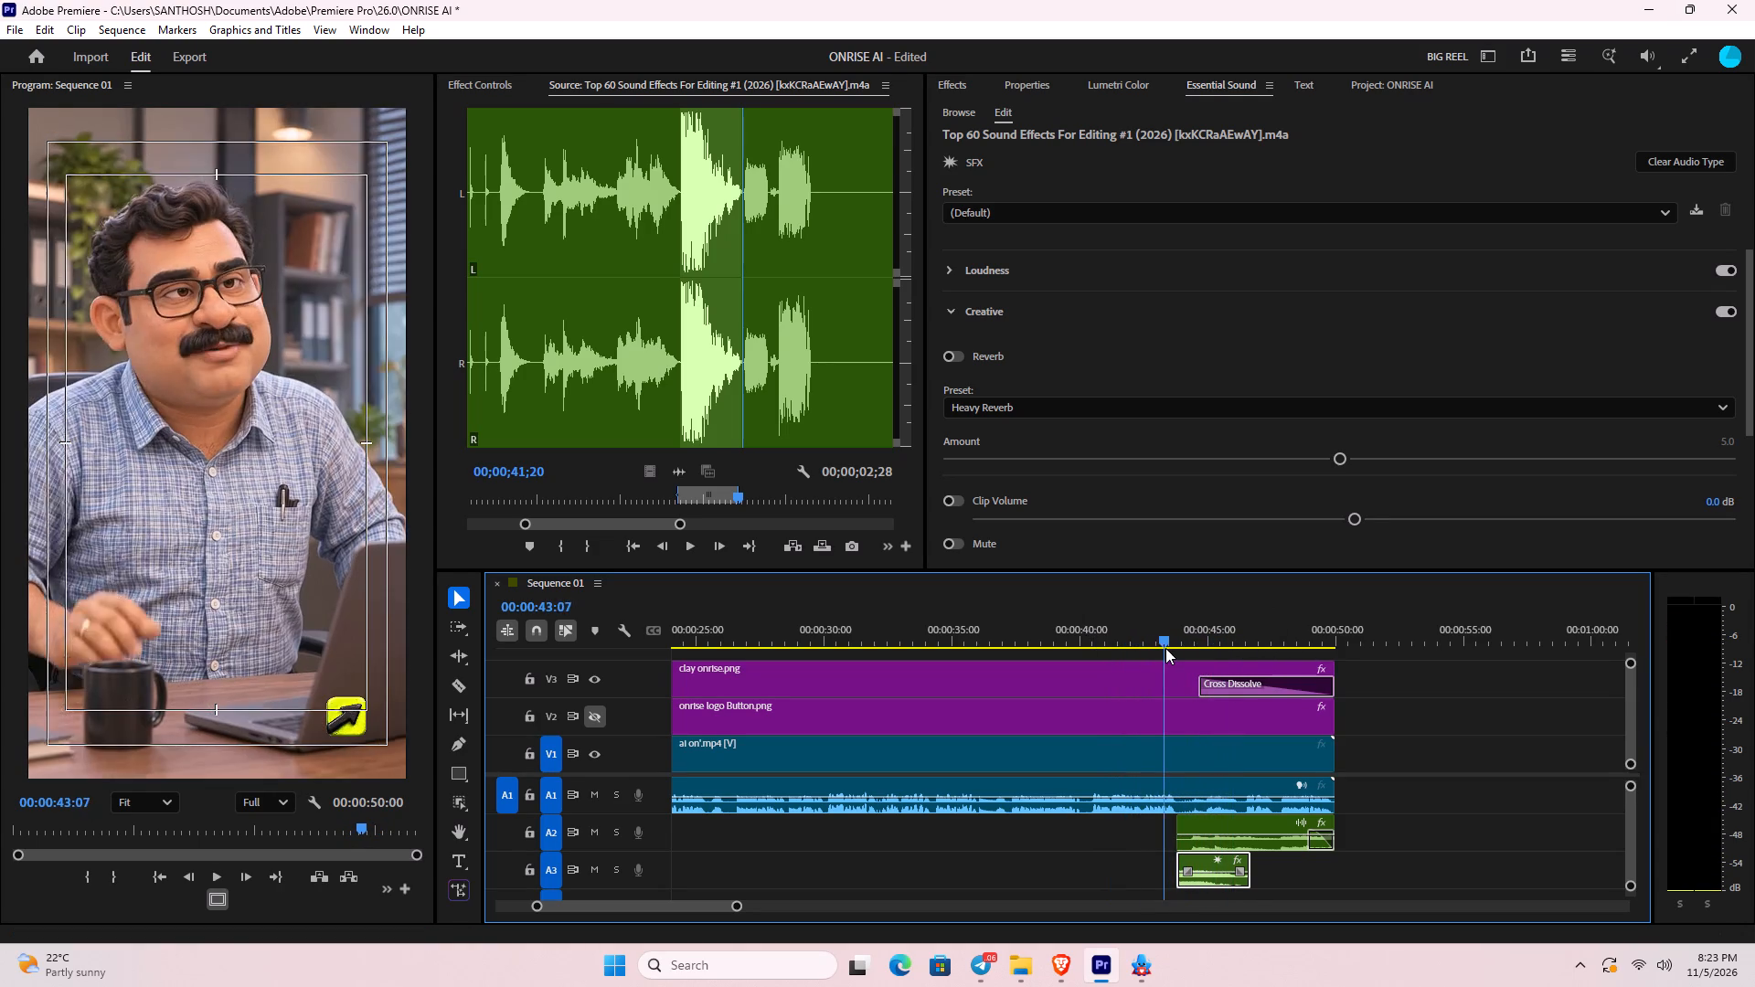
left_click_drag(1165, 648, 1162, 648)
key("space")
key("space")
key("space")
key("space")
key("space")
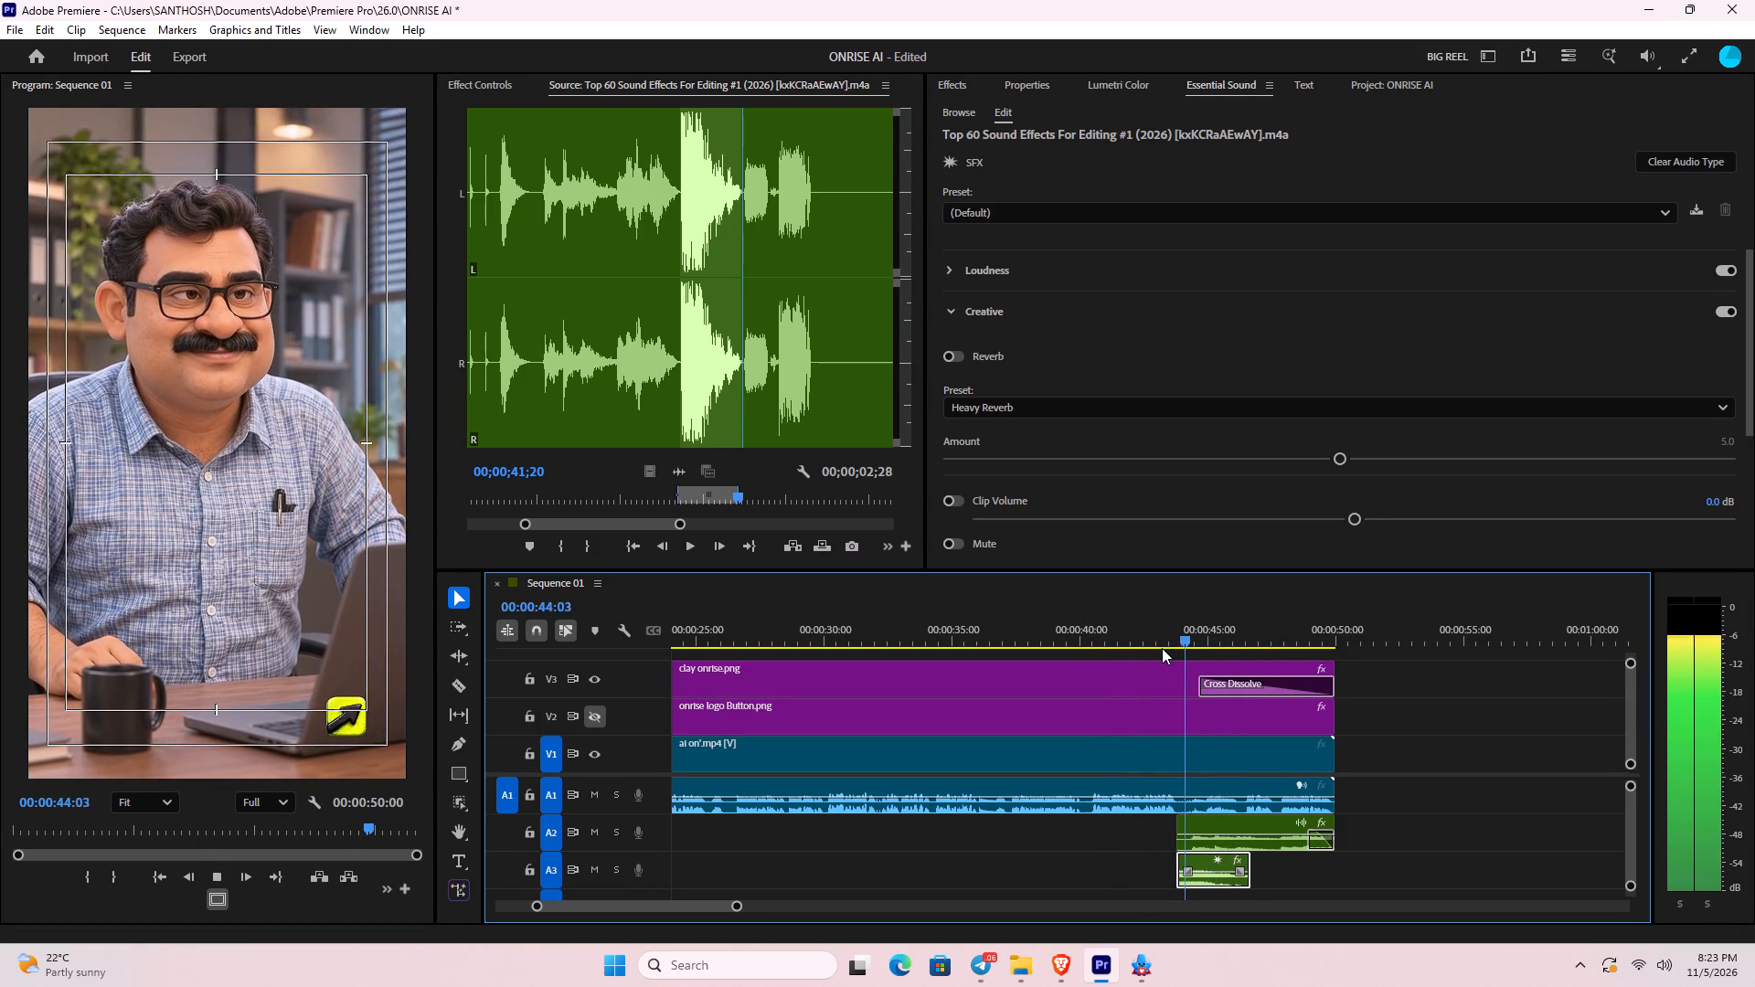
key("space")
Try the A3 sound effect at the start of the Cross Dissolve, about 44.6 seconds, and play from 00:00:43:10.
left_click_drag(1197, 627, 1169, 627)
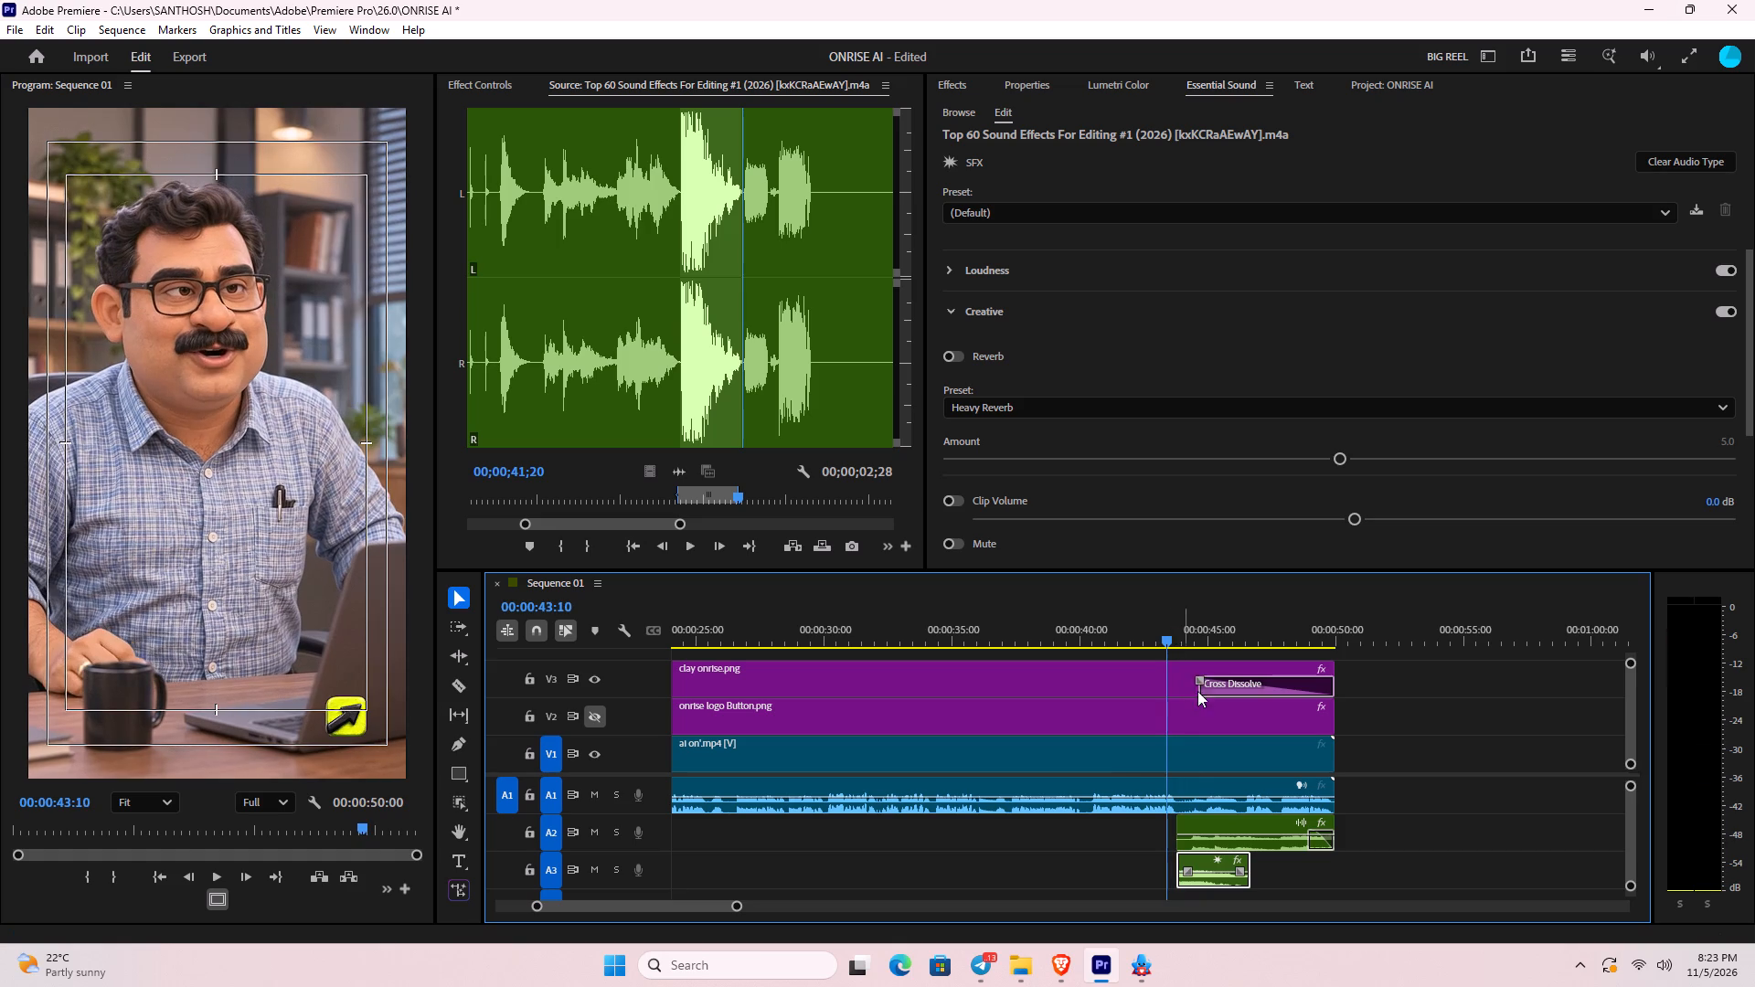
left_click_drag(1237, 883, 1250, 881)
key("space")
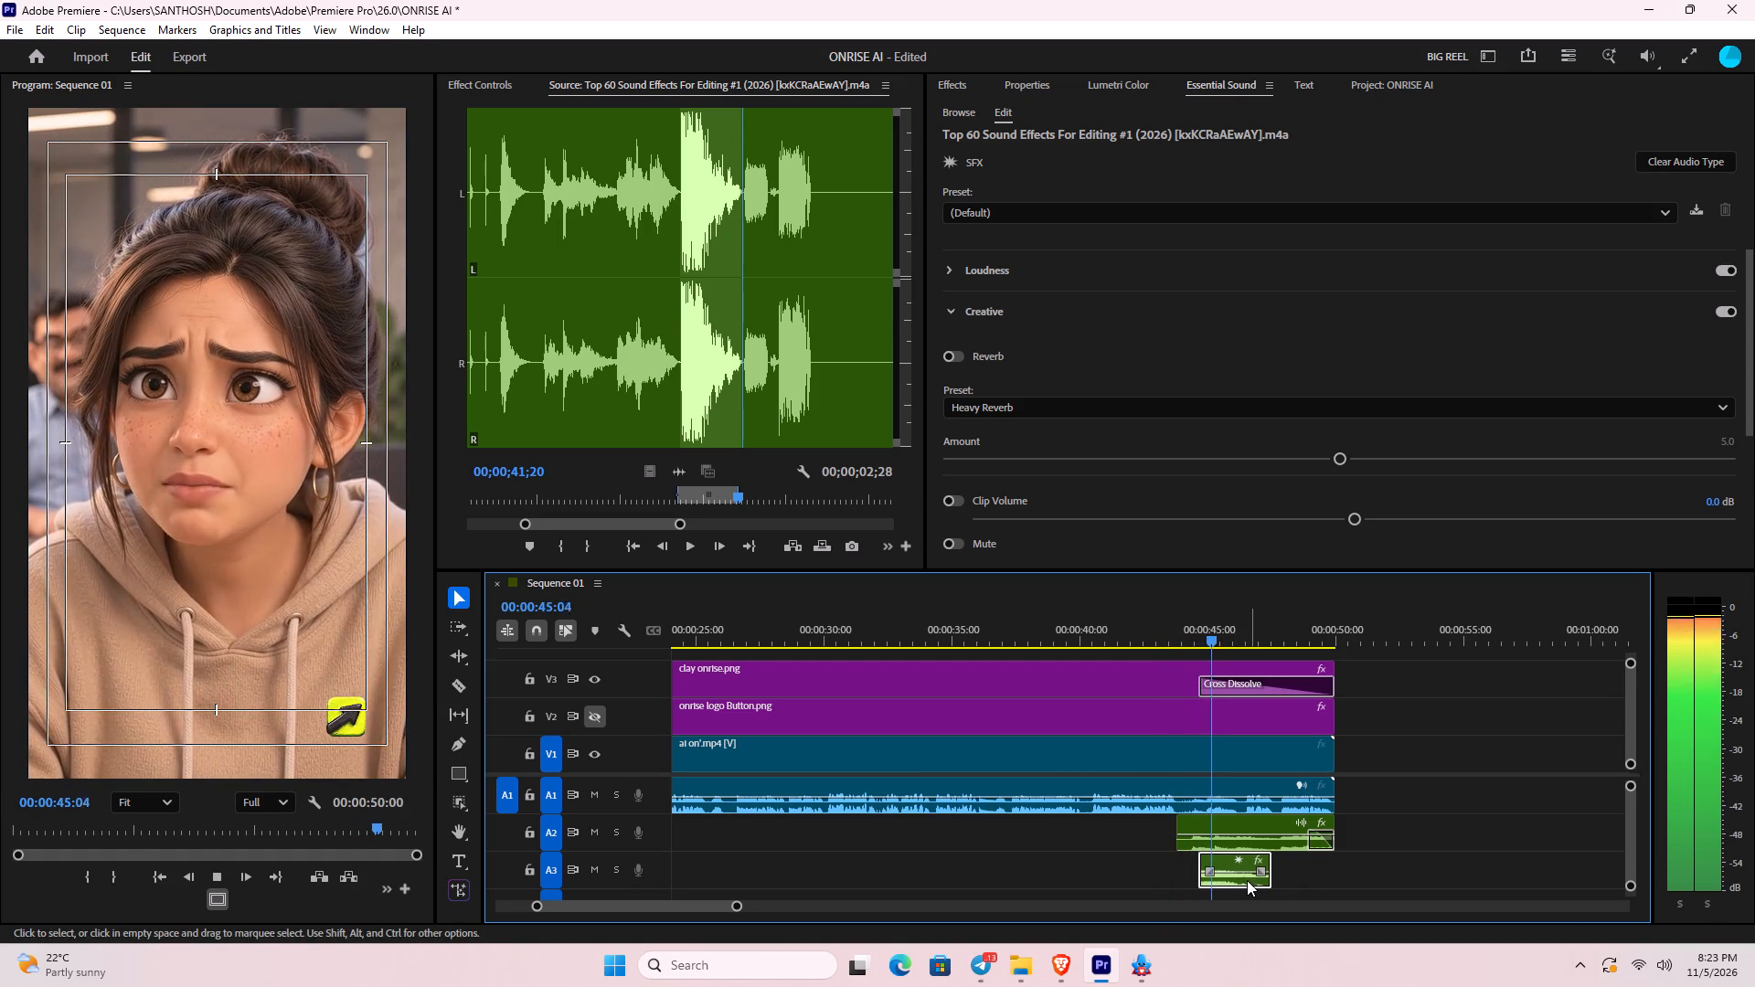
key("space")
Move the A3 sound effect back to start at about 44.2 seconds, then play the sequence's ending and its opening seconds.
key("equal")
key("equal")
left_click_drag(1182, 858, 1169, 859)
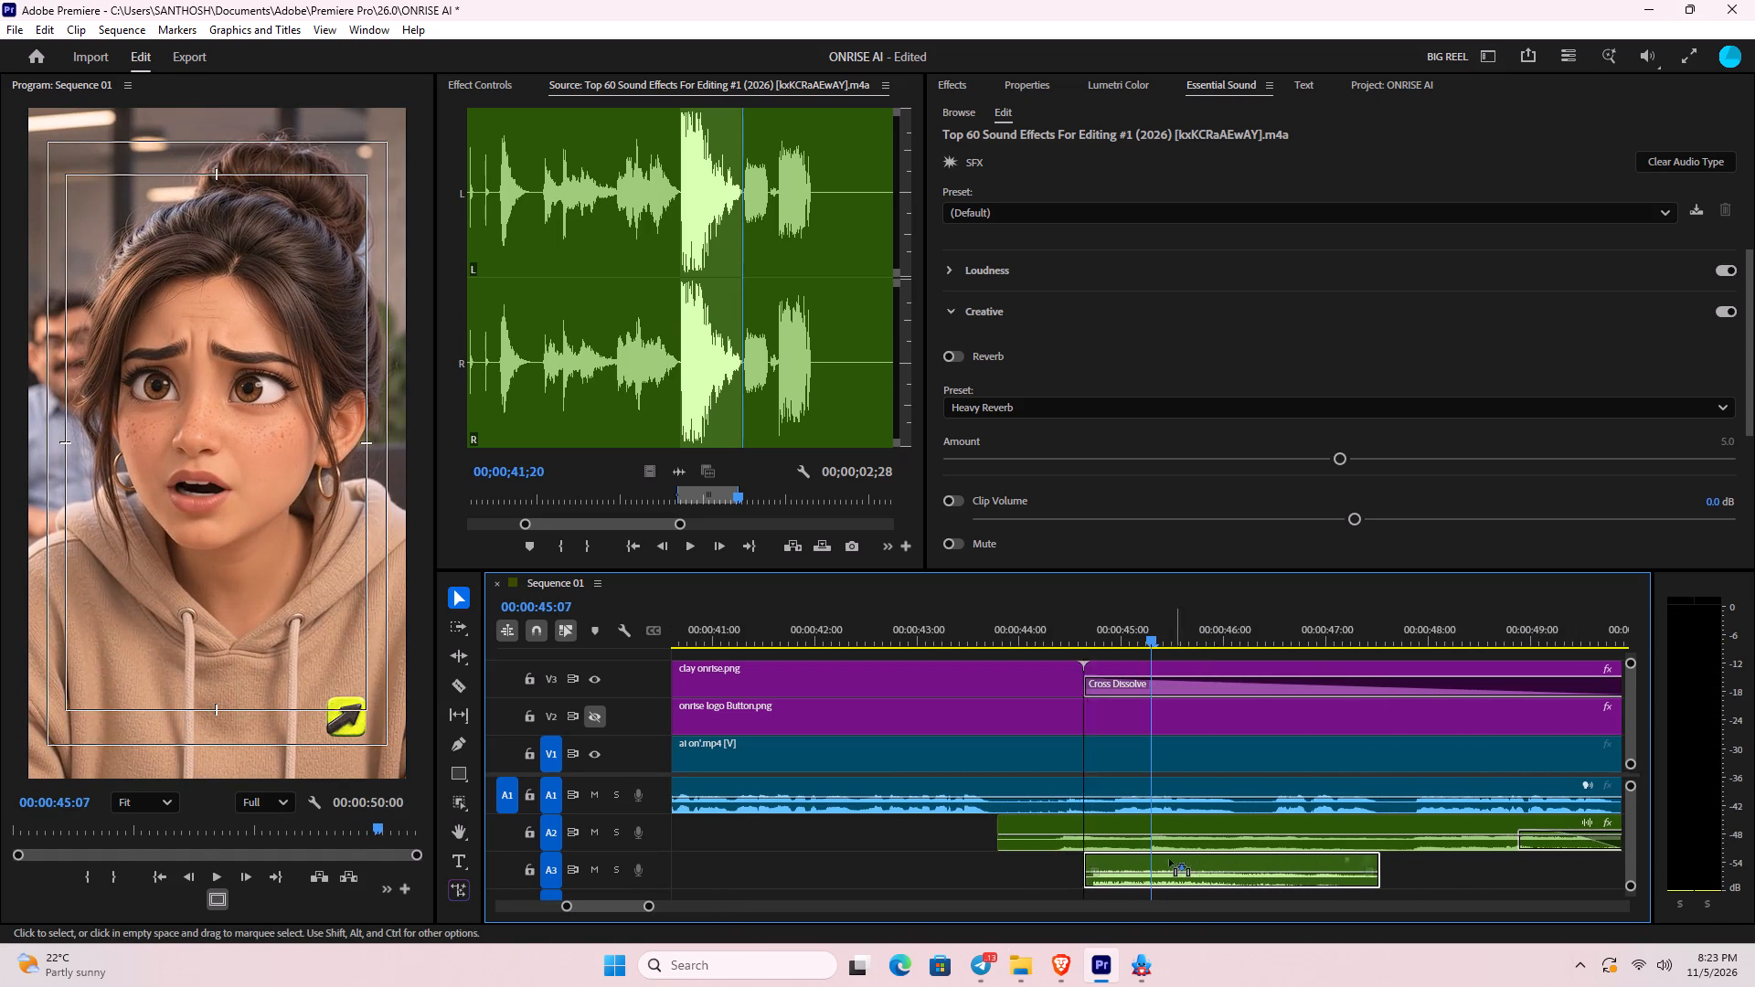
left_click_drag(1169, 859, 1139, 859)
left_click_drag(1153, 634, 941, 635)
key("space")
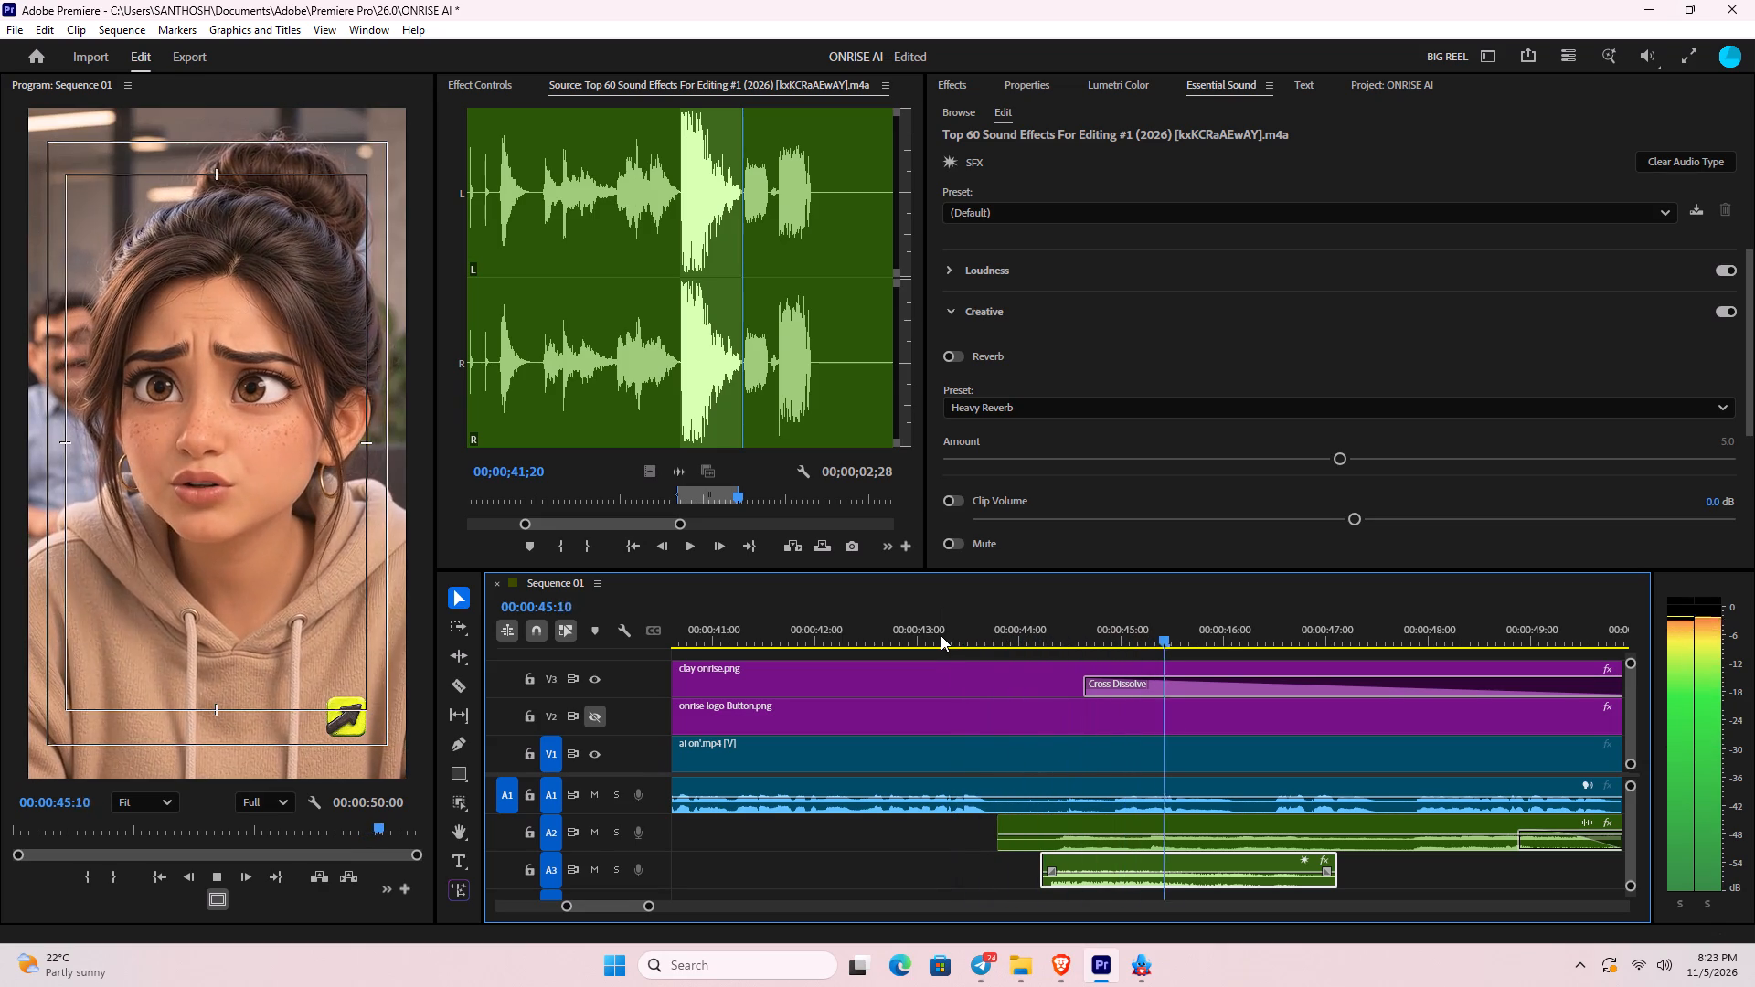
type("--")
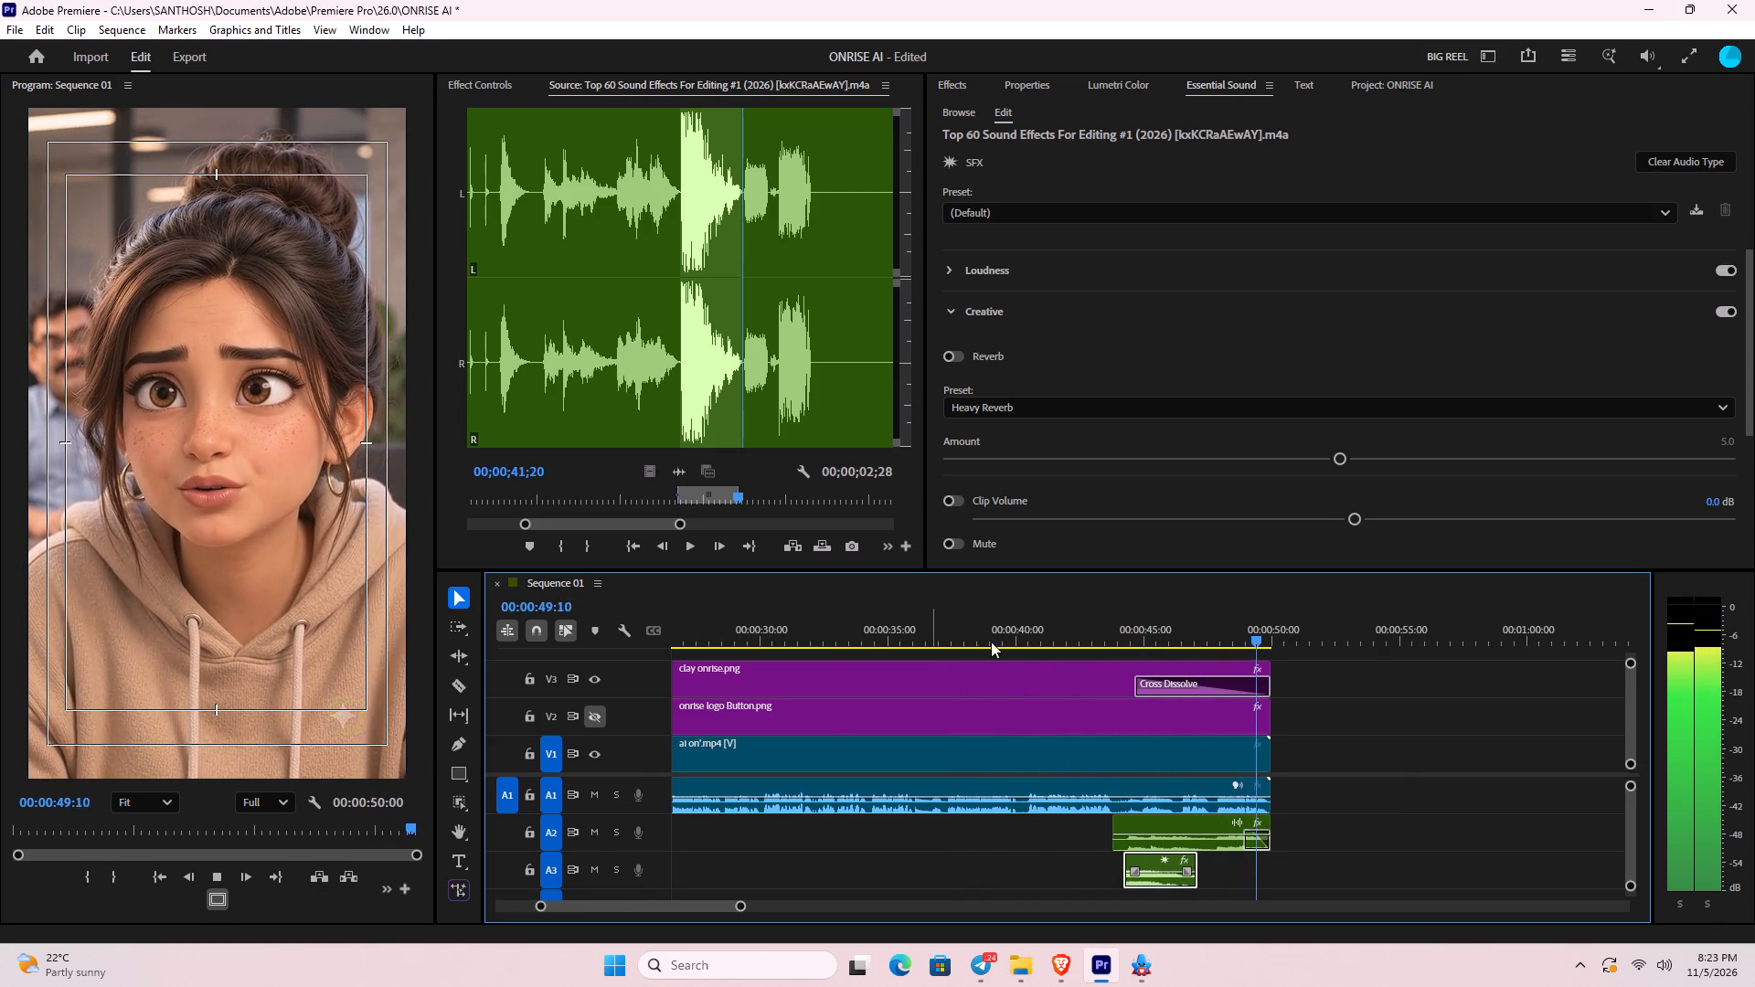
key("space")
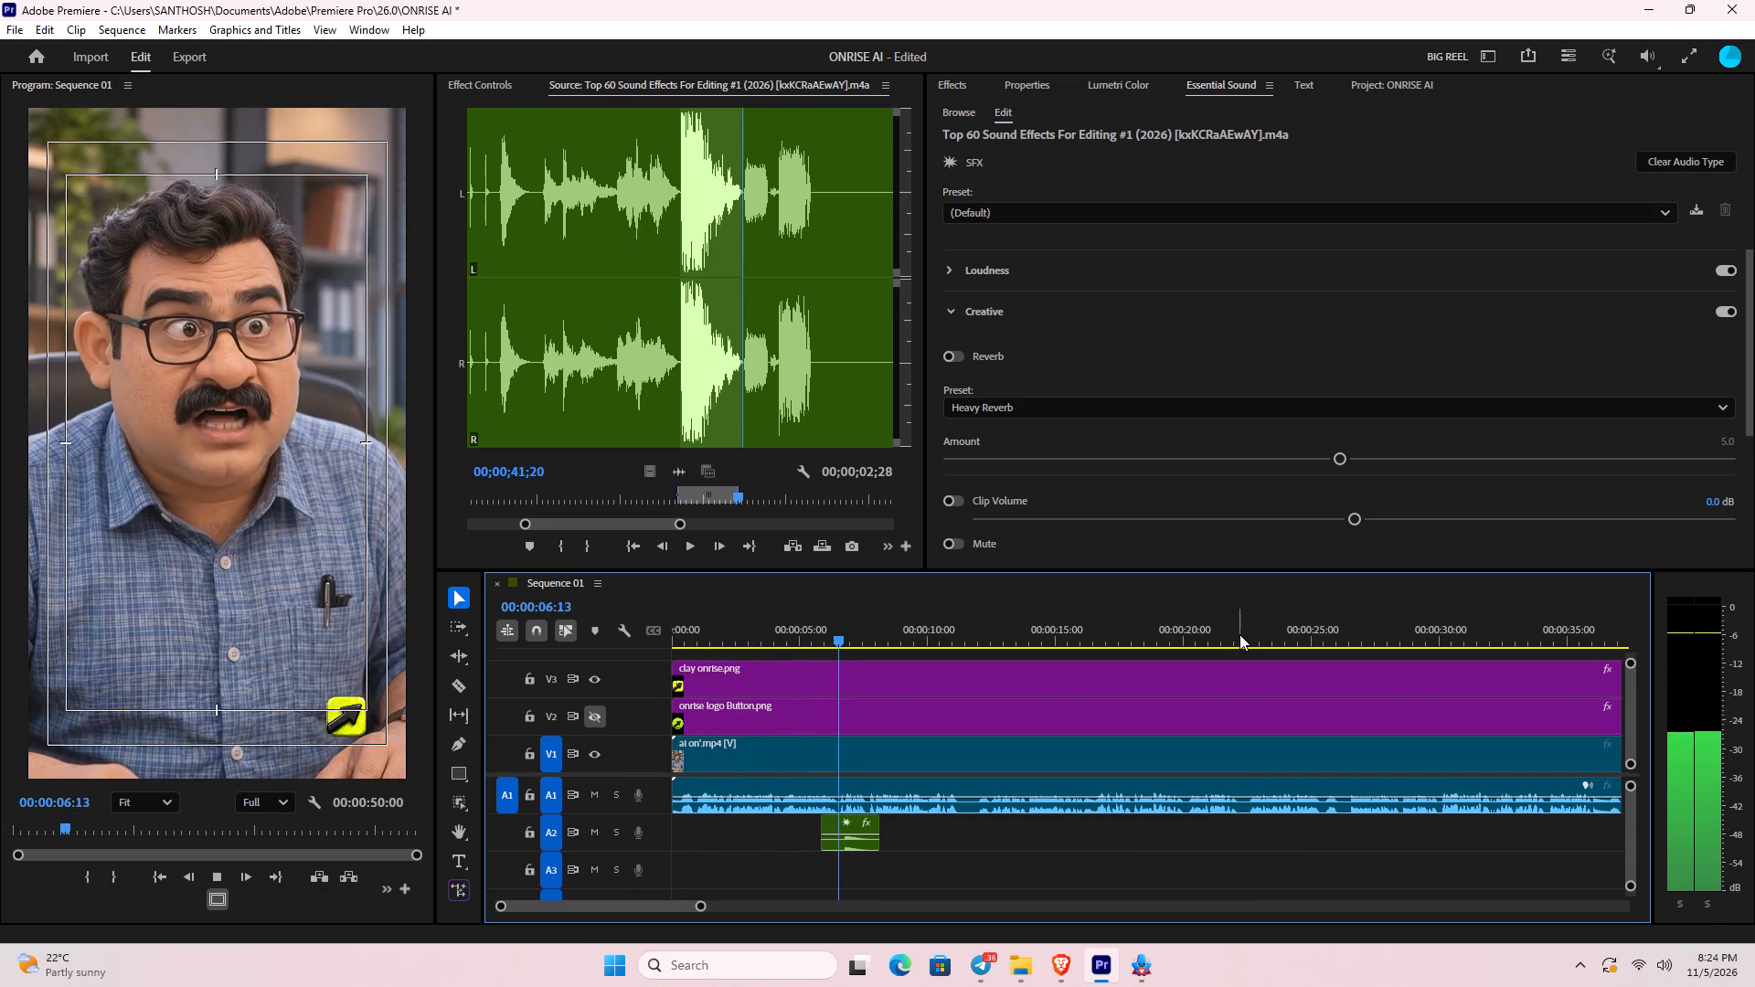
key("space")
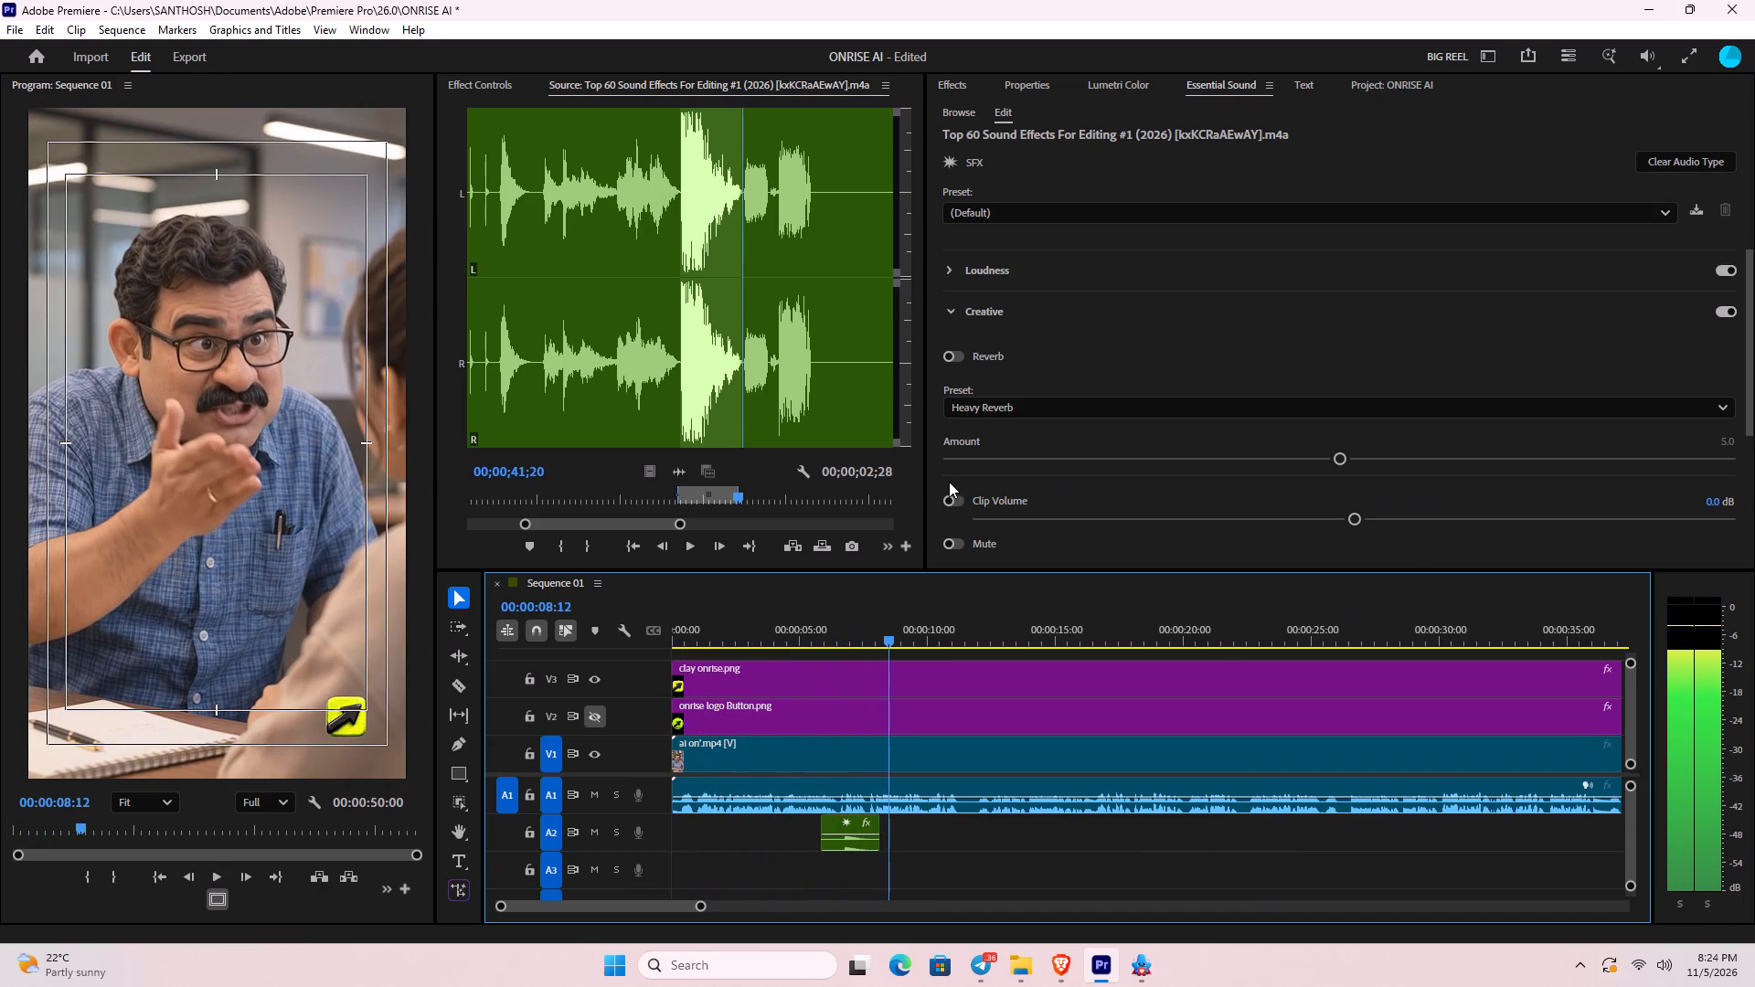
Audition the Top 60 Sound Effects source from about 42 seconds up to about 1:56 for another suitable effect.
left_click(680, 547)
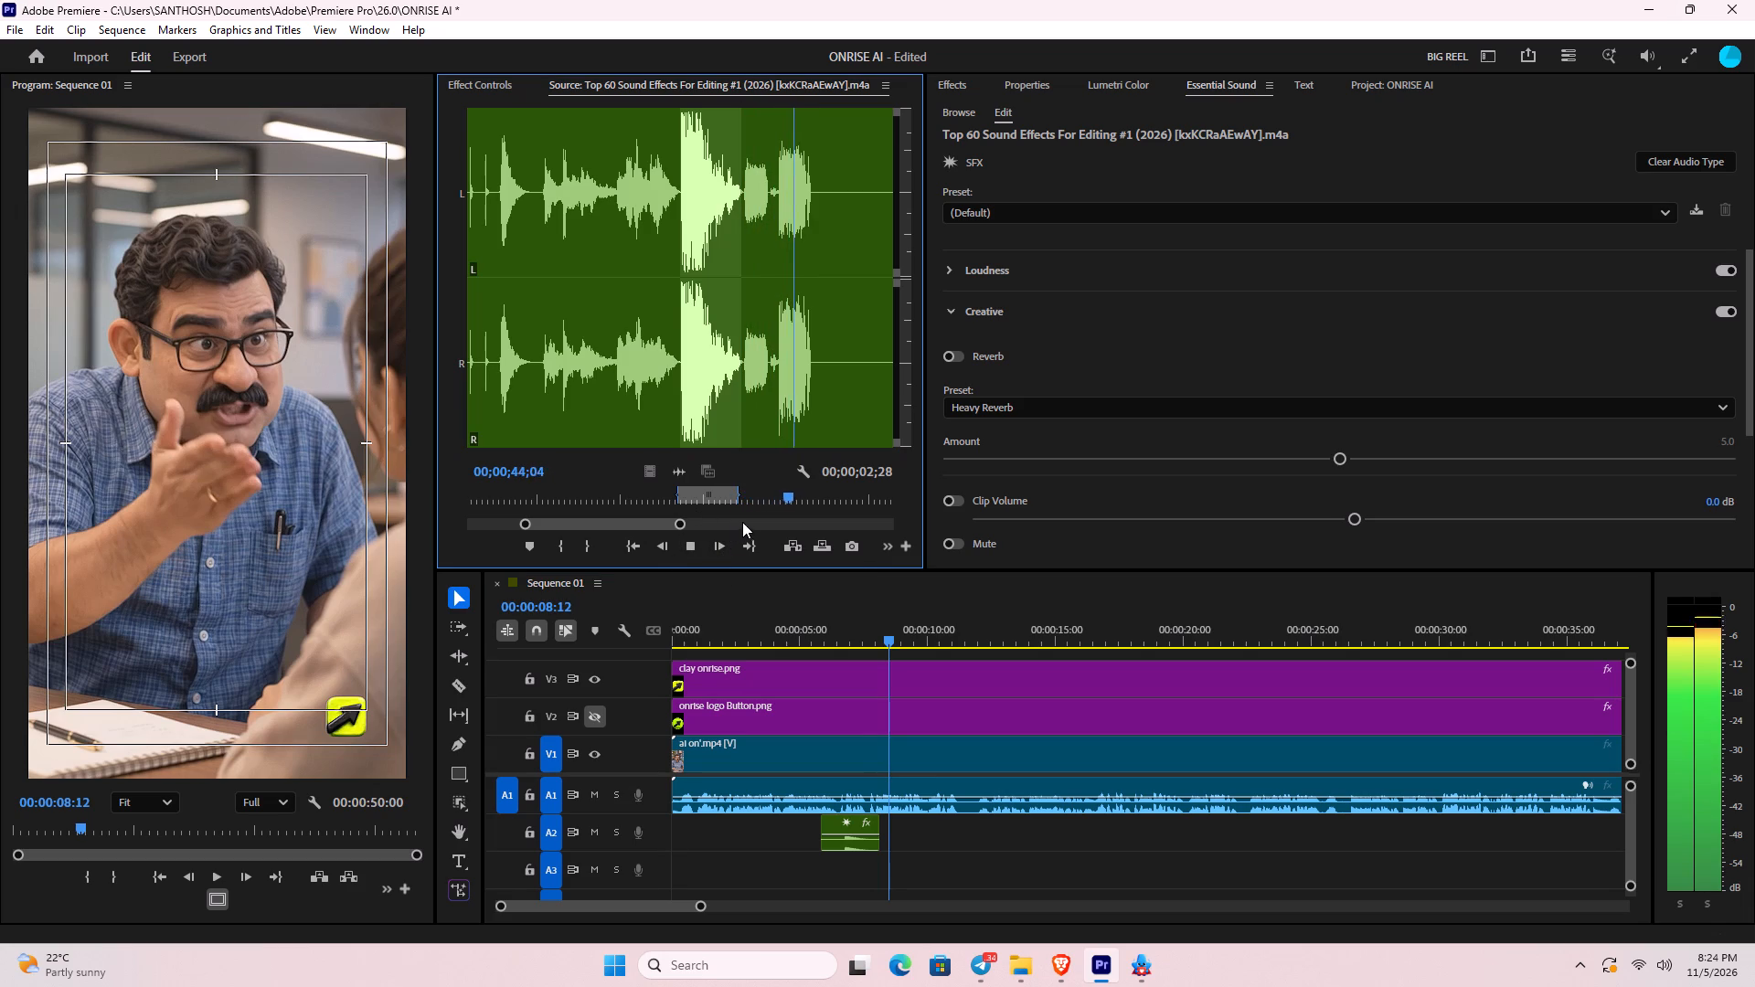
key("minus")
key("minus")
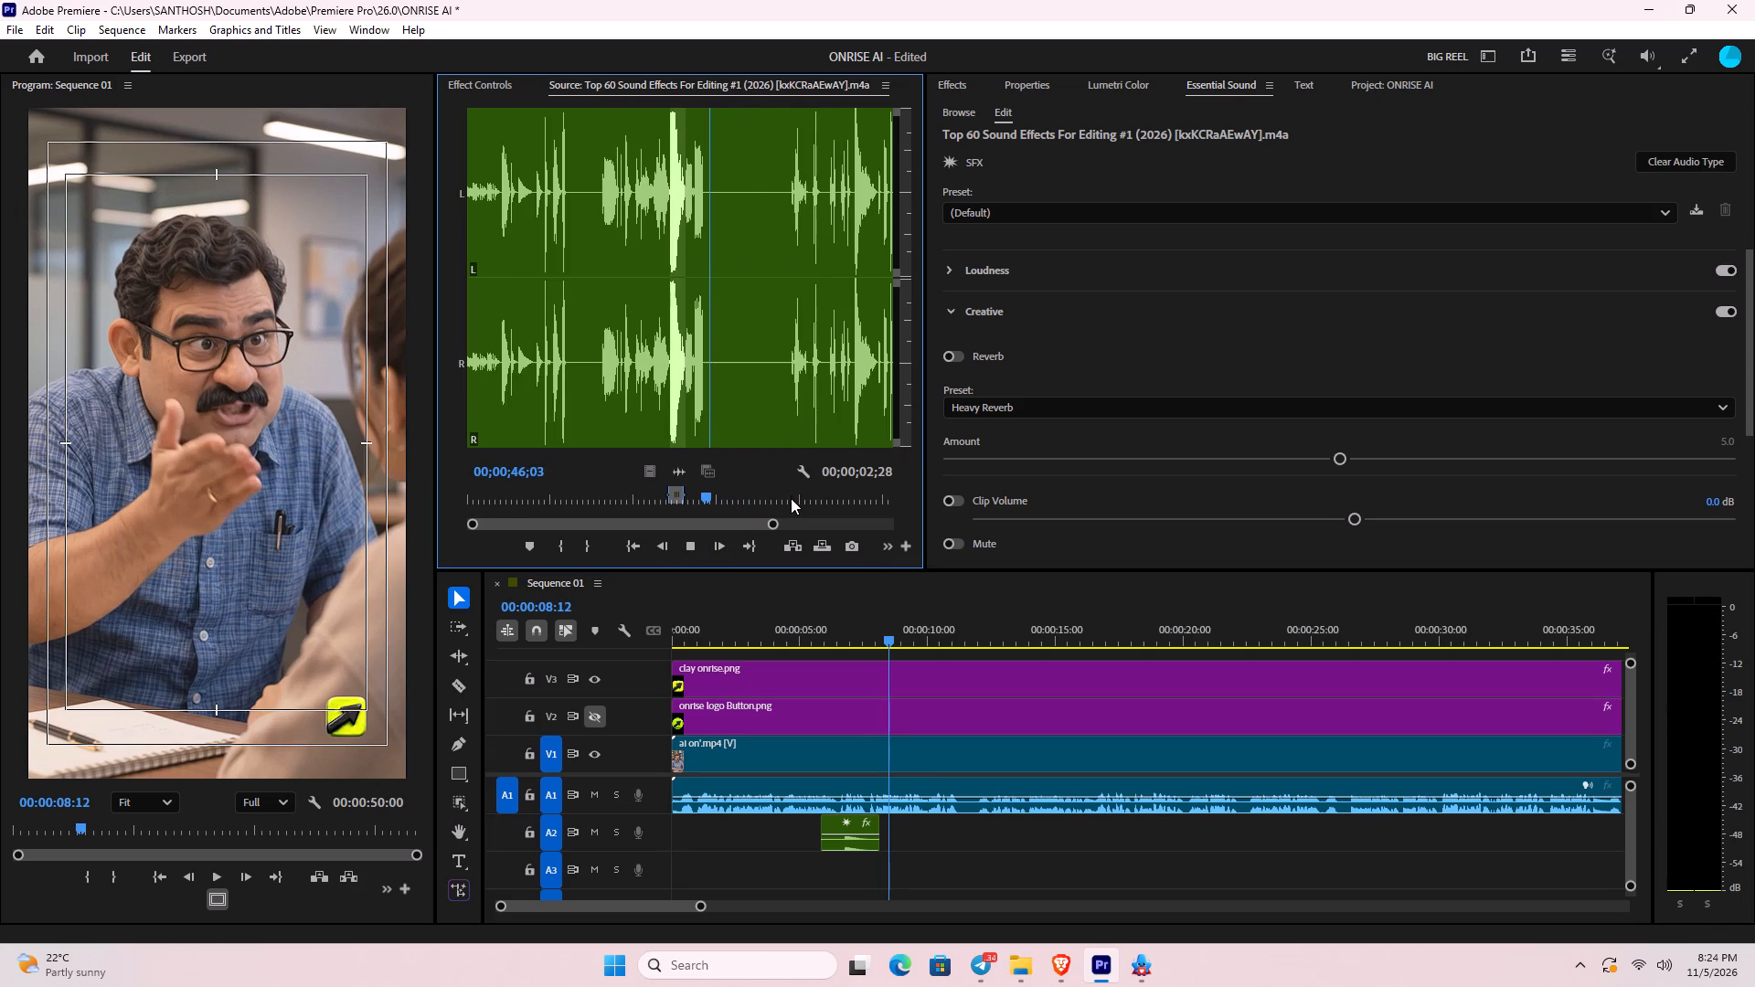
left_click_drag(715, 504, 782, 498)
key("space")
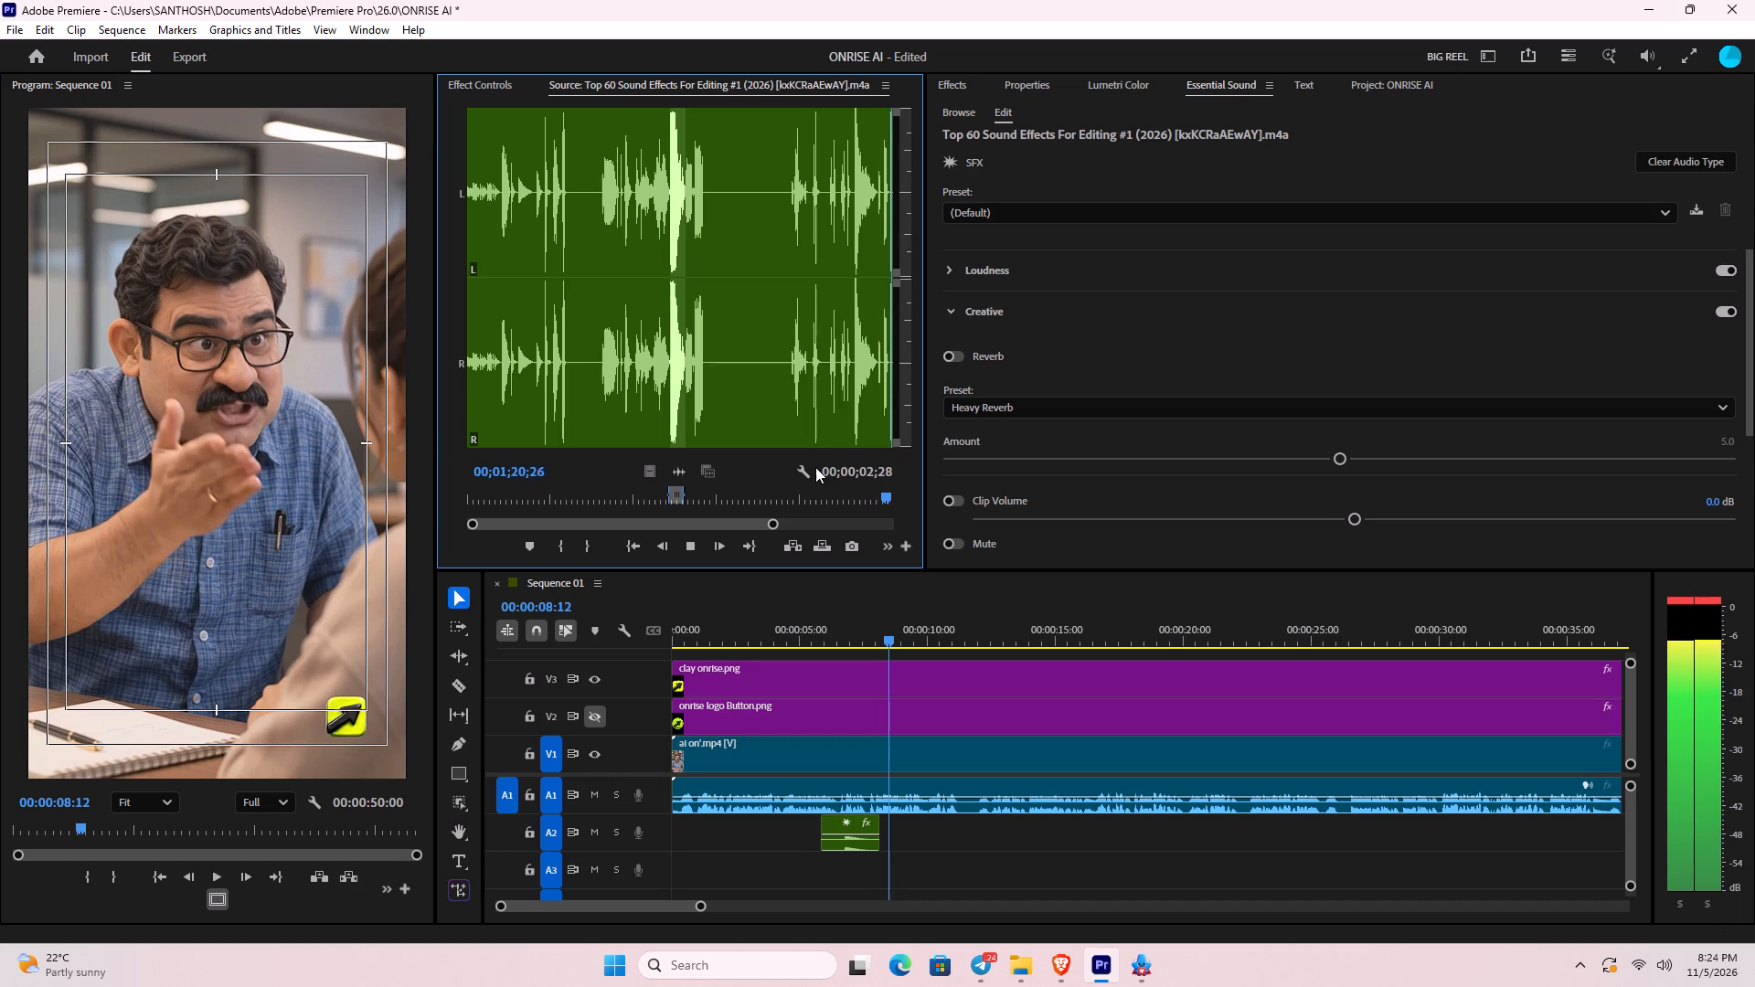
key("minus")
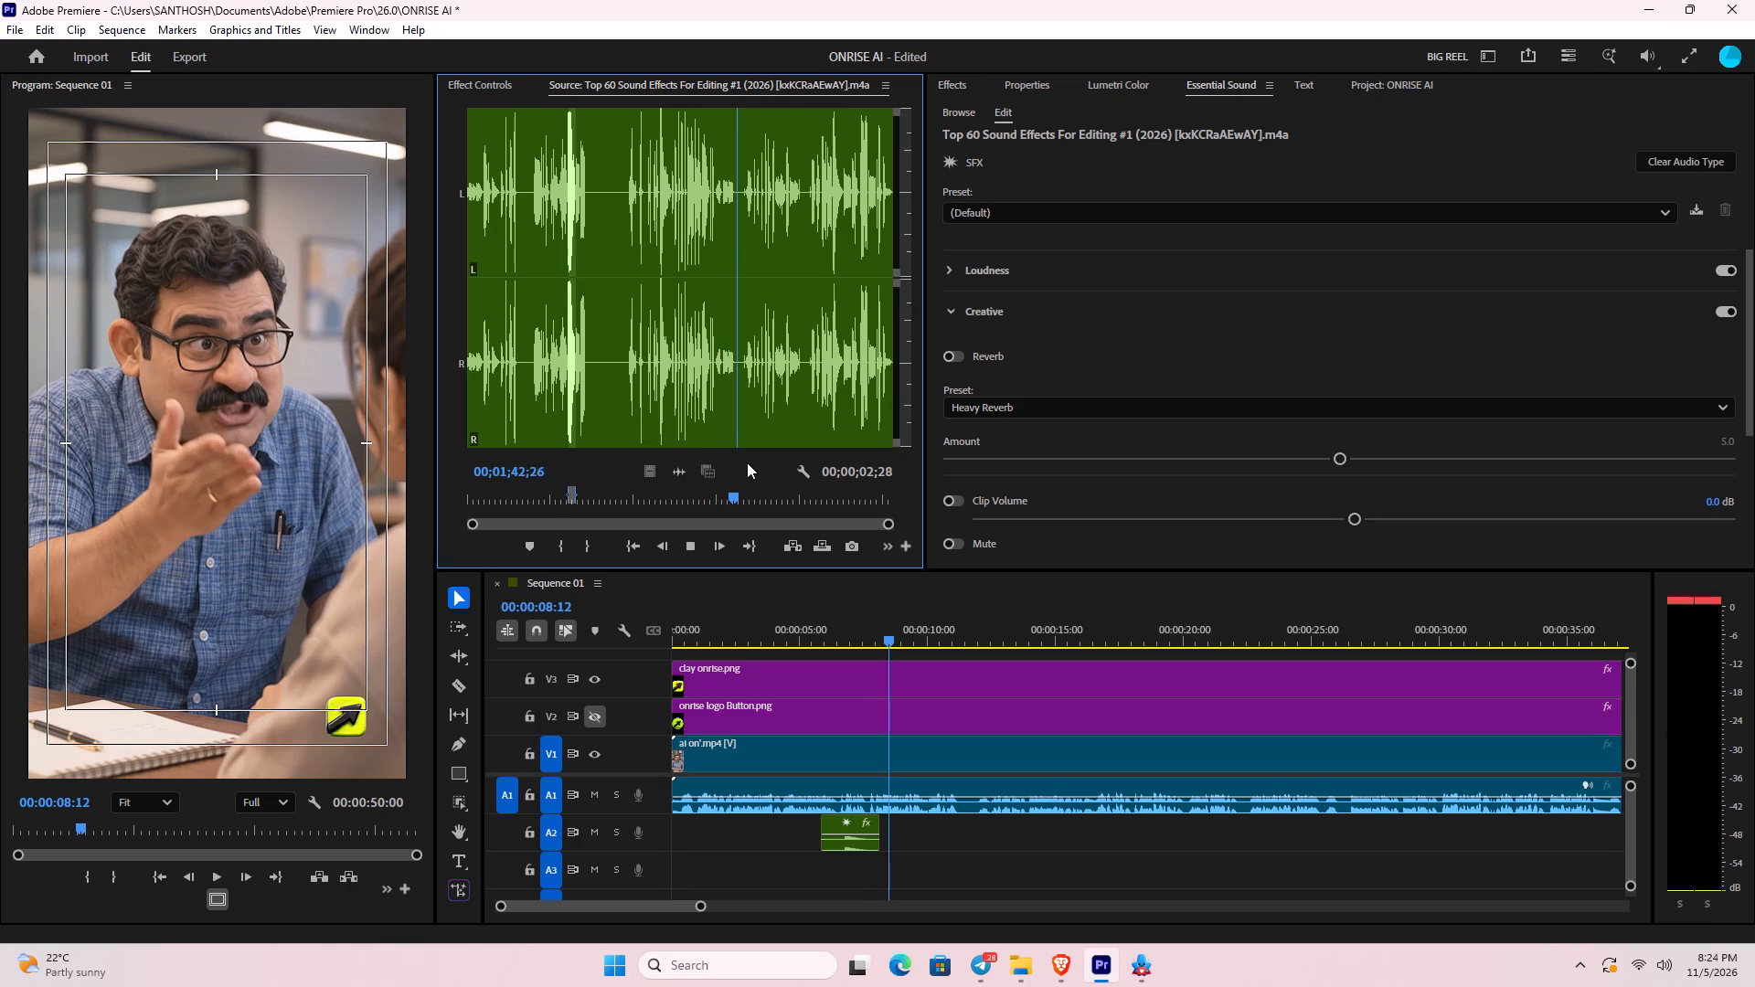
key("equal")
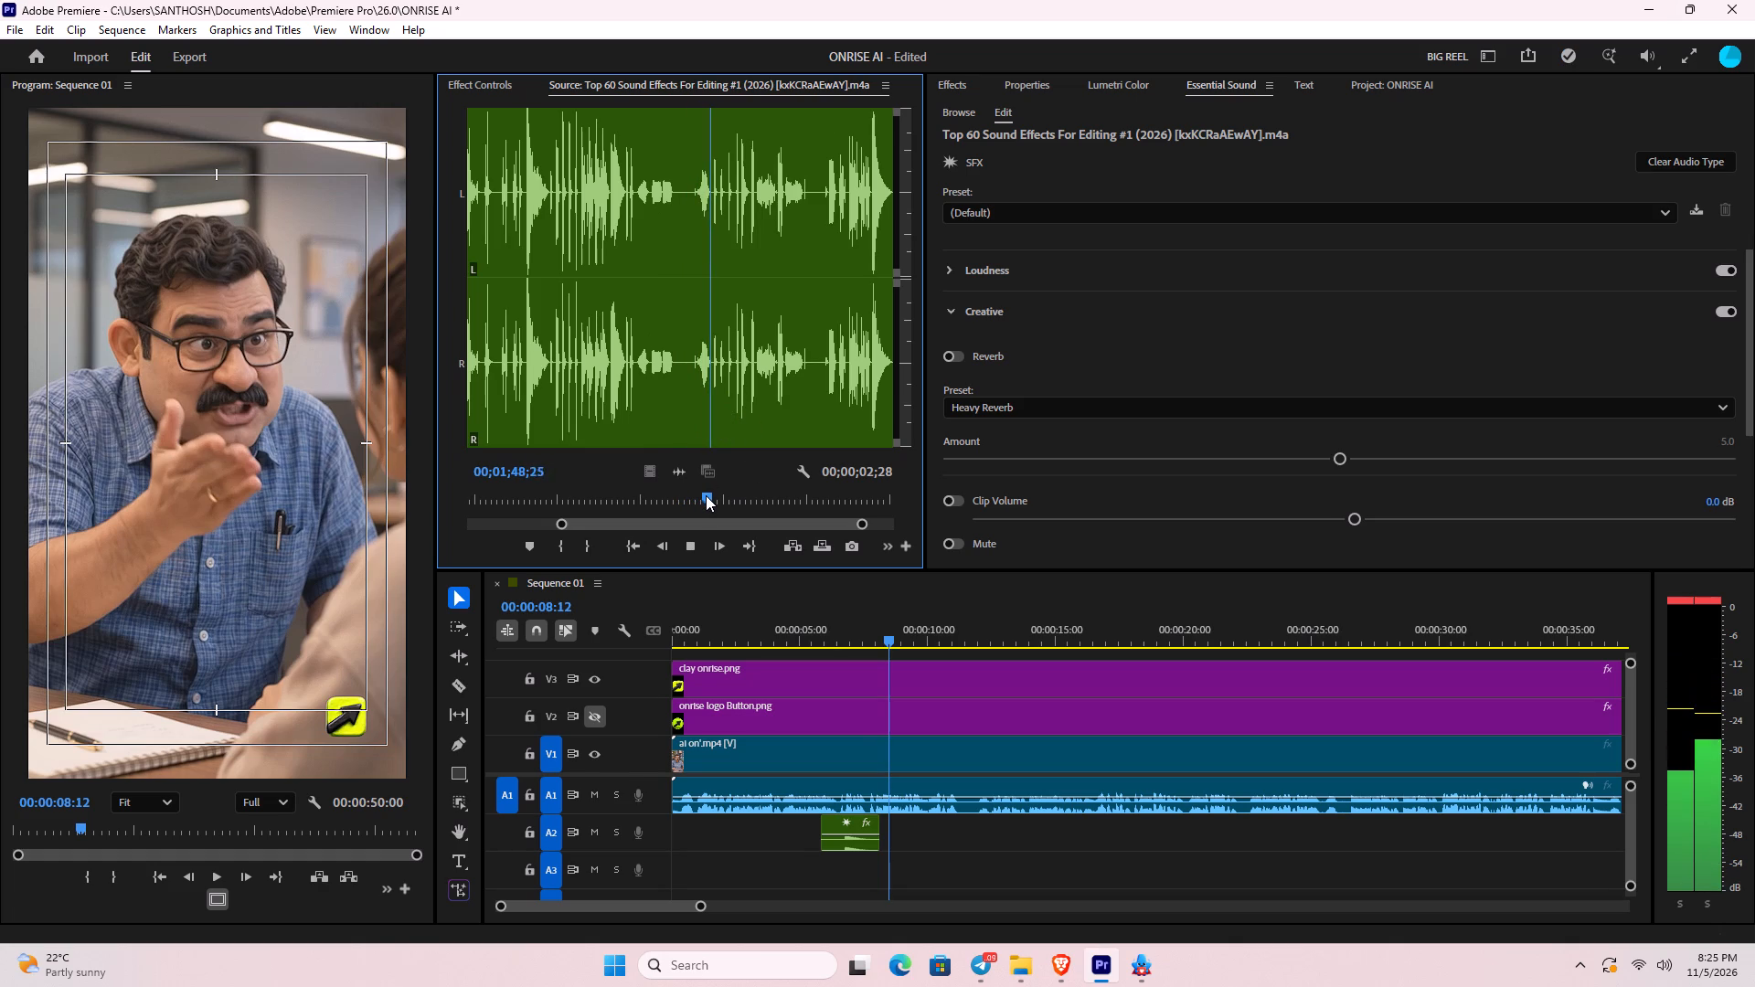
left_click_drag(706, 496, 678, 498)
key("space")
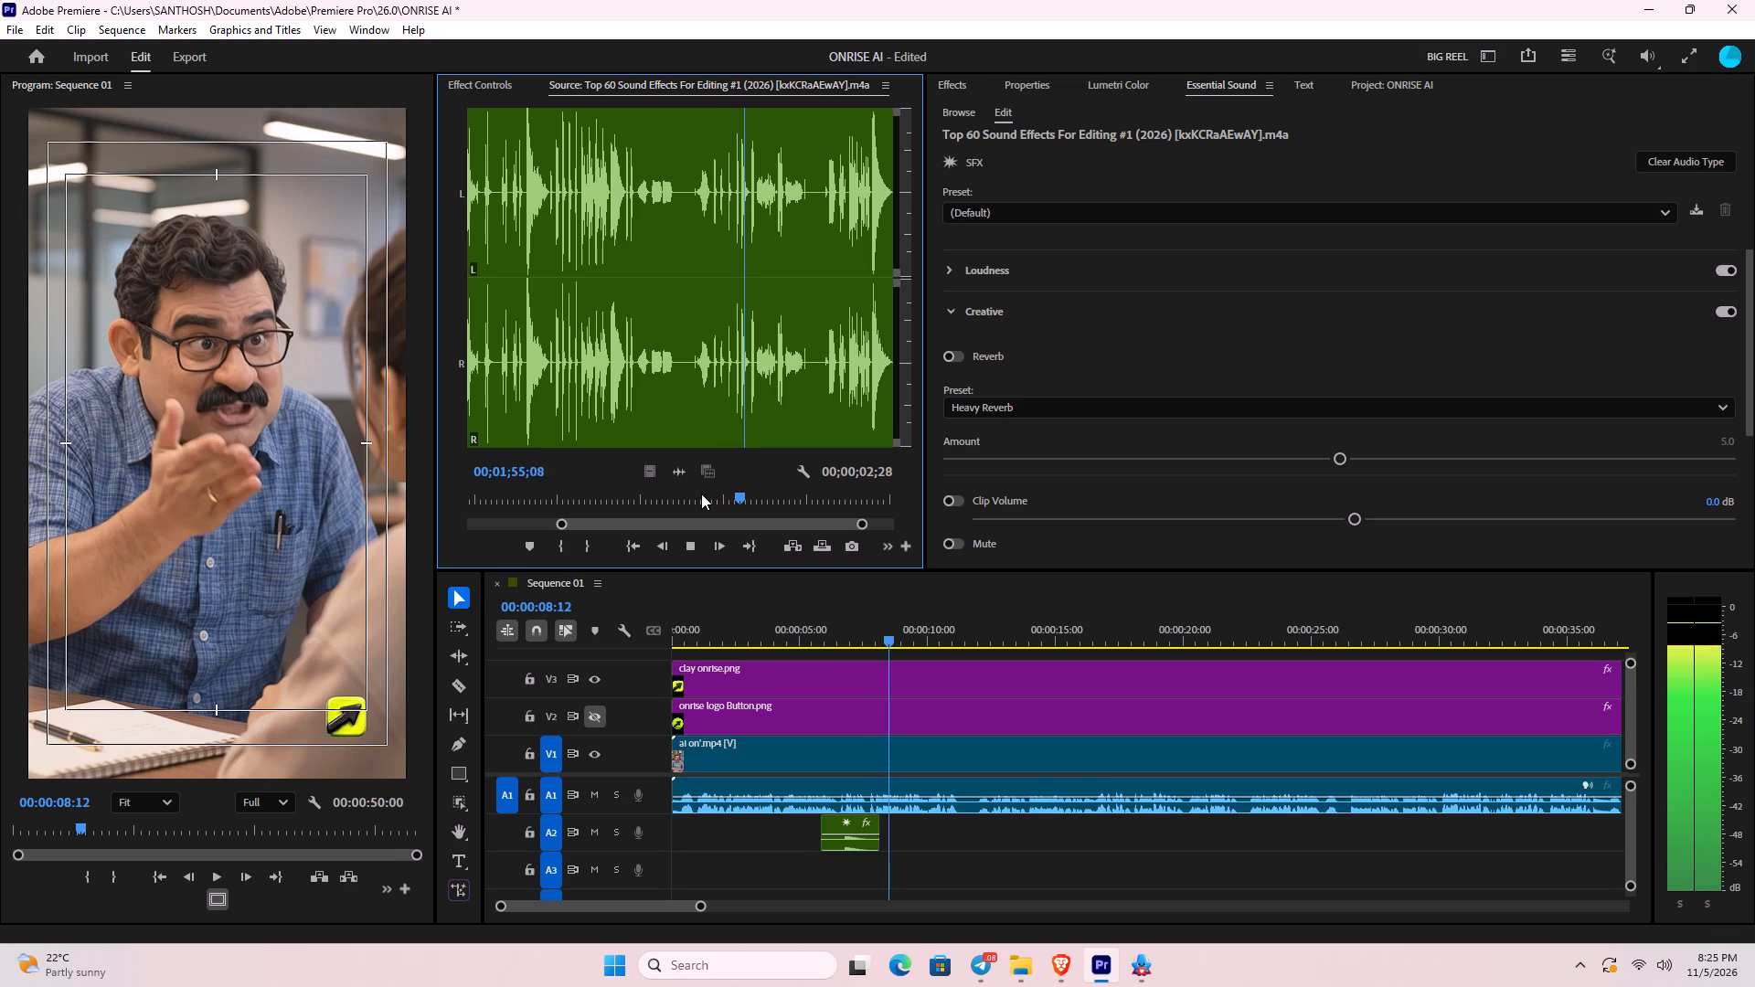
key("space")
Mark the short sound effect in the source from 00;01;54;15 to 00;01;56;04.
key("equal")
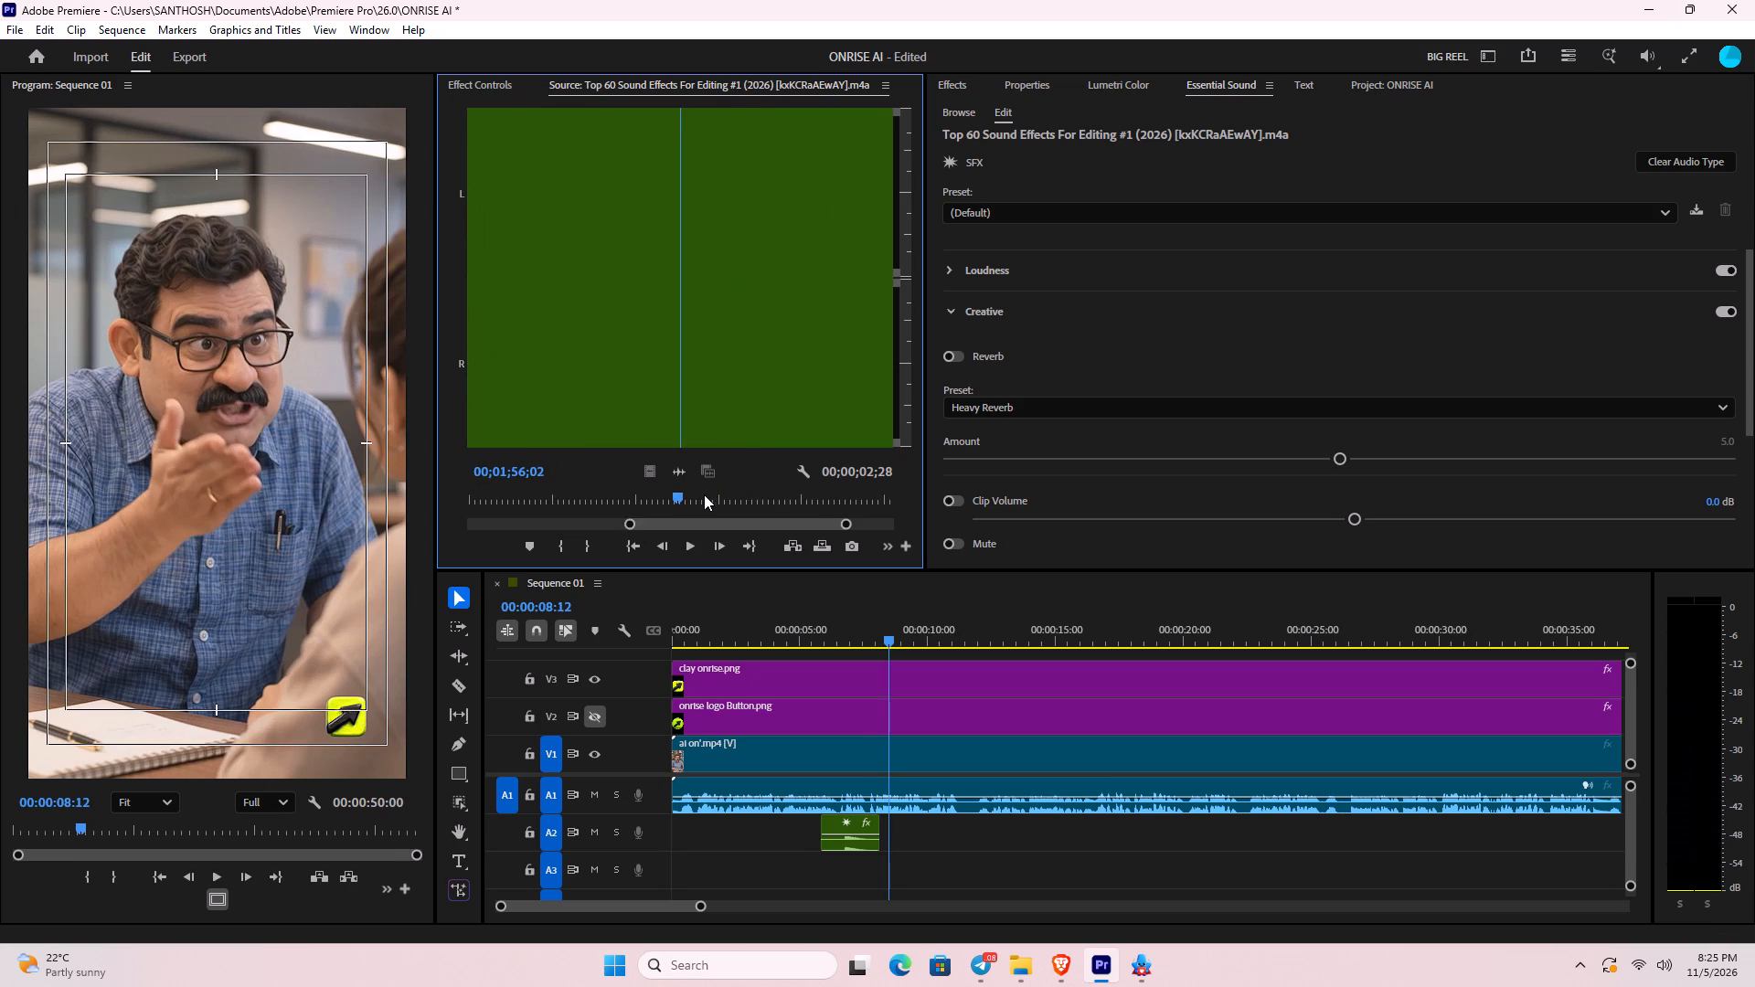
key("equal")
key("equal")
left_click_drag(673, 497, 607, 497)
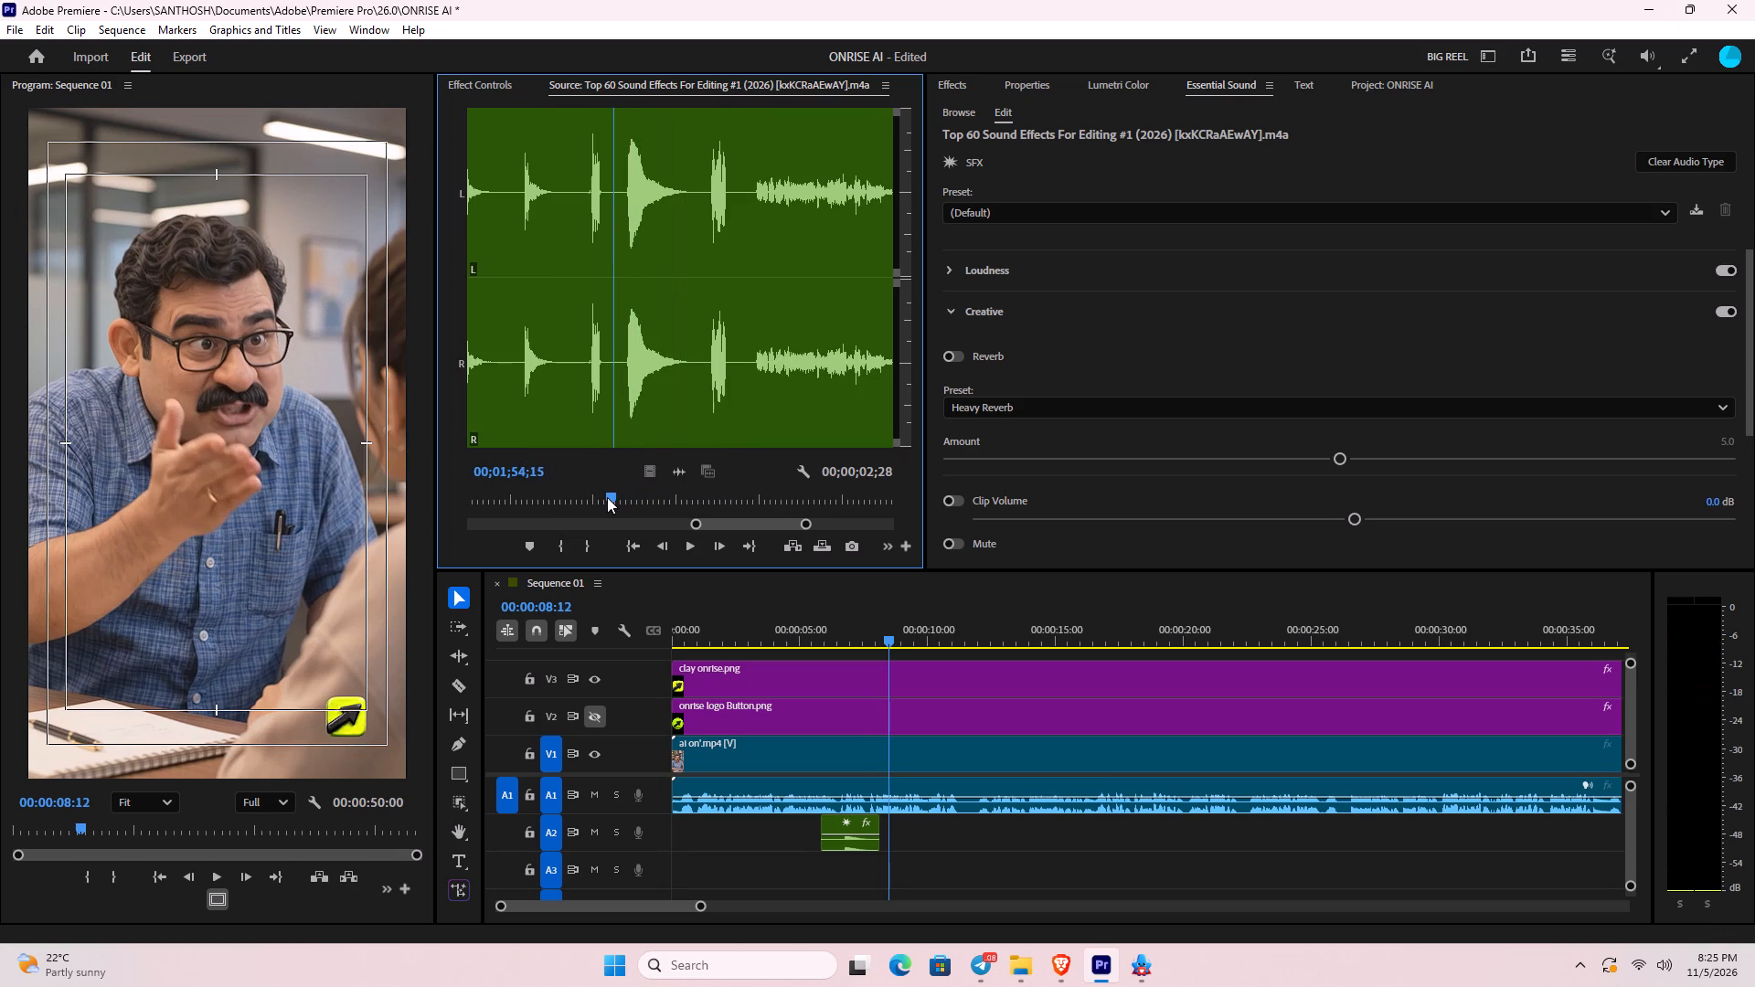
type("i")
key("space")
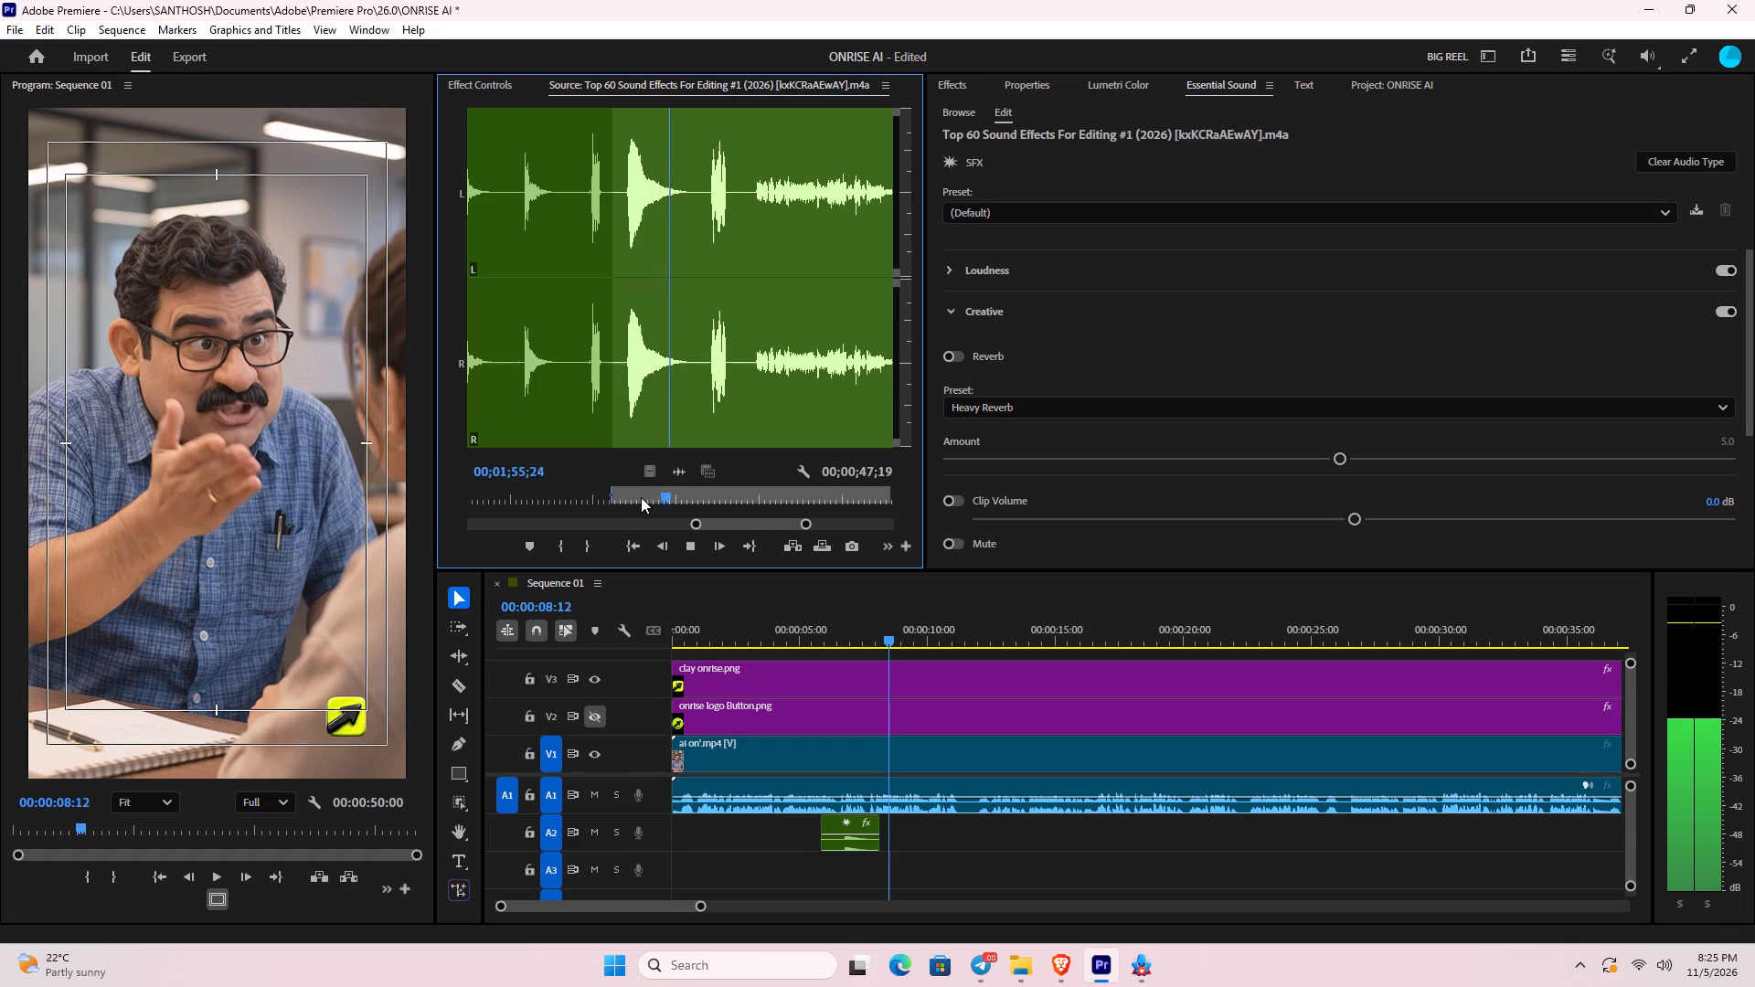
key("space")
type("o")
Place the marked sound effect's audio on track A2 at about 24 seconds and play the sequence from 00:00:08:12.
left_click_drag(675, 473, 679, 474)
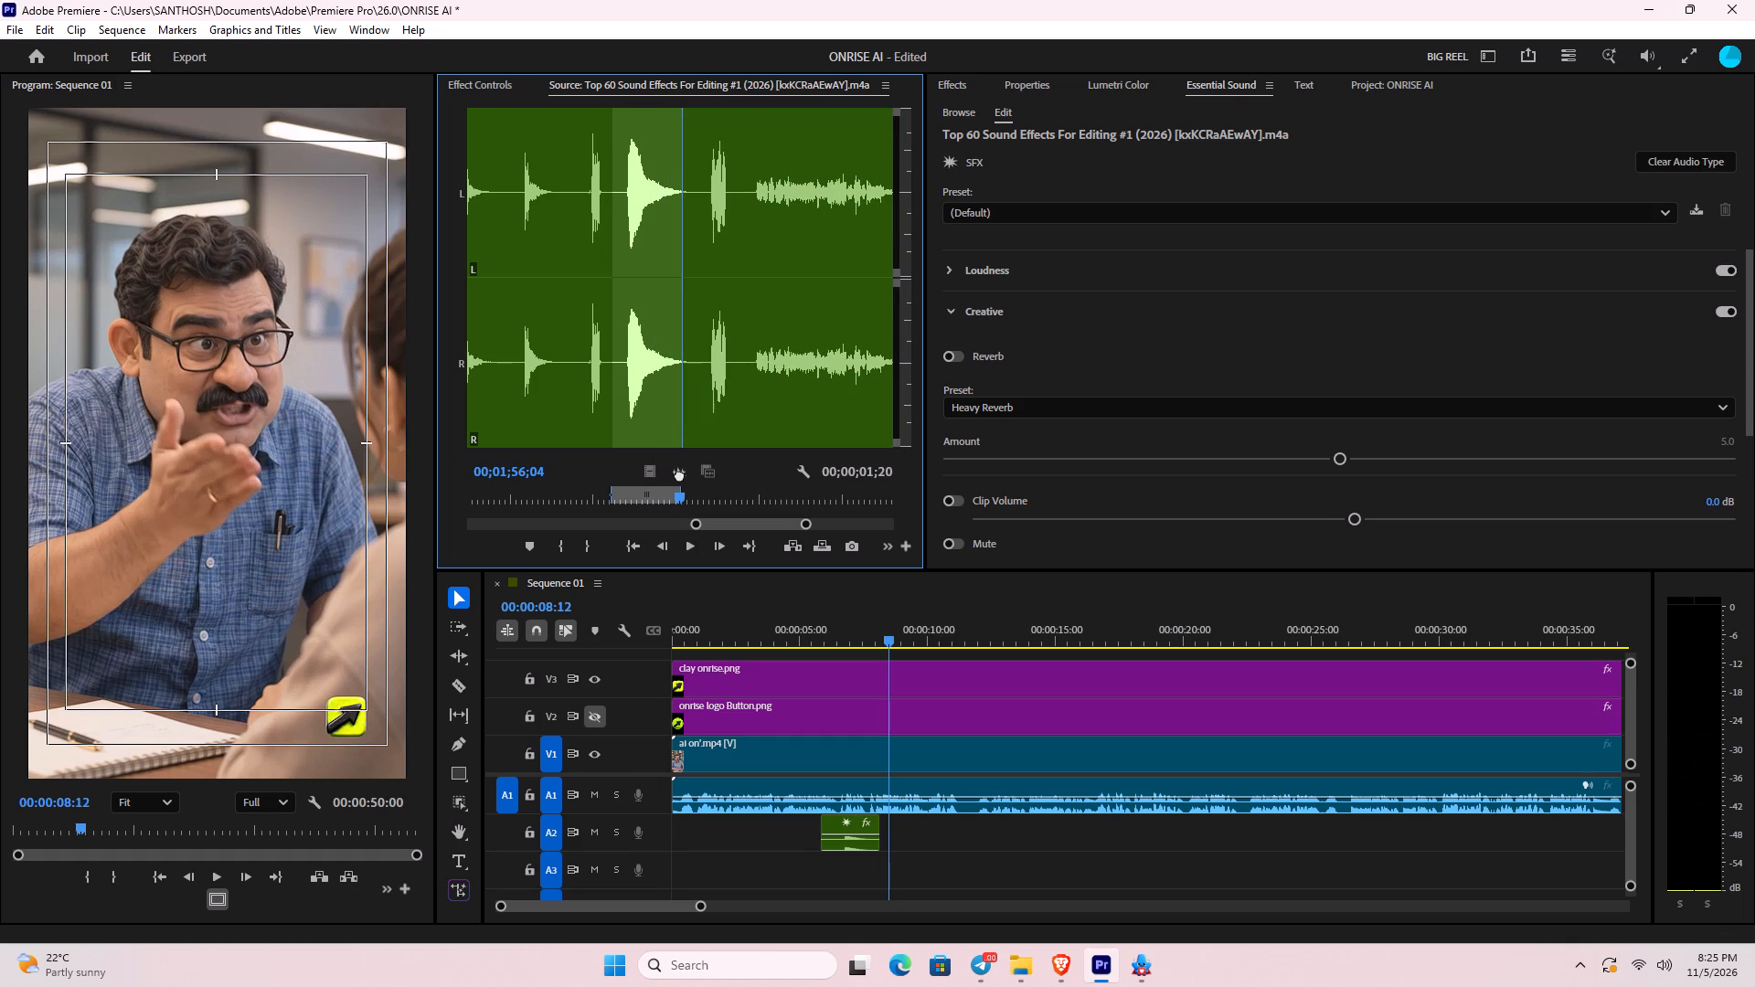
left_click_drag(679, 474, 975, 836)
key("minus")
key("space")
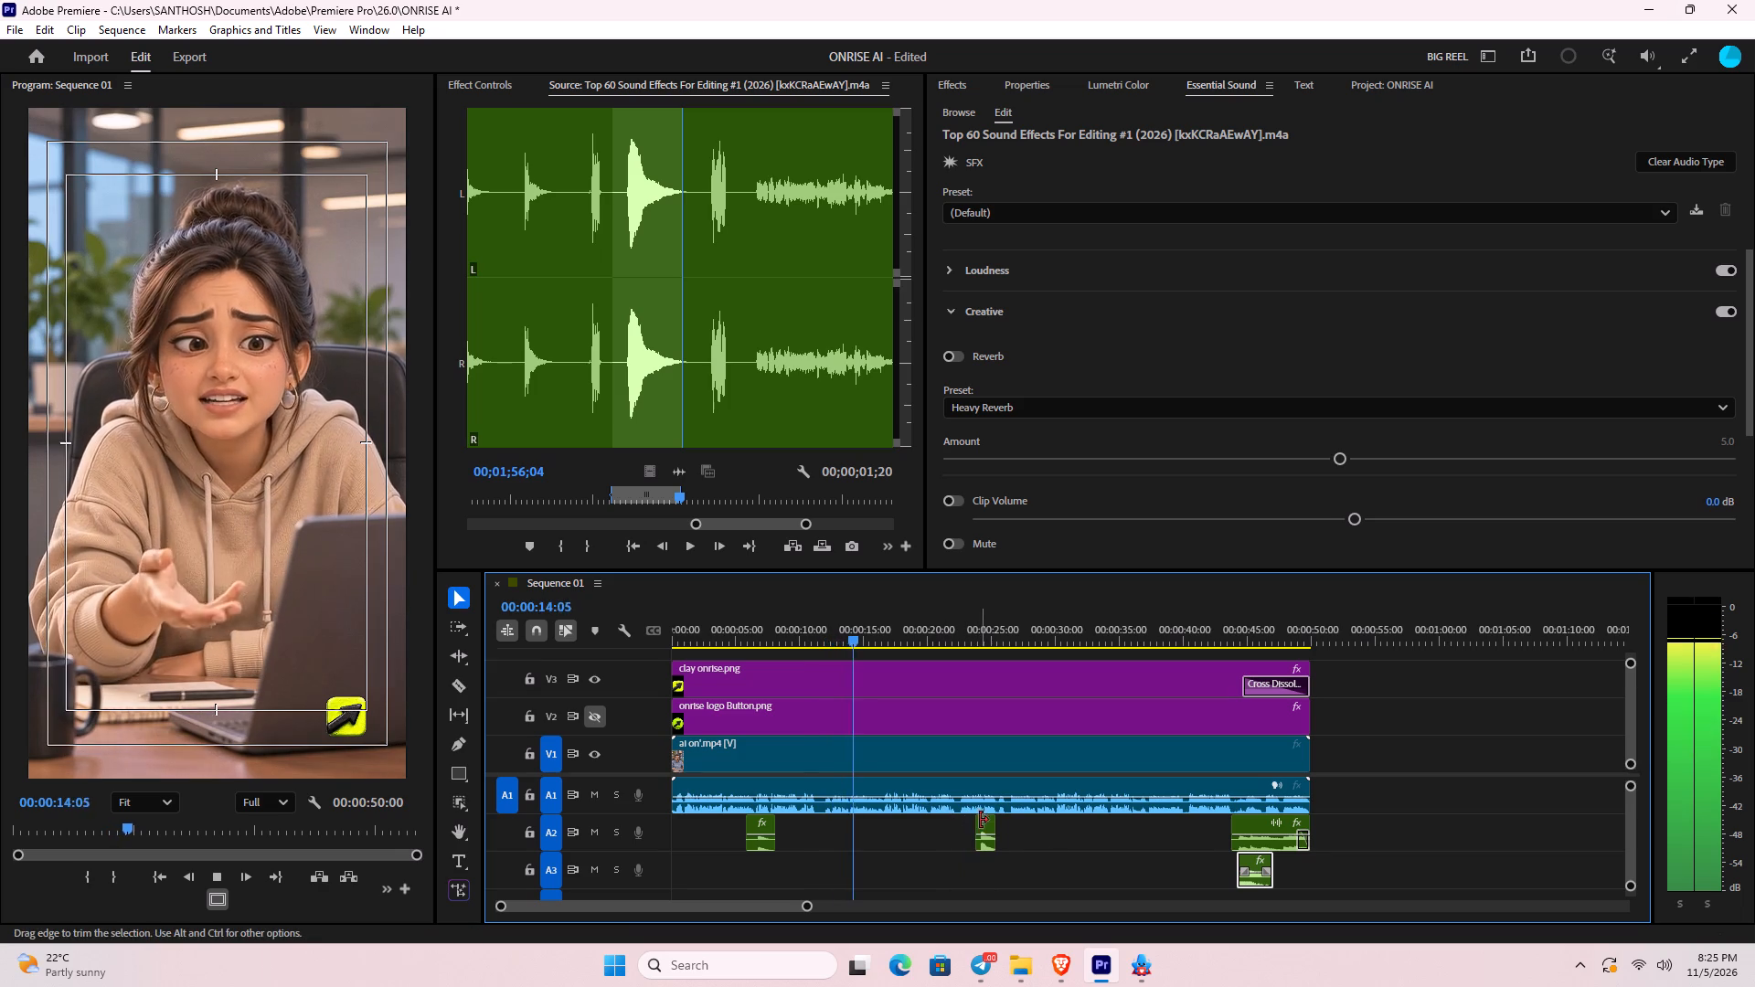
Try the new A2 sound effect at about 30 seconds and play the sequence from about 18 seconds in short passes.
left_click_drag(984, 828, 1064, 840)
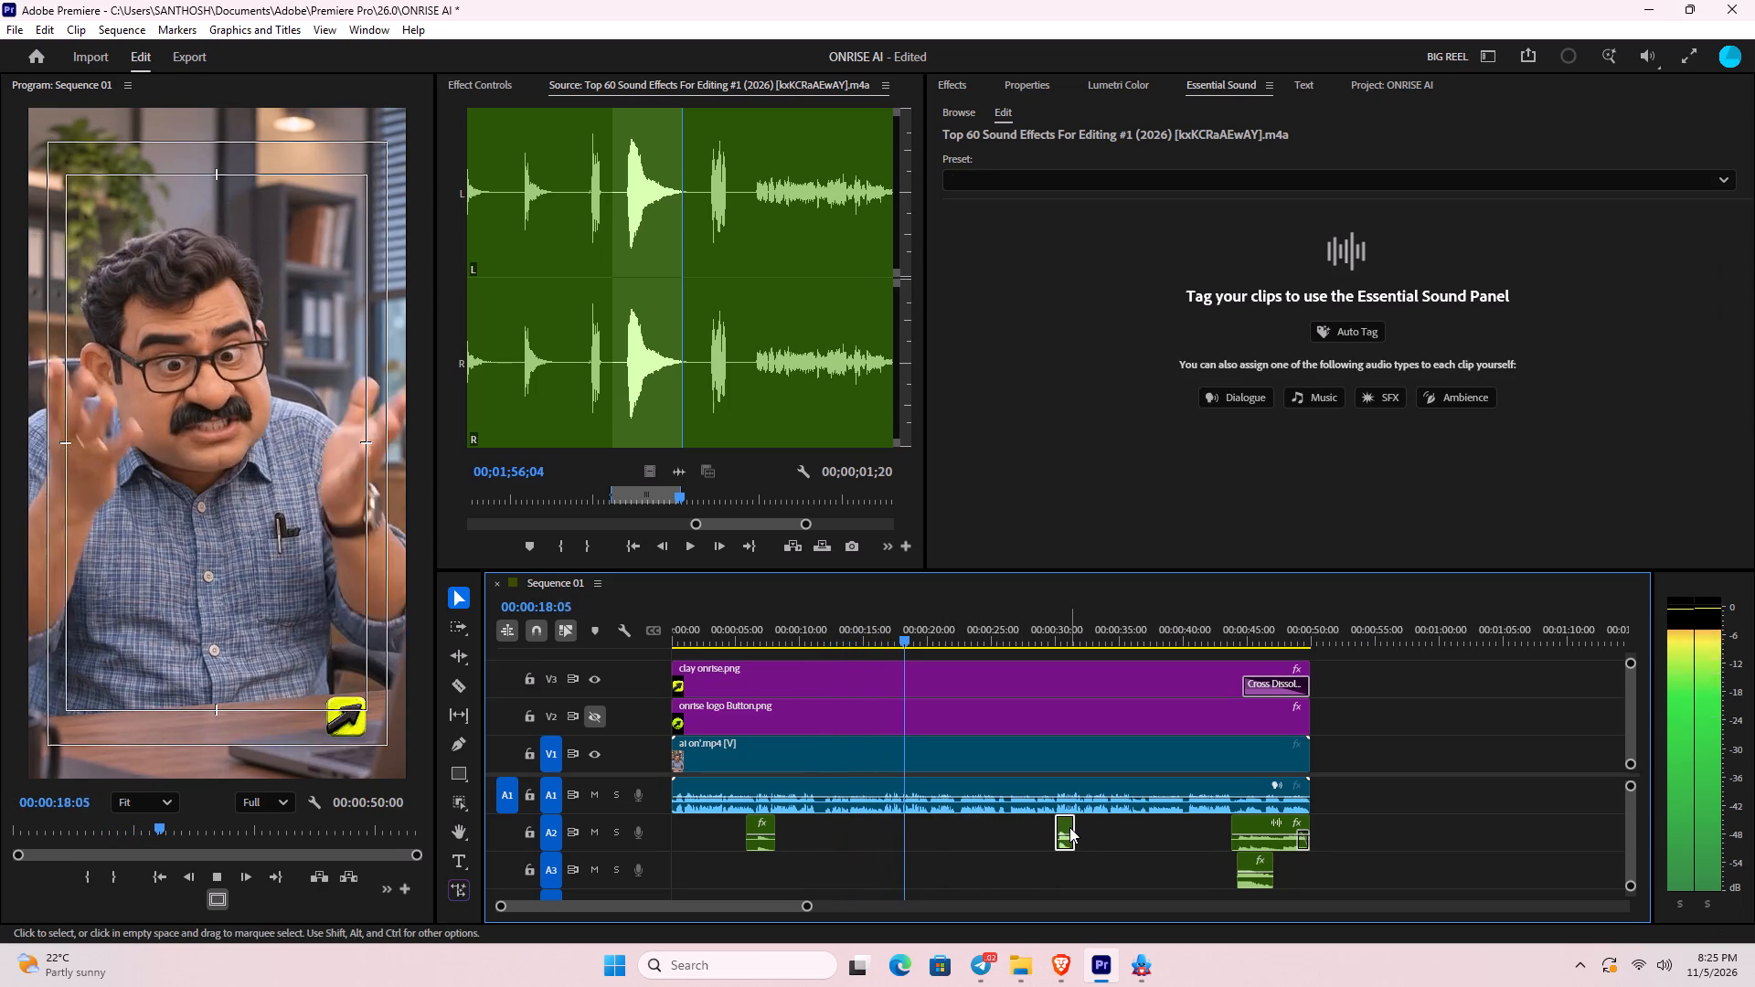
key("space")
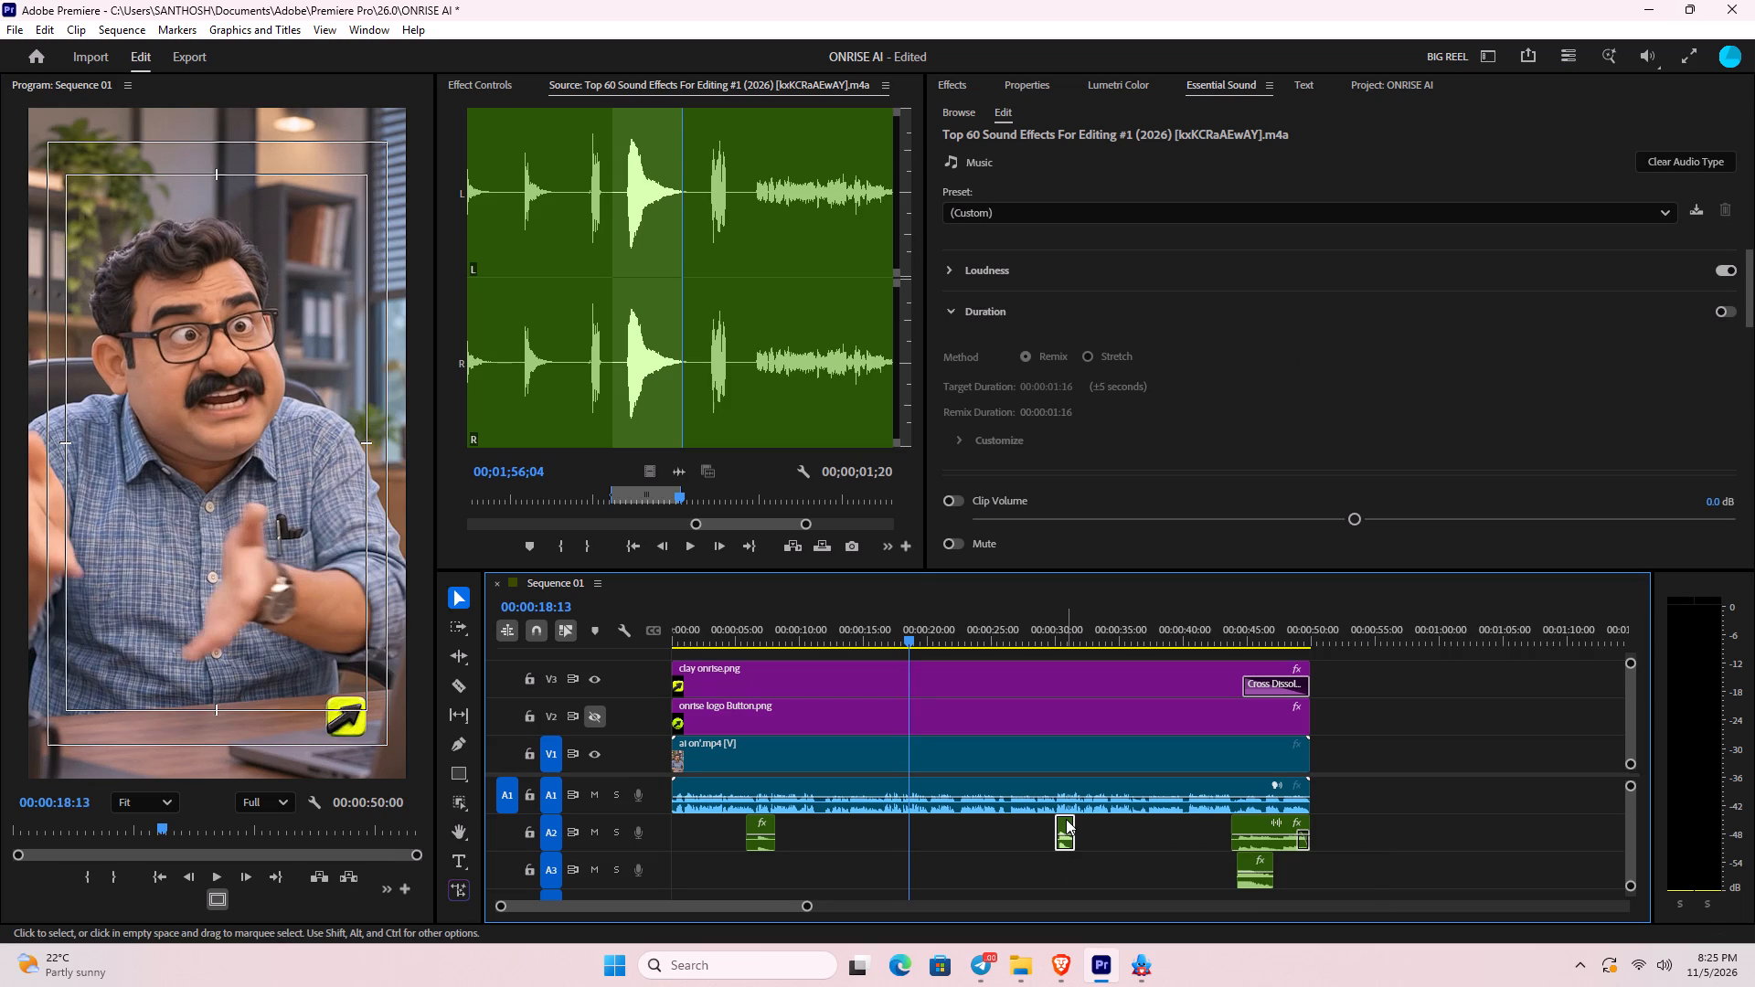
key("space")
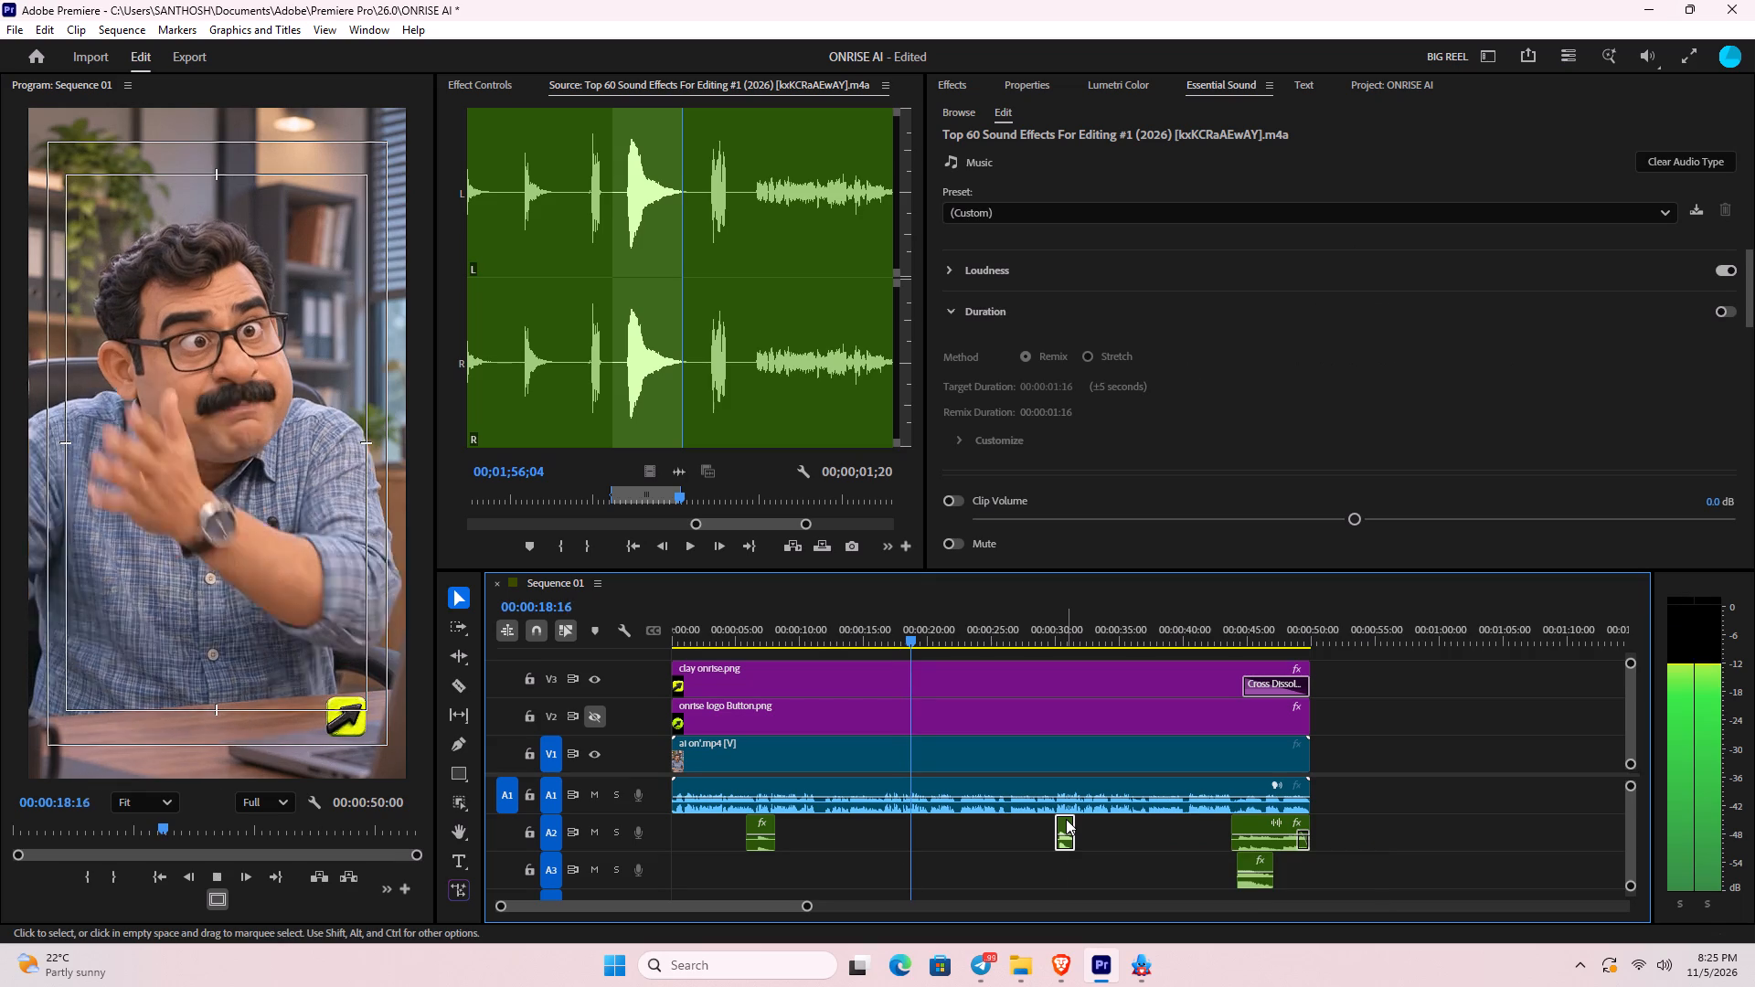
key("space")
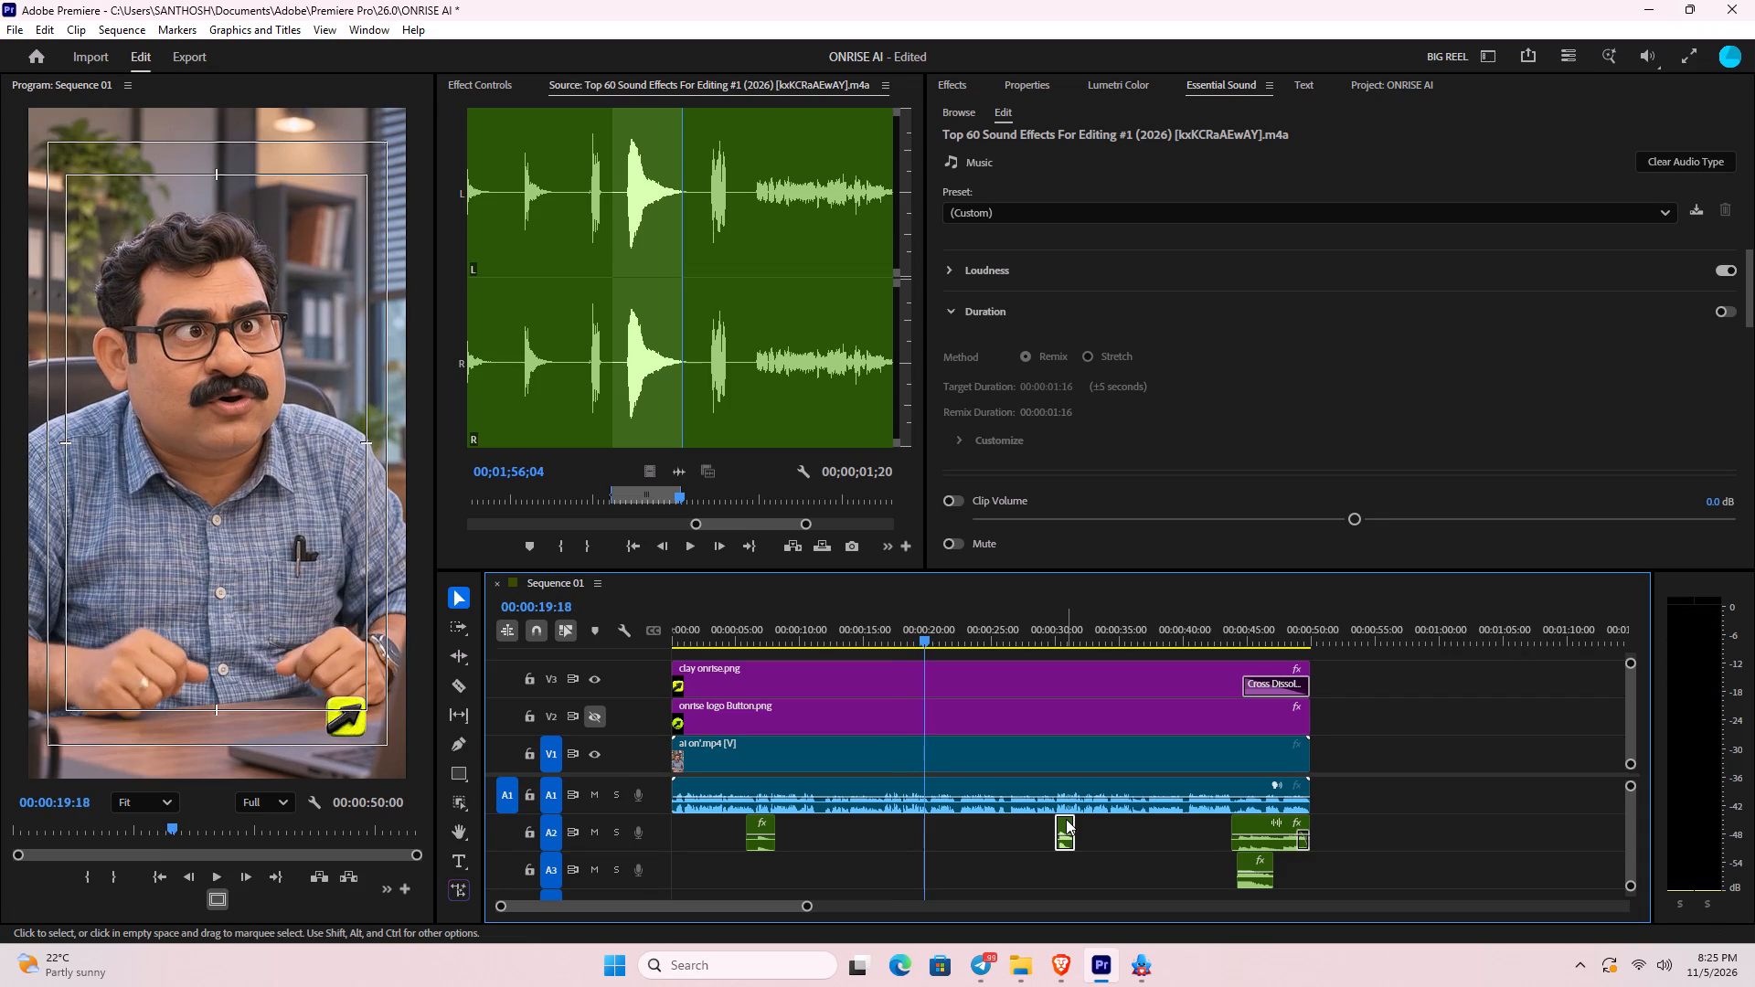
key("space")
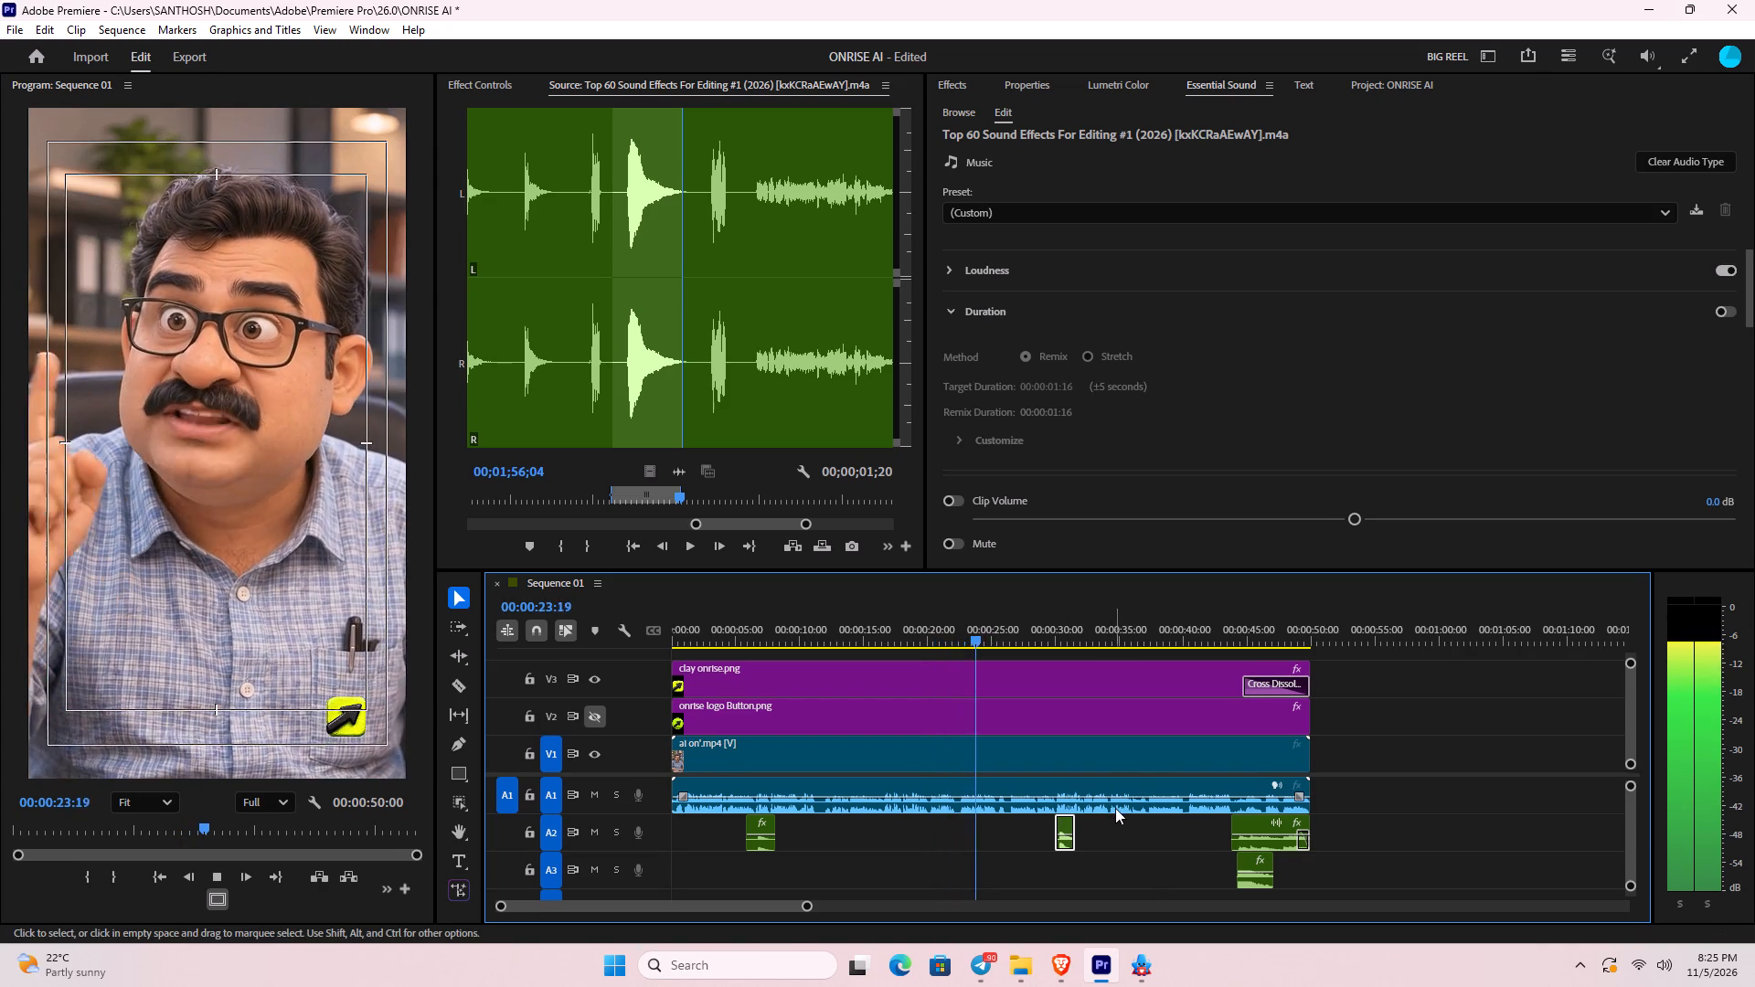
Move the new A2 sound effect to start at about 26.4 seconds.
key("equal")
key("equal")
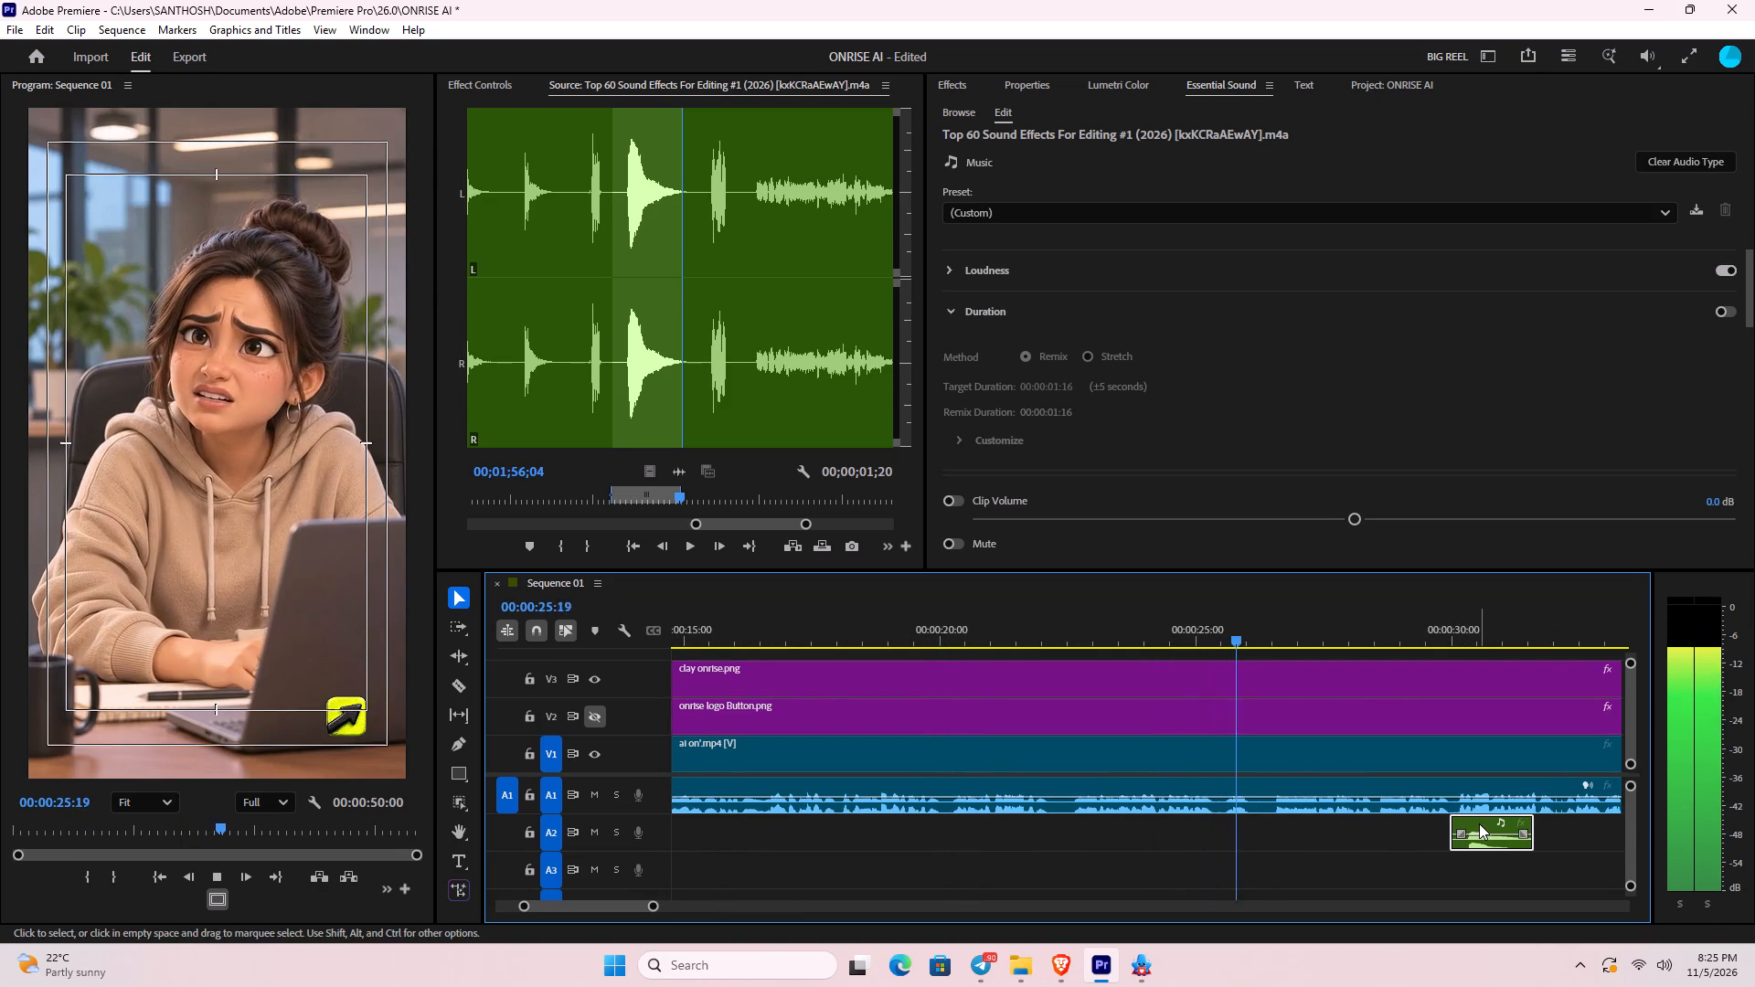
left_click_drag(1496, 824, 1315, 825)
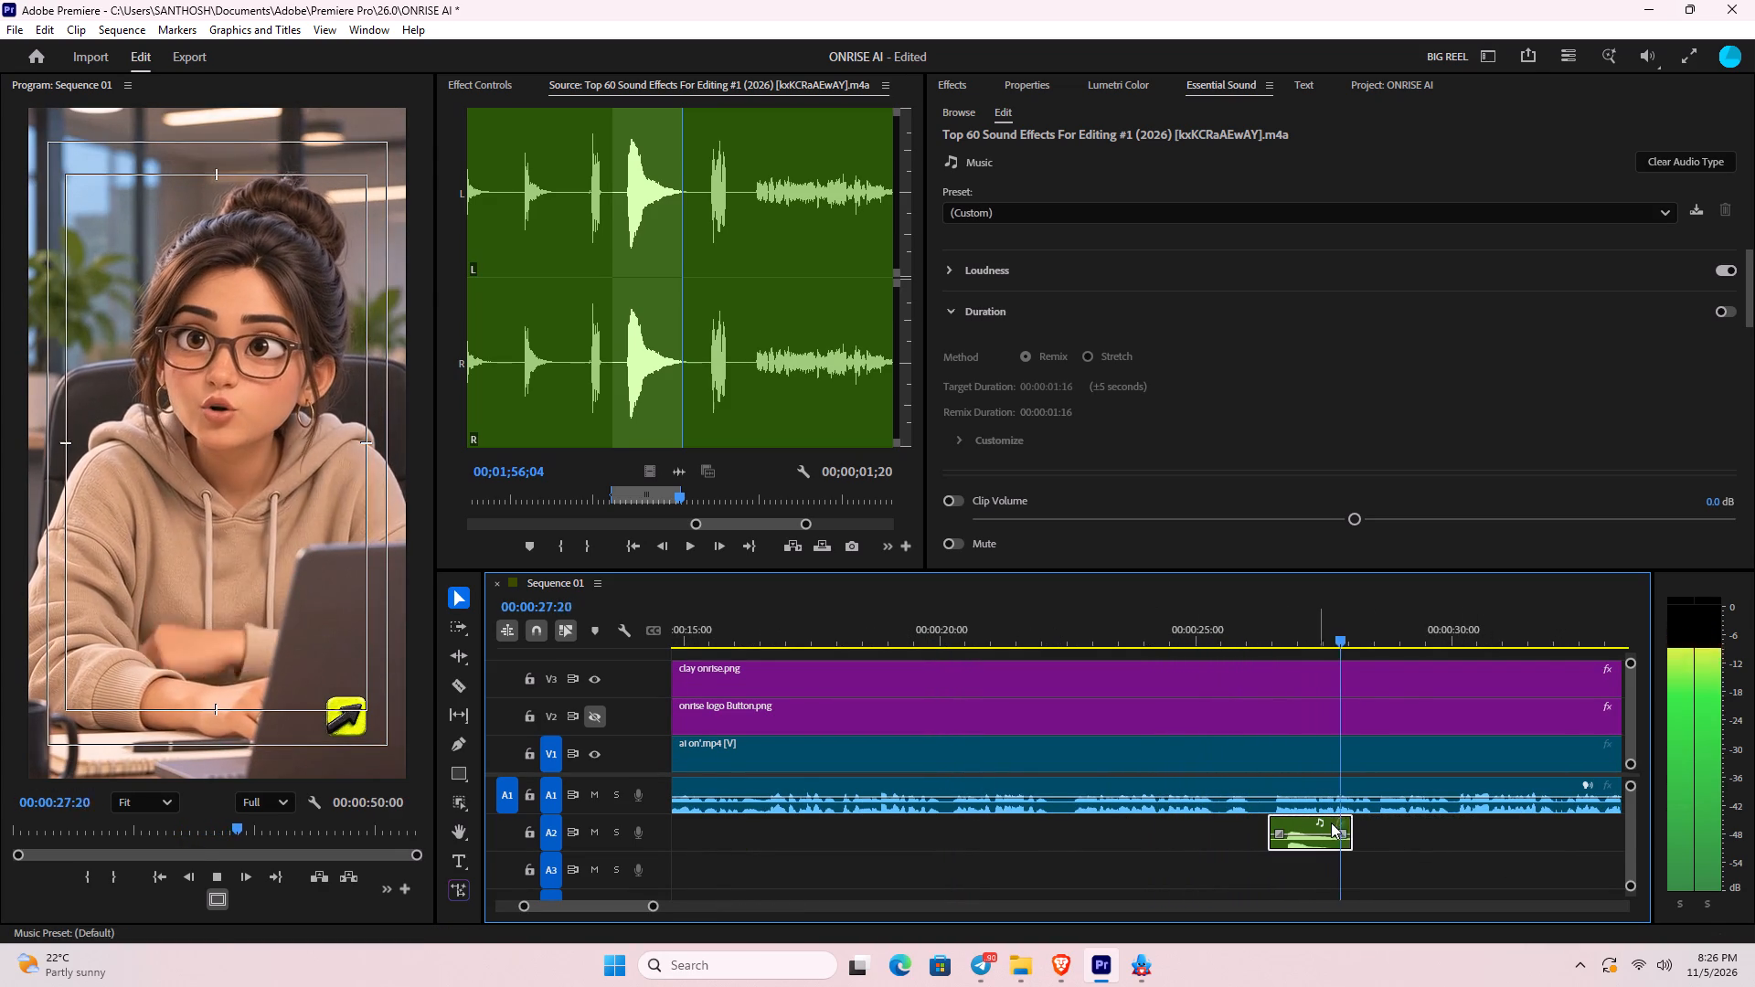
Play the sequence repeatedly across the A2 sound effect at about 26 seconds, checking its timing and the dialogue up to about 30 seconds.
key("space")
left_click_drag(1353, 631, 1133, 642)
key("space")
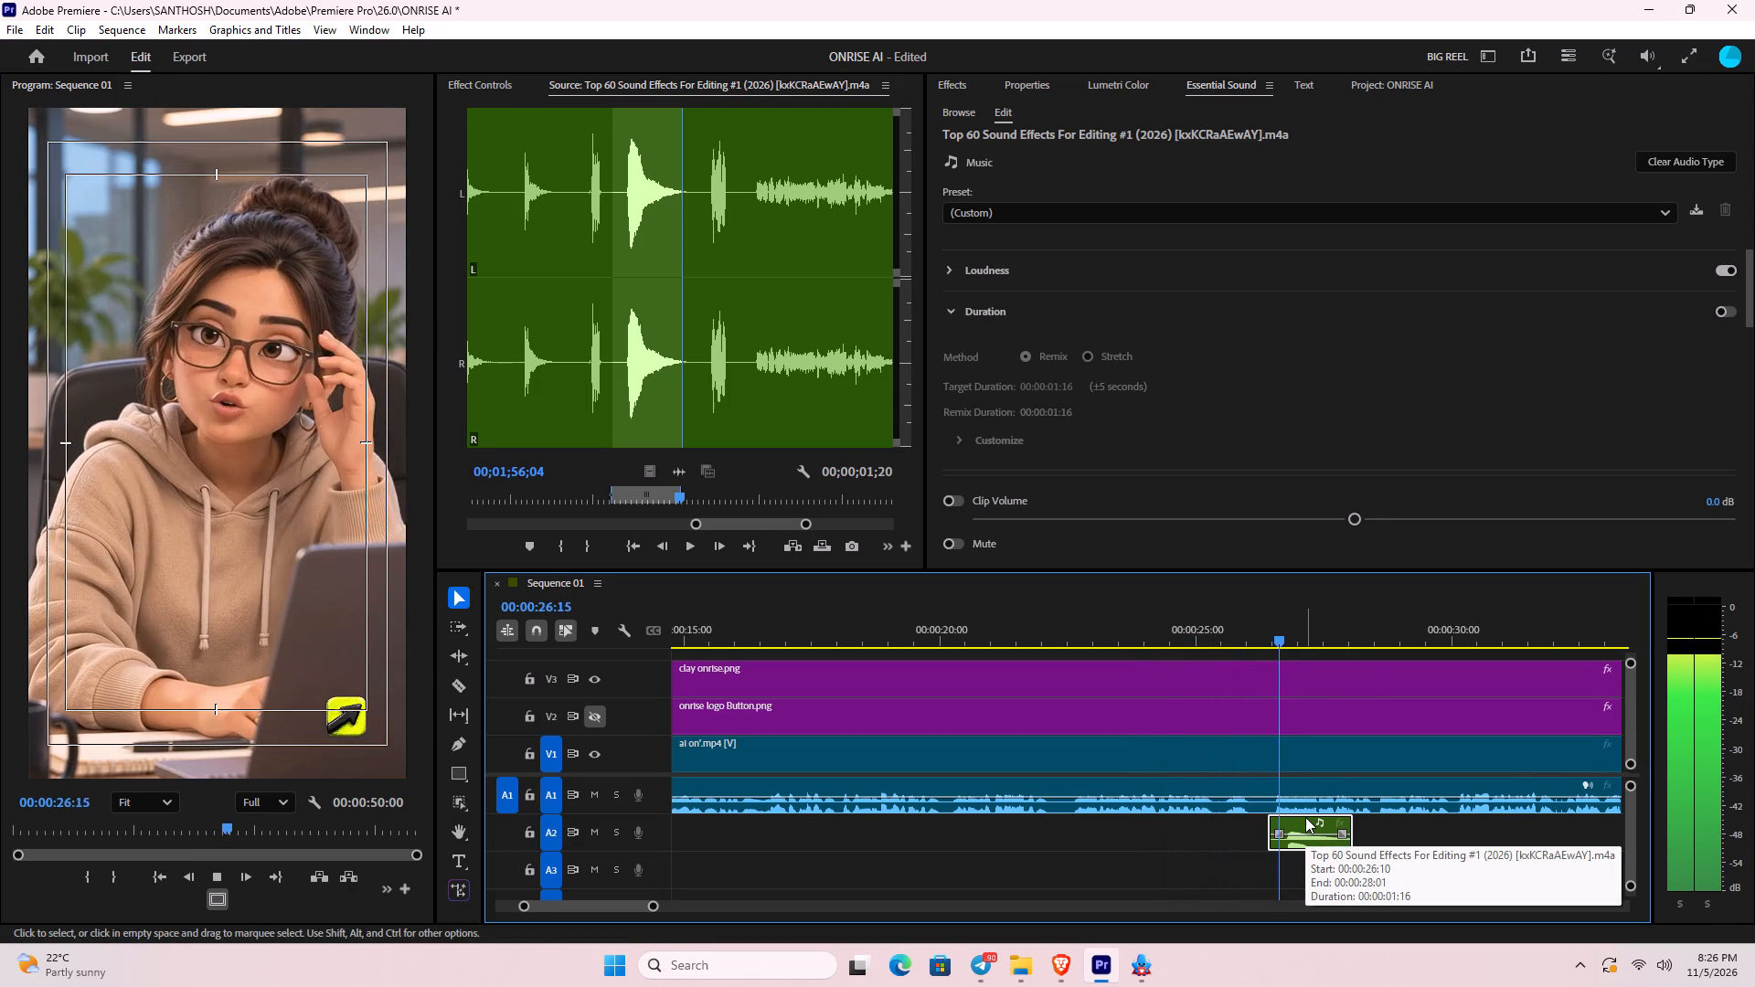
key("minus")
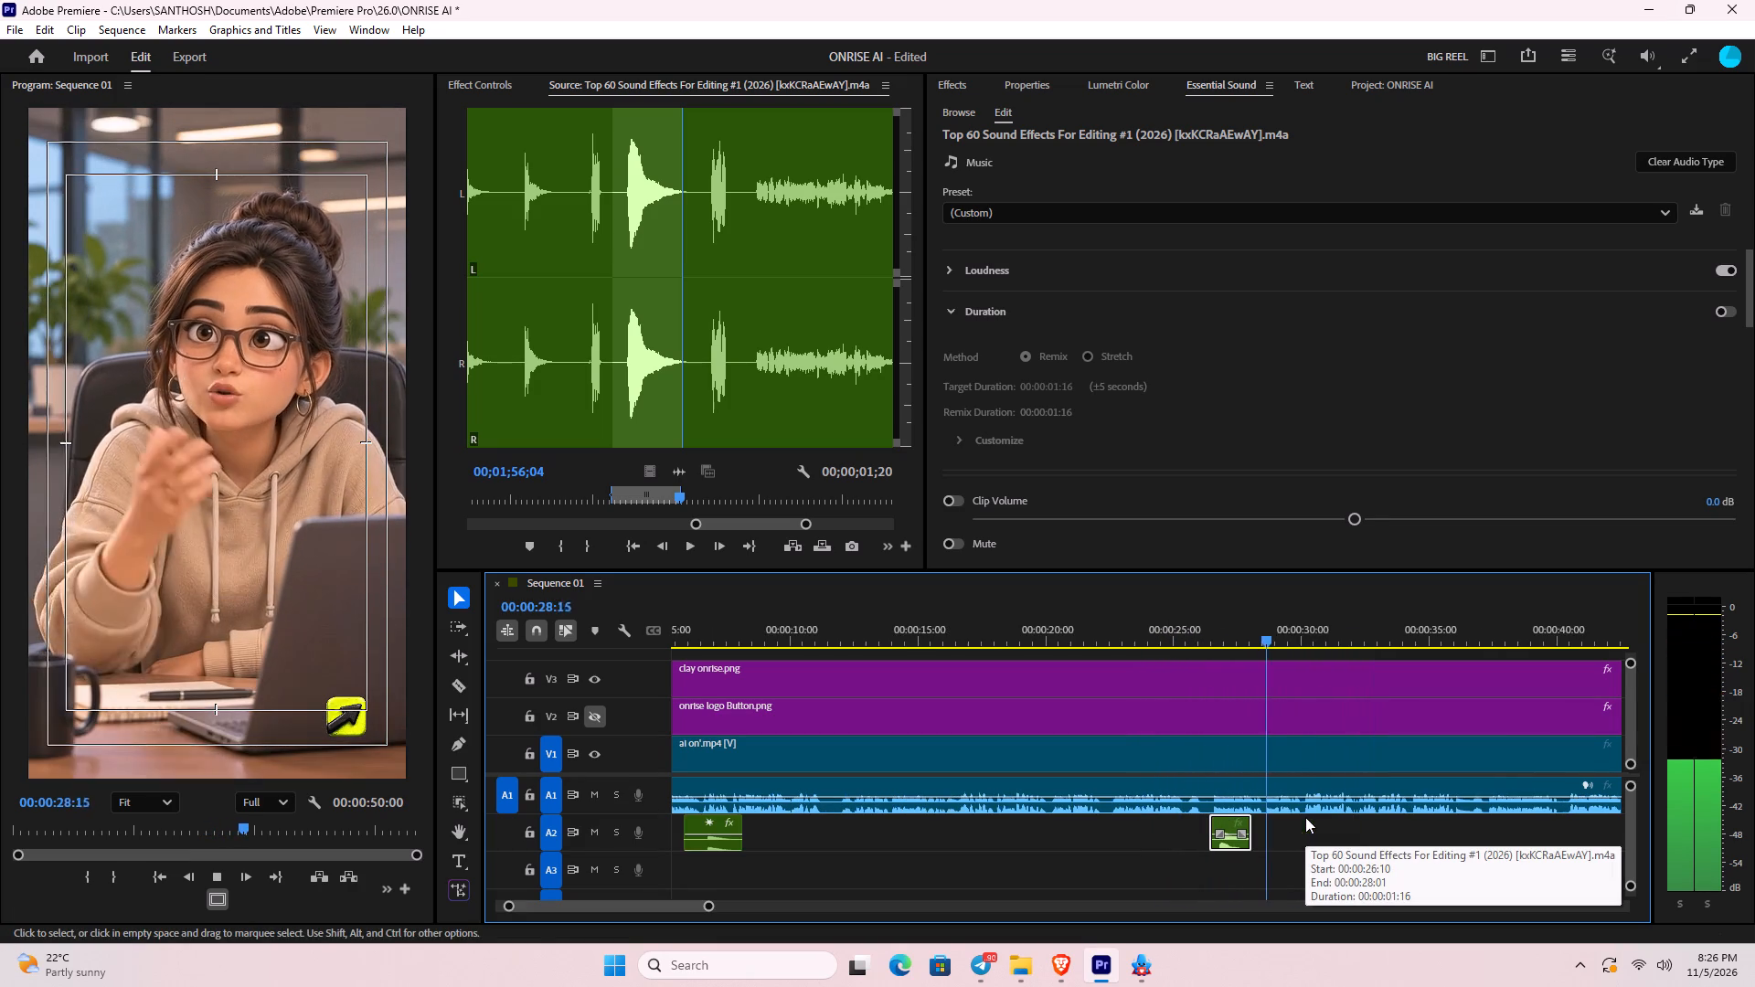
key("minus")
key("equal")
key("space")
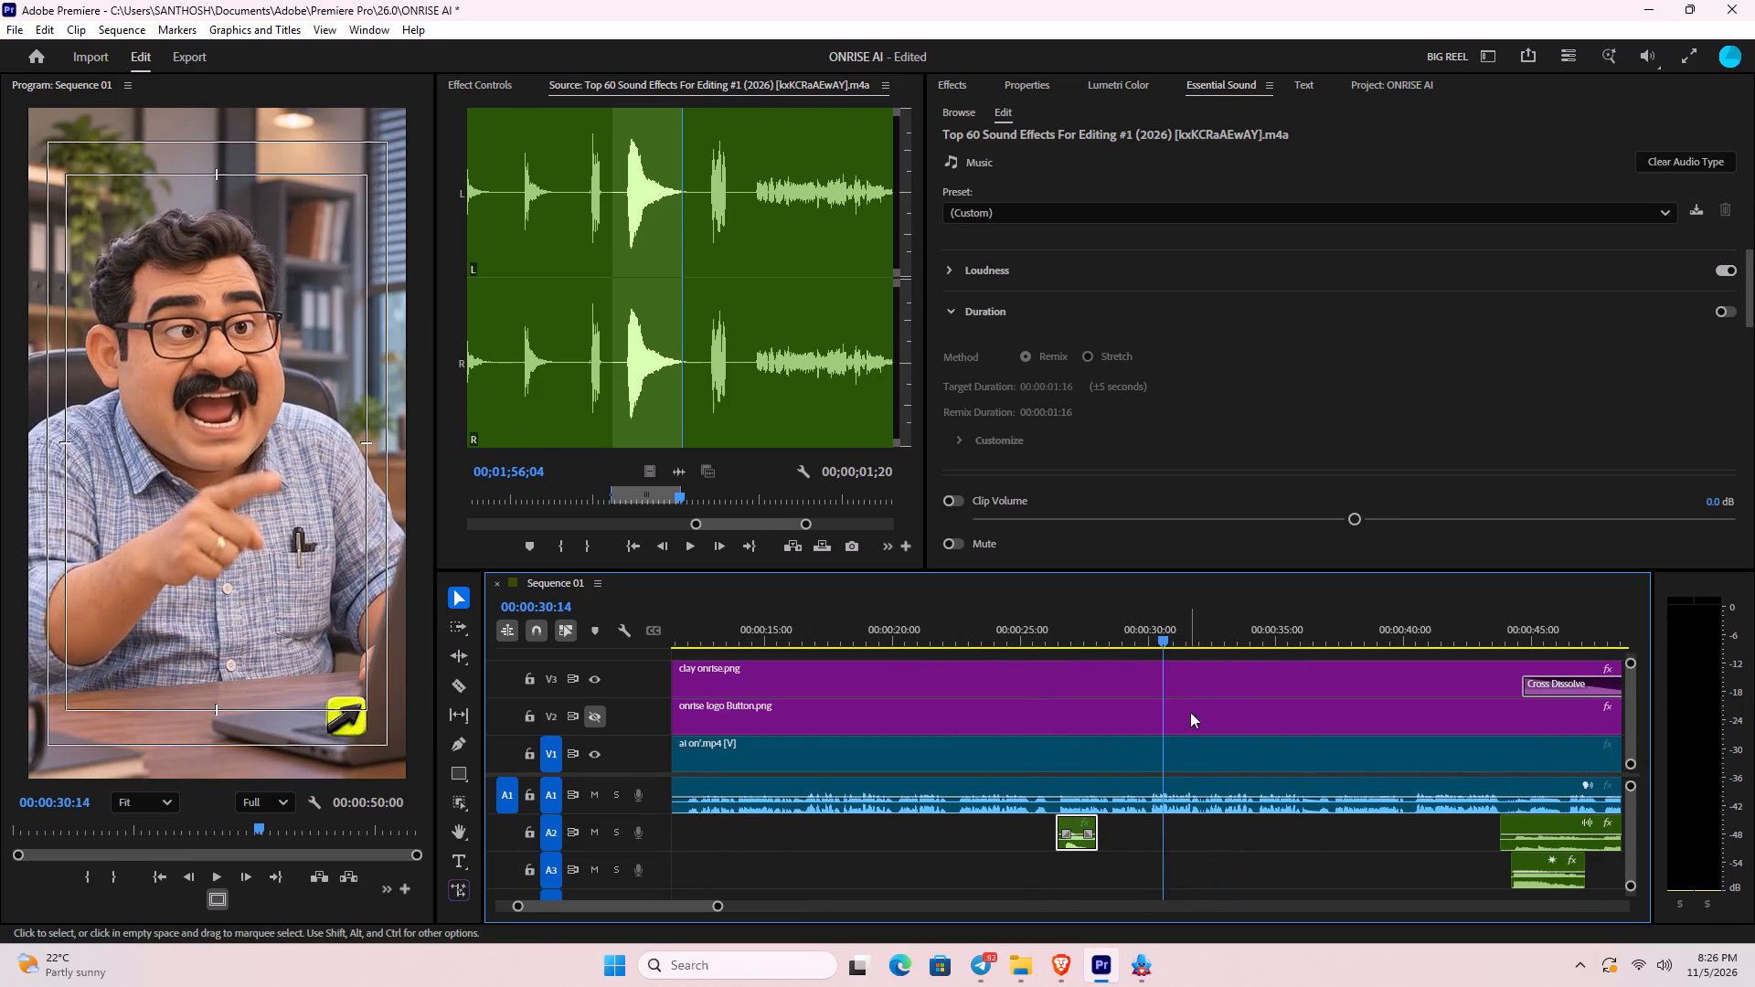
left_click_drag(1160, 635, 1056, 647)
key("space")
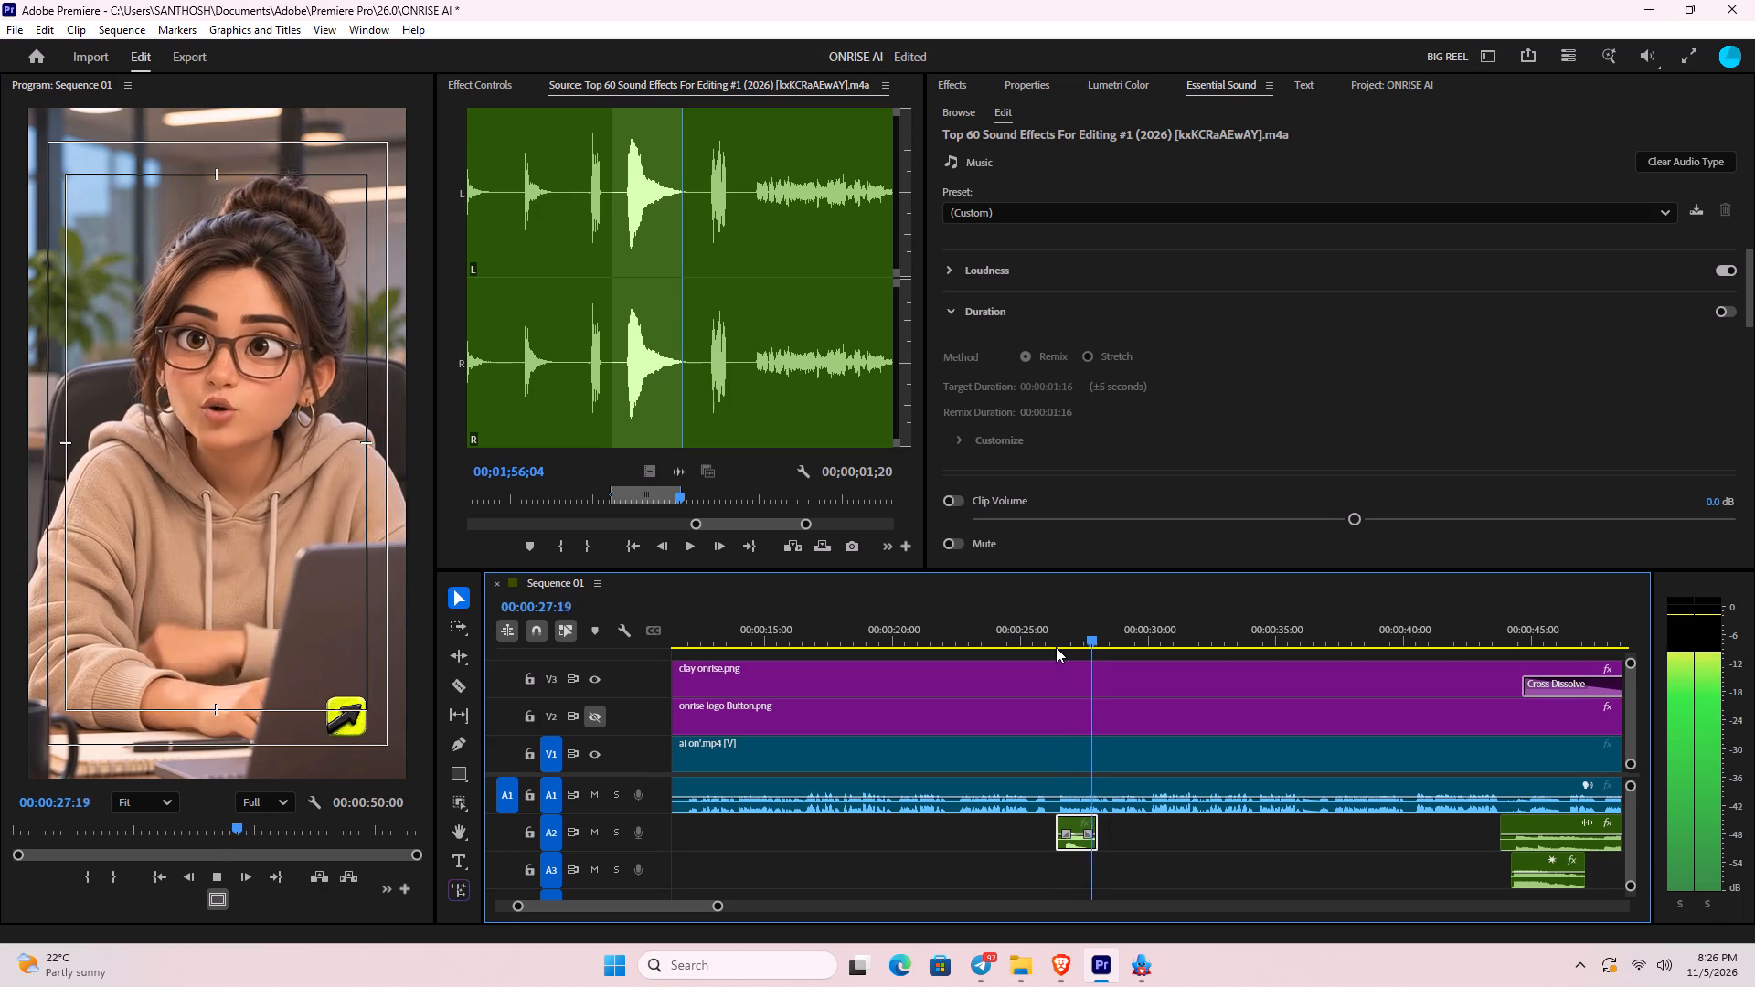
key("space")
key("space")
key("space")
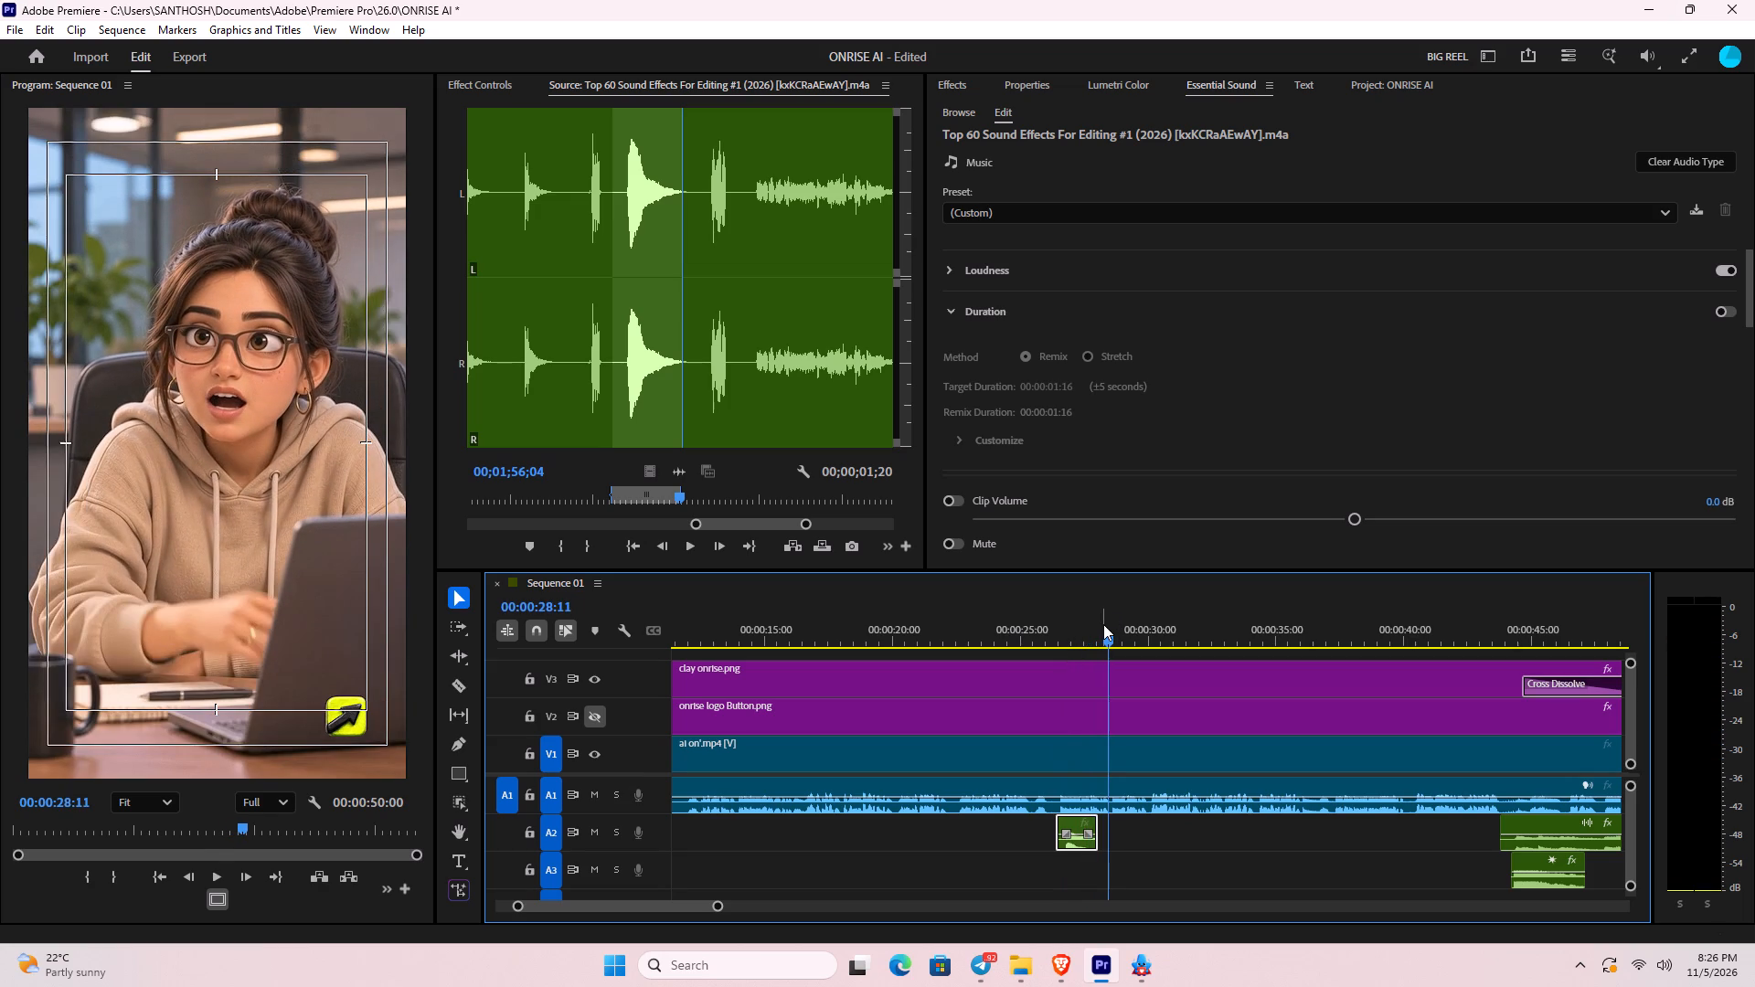
Split the ai on'.mp4 video and its linked audio at 00:00:28:09, just after the A2 sound effect.
left_click(1103, 626)
key("space")
key("space")
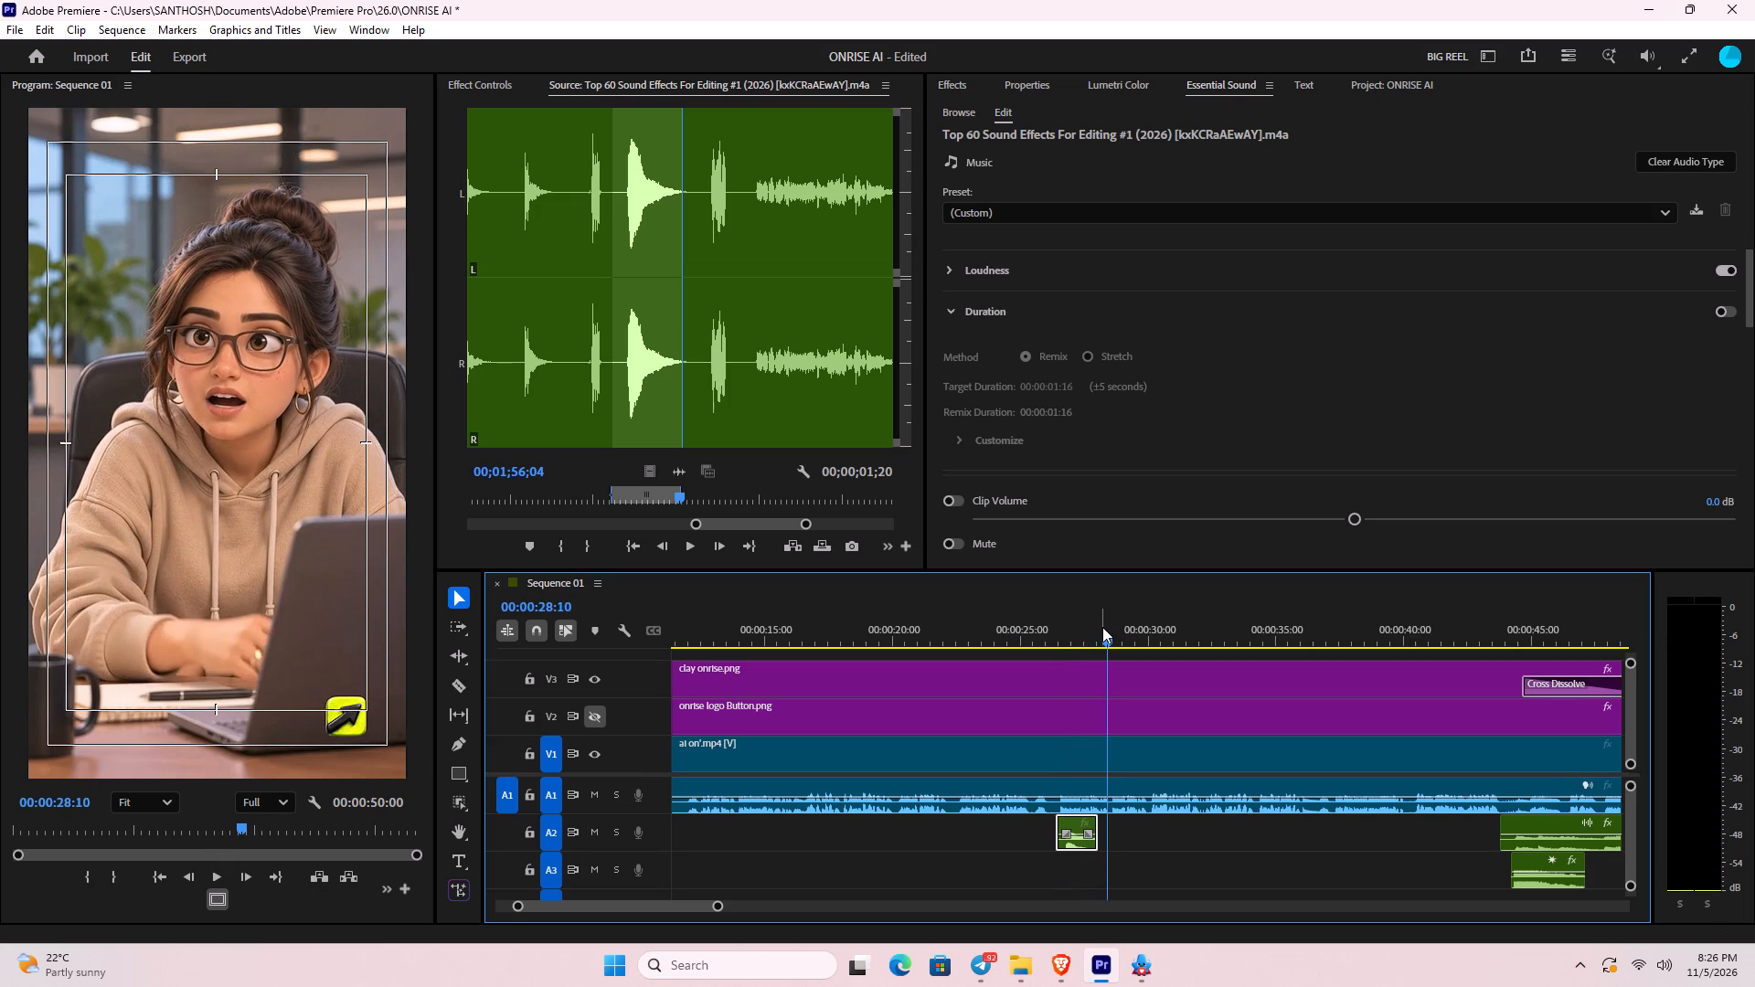
key("Left")
key("c")
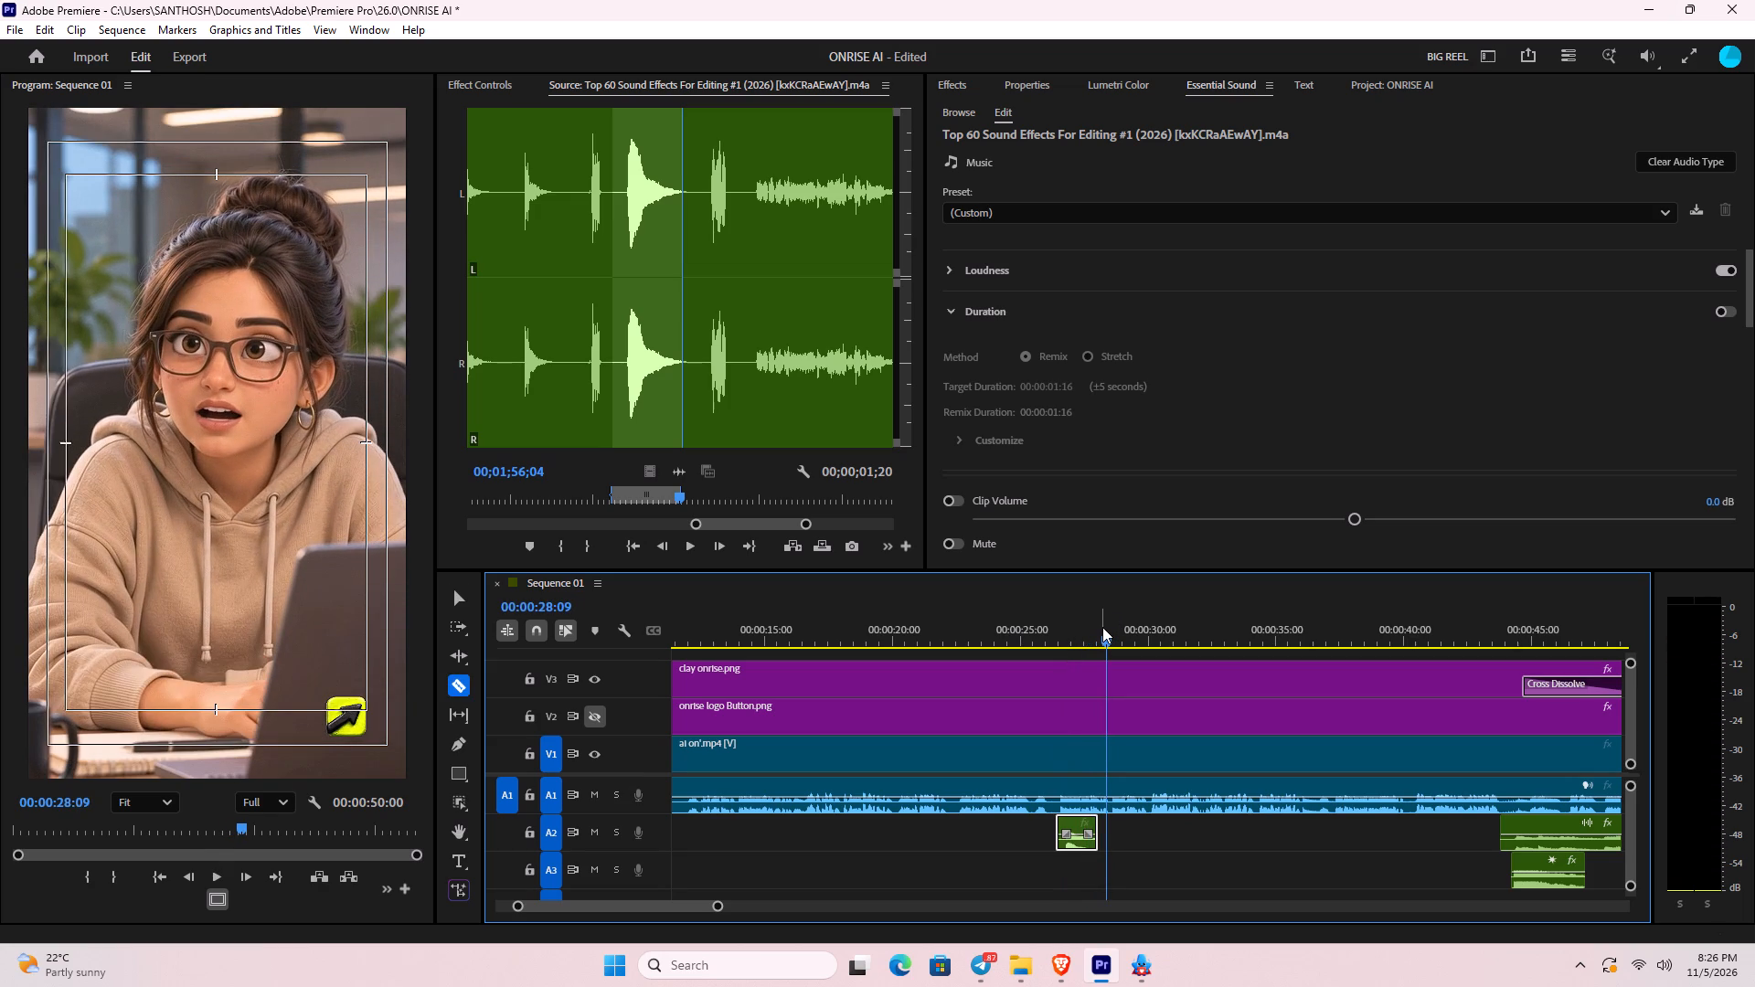
left_click(1106, 760)
Split the ai on'.mp4 clip again at 00:00:30:01 and delete the section between the two cuts.
key("space")
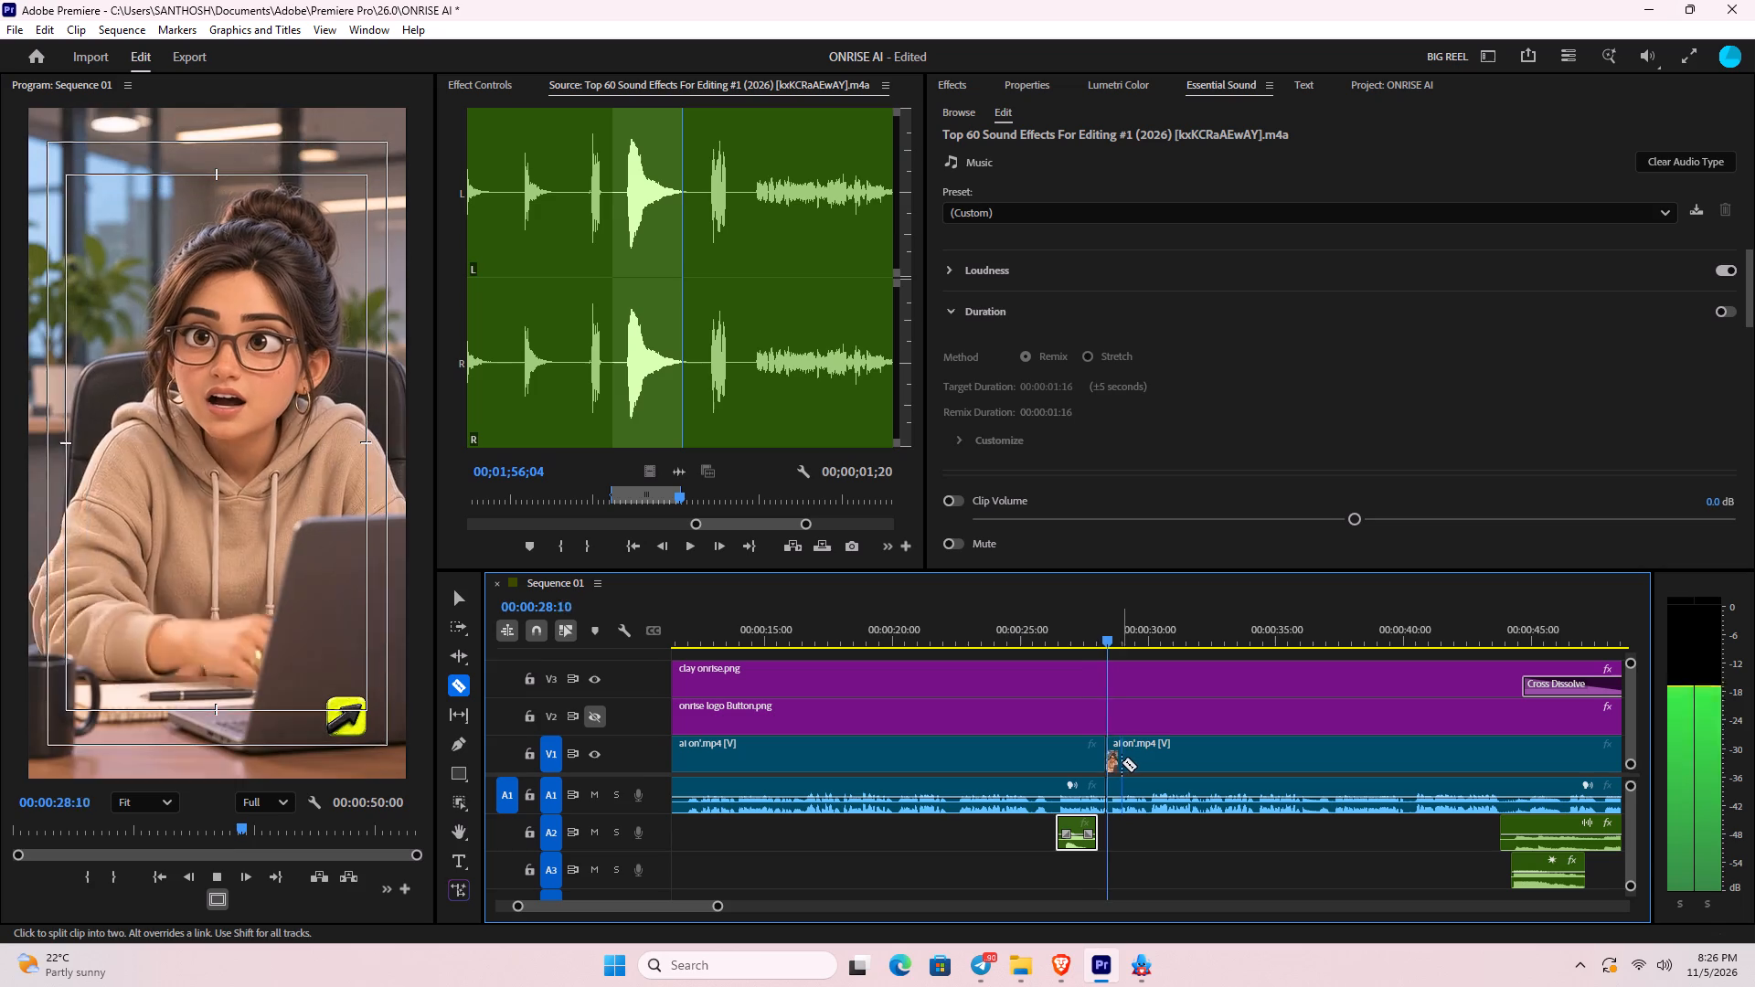
key("space")
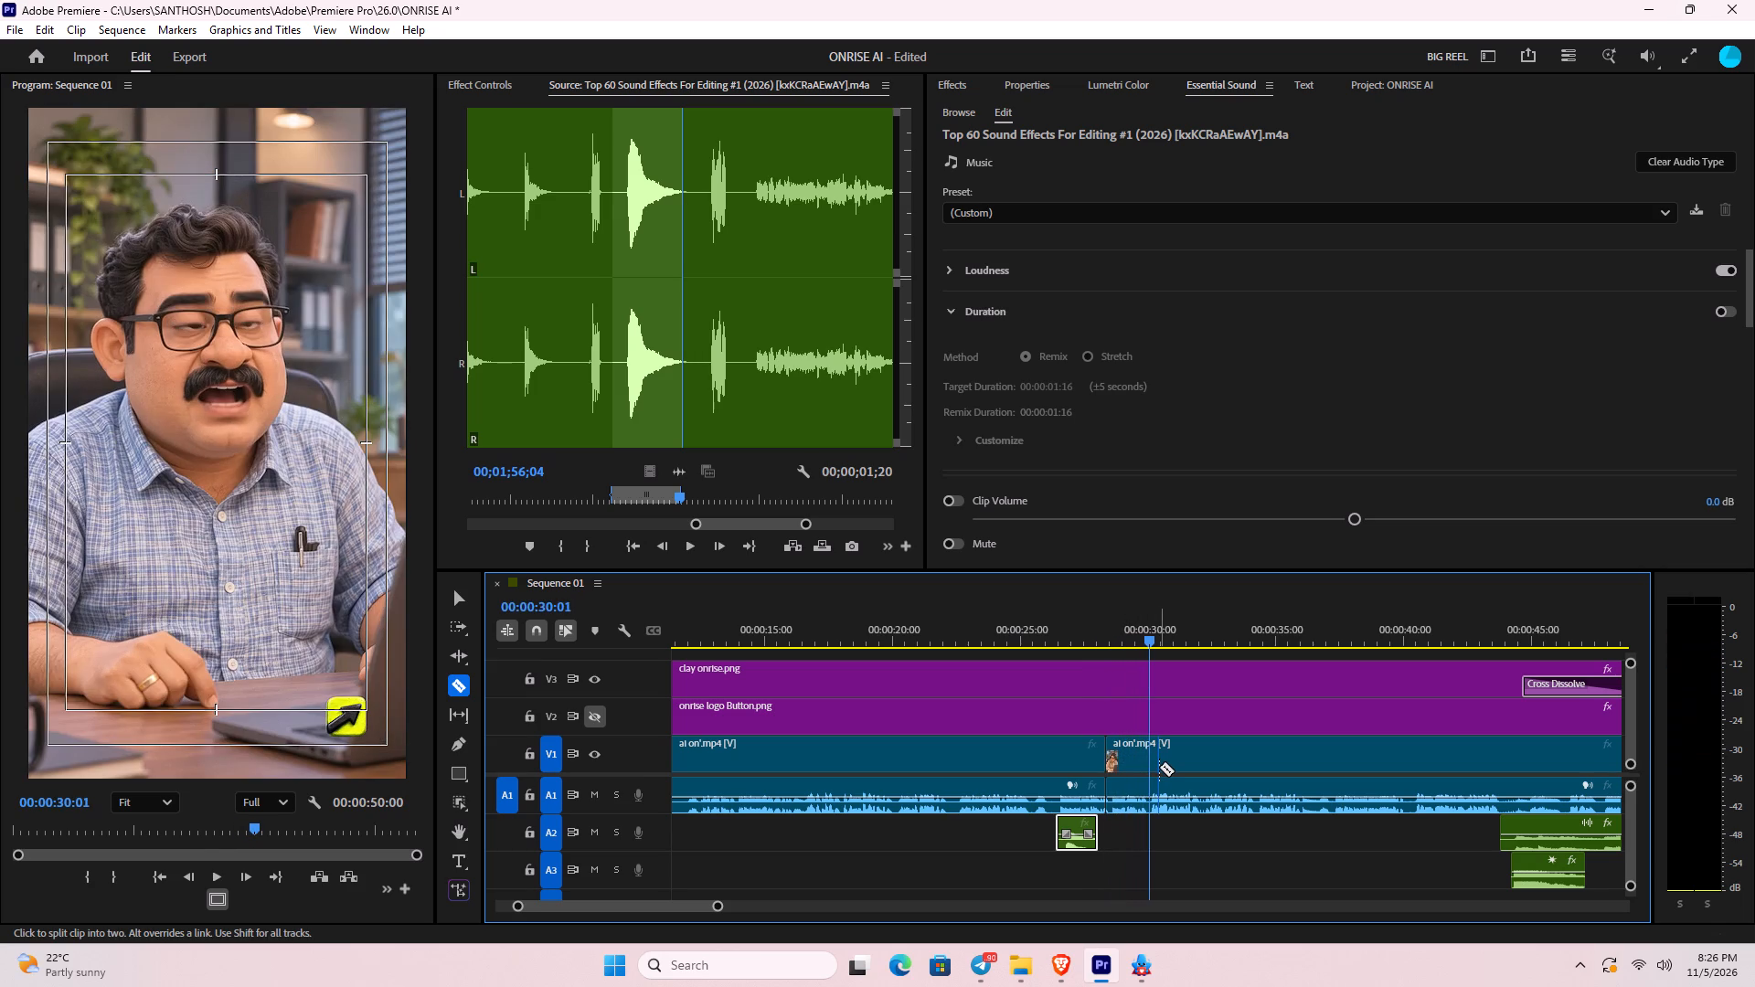
type("==")
left_click(1146, 794)
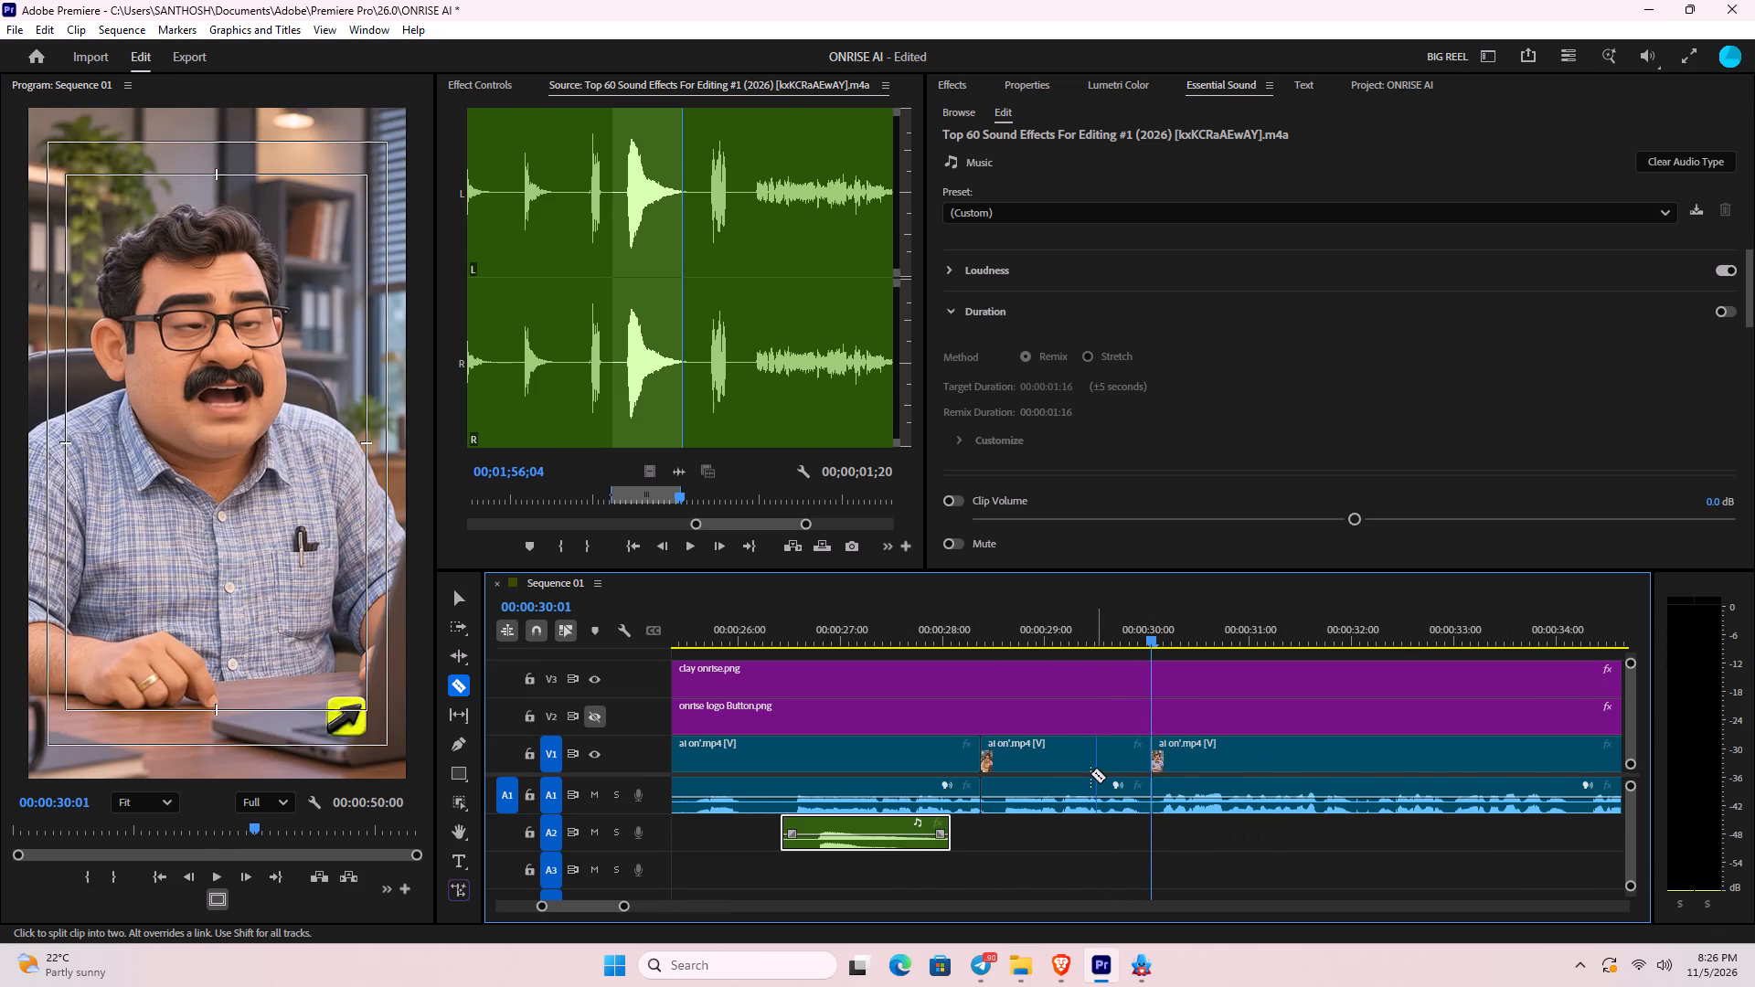
key("v")
left_click(1090, 772)
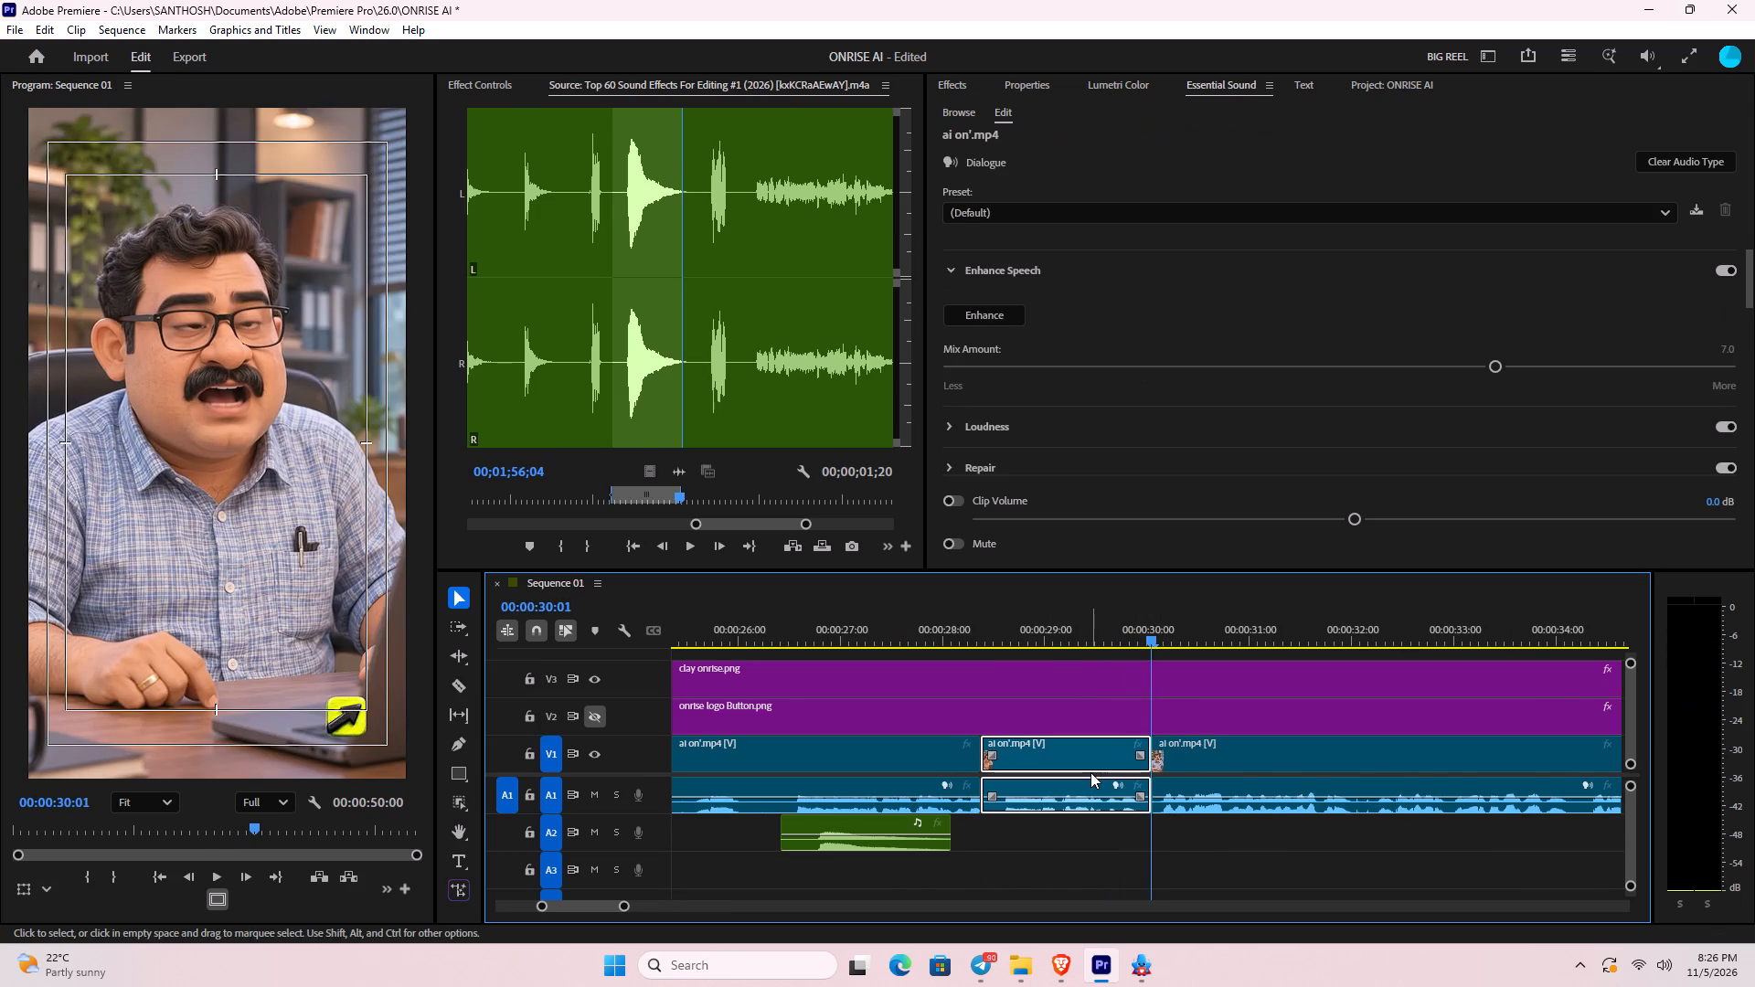
Move all clips after the gap on V1, A1, A2 and A3 earlier together so they butt against the first ai on'.mp4 part.
key("minus")
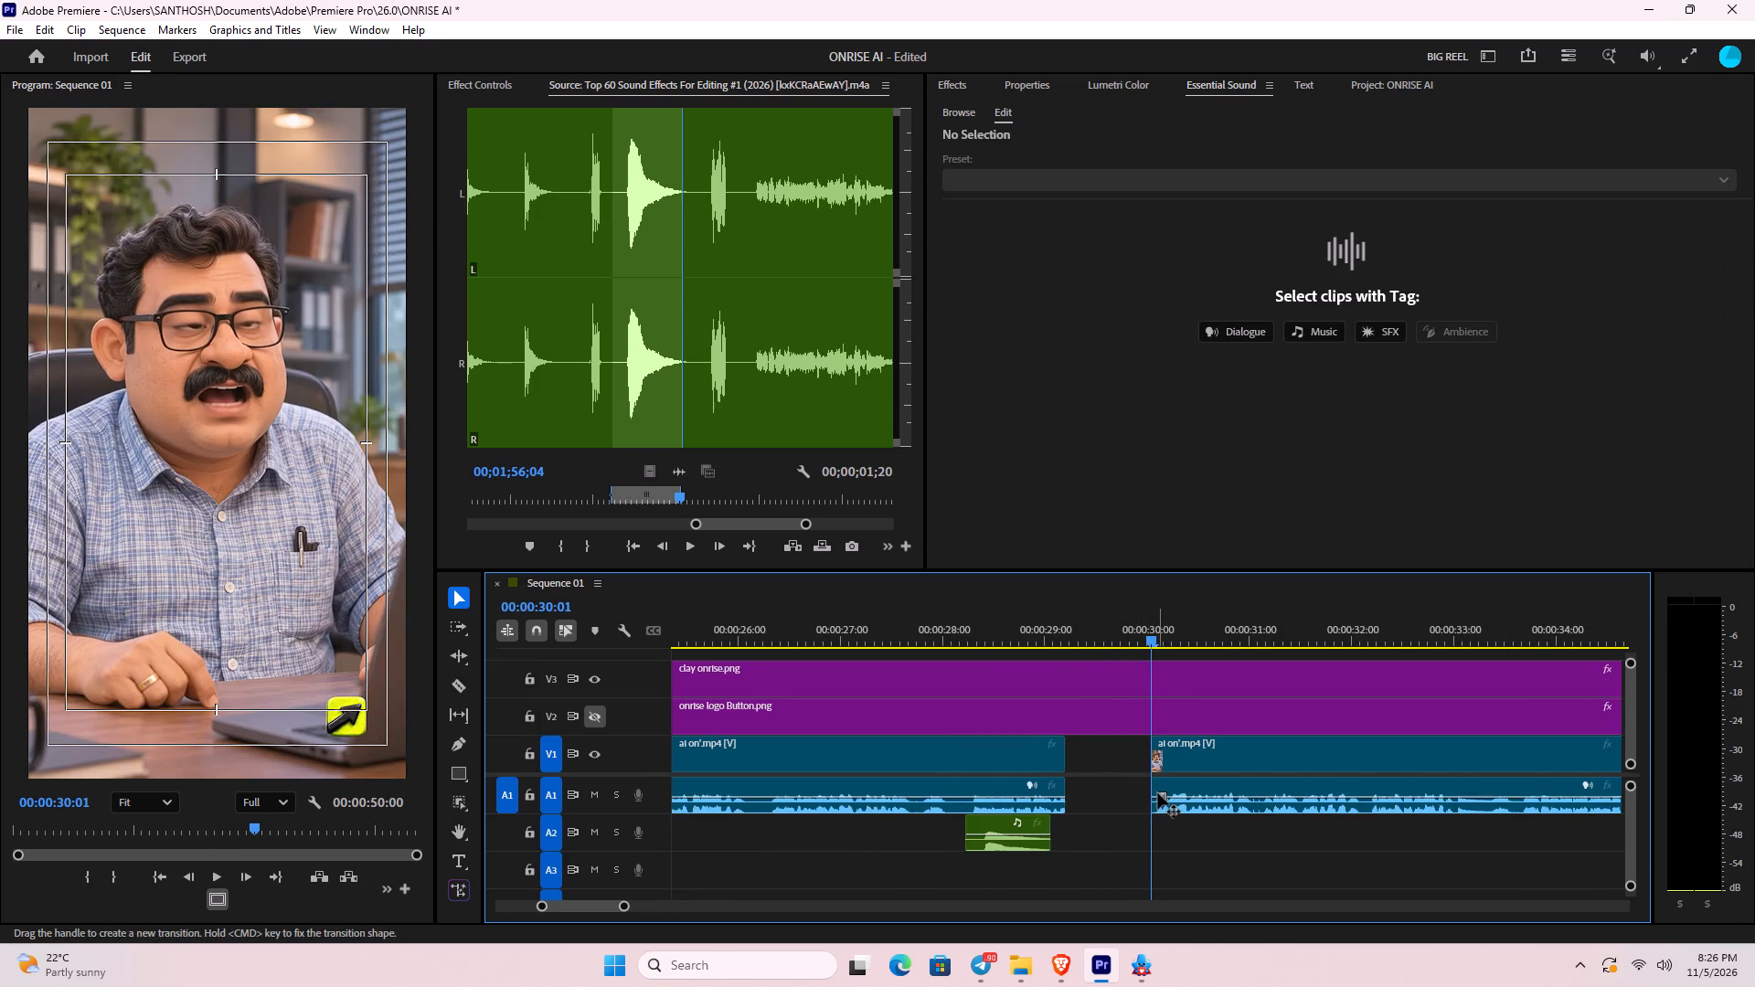
key("minus")
key("minus")
left_click_drag(1359, 865, 1193, 857)
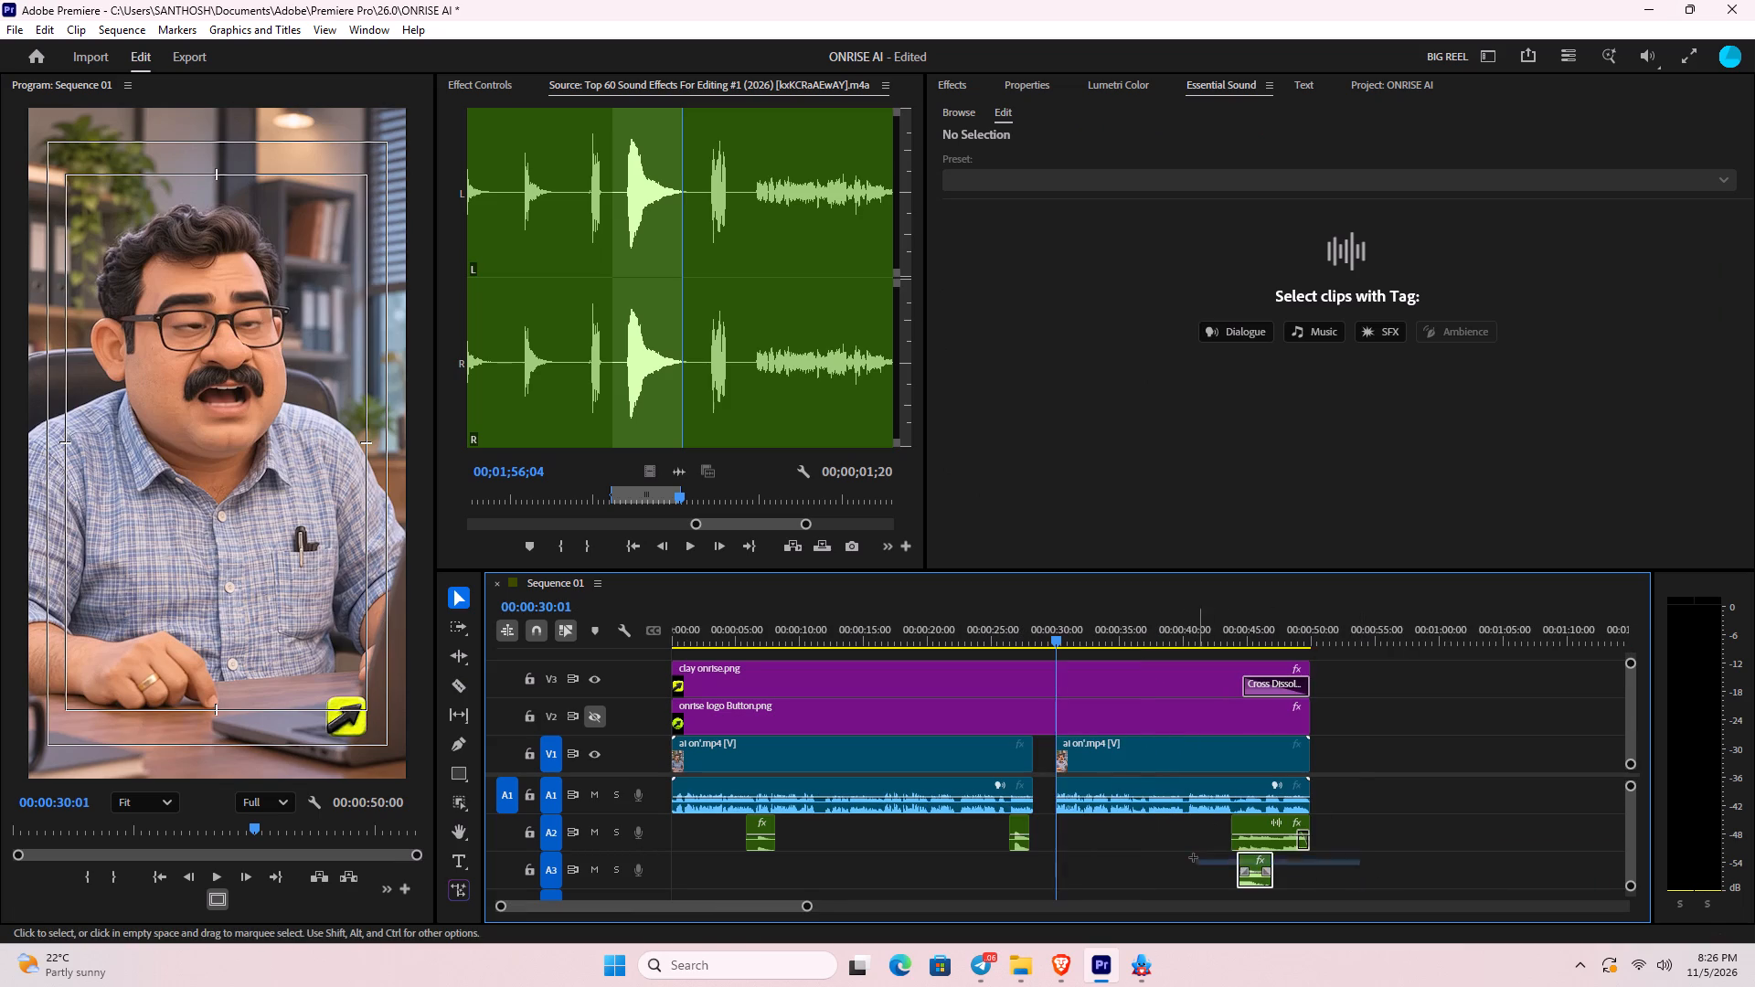
left_click_drag(1193, 857, 1106, 758)
left_click_drag(1118, 780, 1099, 780)
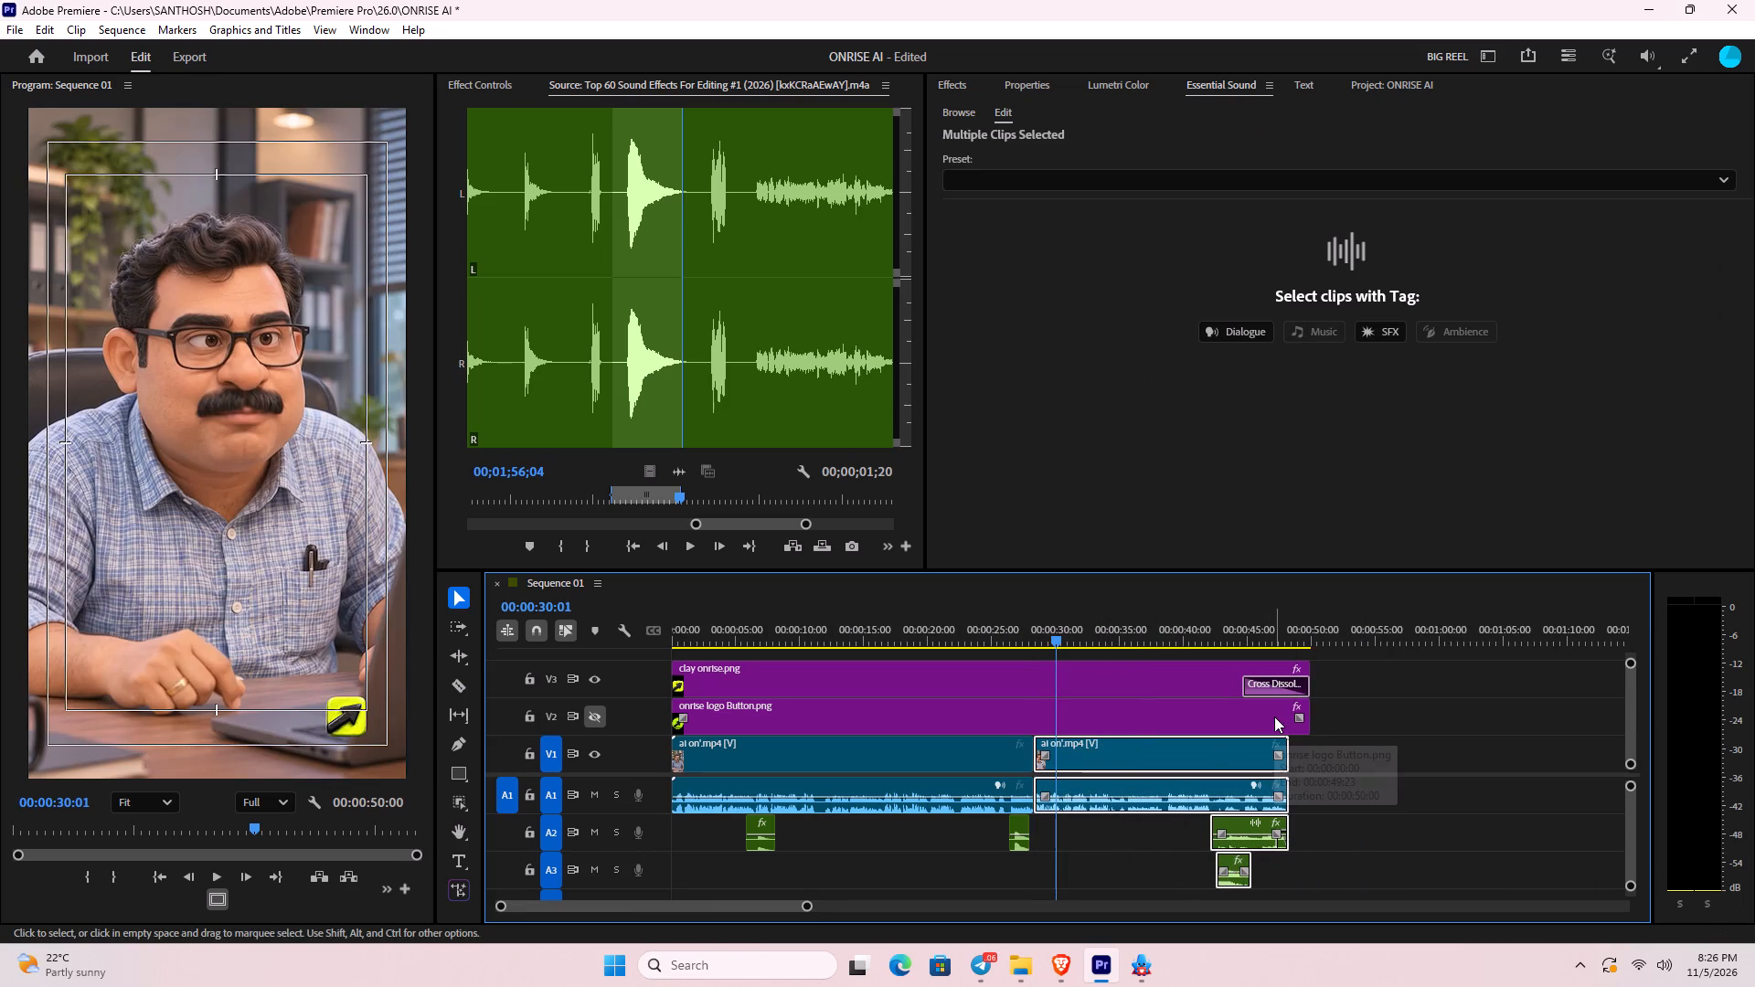
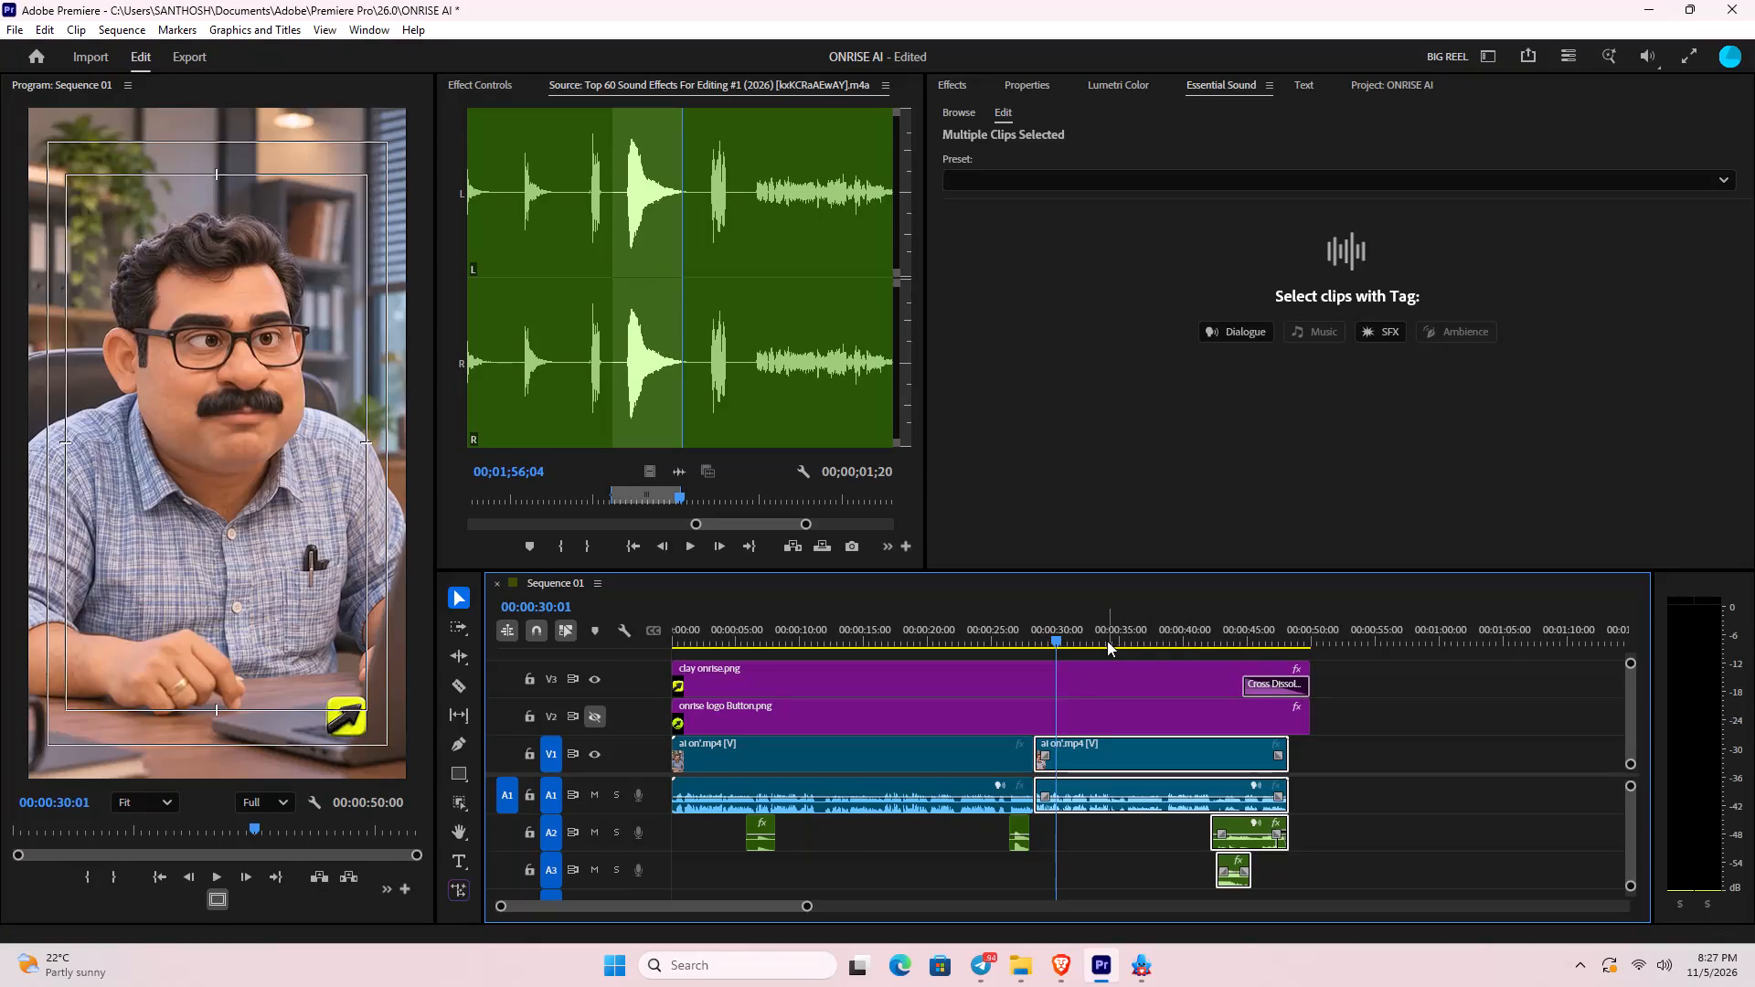
Save the project and play the sequence across the closed-up cut at about 28 seconds to check how it flows.
left_click_drag(1093, 641, 1048, 630)
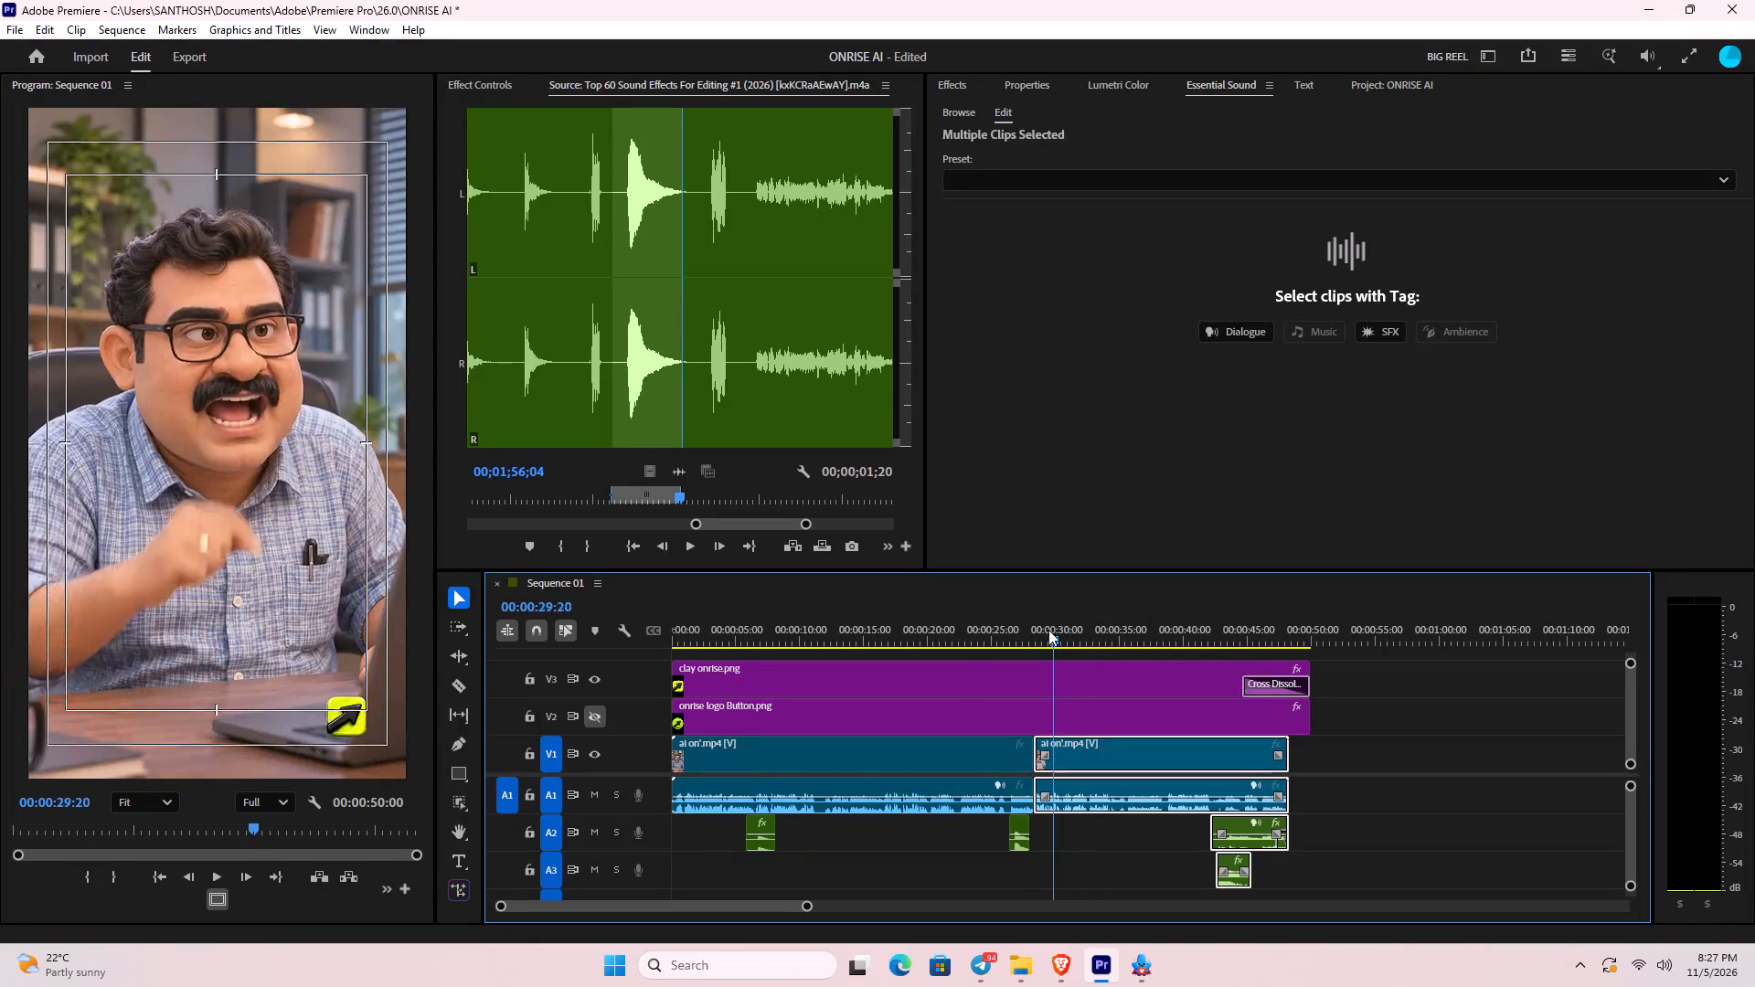
left_click_drag(1048, 630, 926, 619)
key("space")
key("ctrl+s")
key("space")
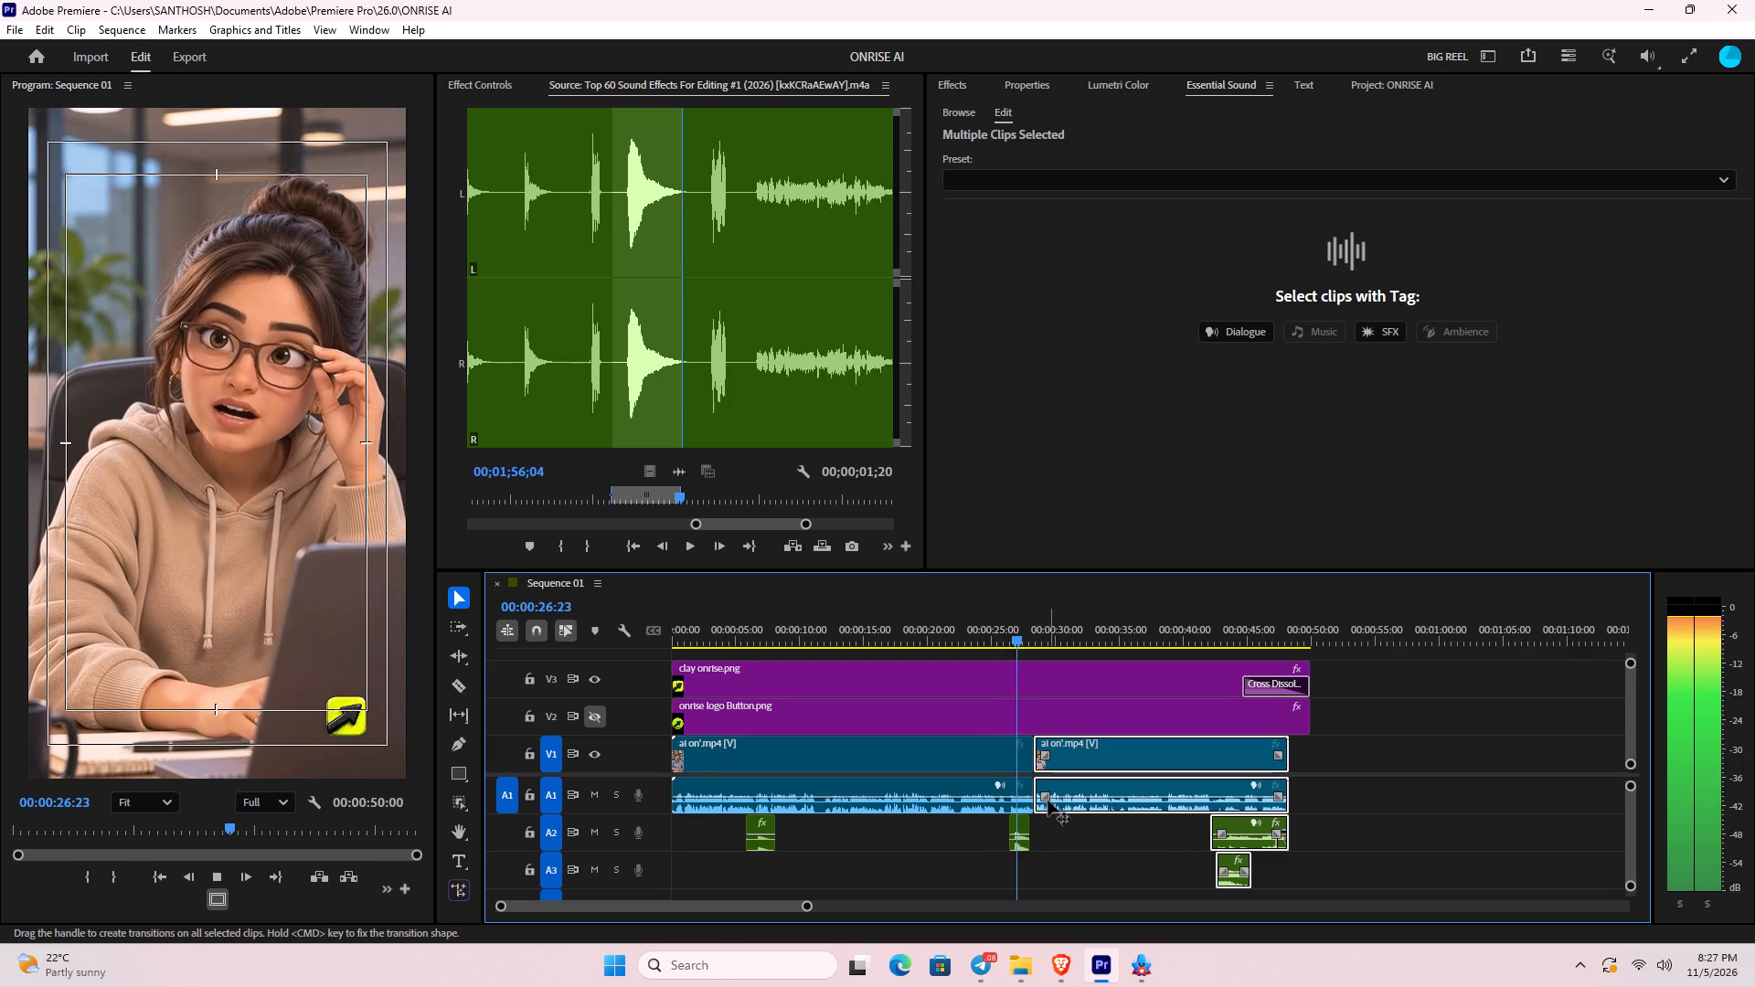
key("space")
left_click_drag(1037, 626, 1013, 632)
key("space")
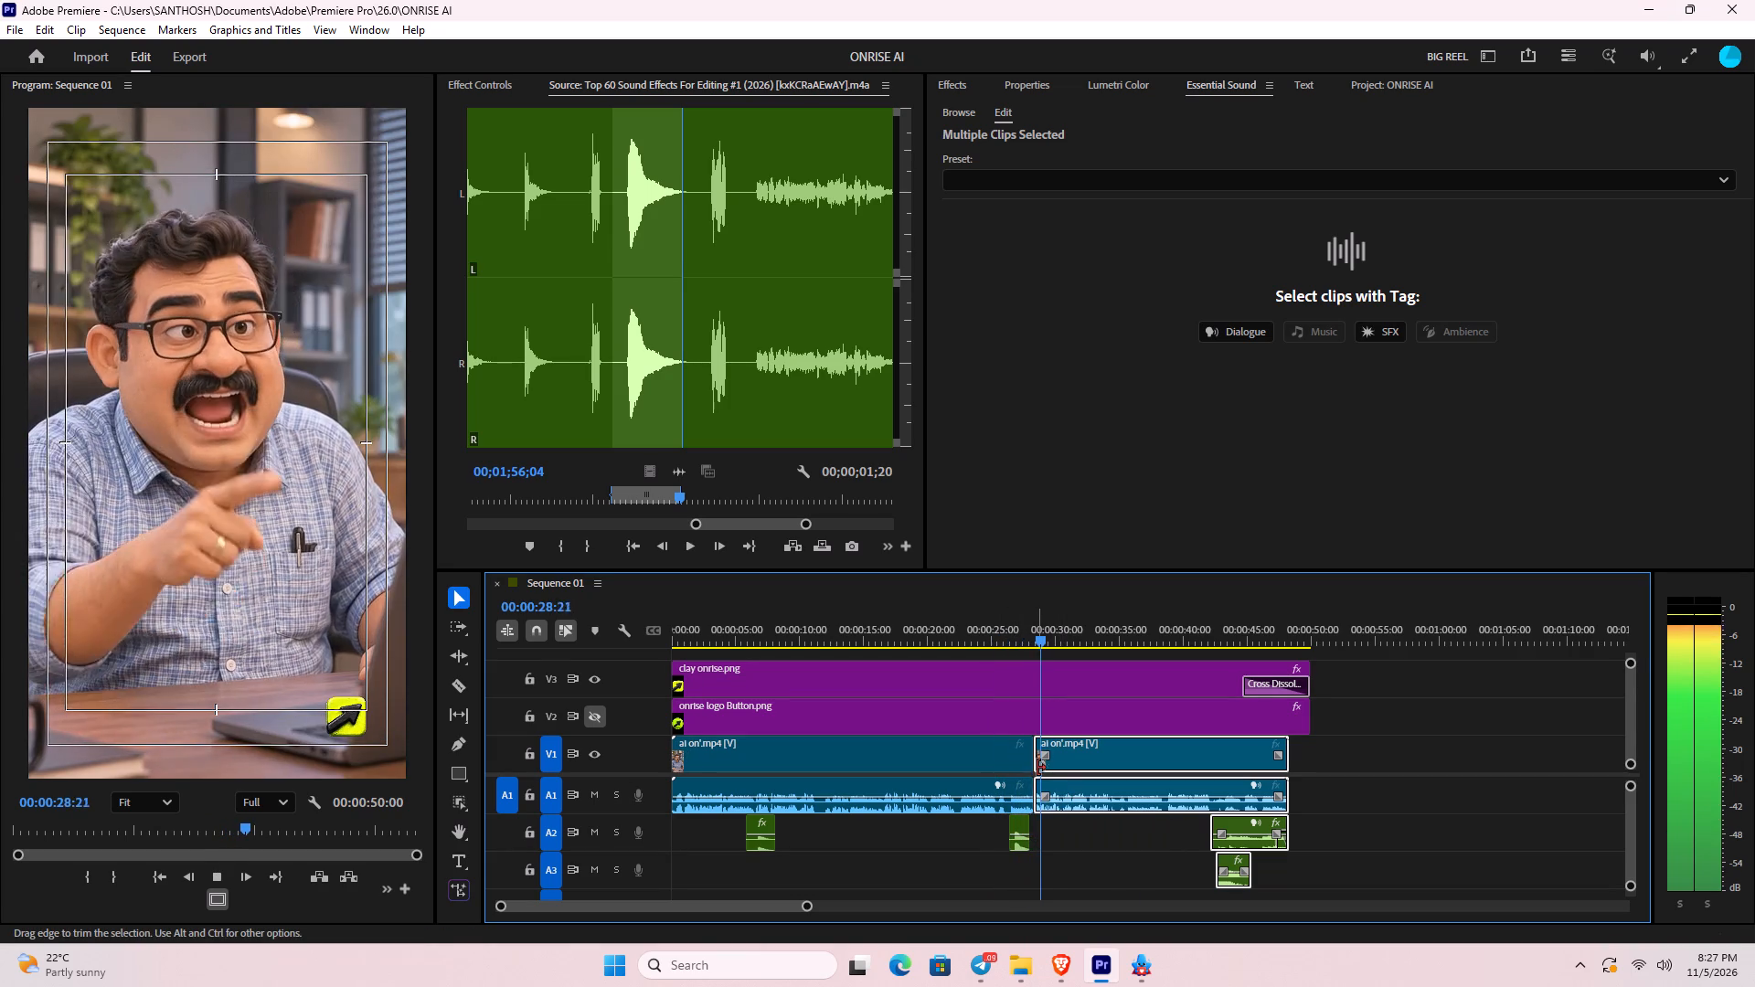
key("space")
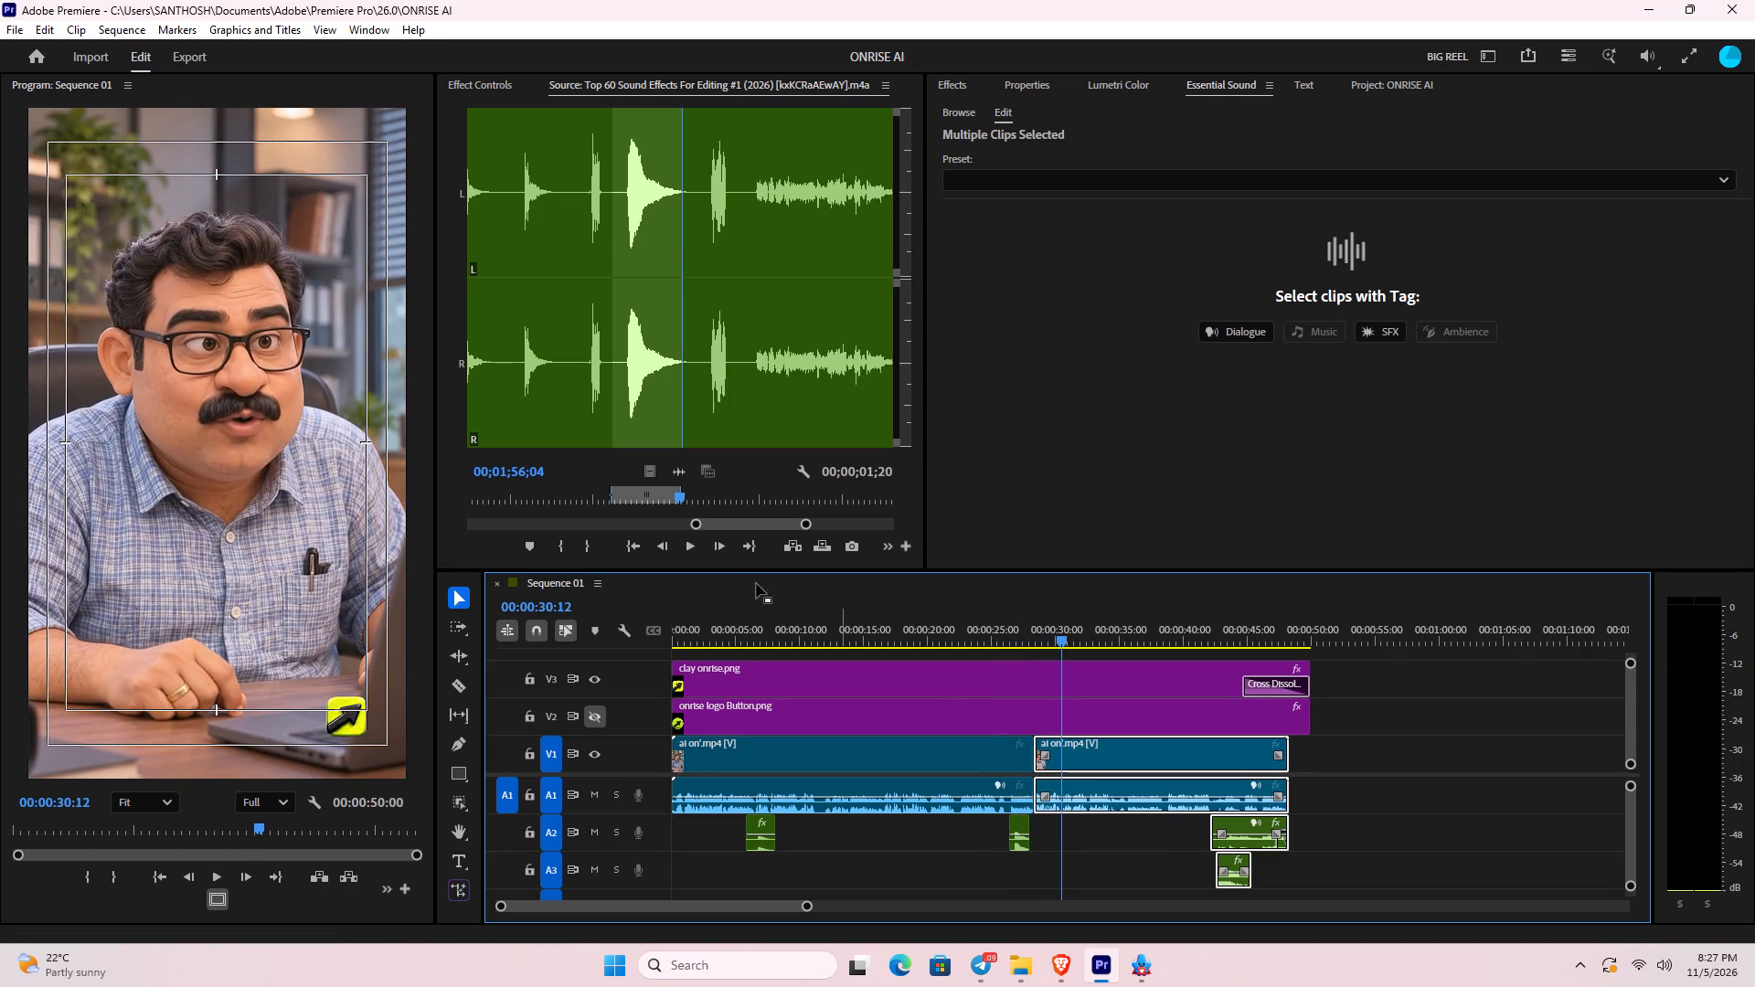
Audition the Top 60 Sound Effects source from about 1:54 to 2:40 for another suitable effect.
left_click_drag(682, 504, 655, 504)
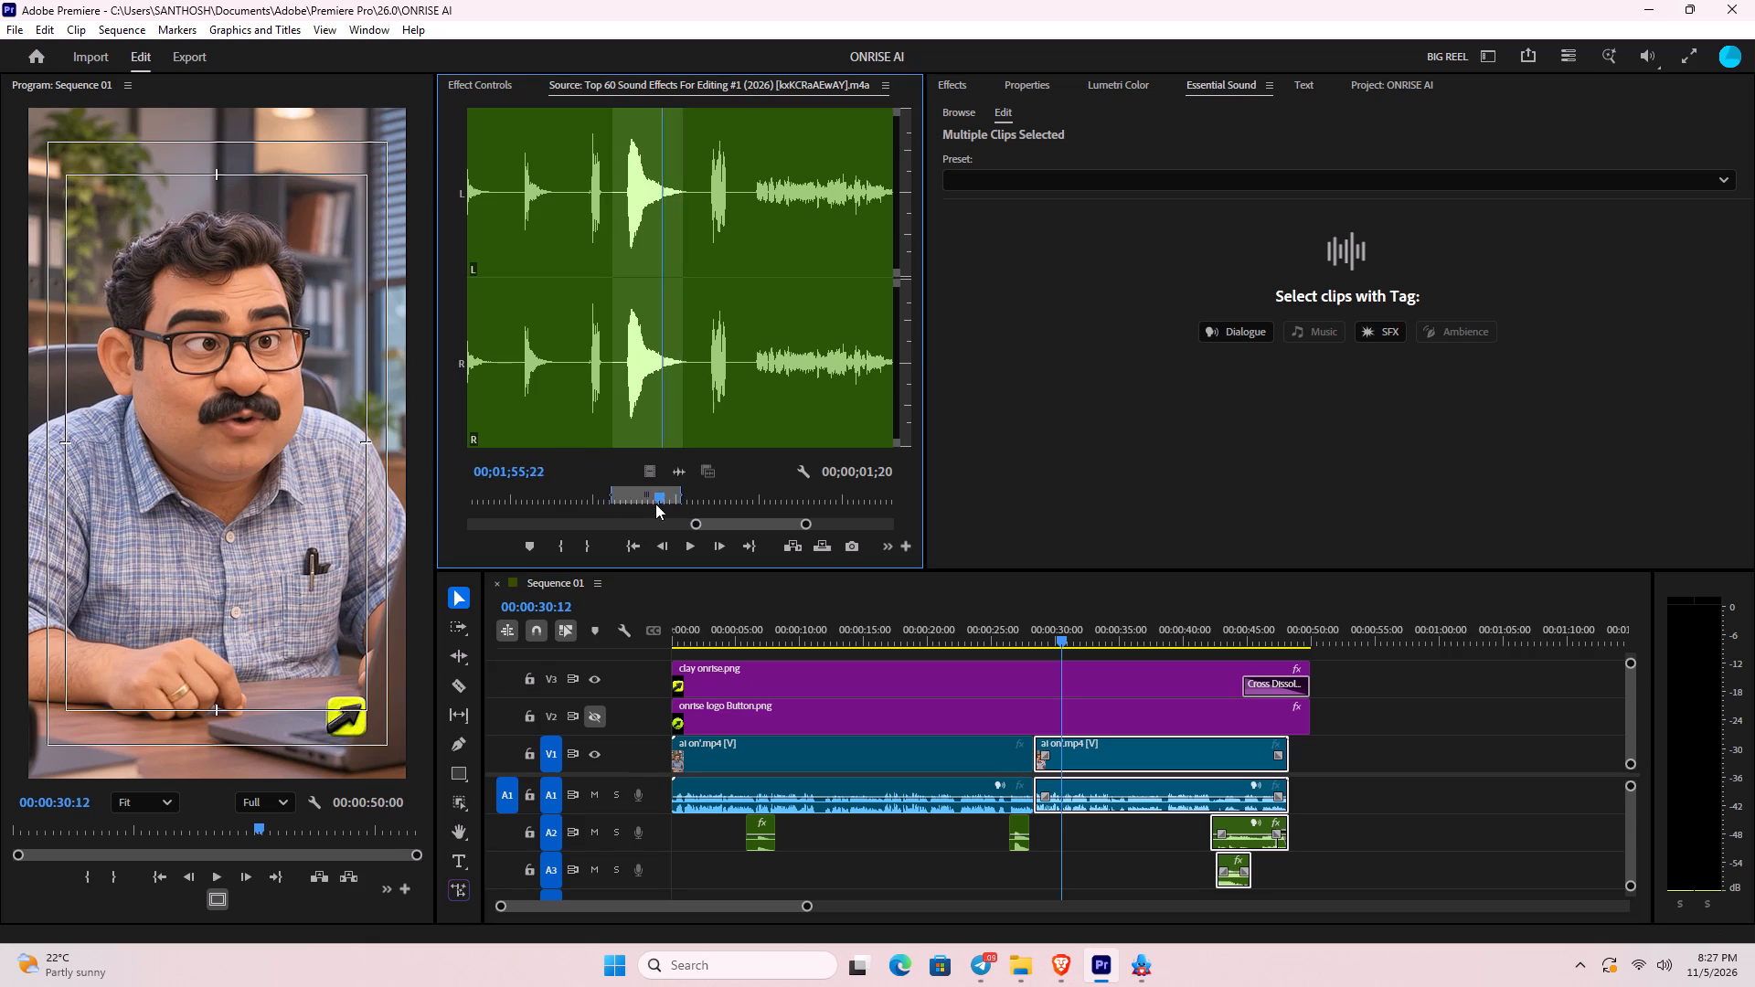
left_click_drag(655, 504, 593, 515)
key("space")
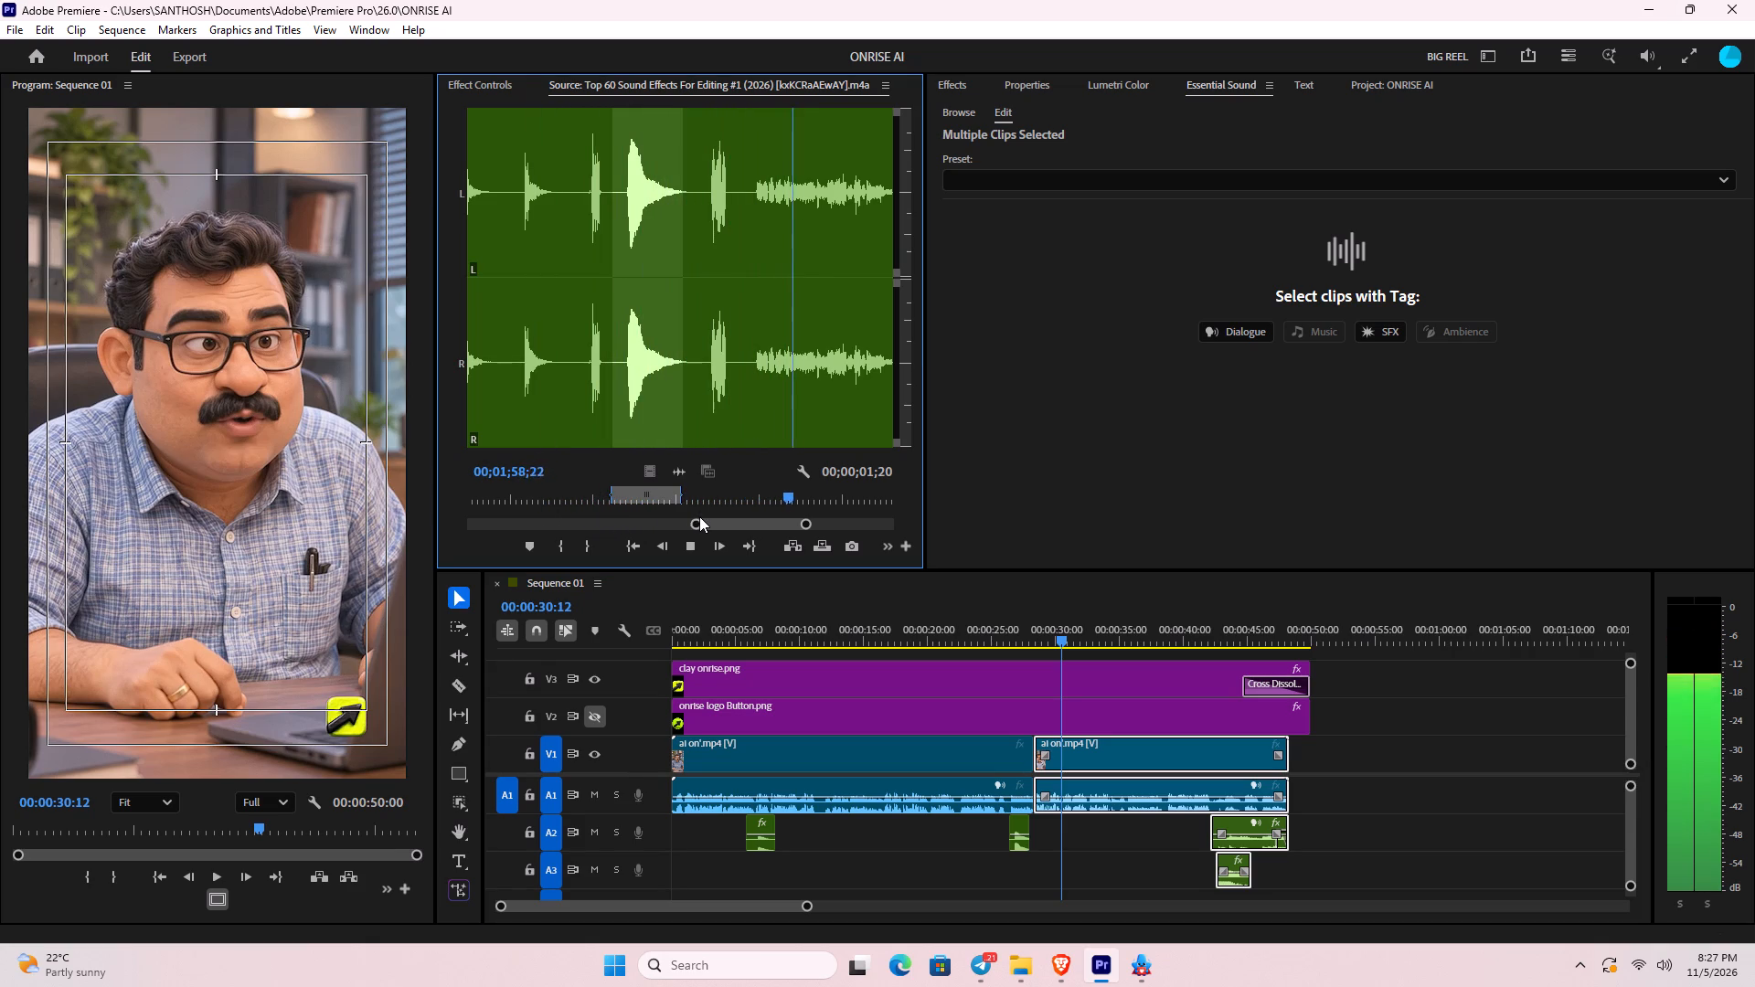
type("--")
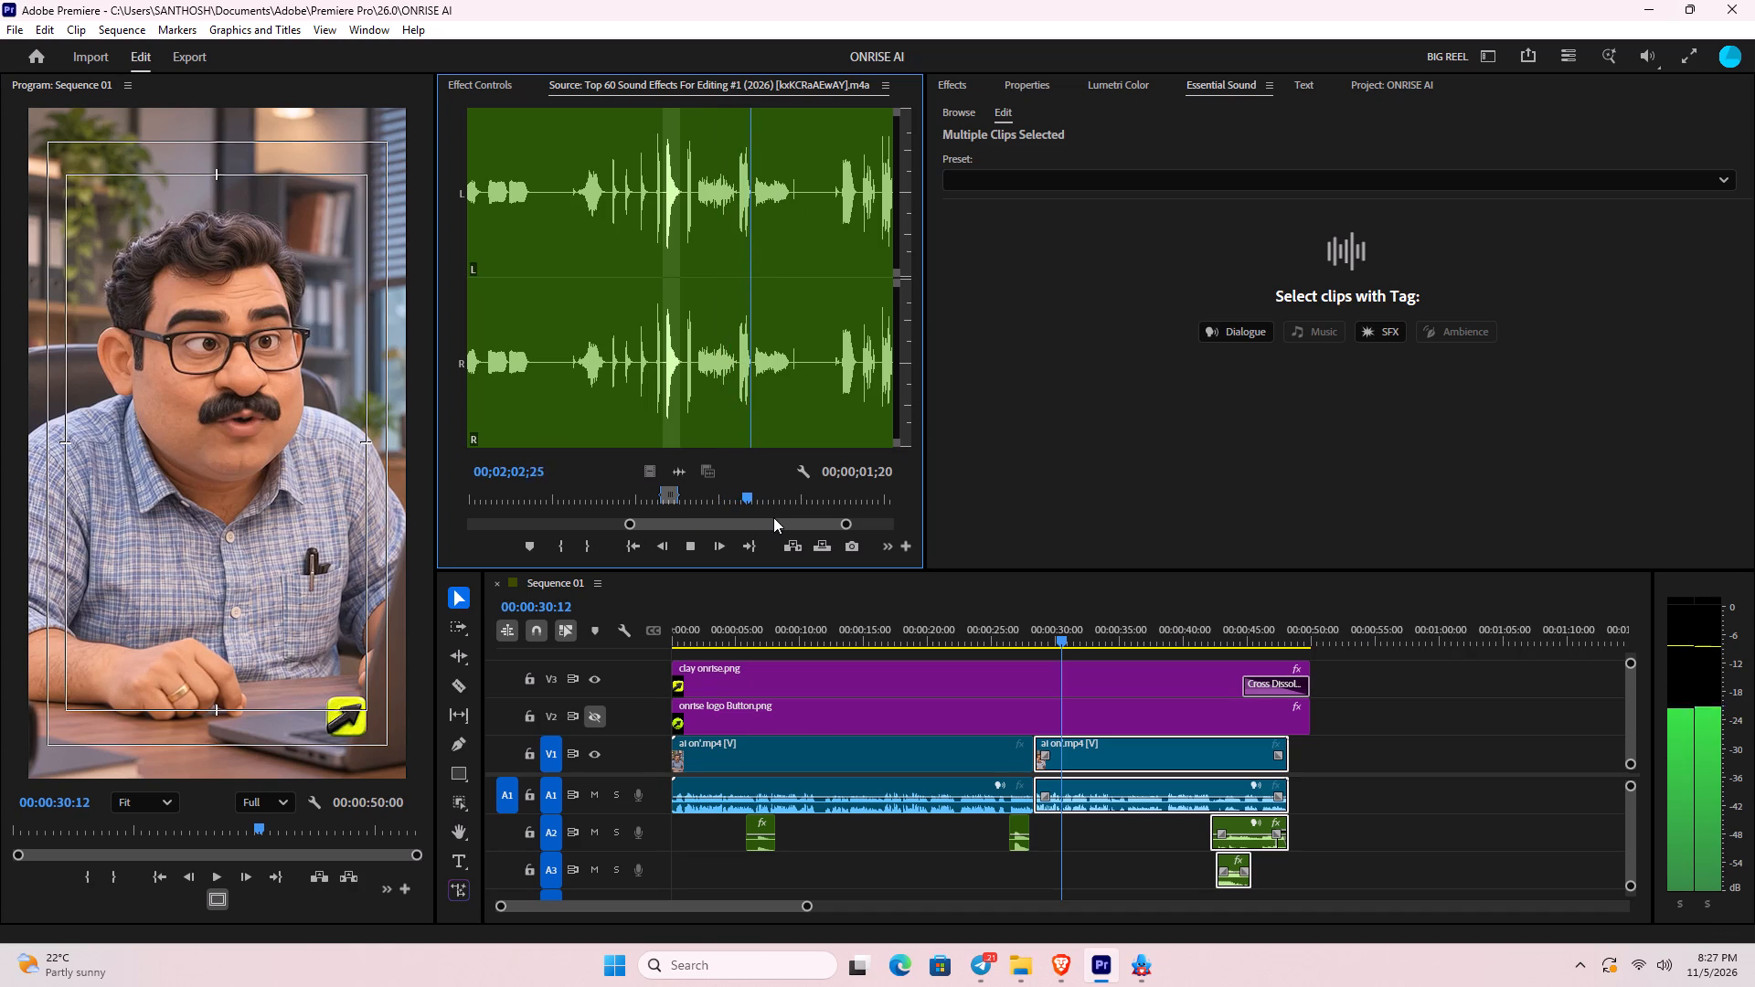
key("space")
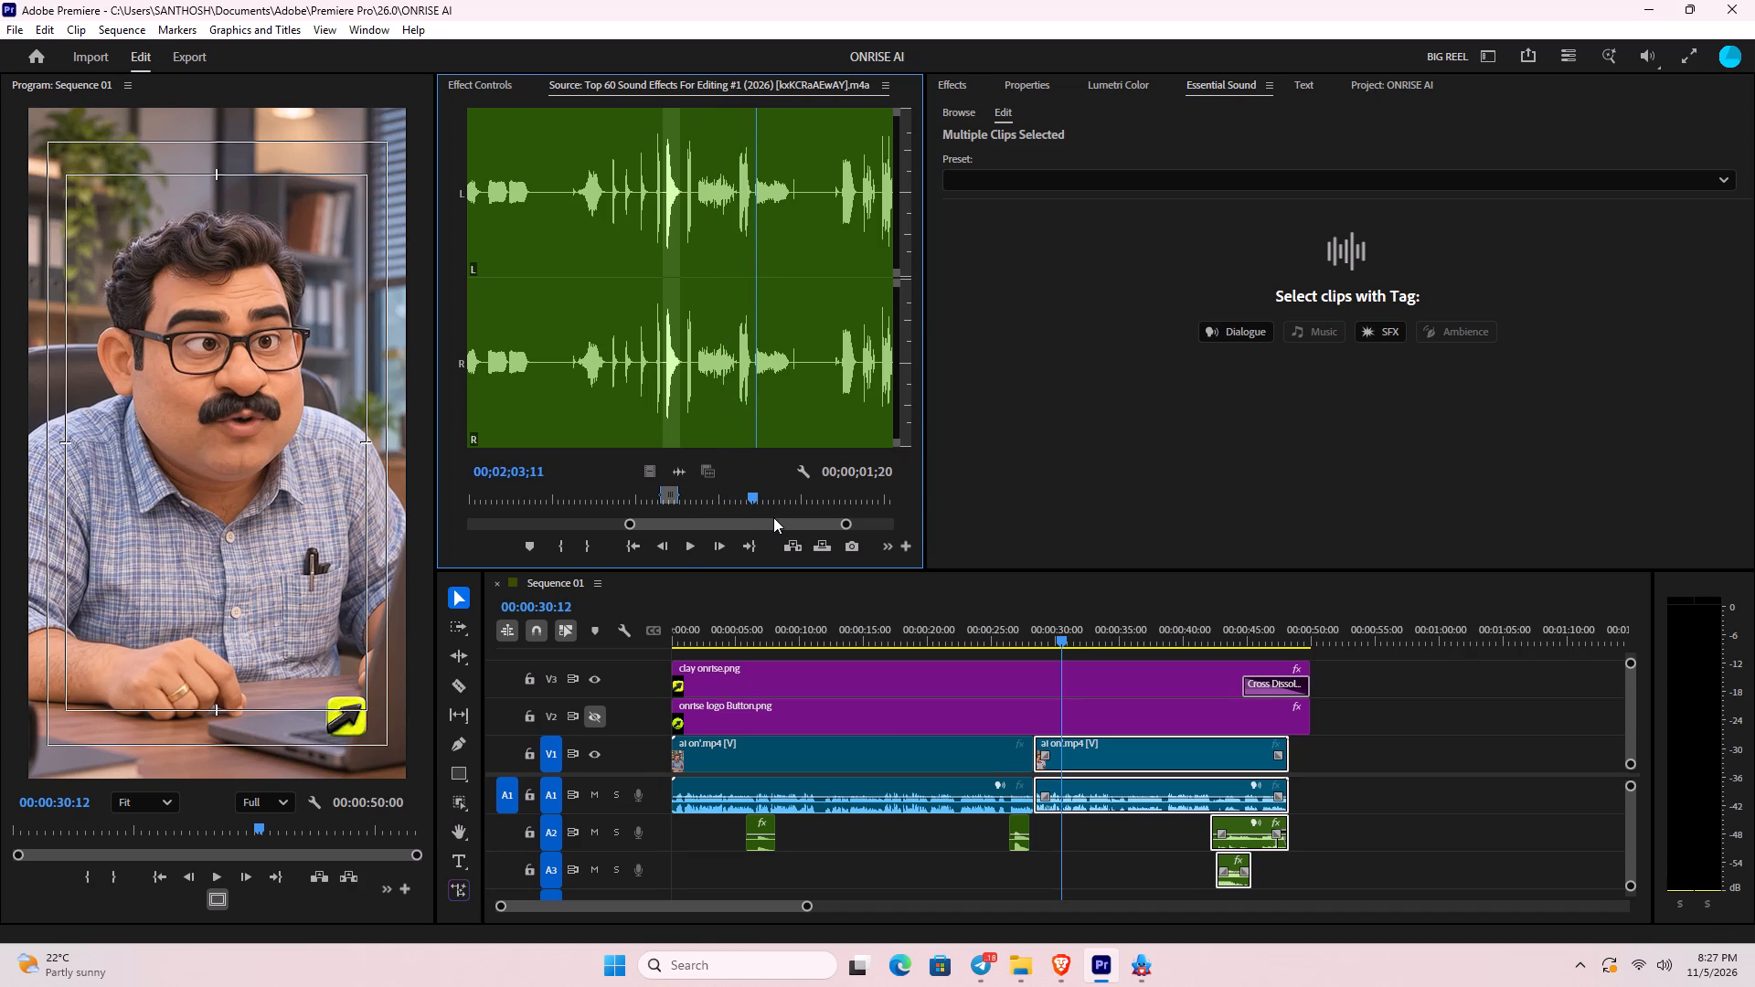
key("space")
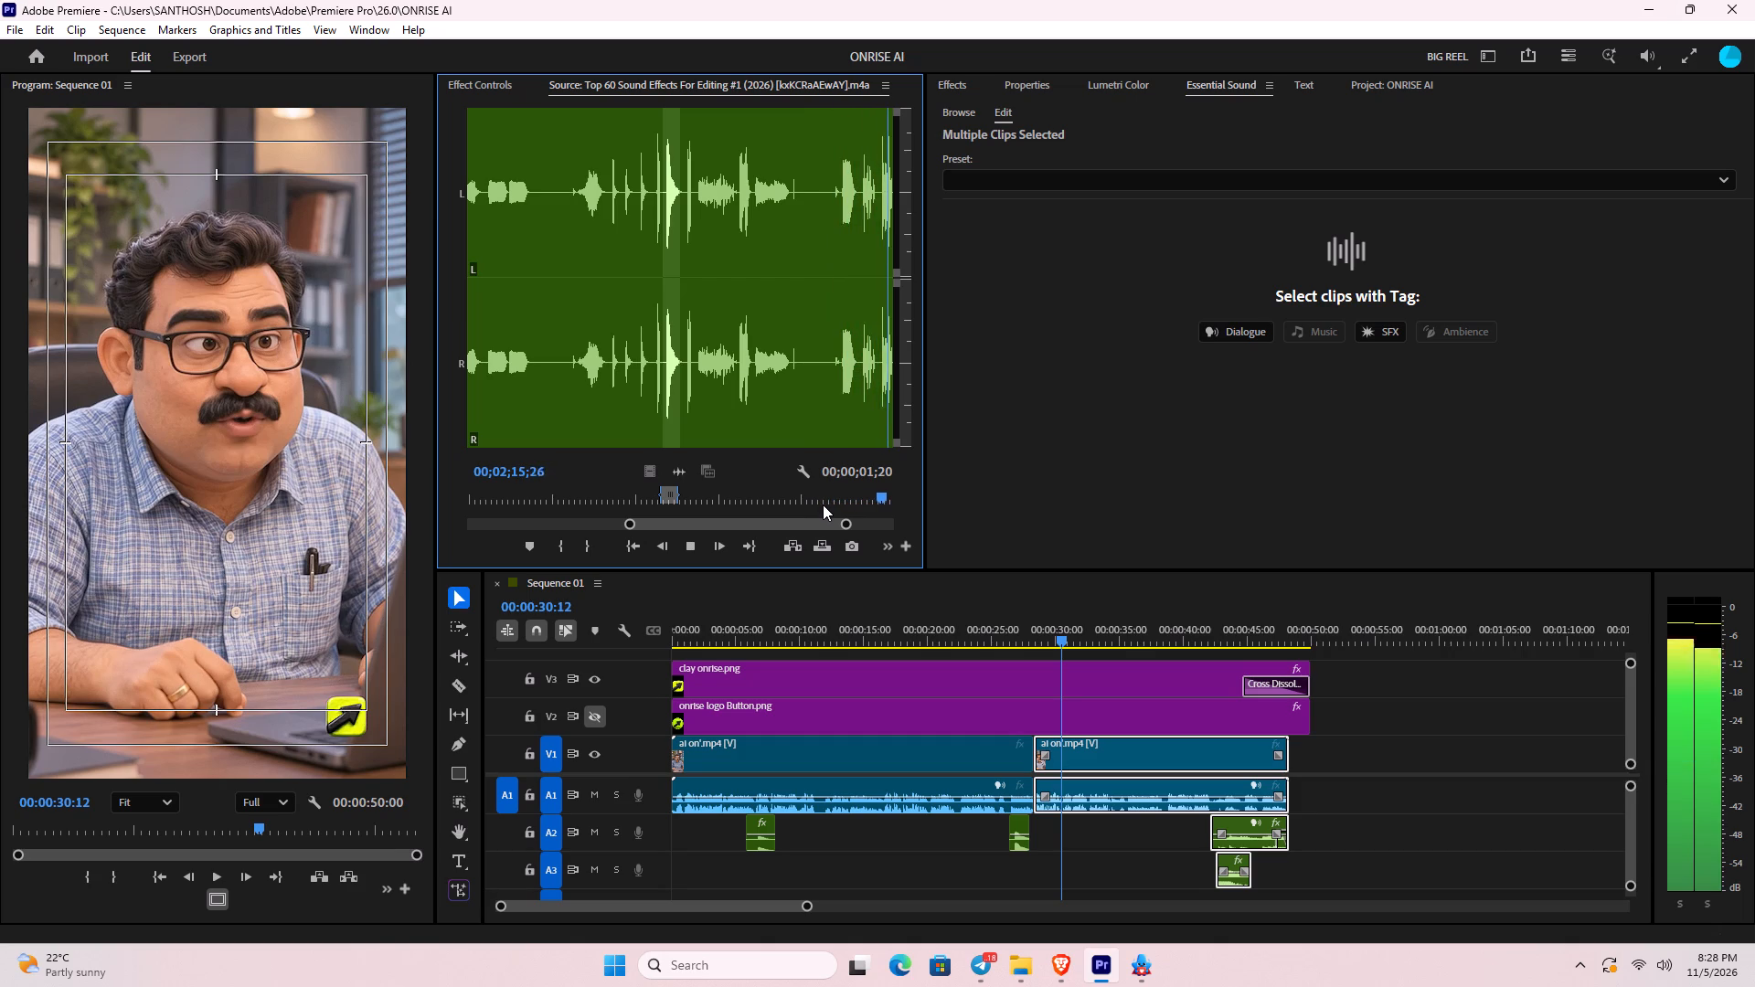
left_click(760, 517)
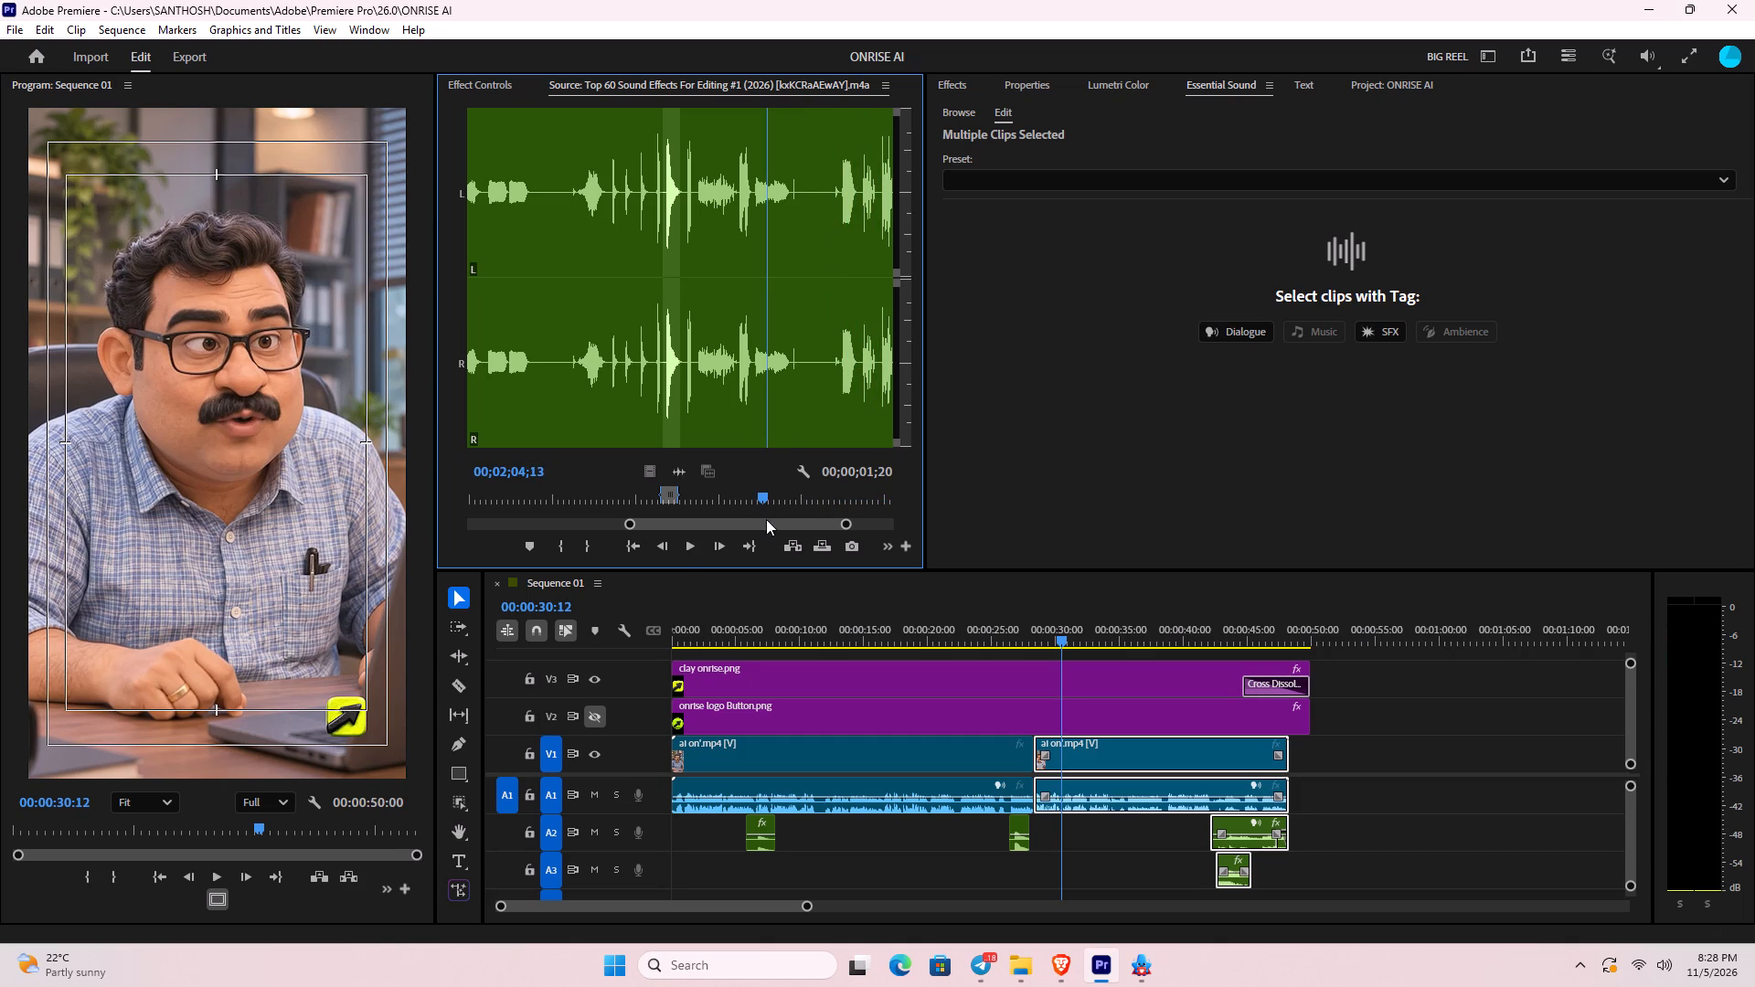
key("space")
left_click_drag(768, 520, 793, 525)
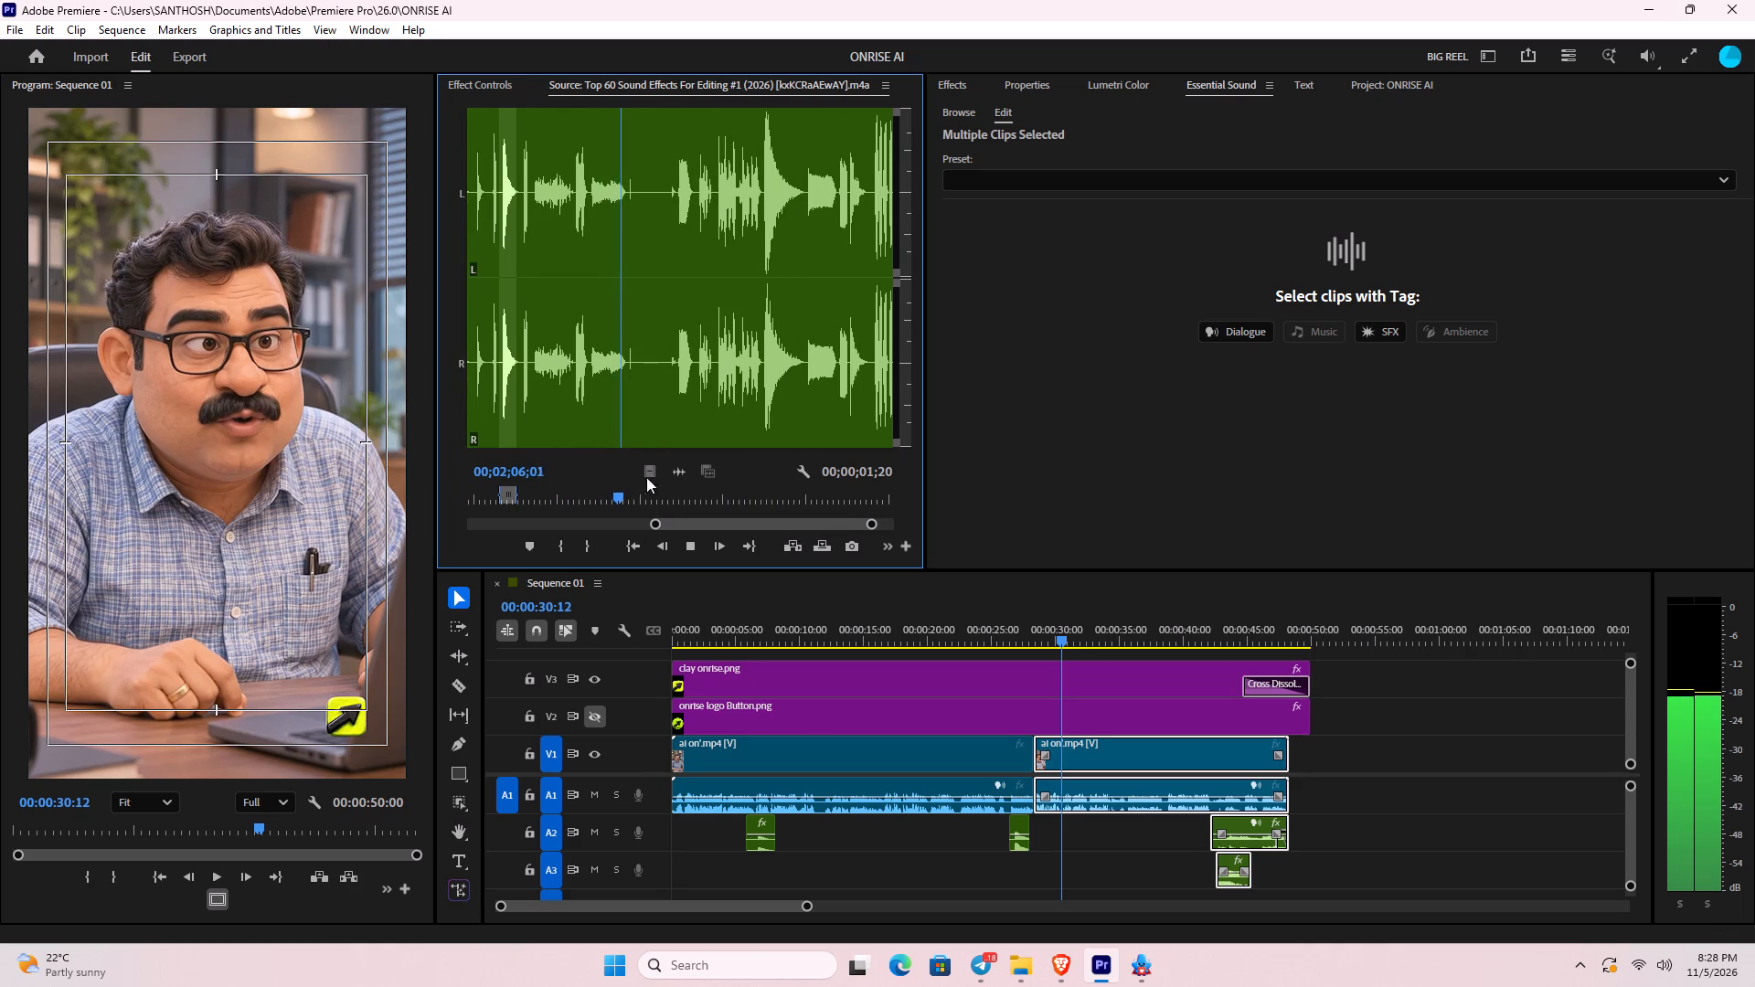
left_click_drag(640, 493, 655, 495)
key("space")
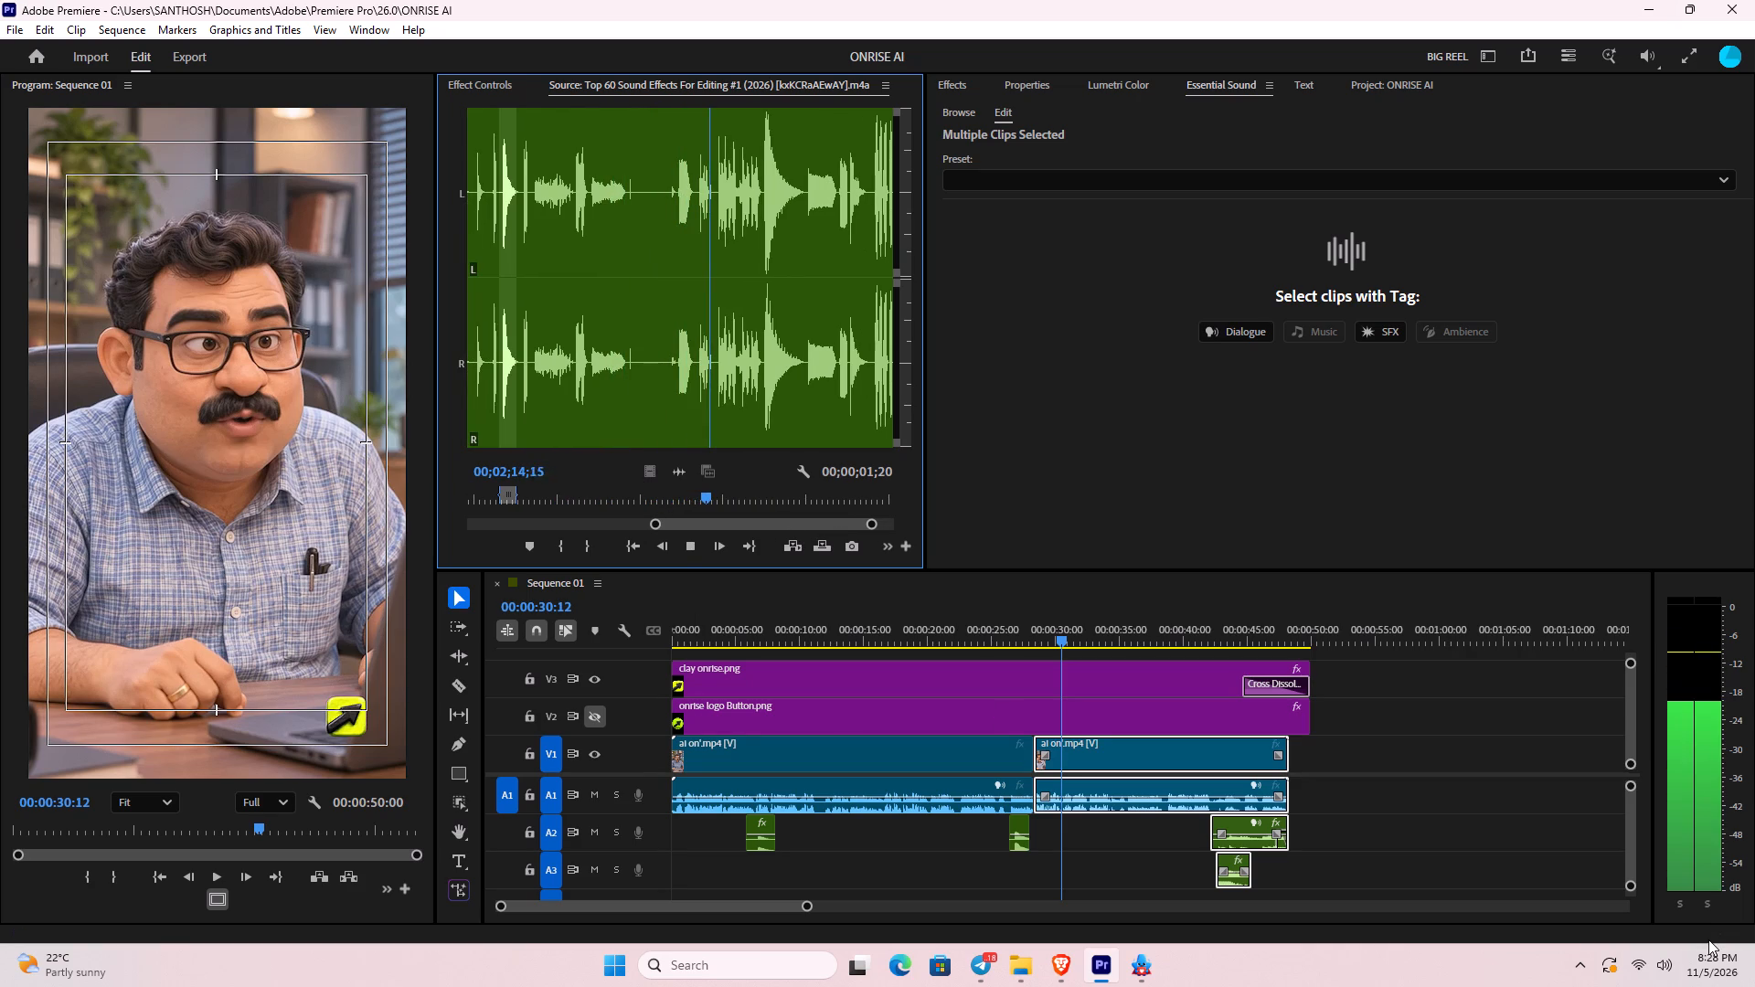
key("Escape")
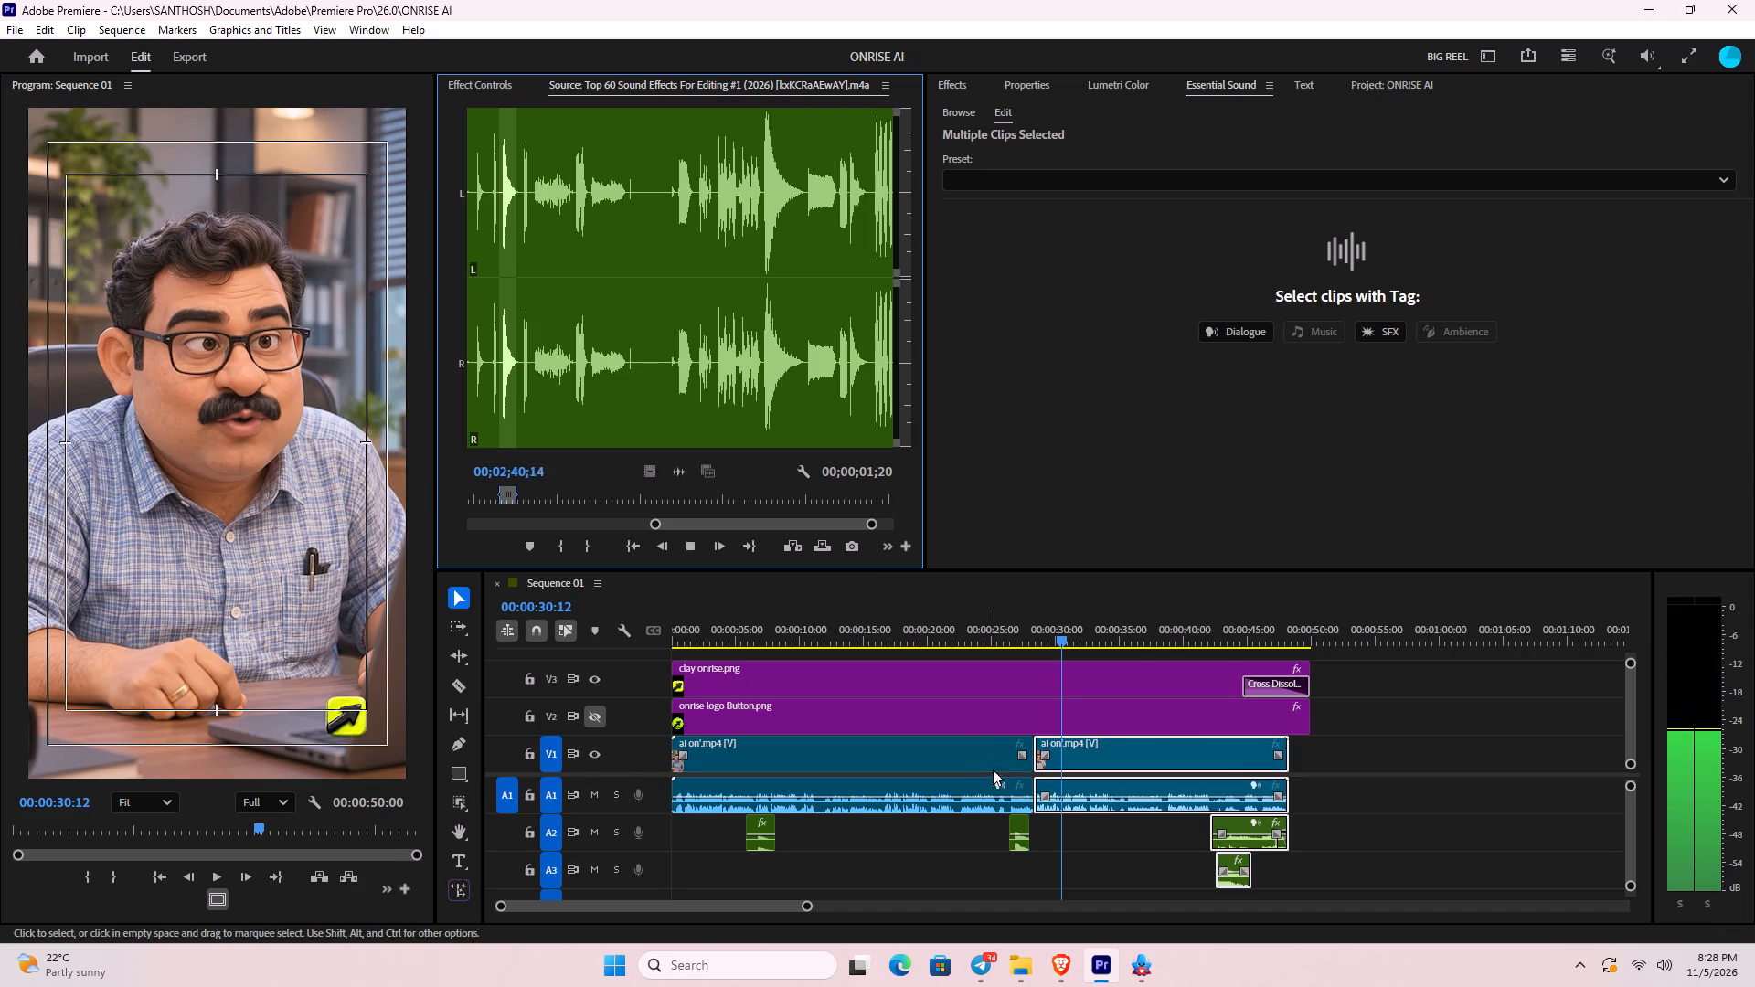
Examine the sequence around 27 seconds and play the stretch from about 22 to 26 seconds leading into the A2 effect.
left_click_drag(1054, 622, 1026, 633)
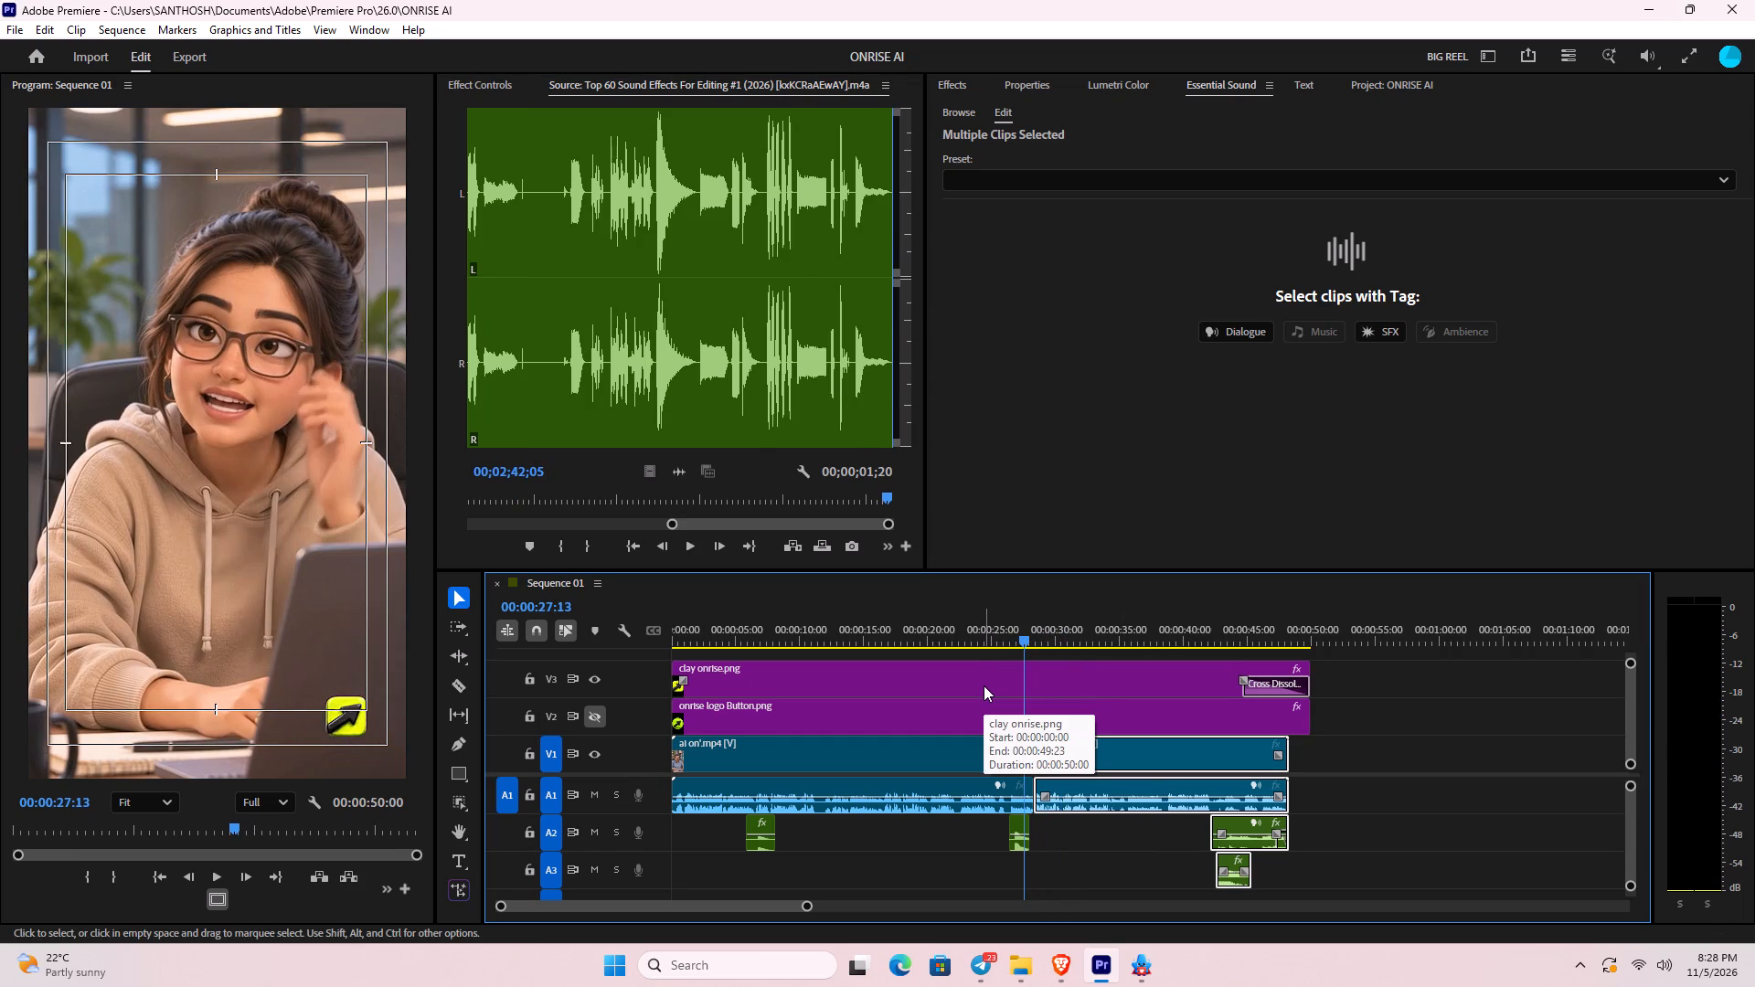
key("Right")
key("Right")
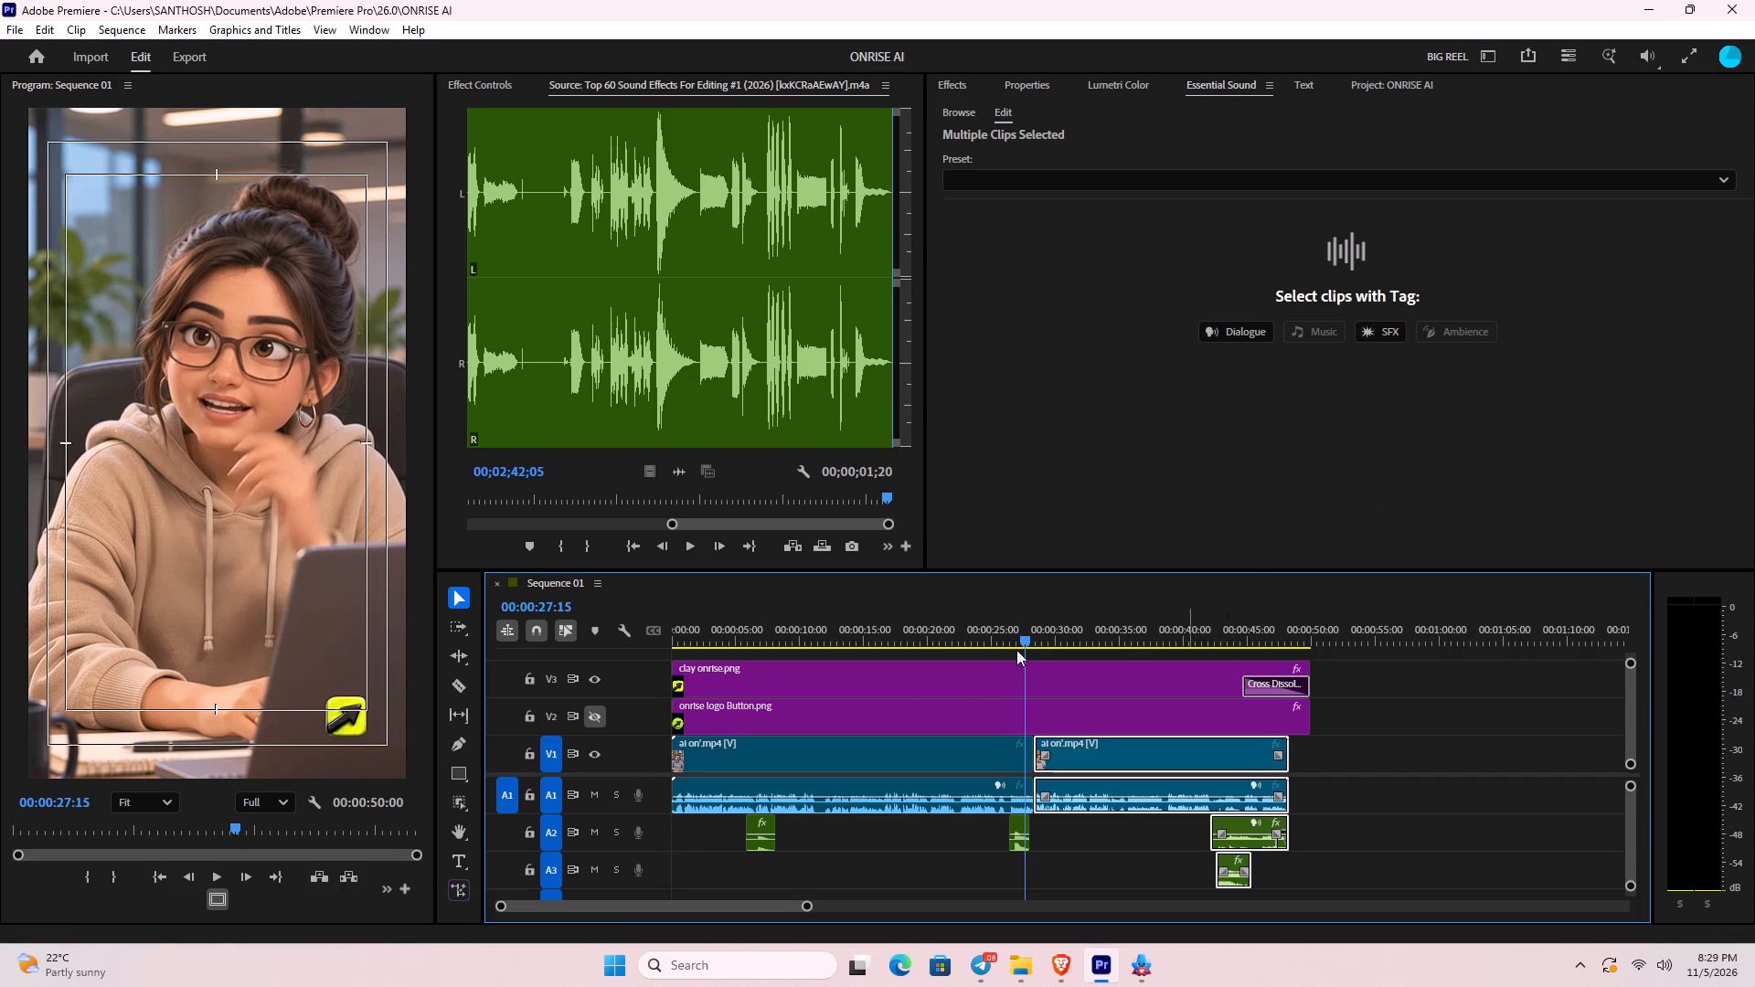
left_click_drag(1063, 627, 953, 649)
key("space")
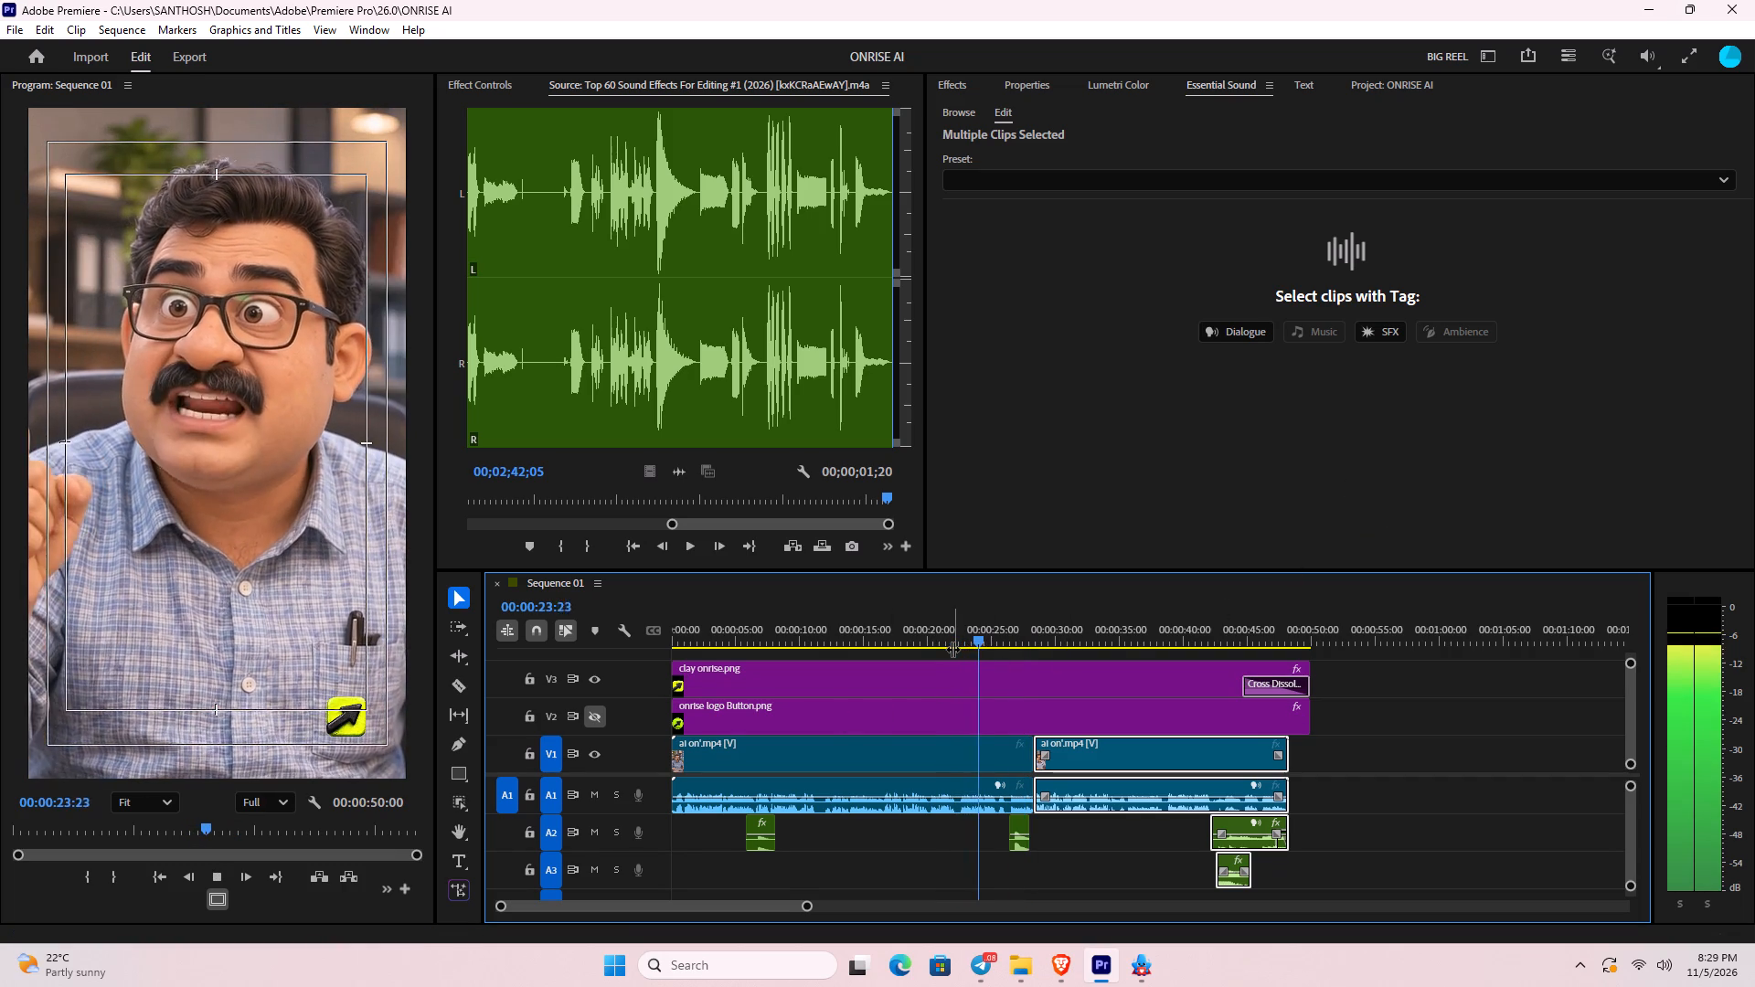
key("space")
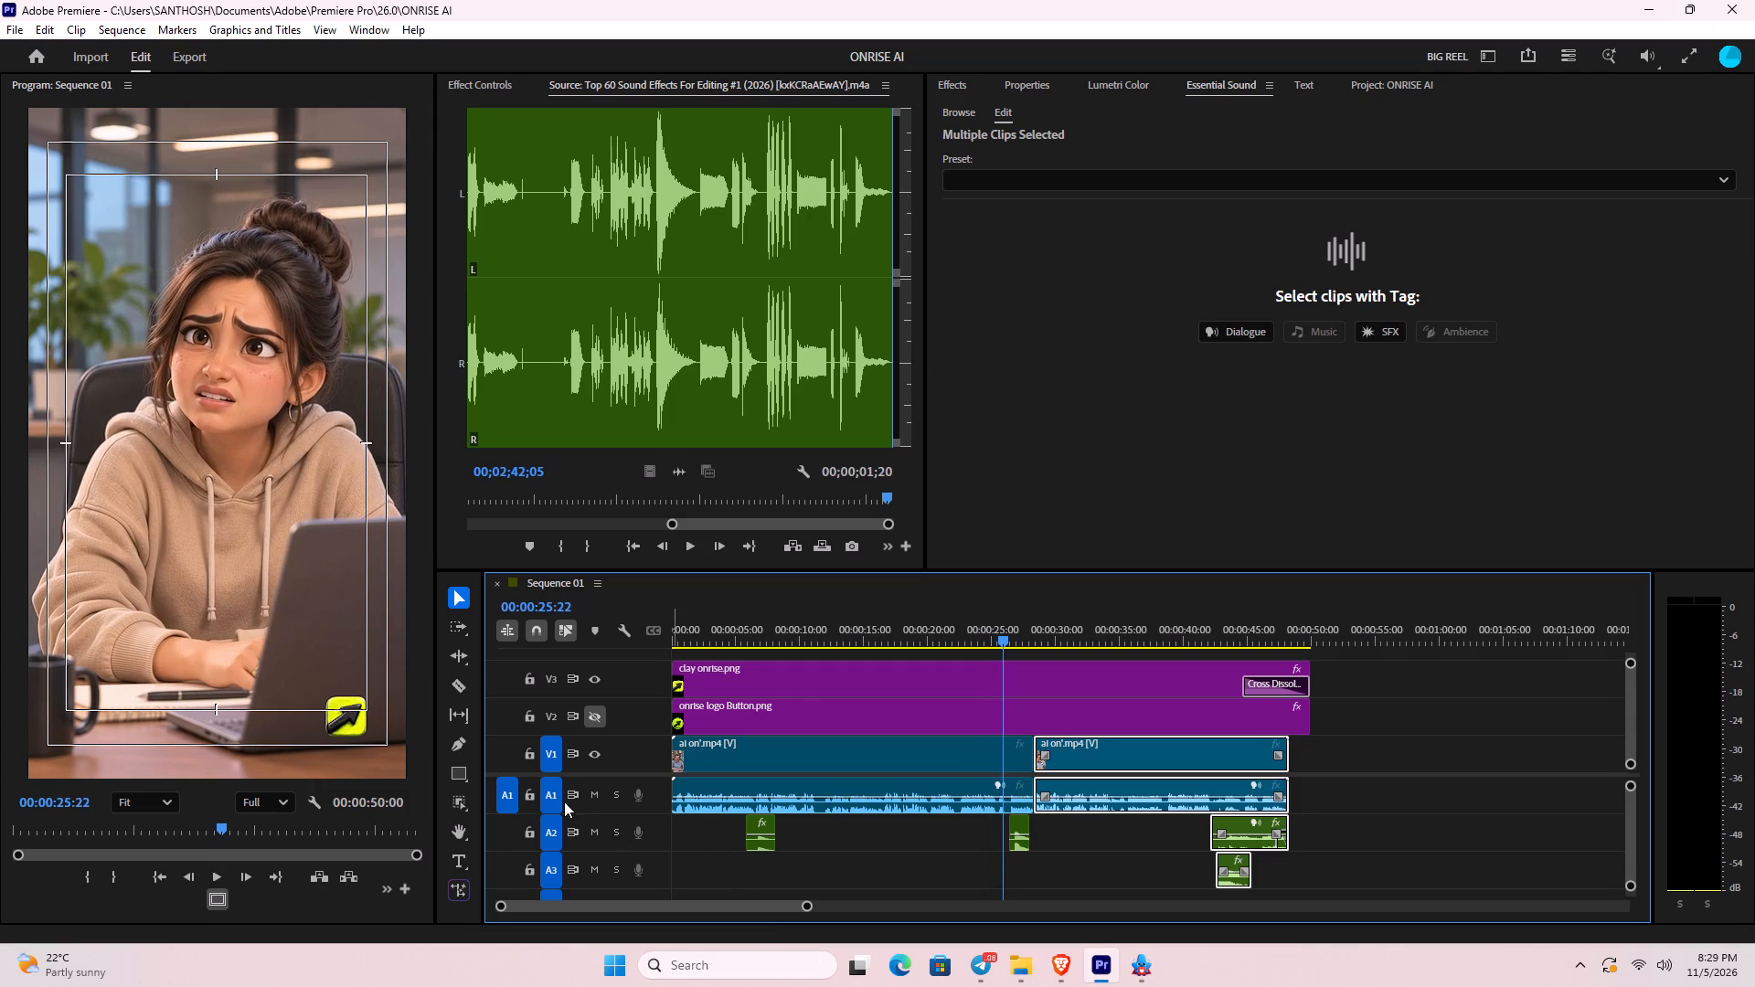
Audition the last sound effects in the source, from about 2:37 to its end.
left_click_drag(880, 496, 824, 504)
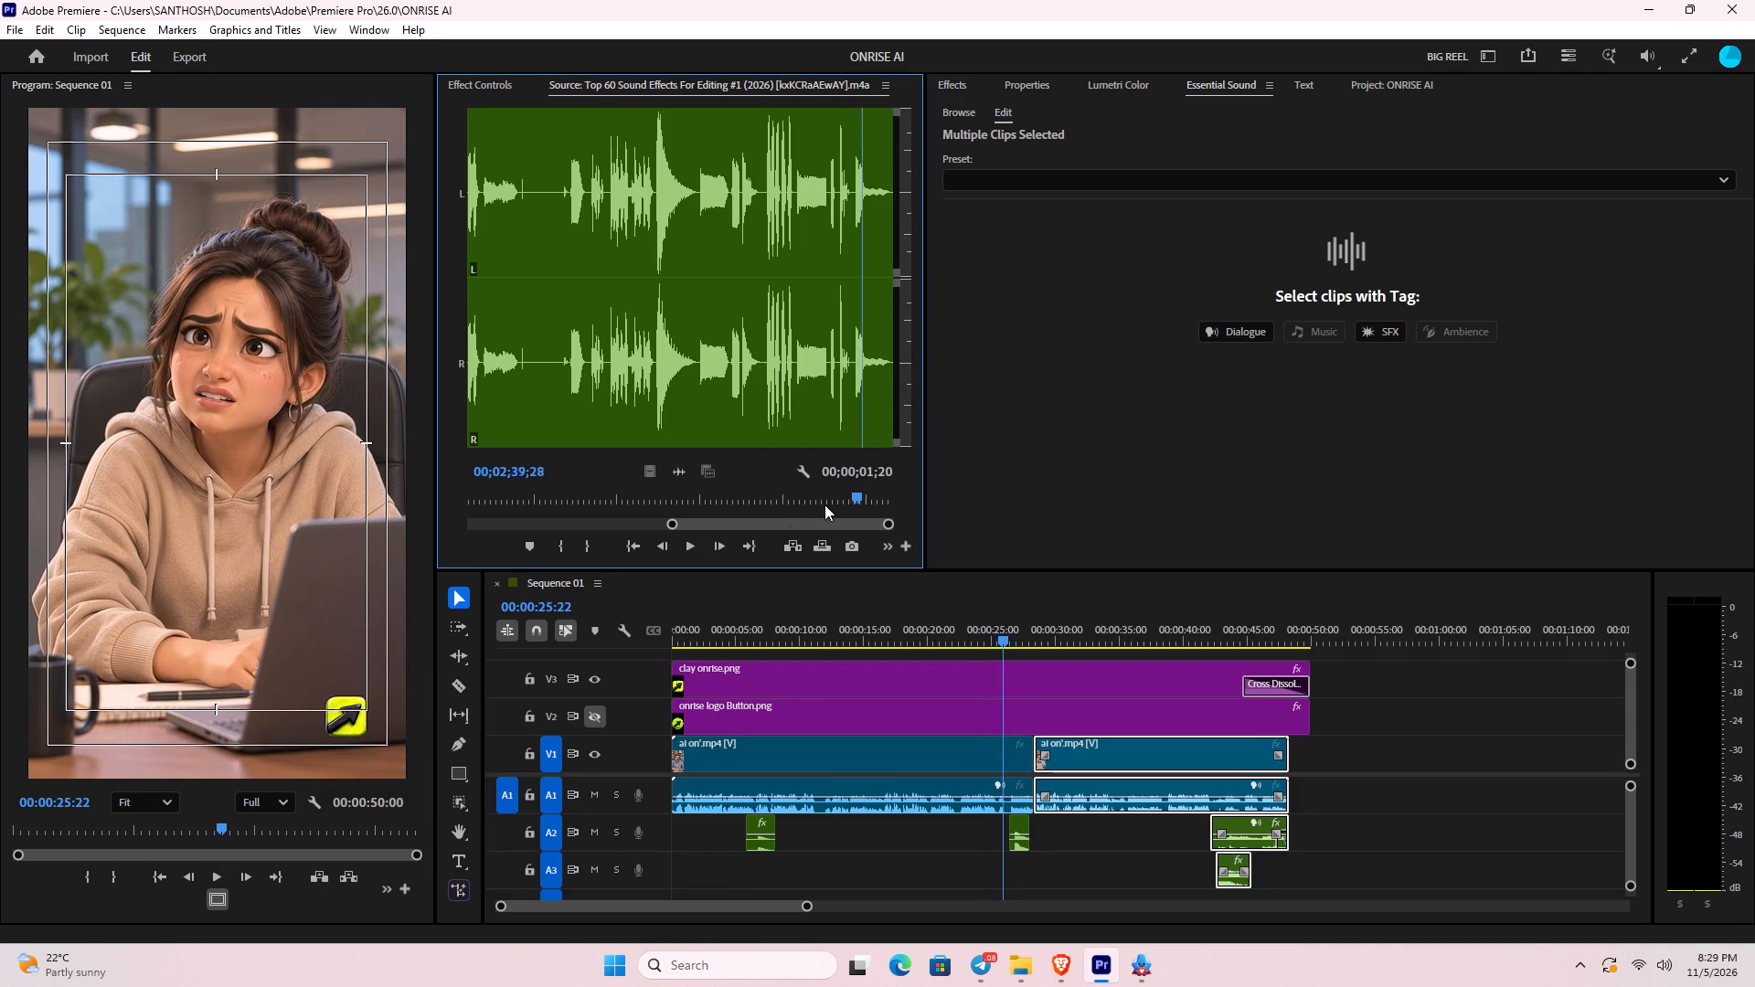
left_click_drag(824, 504, 768, 517)
key("space")
left_click_drag(774, 503, 840, 501)
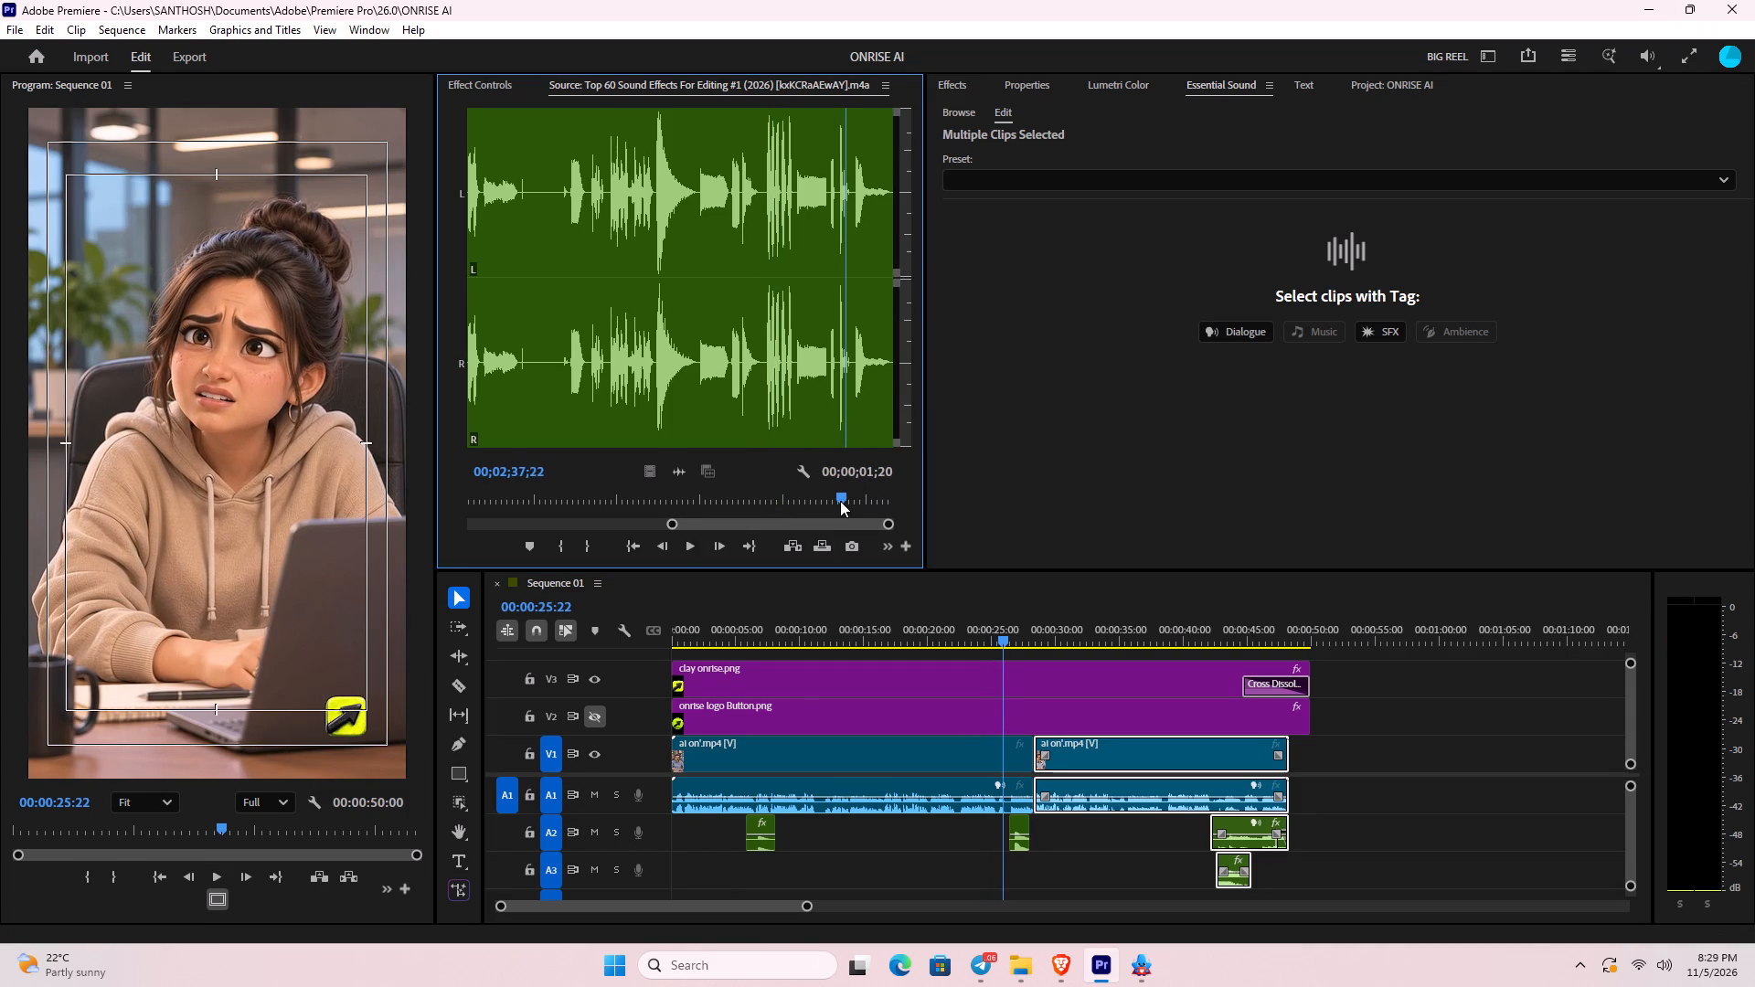
key("space")
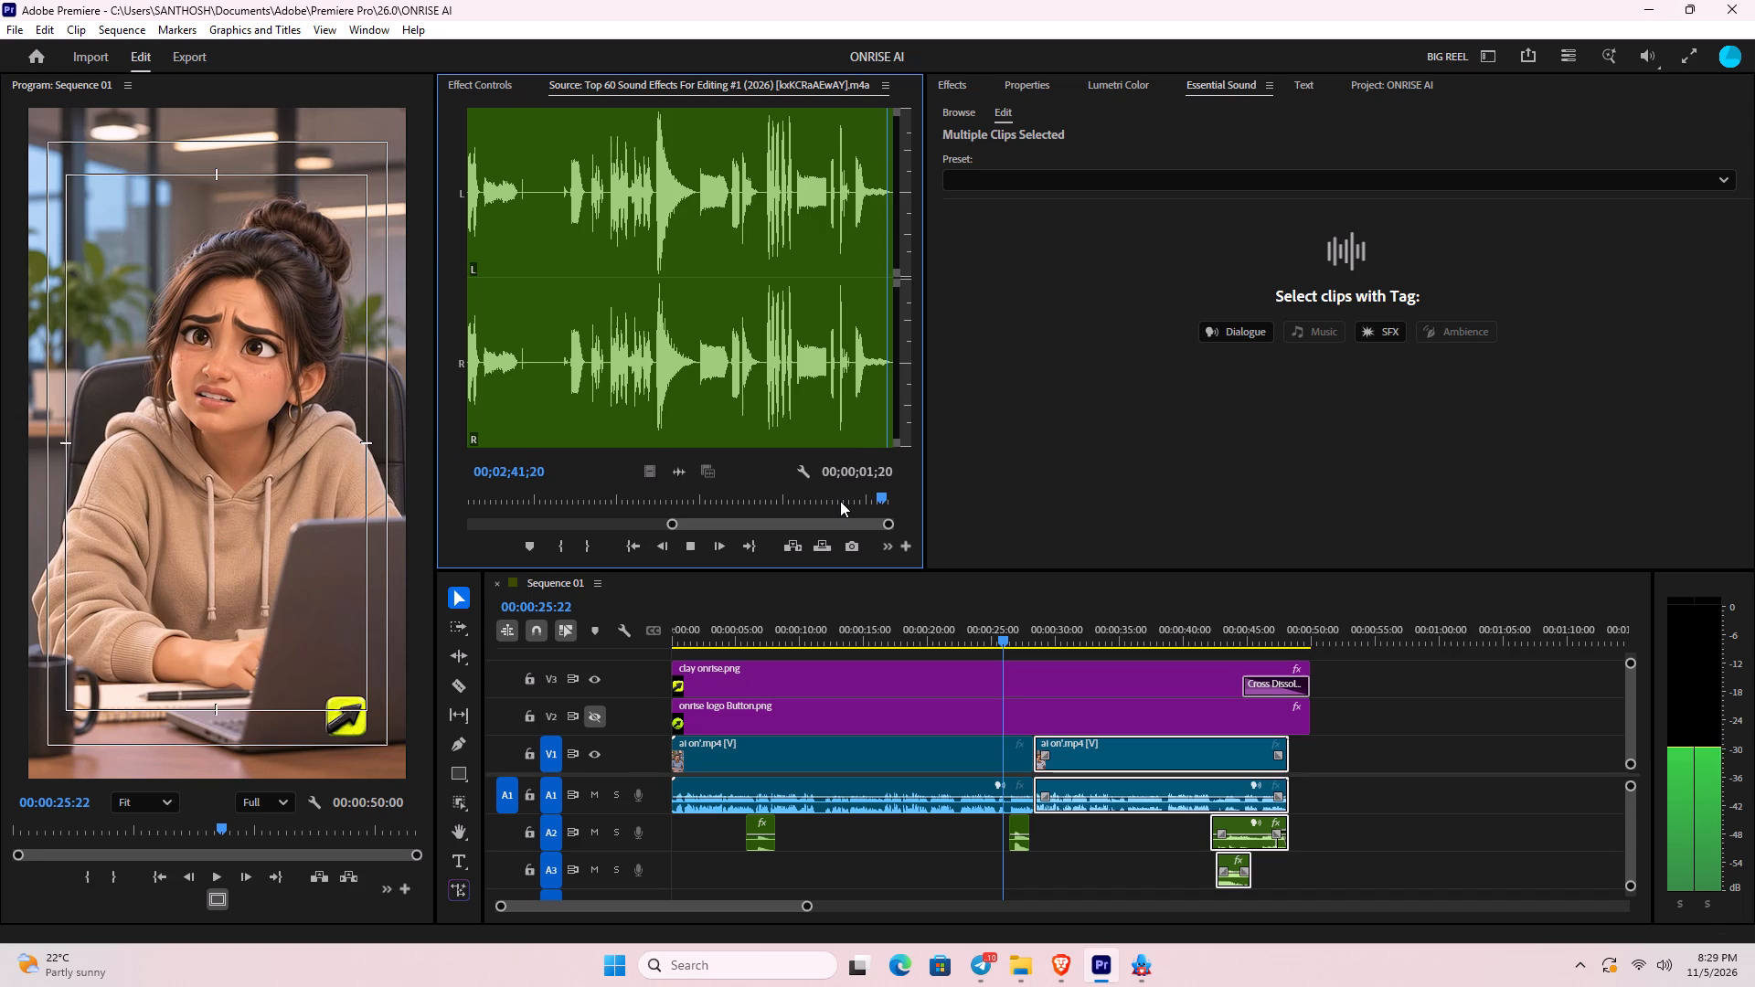
Audition the sound effects in the first 14 seconds of the source, looking closely at their waveforms.
key("space")
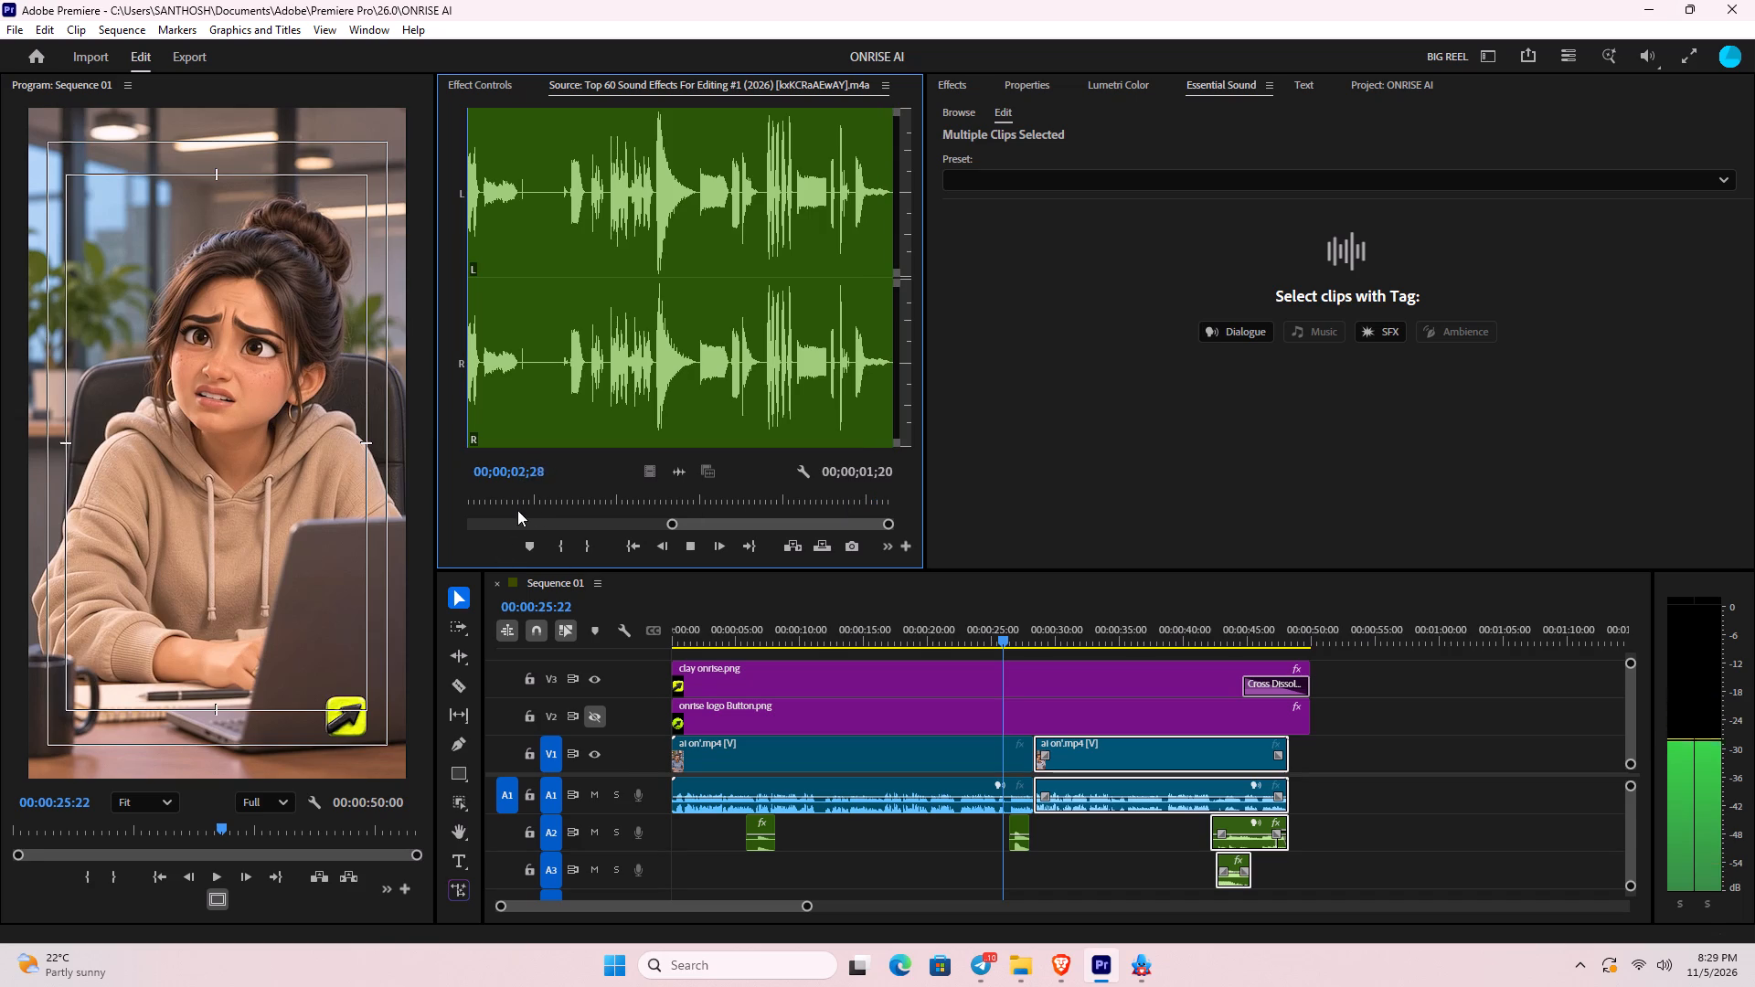
left_click_drag(677, 525, 374, 561)
key("space")
key("space")
left_click_drag(478, 506, 487, 506)
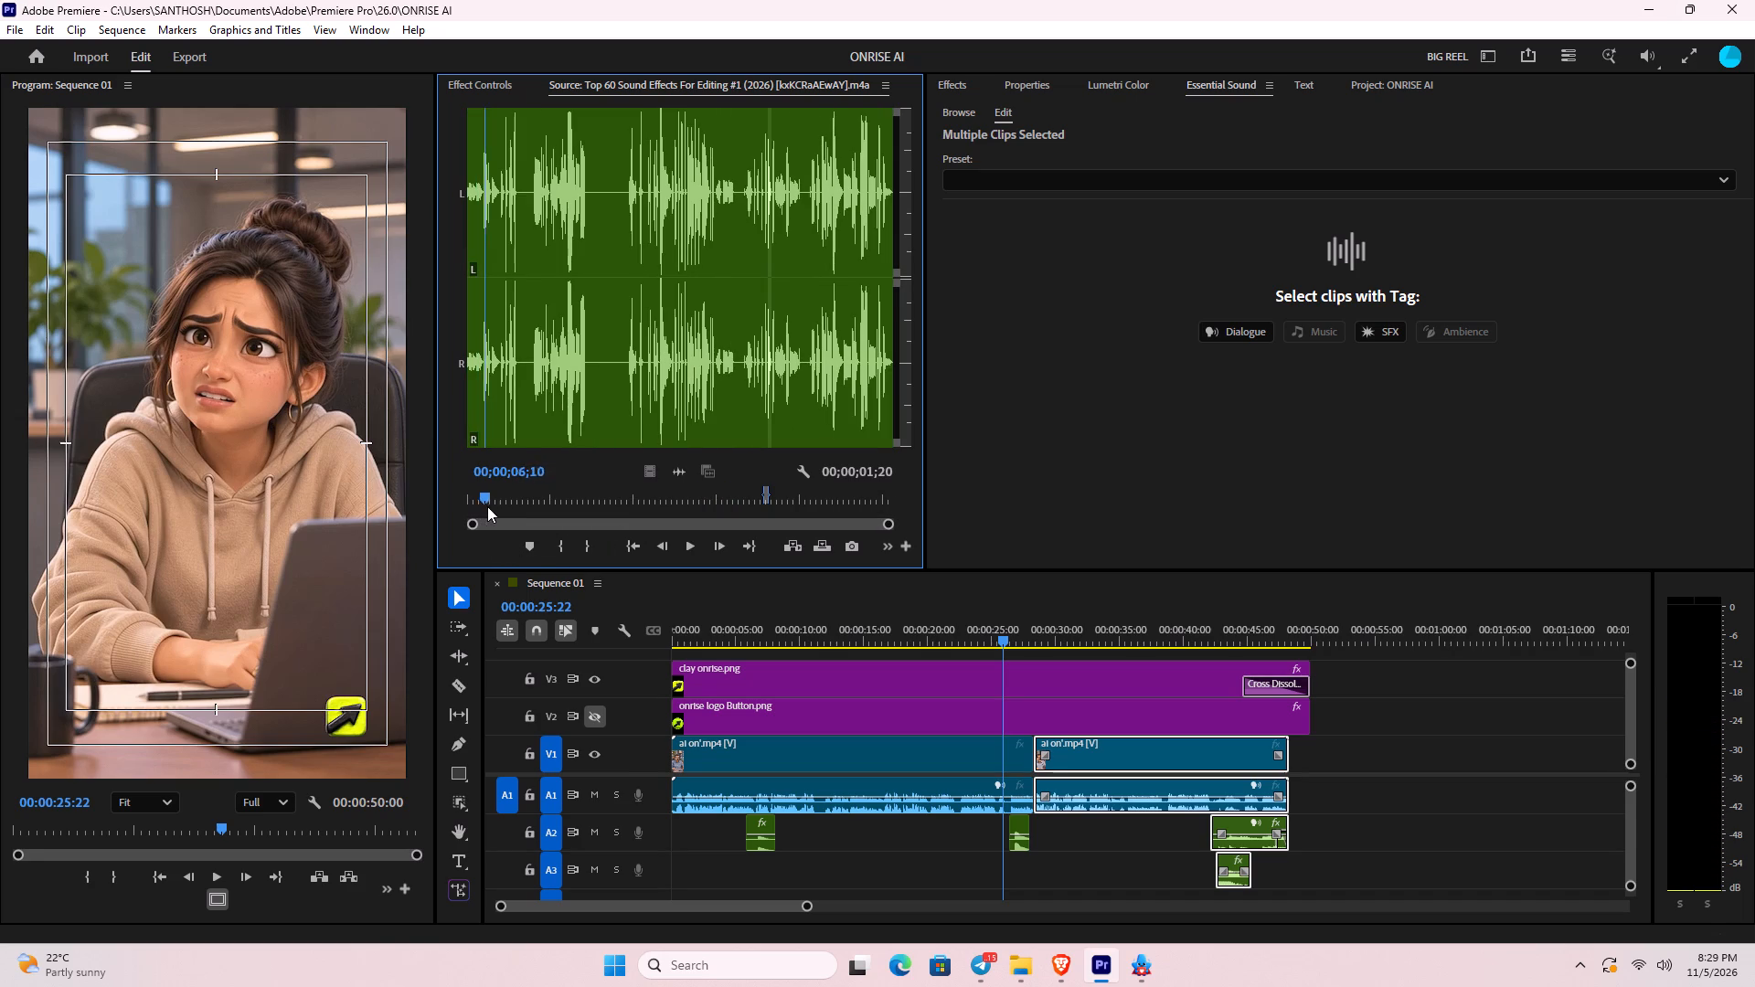
left_click_drag(487, 506, 504, 506)
key("space")
left_click(503, 493)
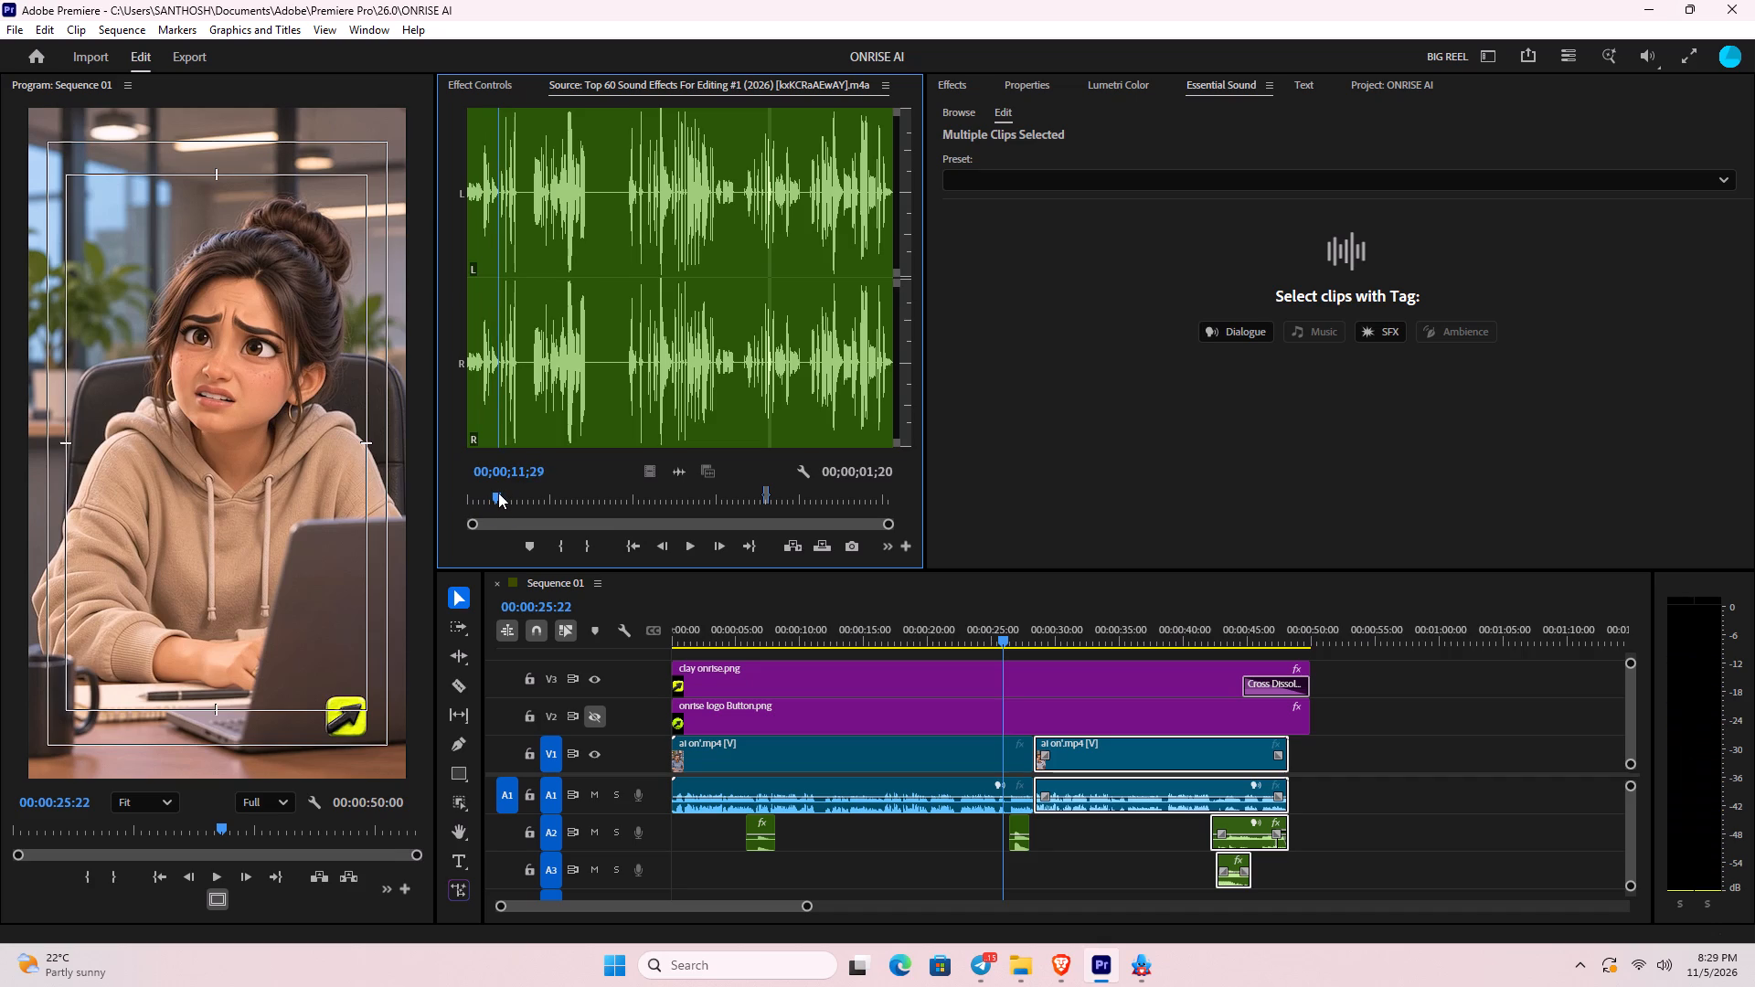
key("space")
key("space")
key("space")
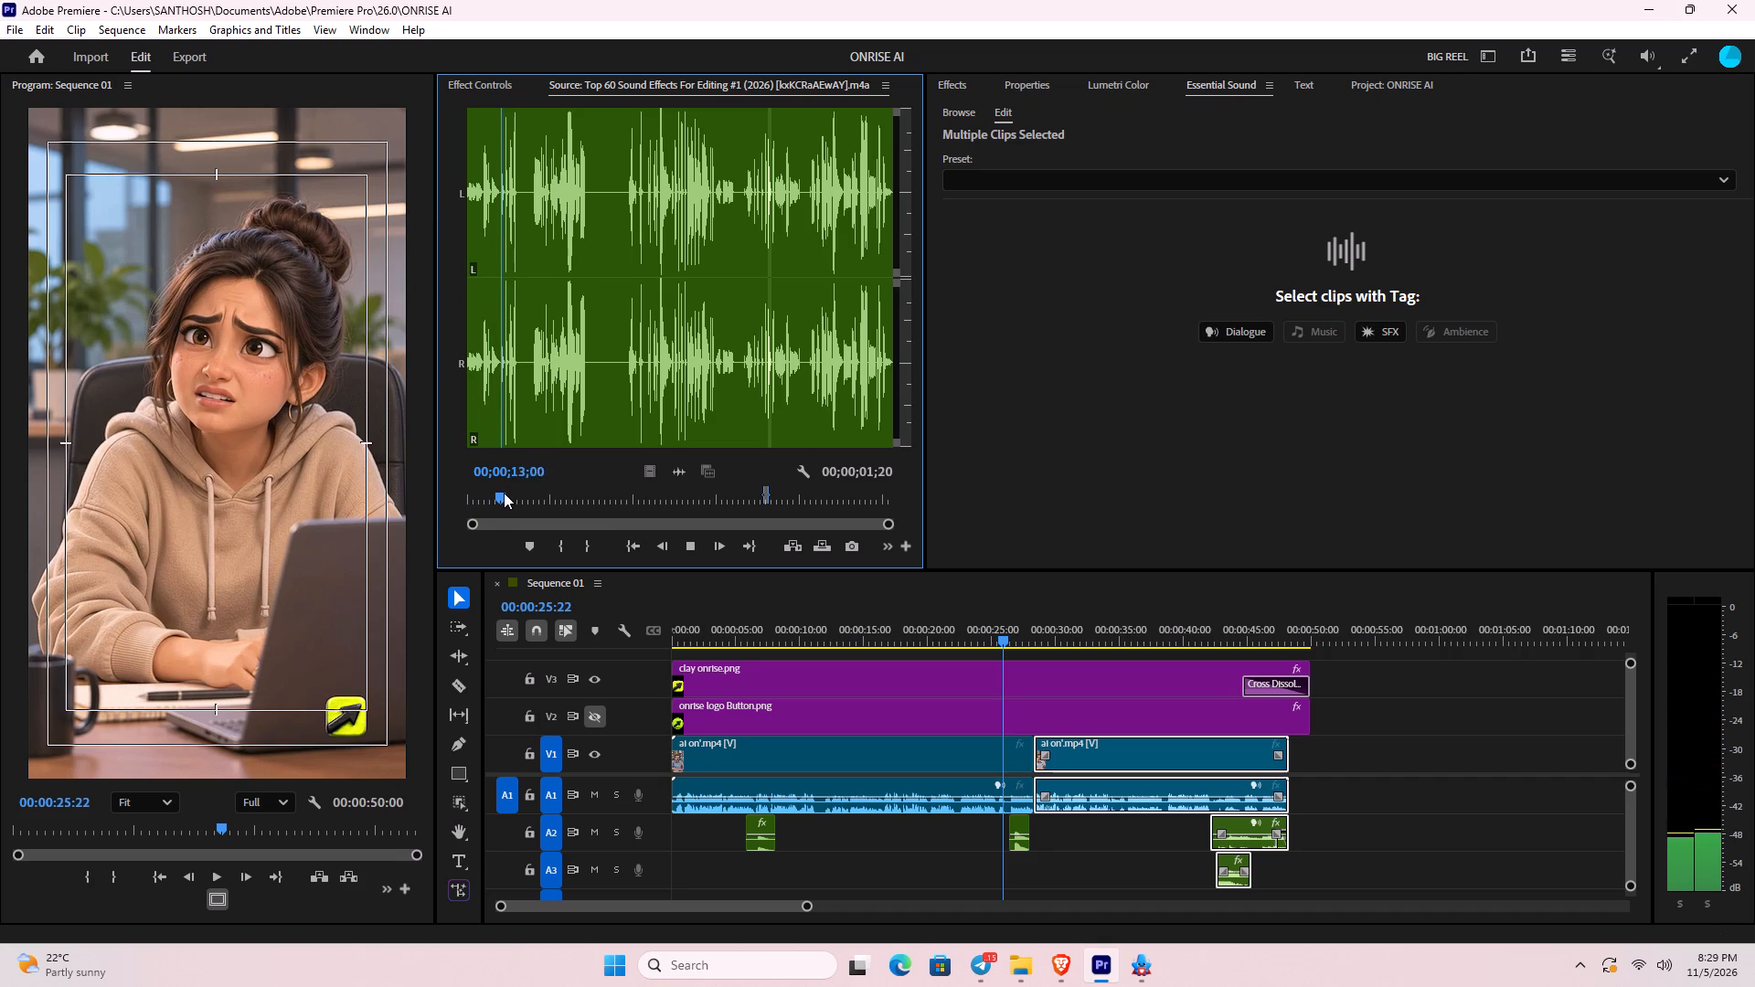
key("space")
type("===")
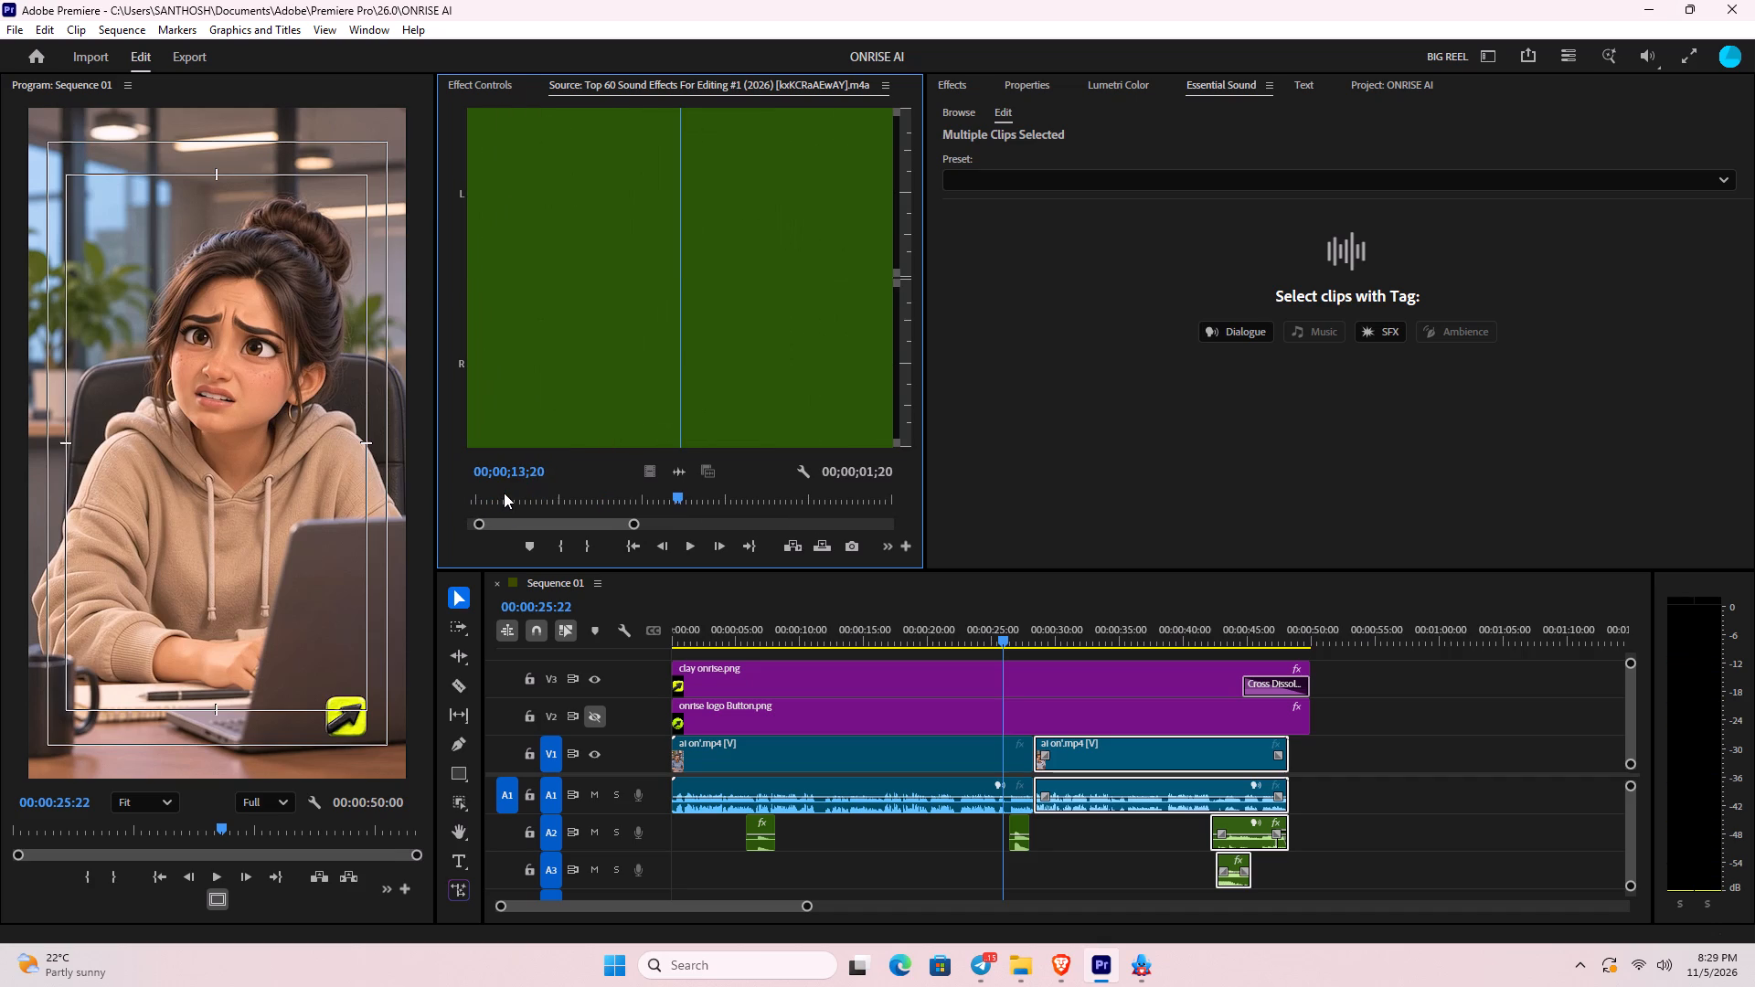
key("space")
key("space")
left_click_drag(681, 494, 575, 507)
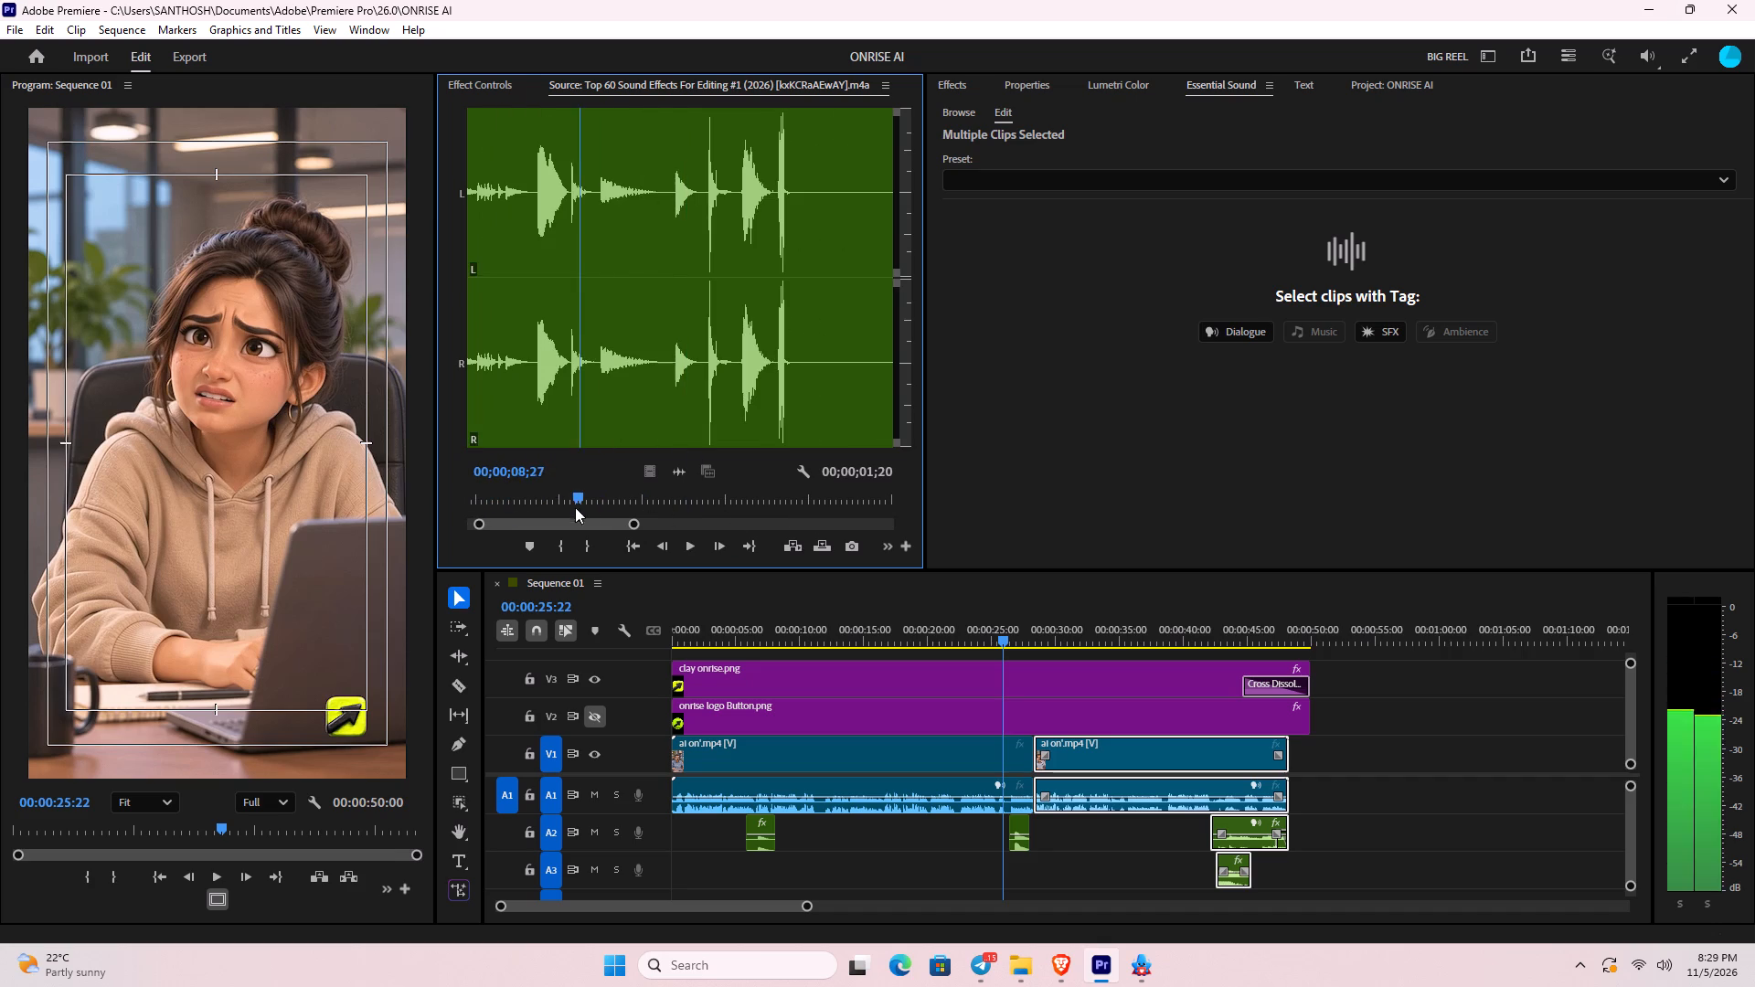
left_click_drag(575, 507, 549, 511)
key("space")
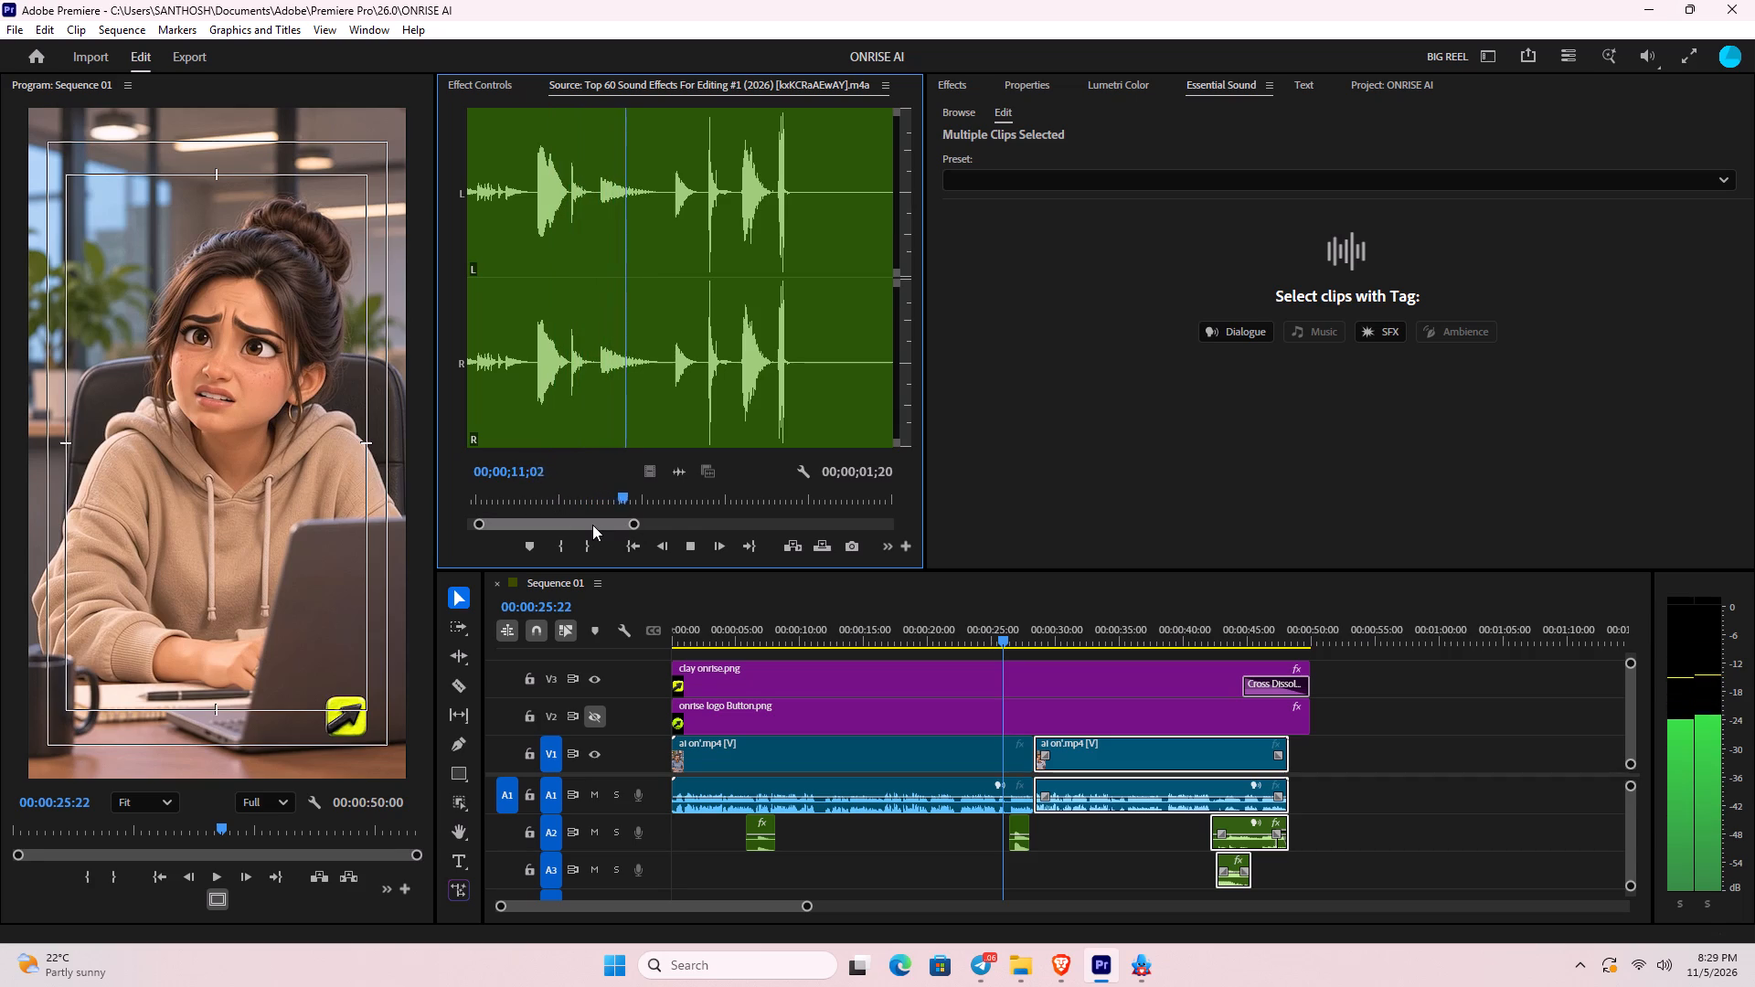
Mark the source sound effect with an In point at about 12 seconds and an Out point at 00;00;14;25.
key("space")
type("I")
key("space")
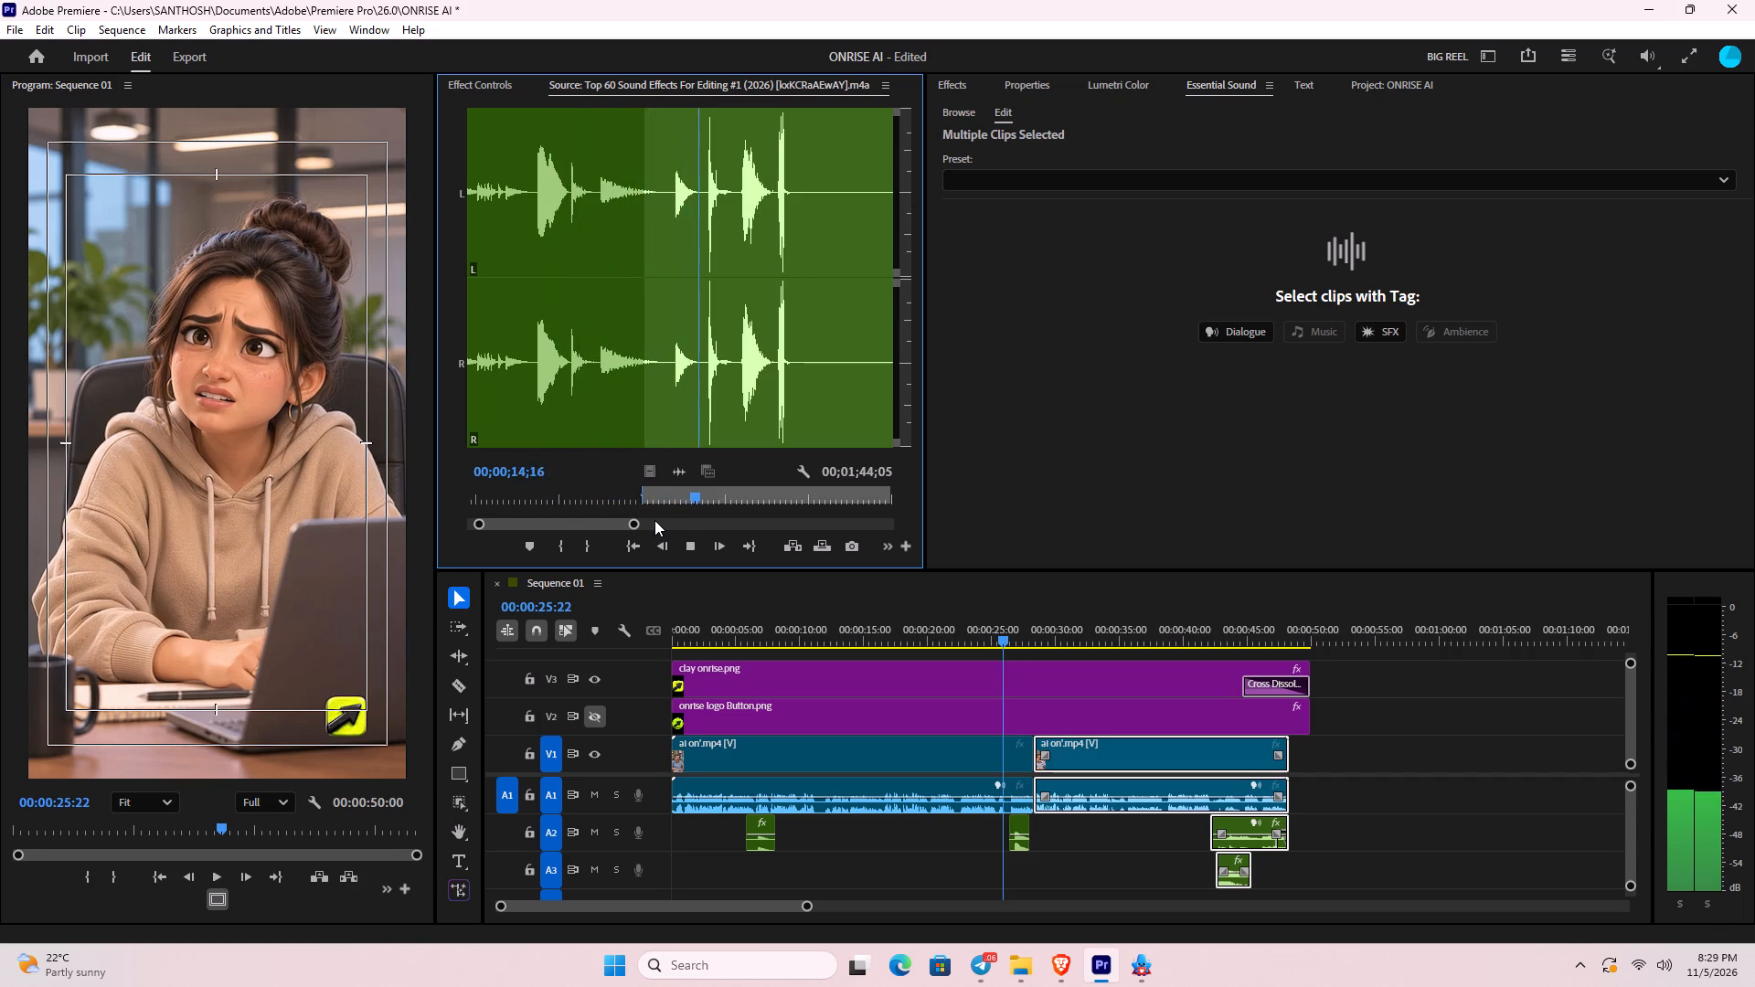
key("space")
key("Left")
key("Left")
key("Left")
key("Left")
key("Left")
key("Left")
key("Left")
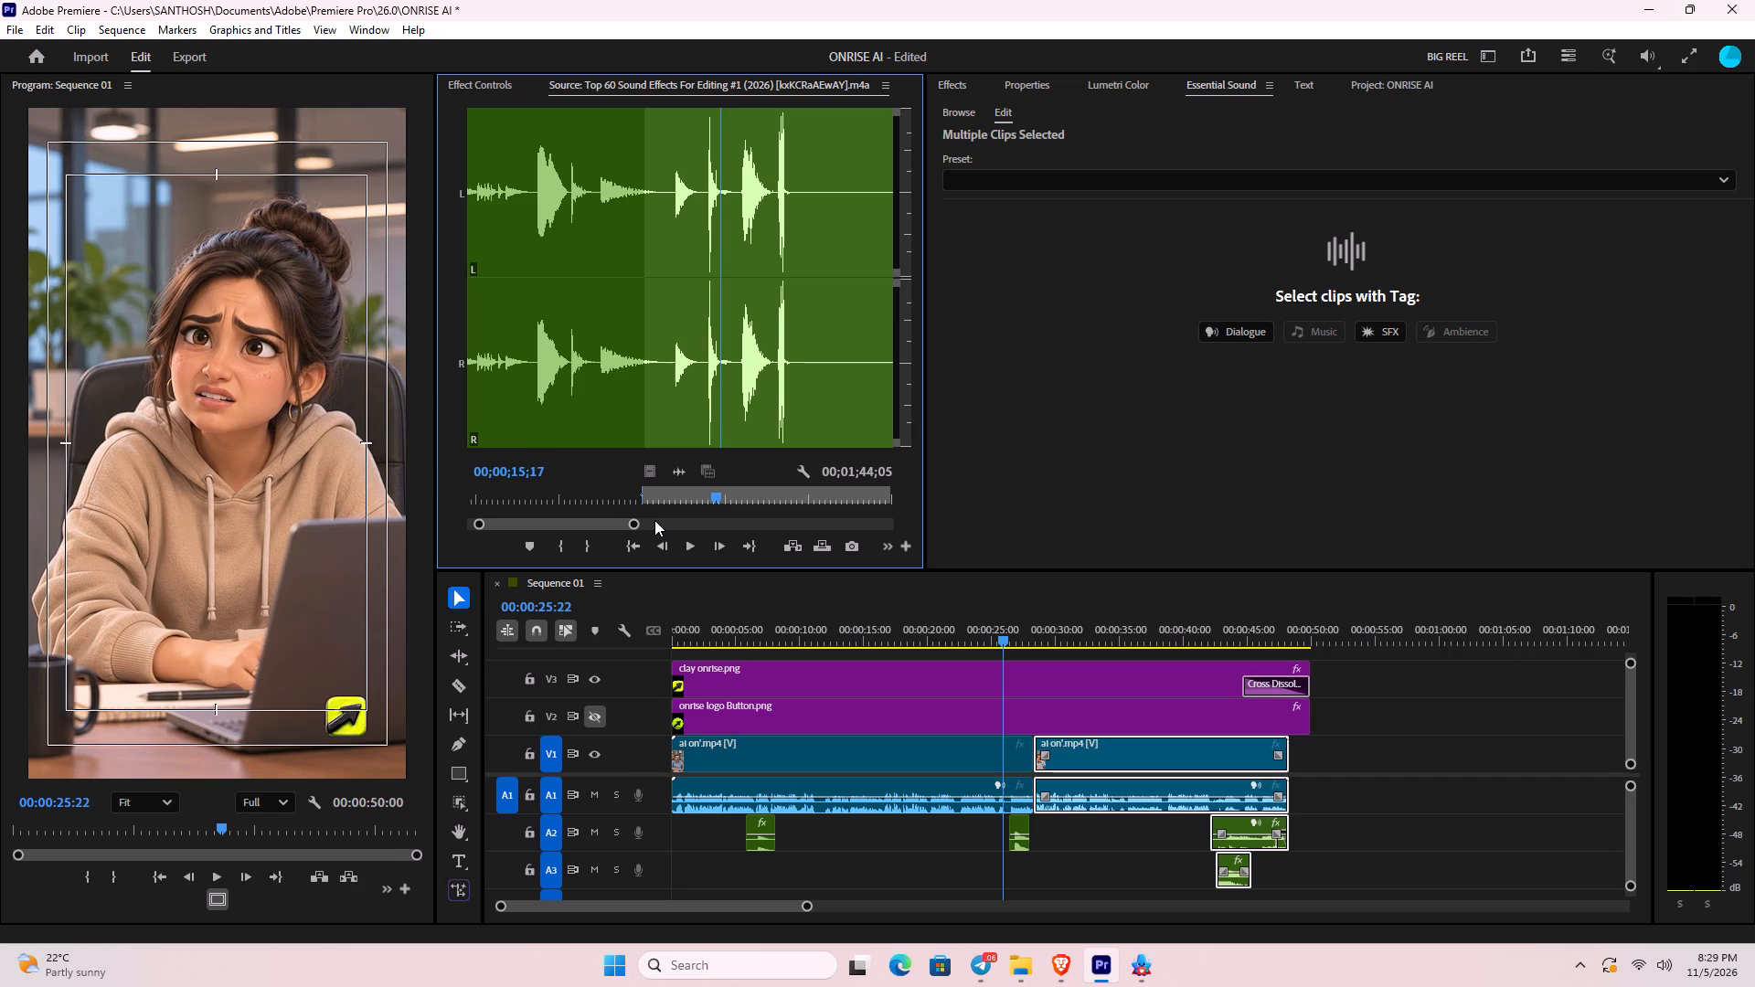
key("Left")
key("Left")
key("Left")
key("Left")
key("Left")
key("Left")
key("Left")
key("Left")
key("Left")
key("Left")
key("Left")
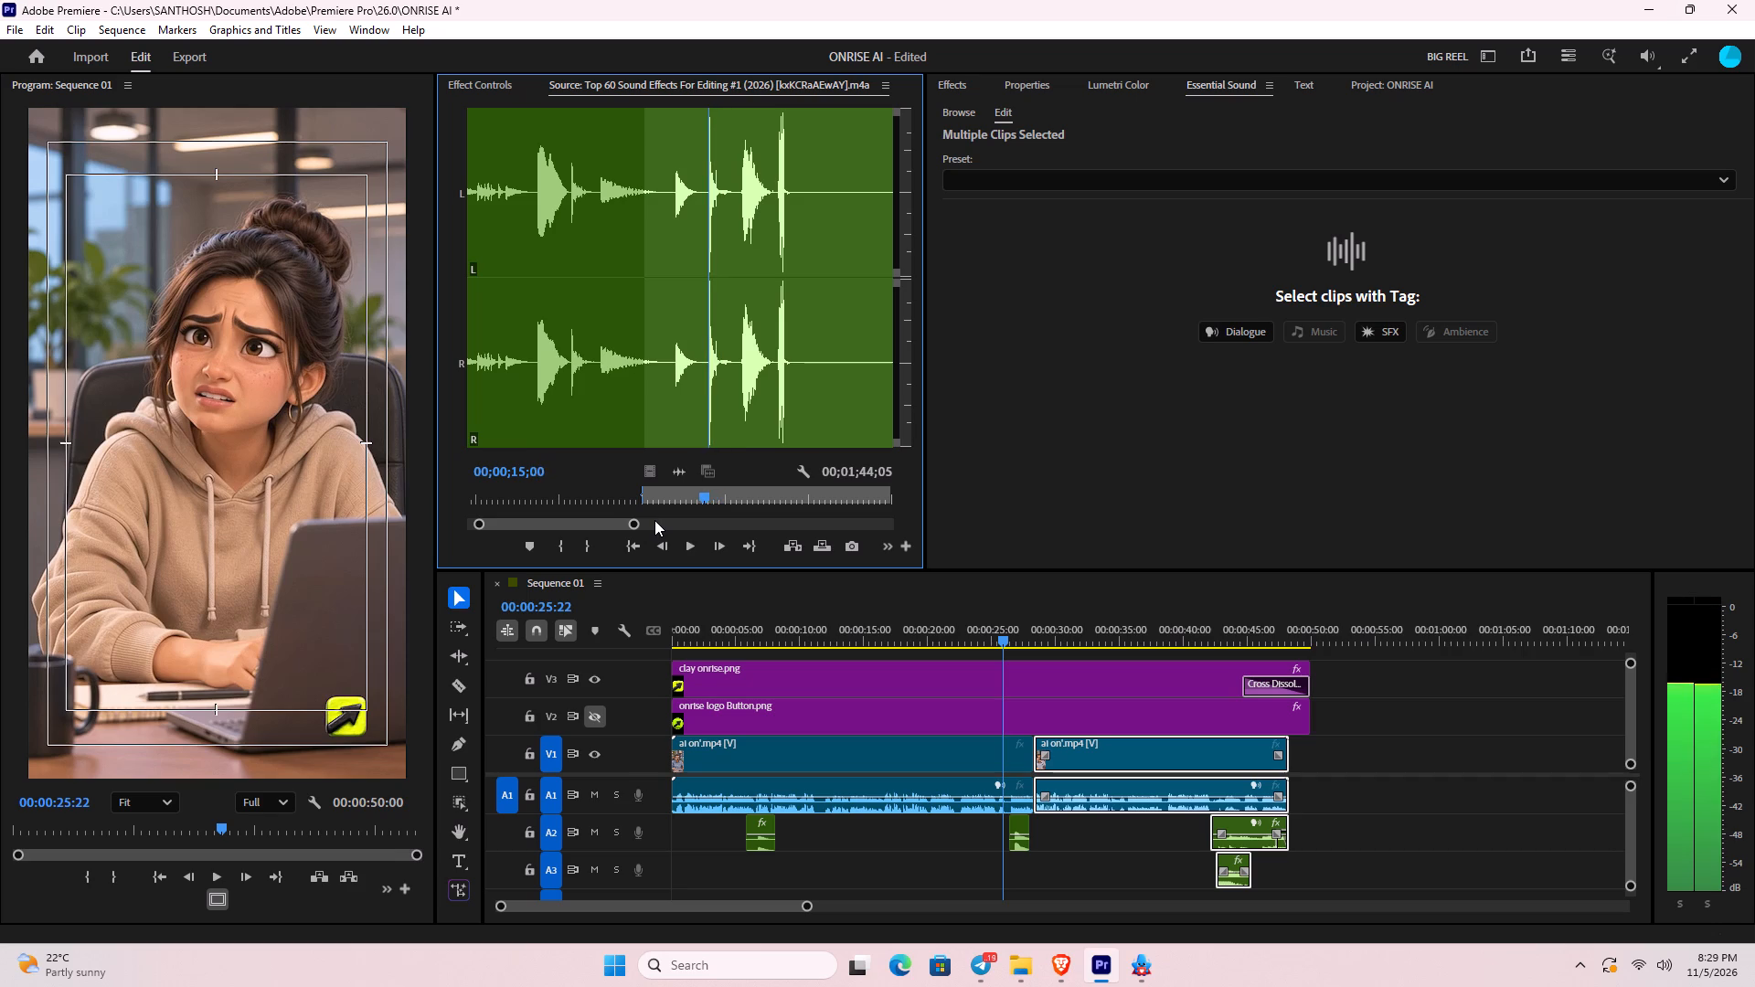
key("Left")
key("Left")
key("Left")
key("Left")
key("Left")
type("PO")
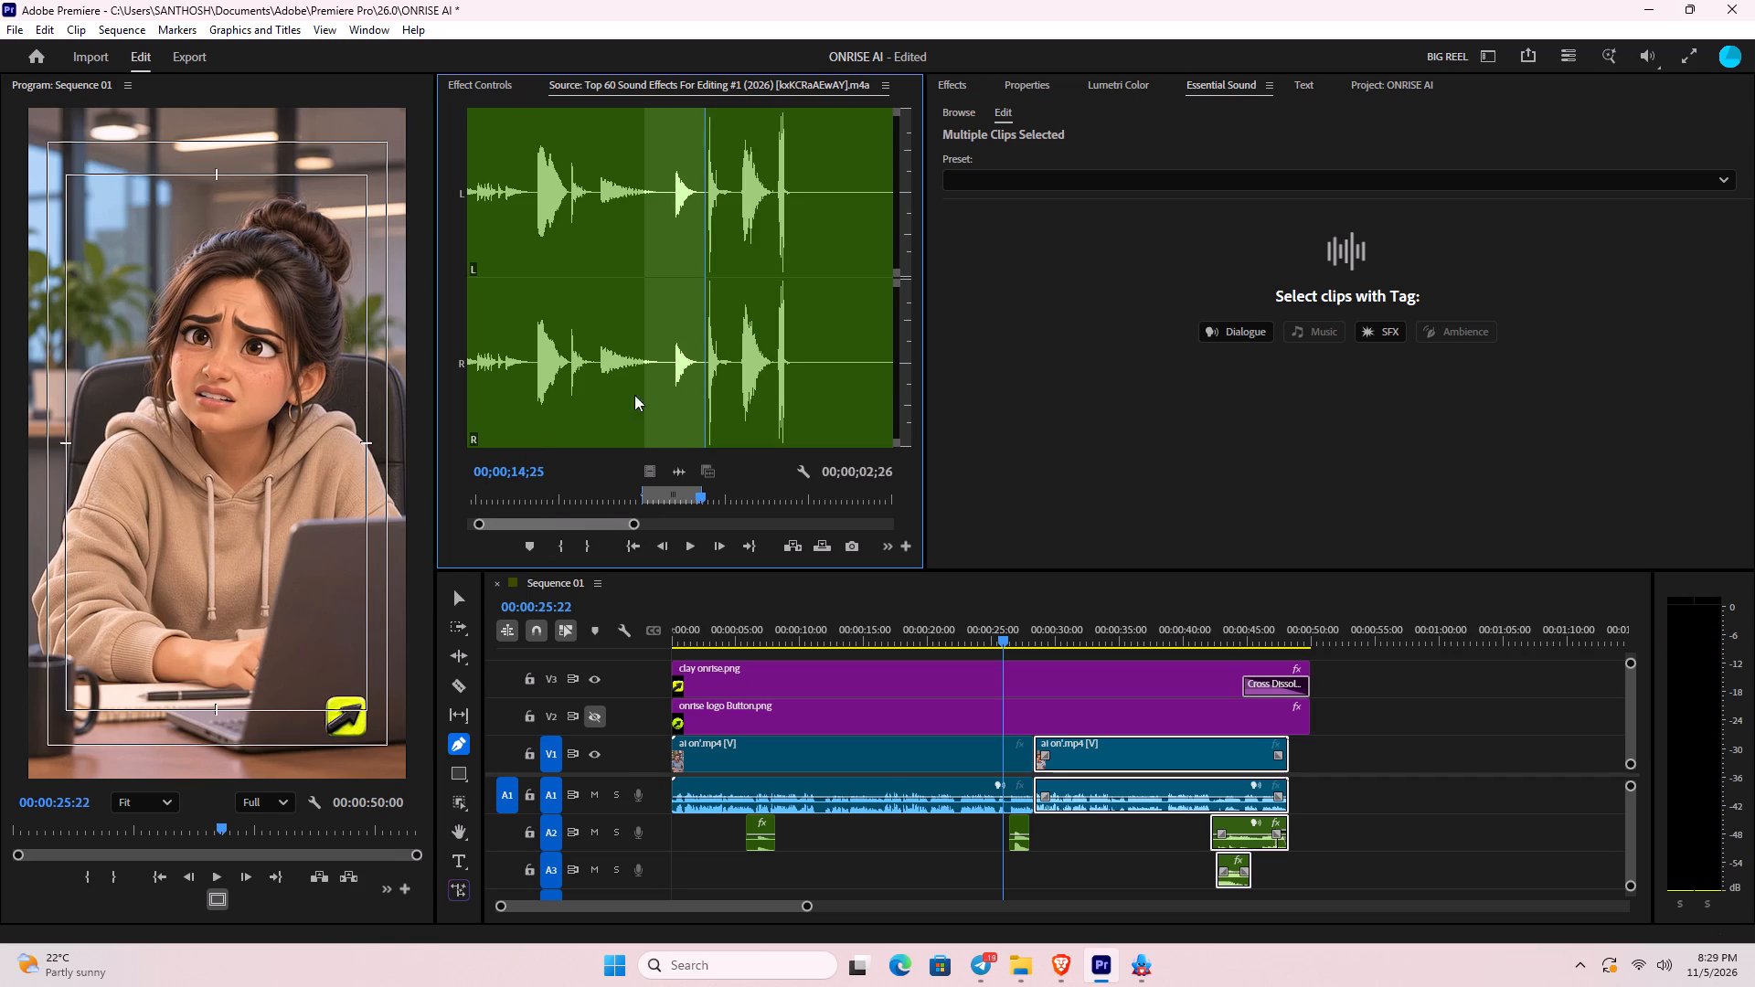
Place the marked sound effect's audio on A3 at about 25 seconds, overlapping the A2 effect, and play it back.
left_click_drag(675, 463, 684, 467)
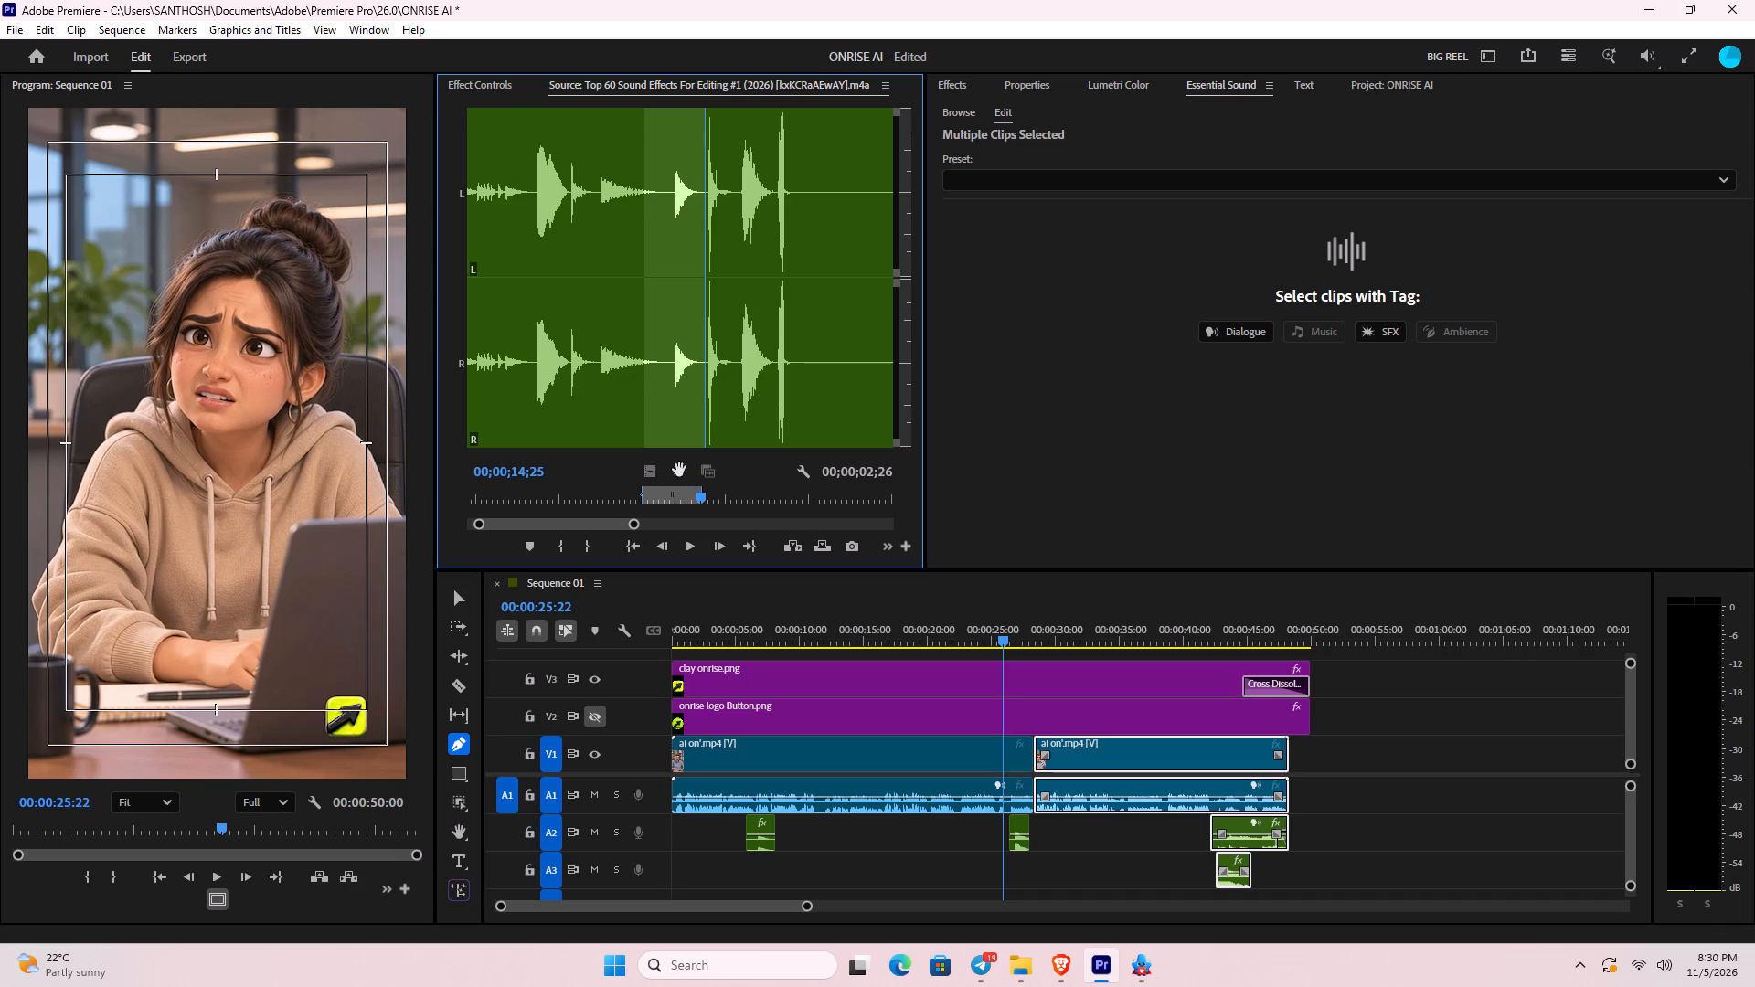
left_click_drag(679, 470, 976, 834)
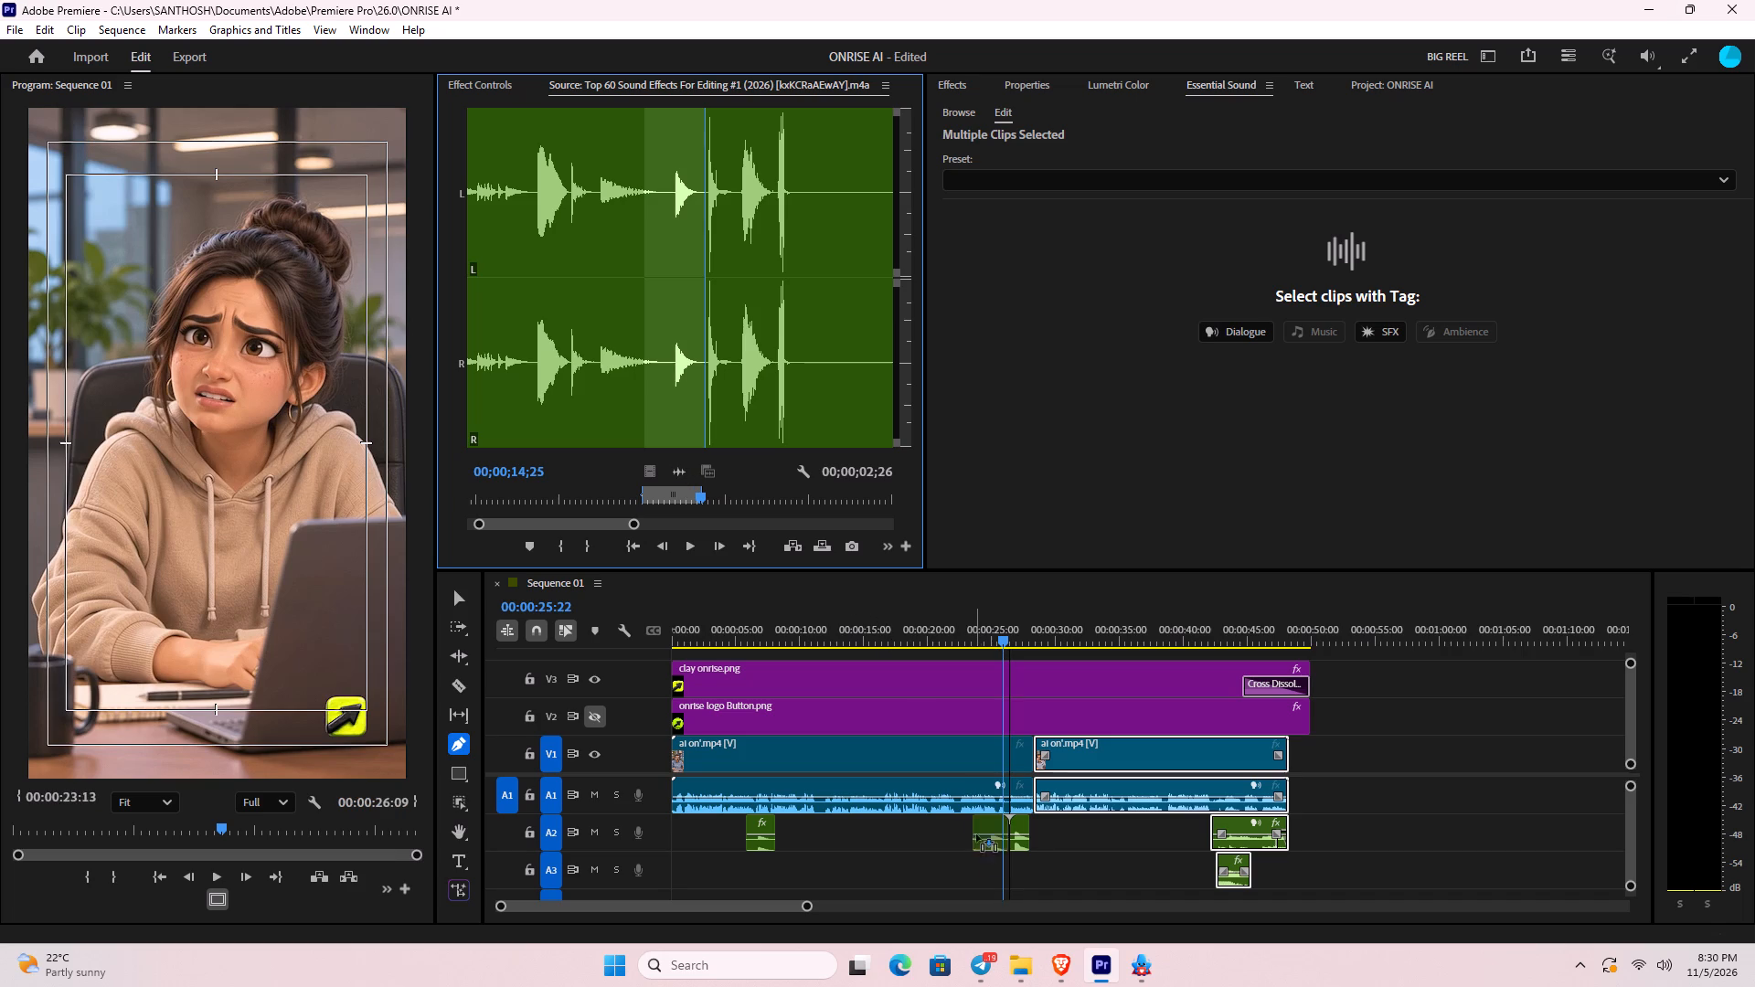
left_click_drag(976, 834, 990, 865)
key("space")
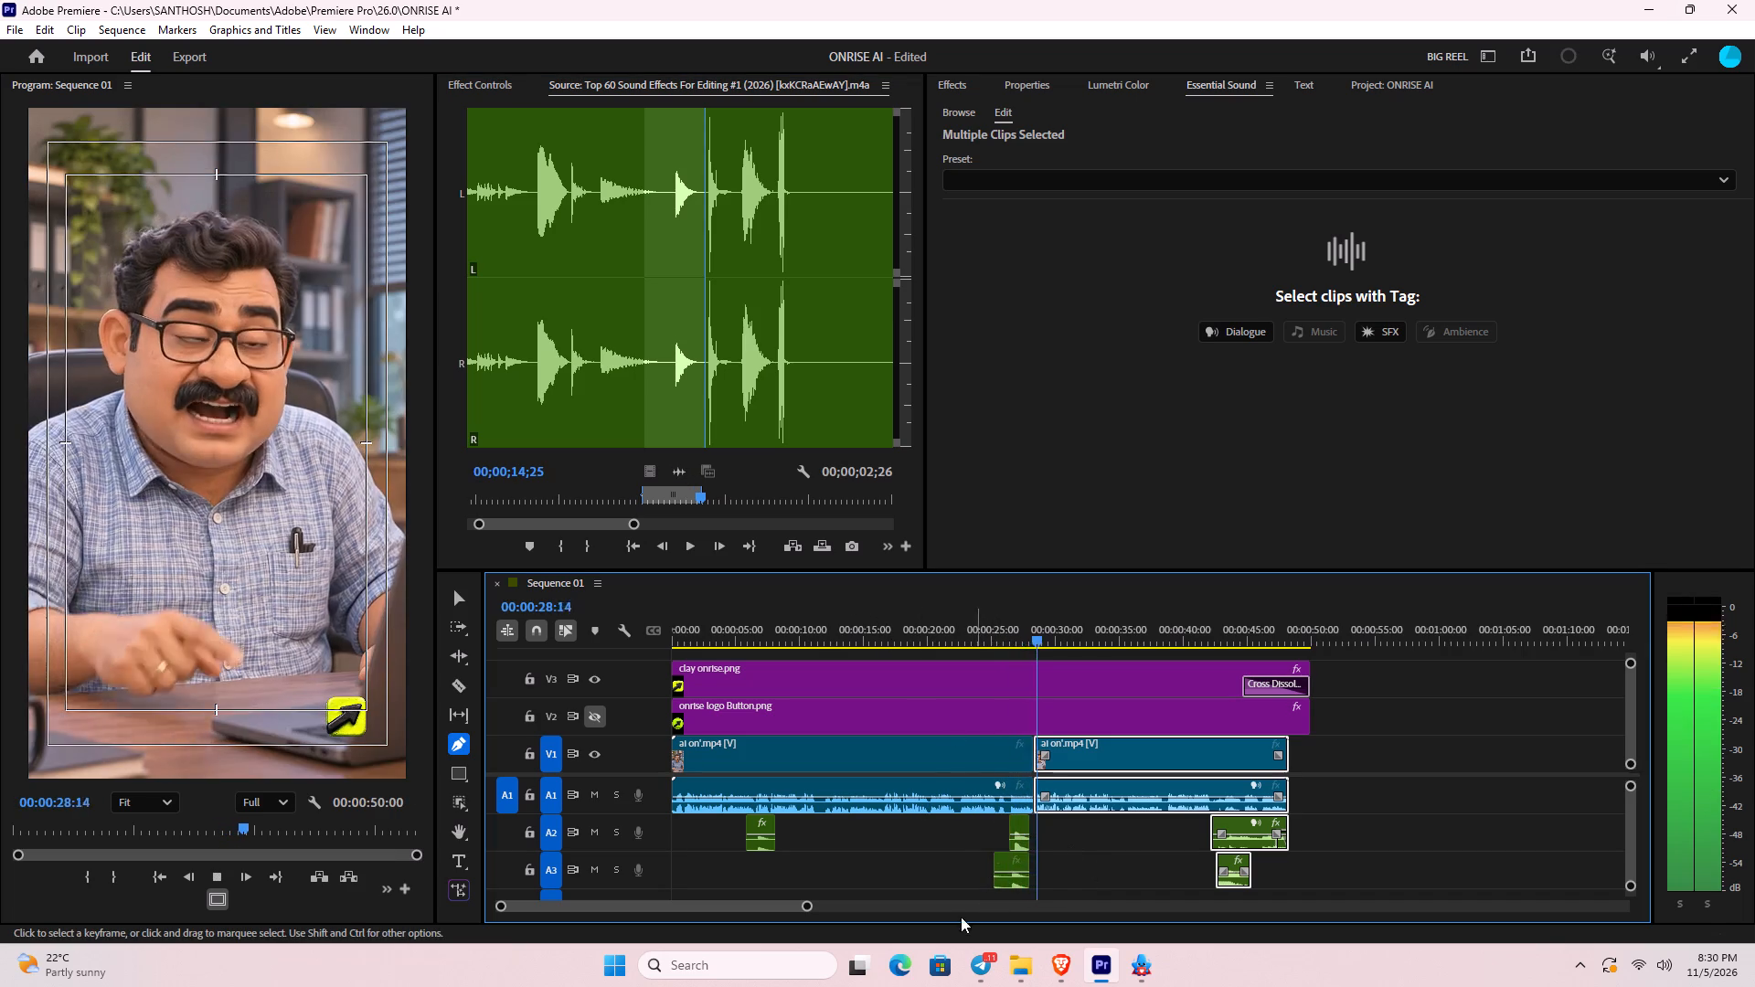
key("space")
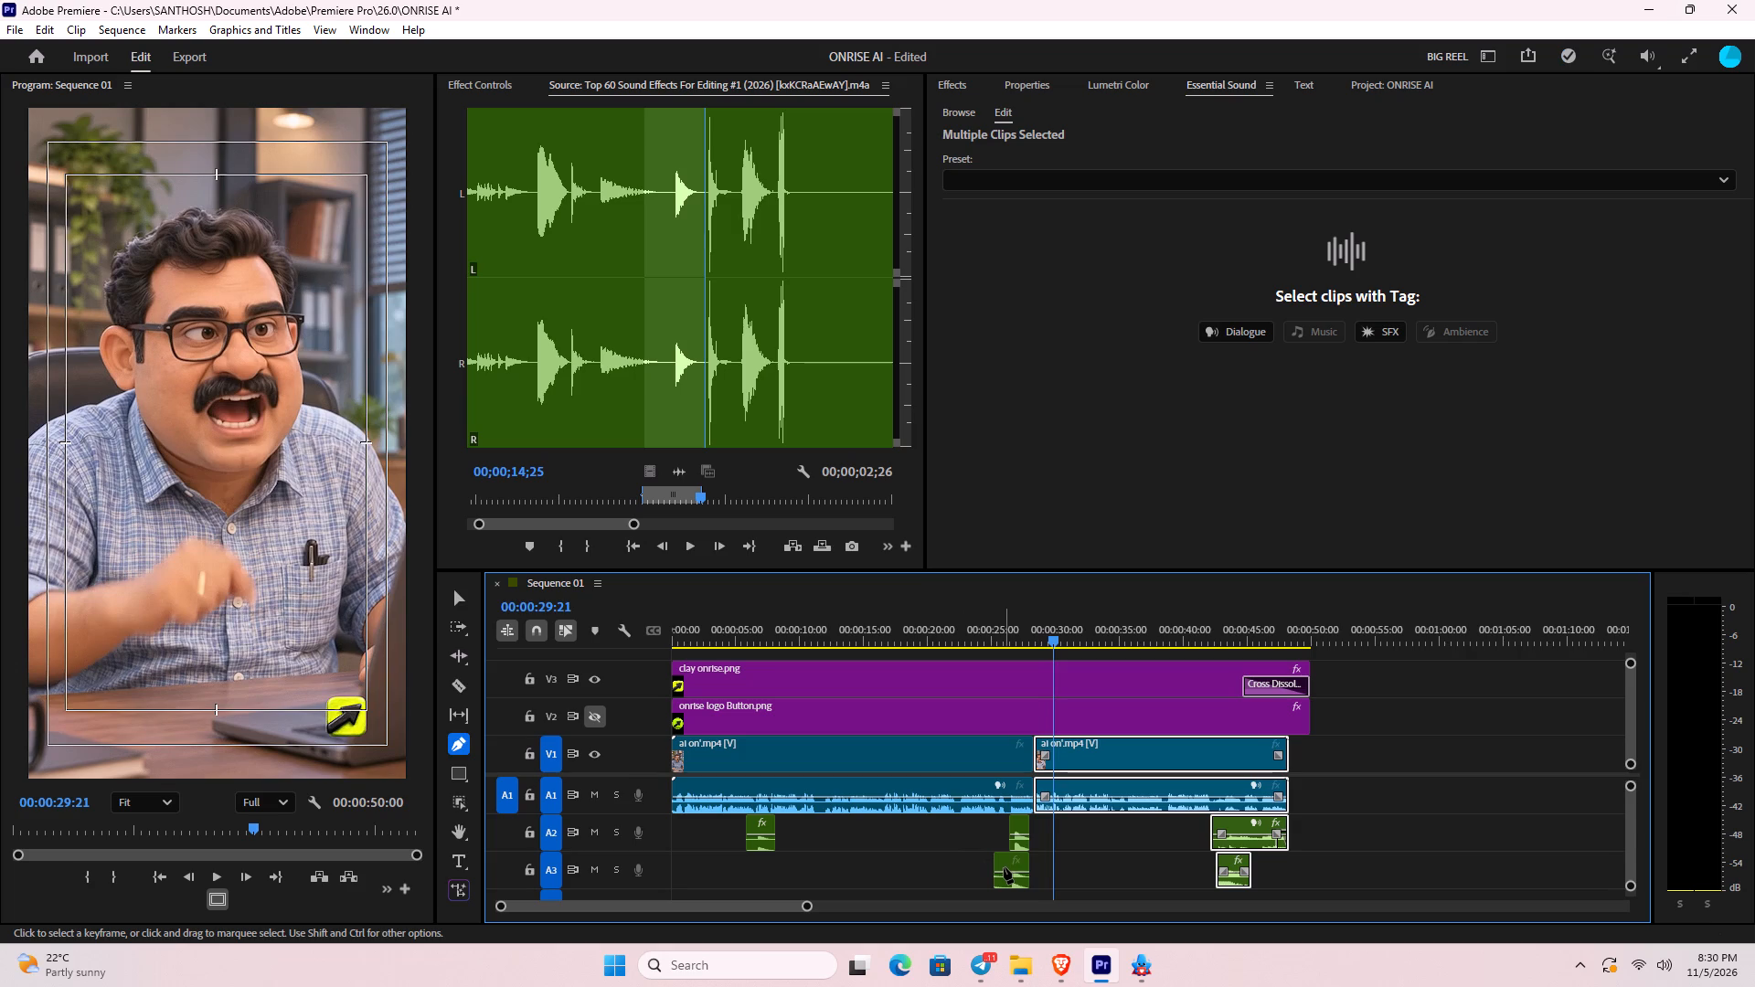
Move the overlapping A3 sound effect onto A2 just after the 28-second cut, starting at about 29 seconds, and play it back.
key("b")
key("v")
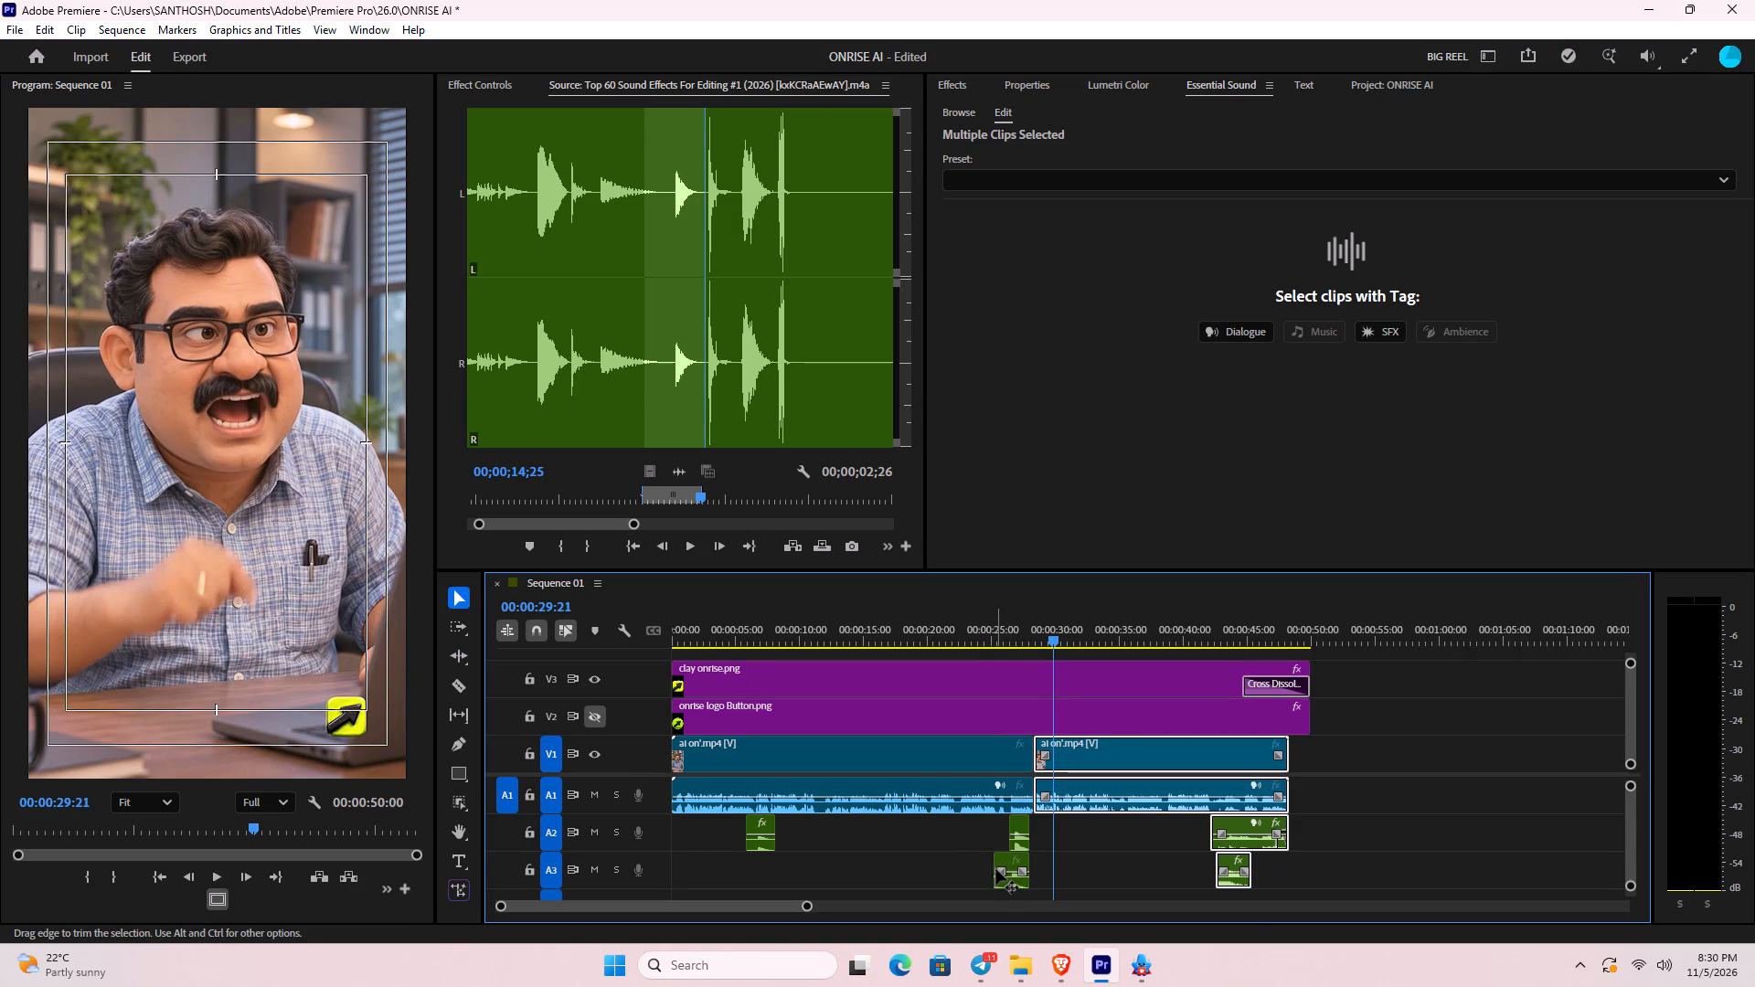
left_click(995, 868)
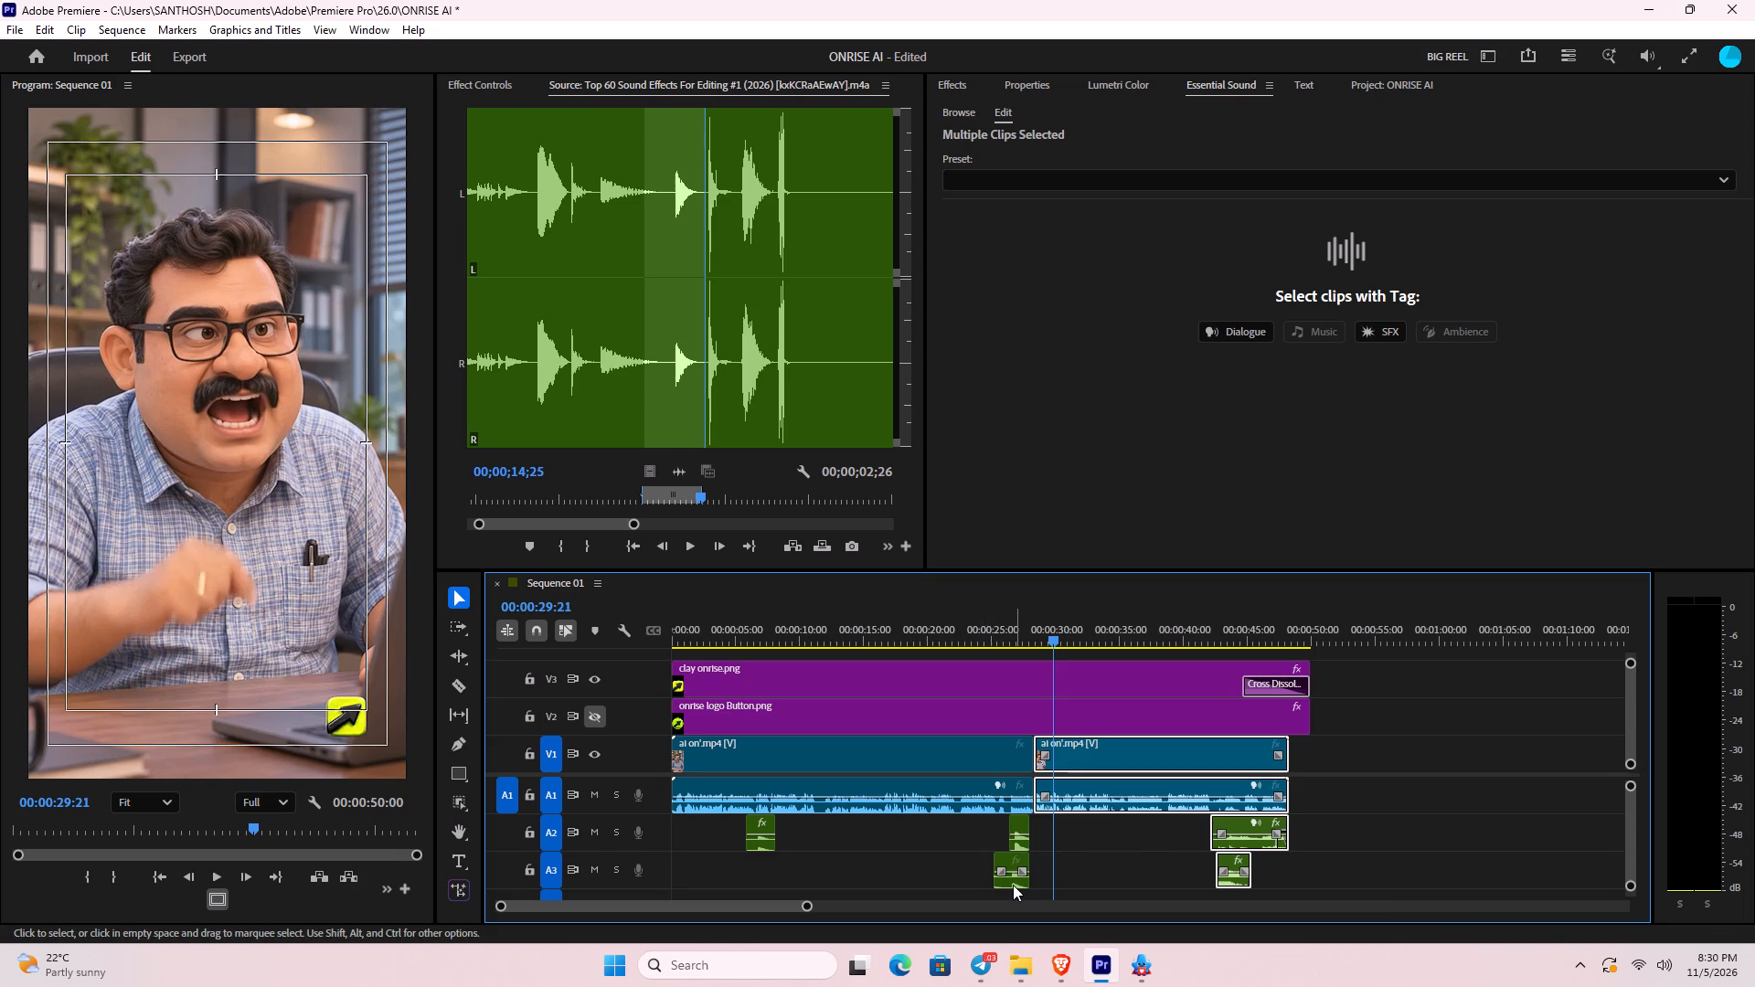
left_click_drag(1013, 885, 1062, 845)
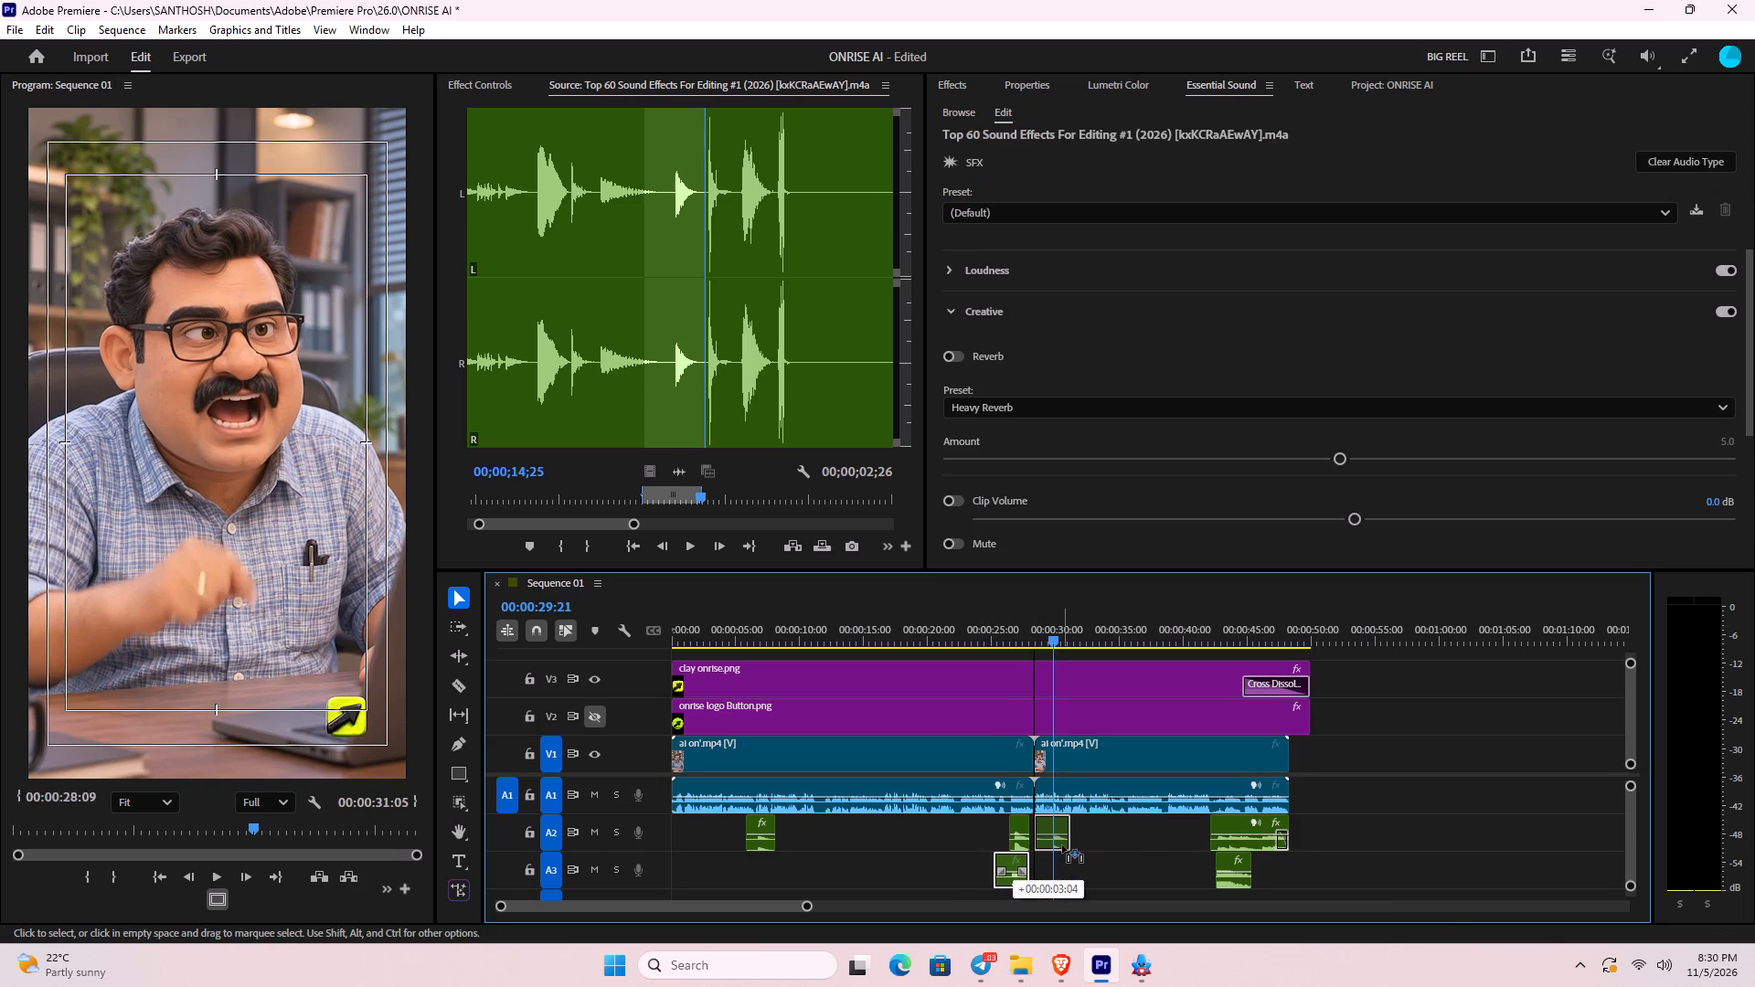
left_click_drag(1062, 845, 1064, 845)
key("space")
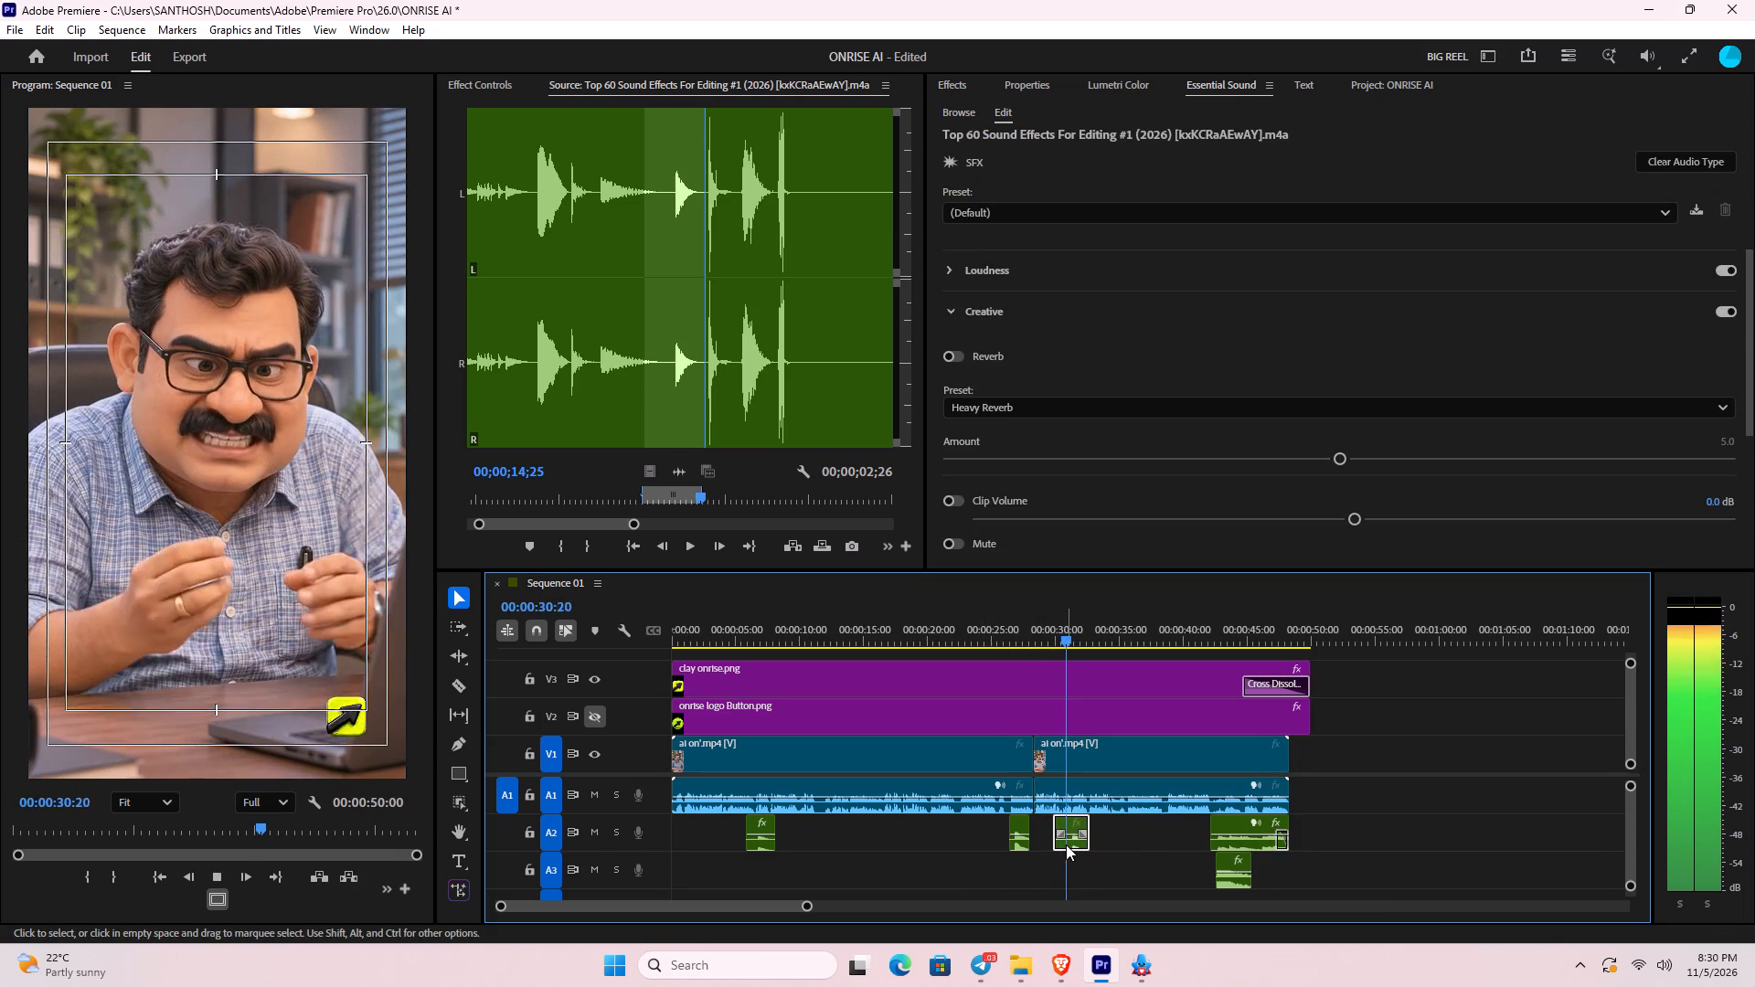
key("space")
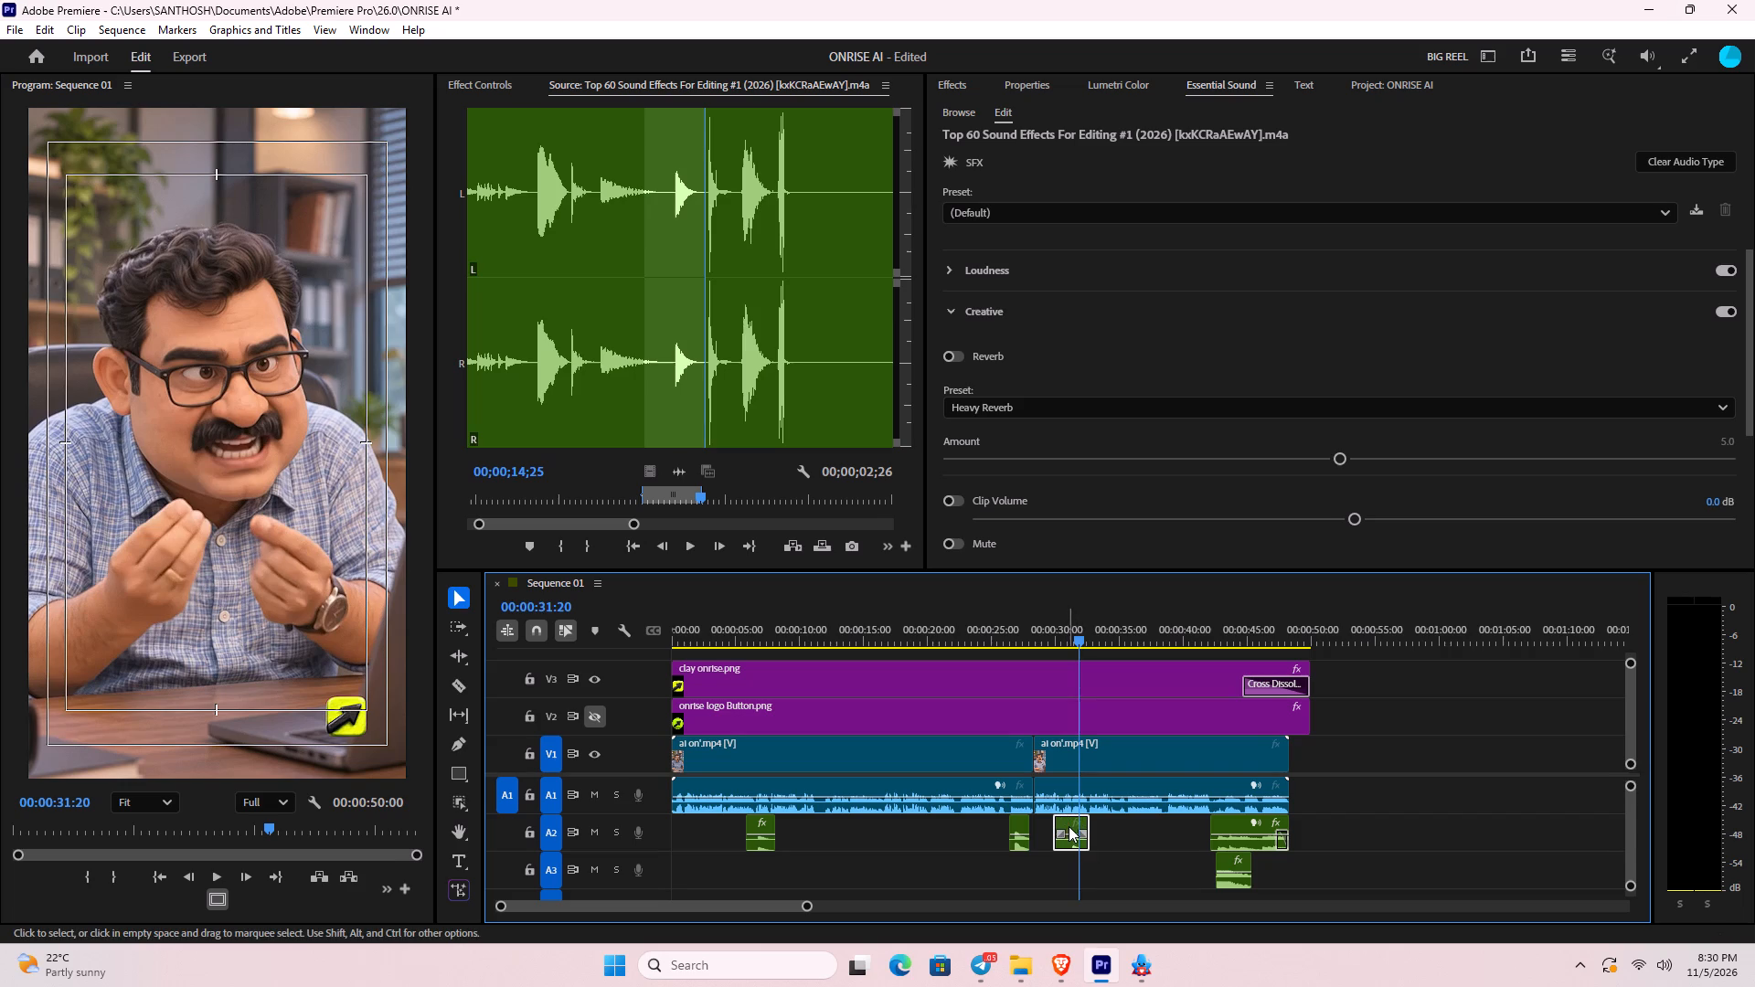
left_click(1069, 826)
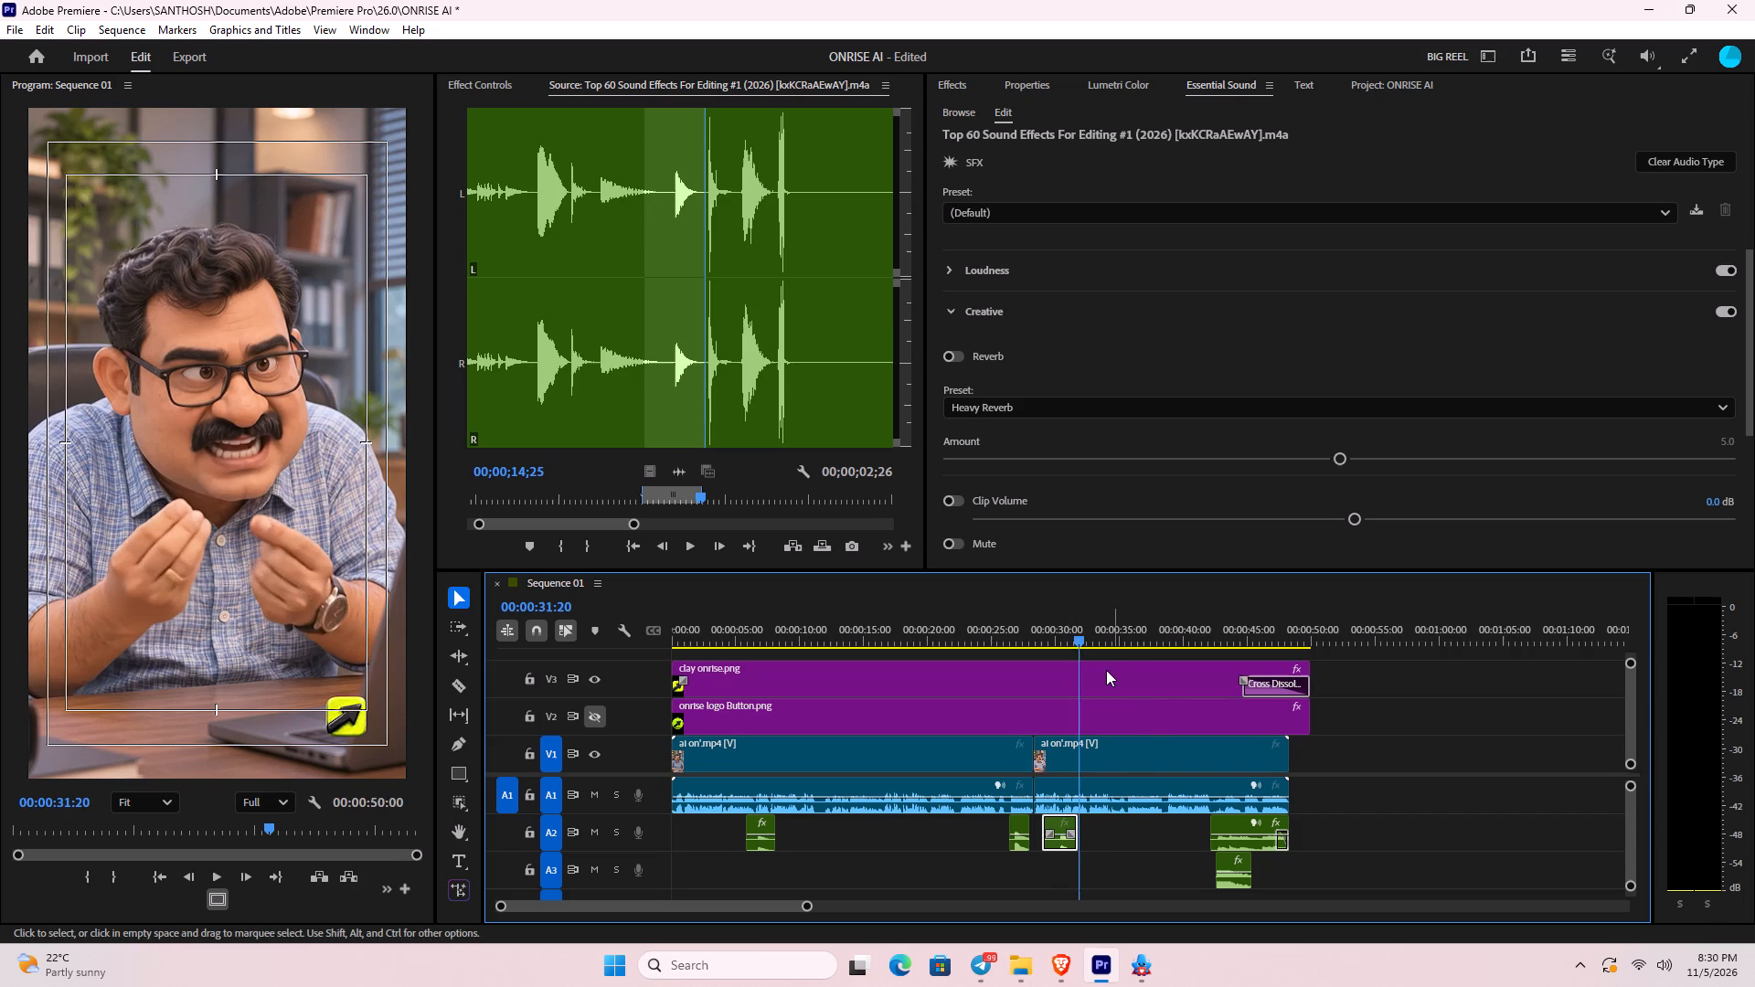
Play the sequence opening, and mark the next source effect from In 00;00;14;16 to Out 00;00;15;26.
left_click_drag(1070, 637, 530, 747)
key("space")
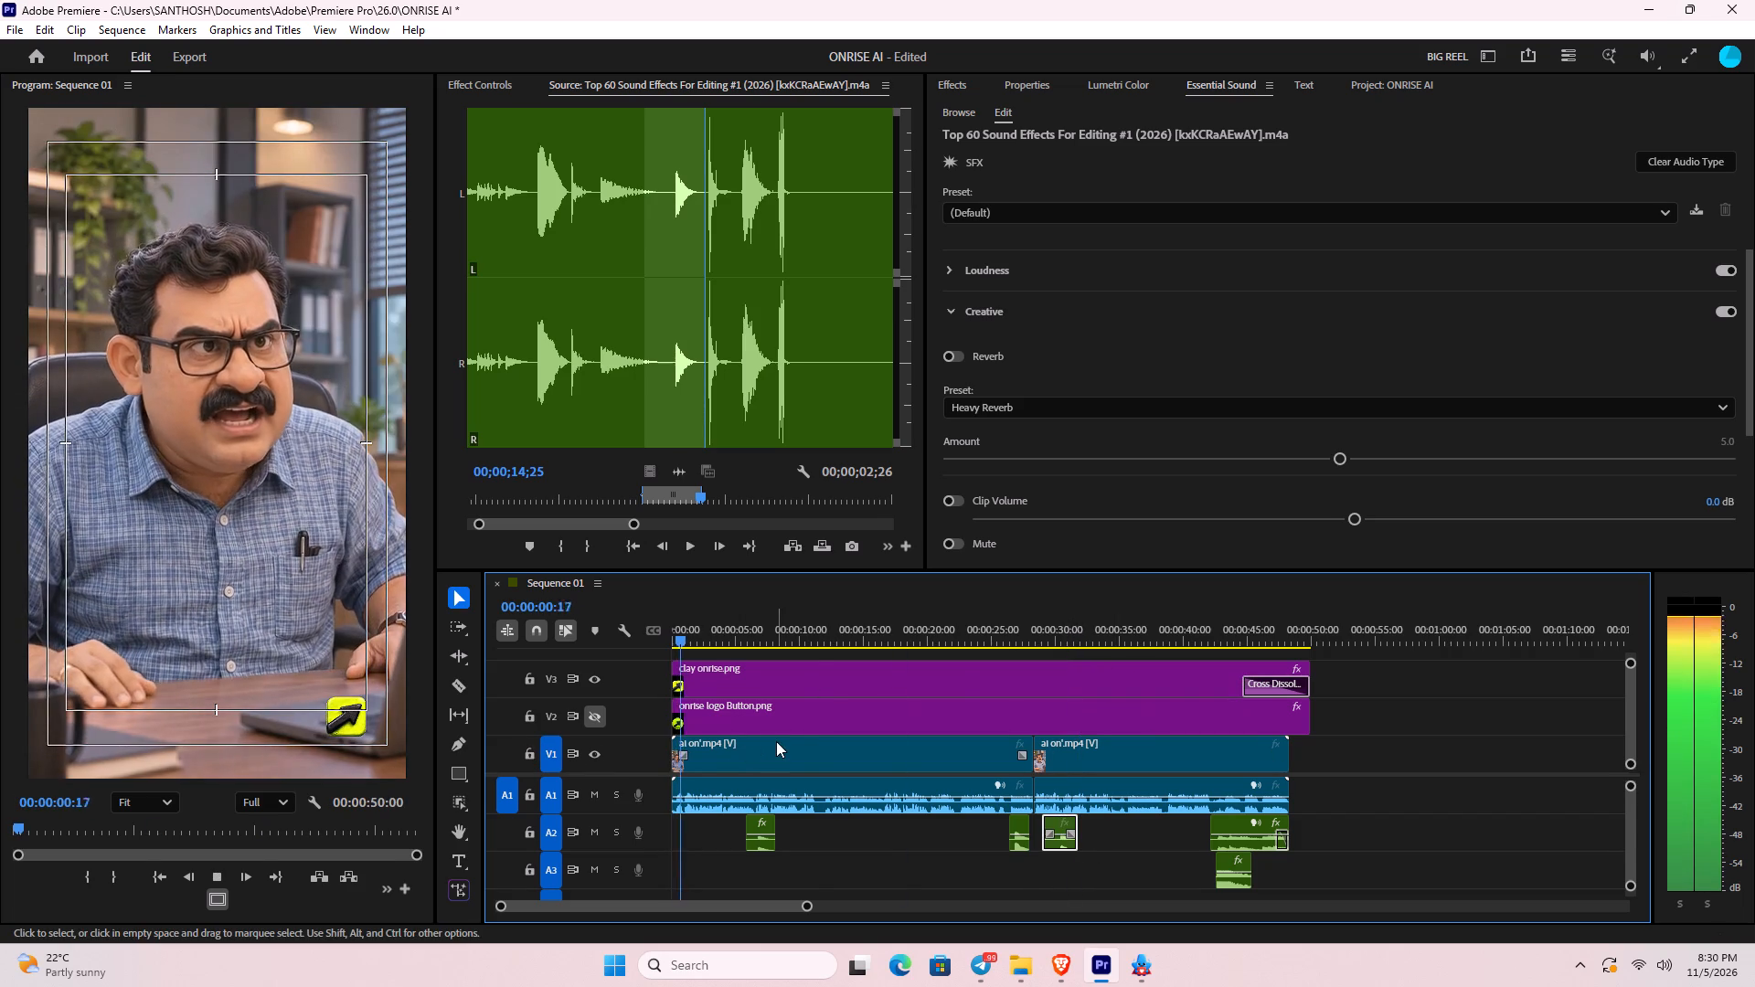
key("space")
key("space")
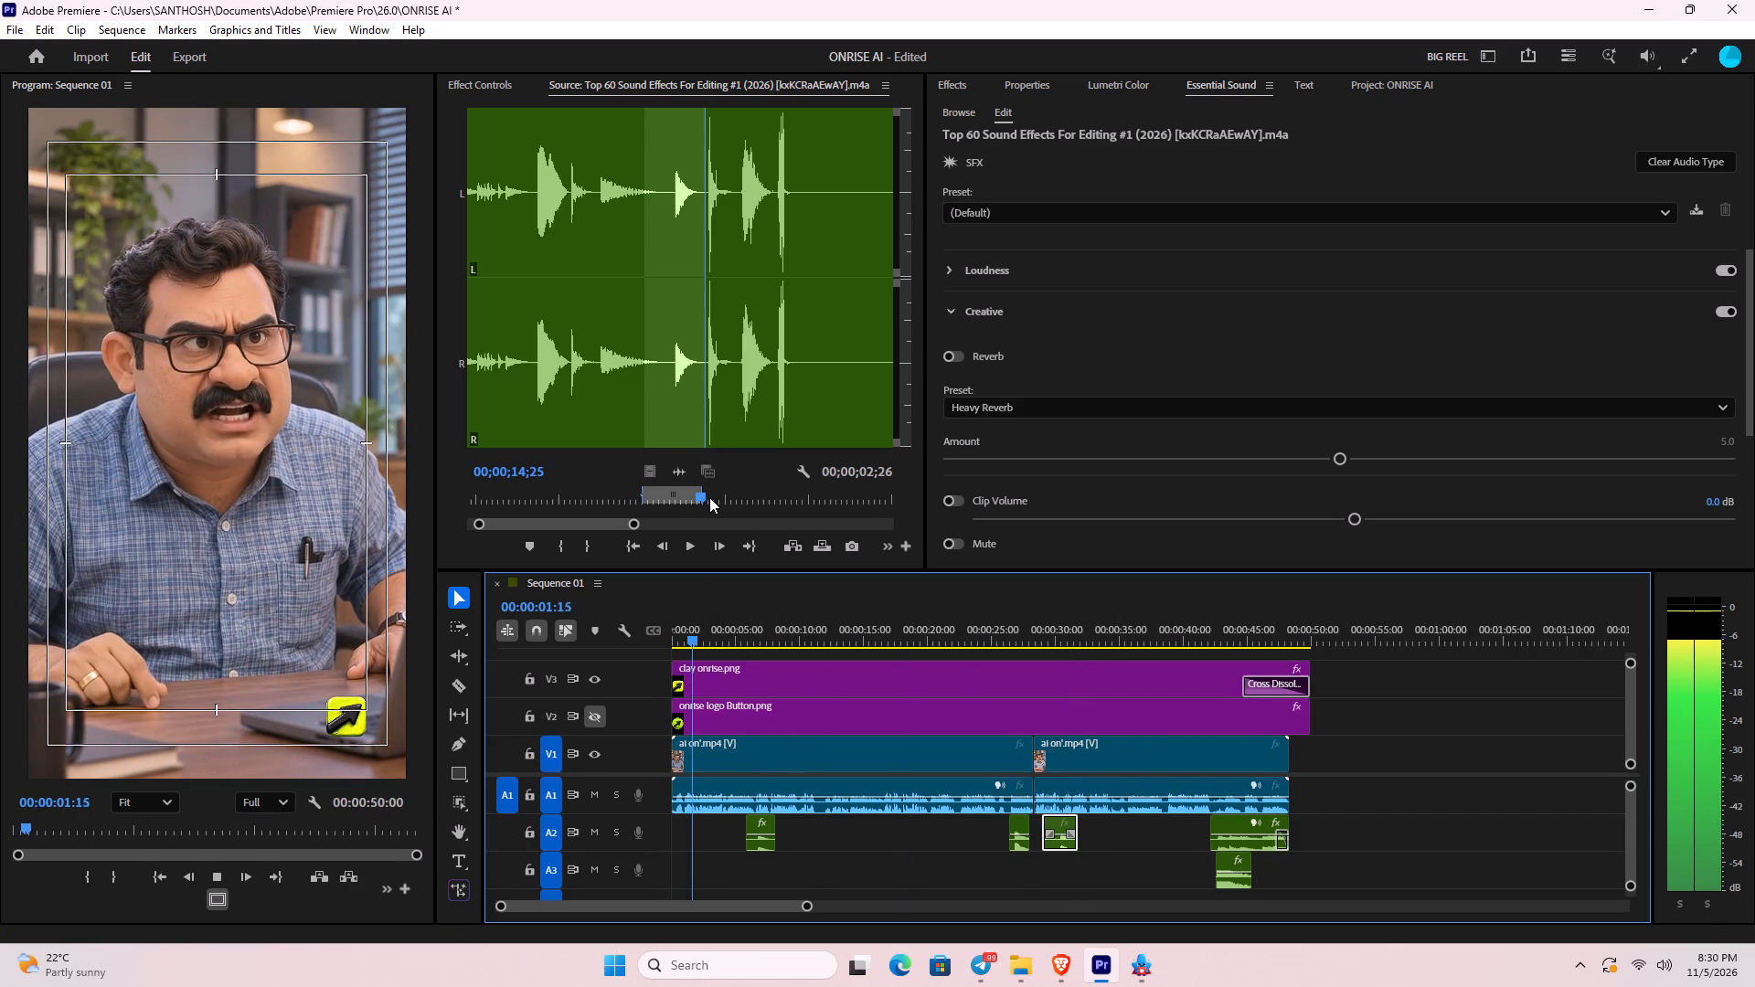
key("space")
left_click(715, 495)
key("space")
key("space")
left_click_drag(715, 495, 691, 496)
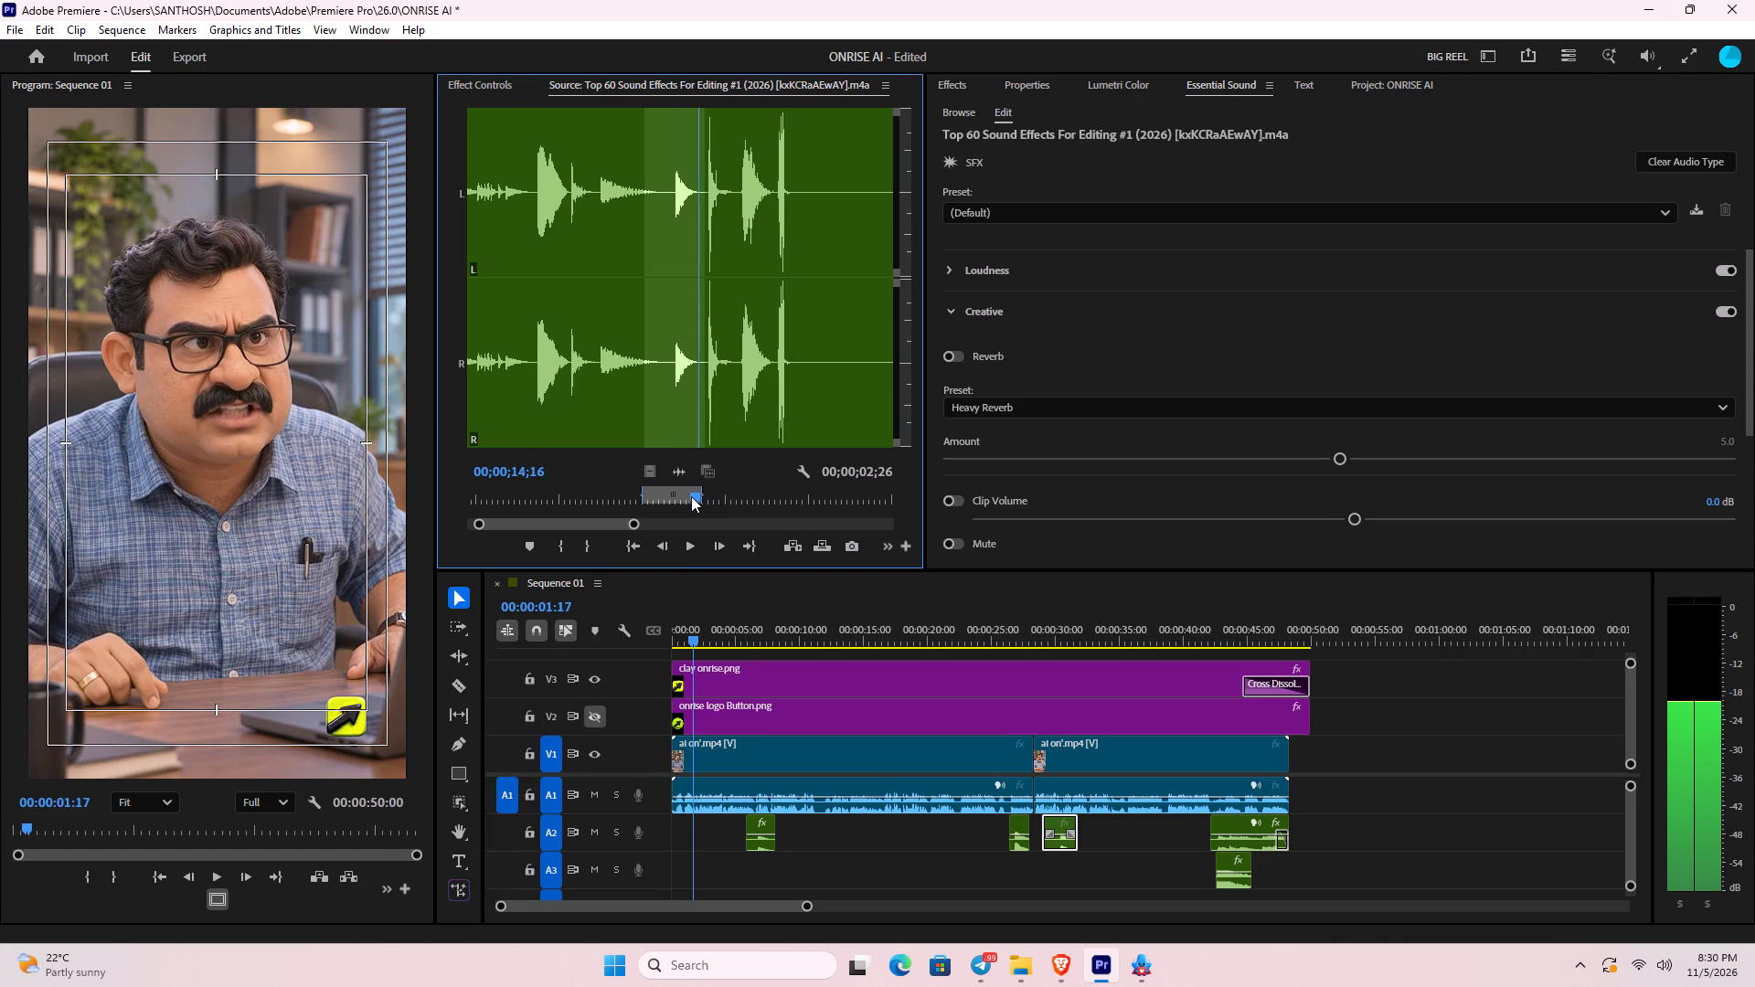
type("I")
key("space")
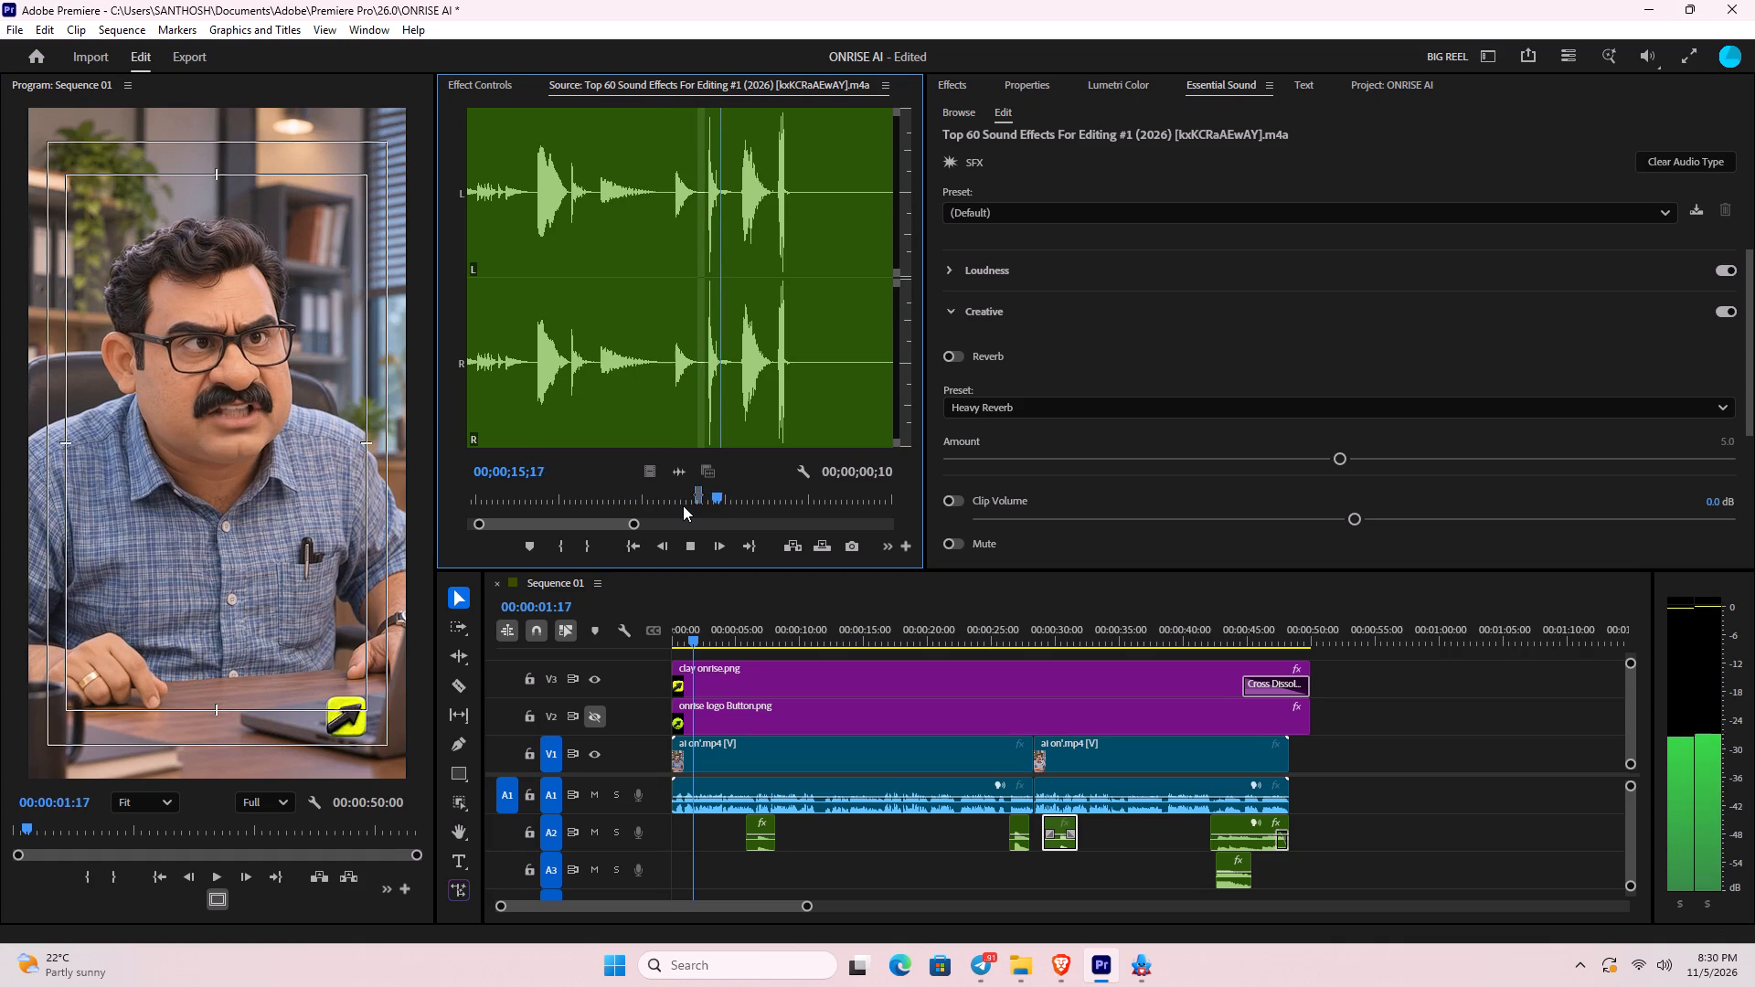
key("space")
type("O")
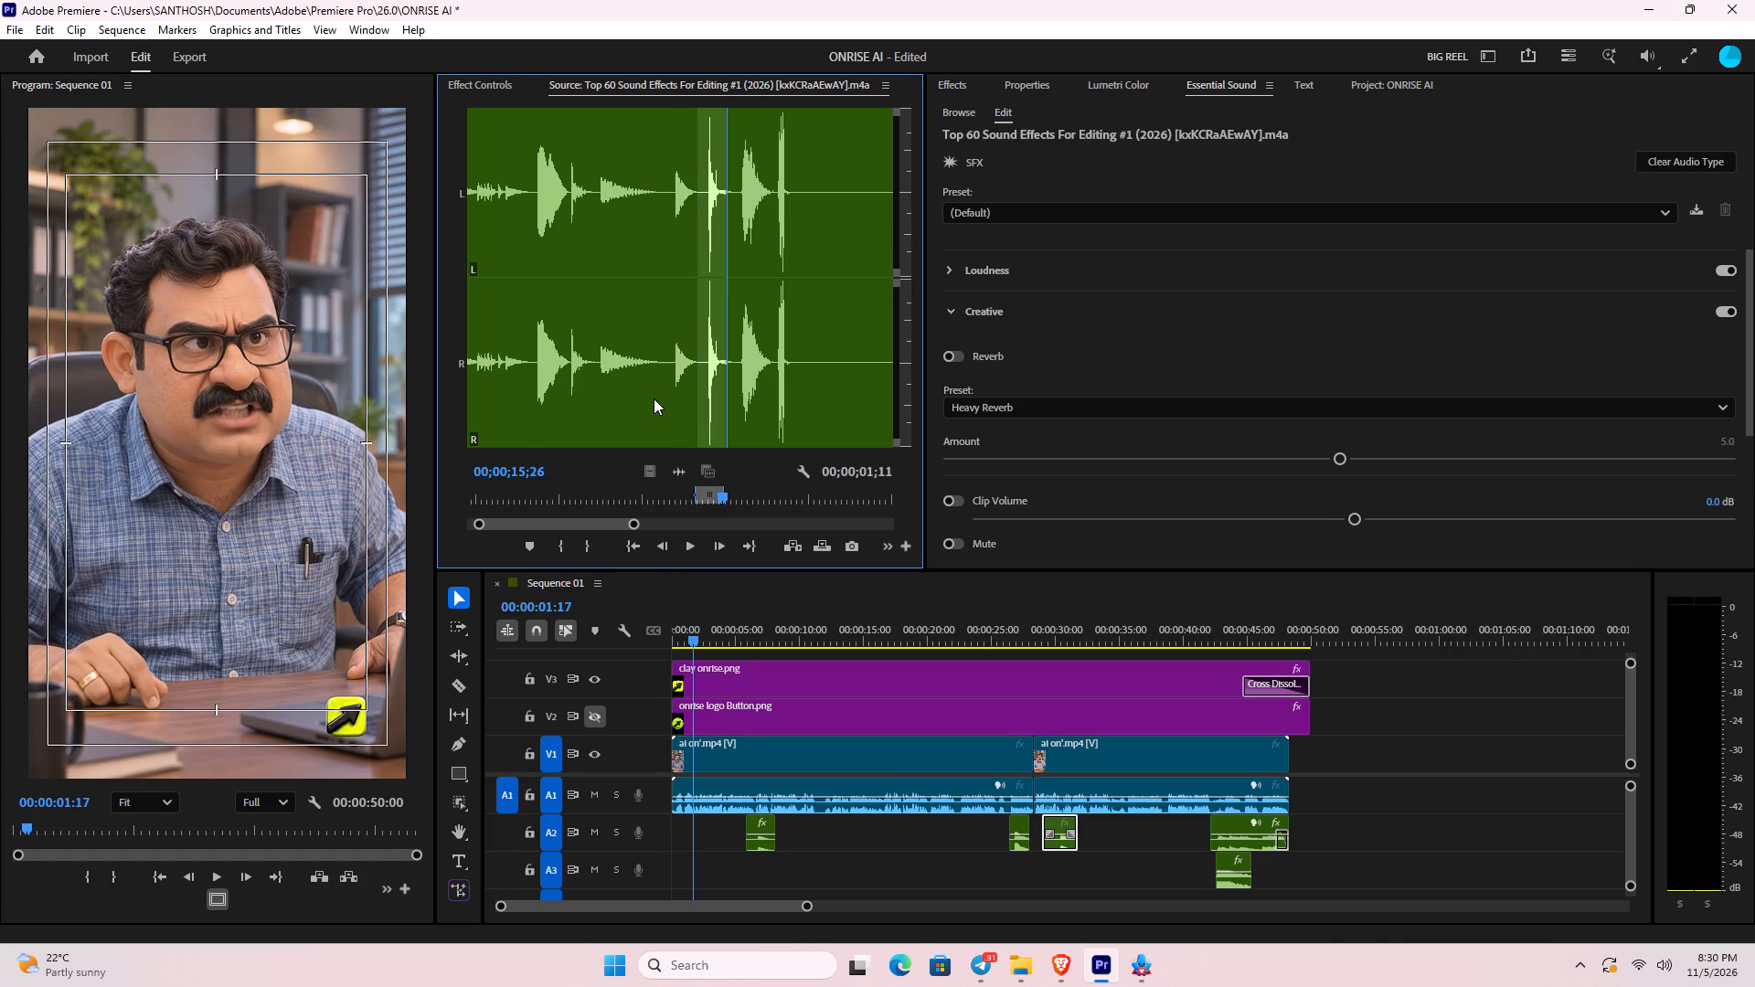
Place the marked effect's audio on A2 at the very start of the sequence and play through to about 9 seconds.
left_click_drag(686, 469, 671, 707)
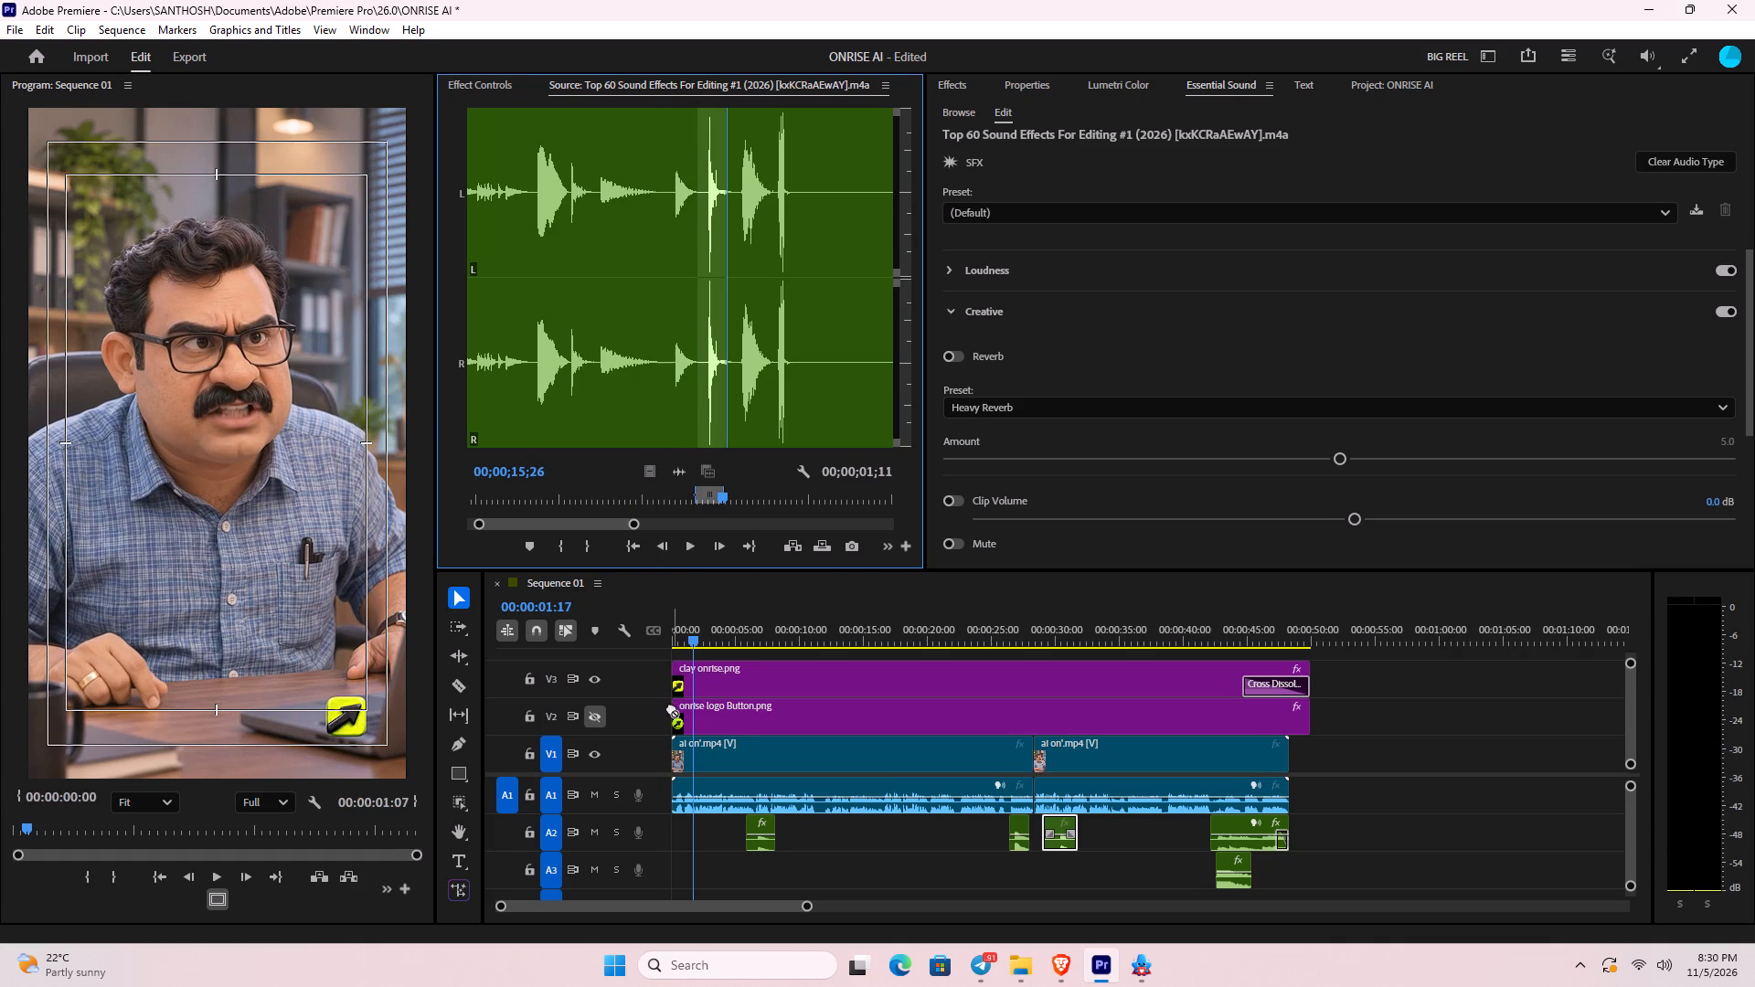
left_click_drag(671, 707, 651, 849)
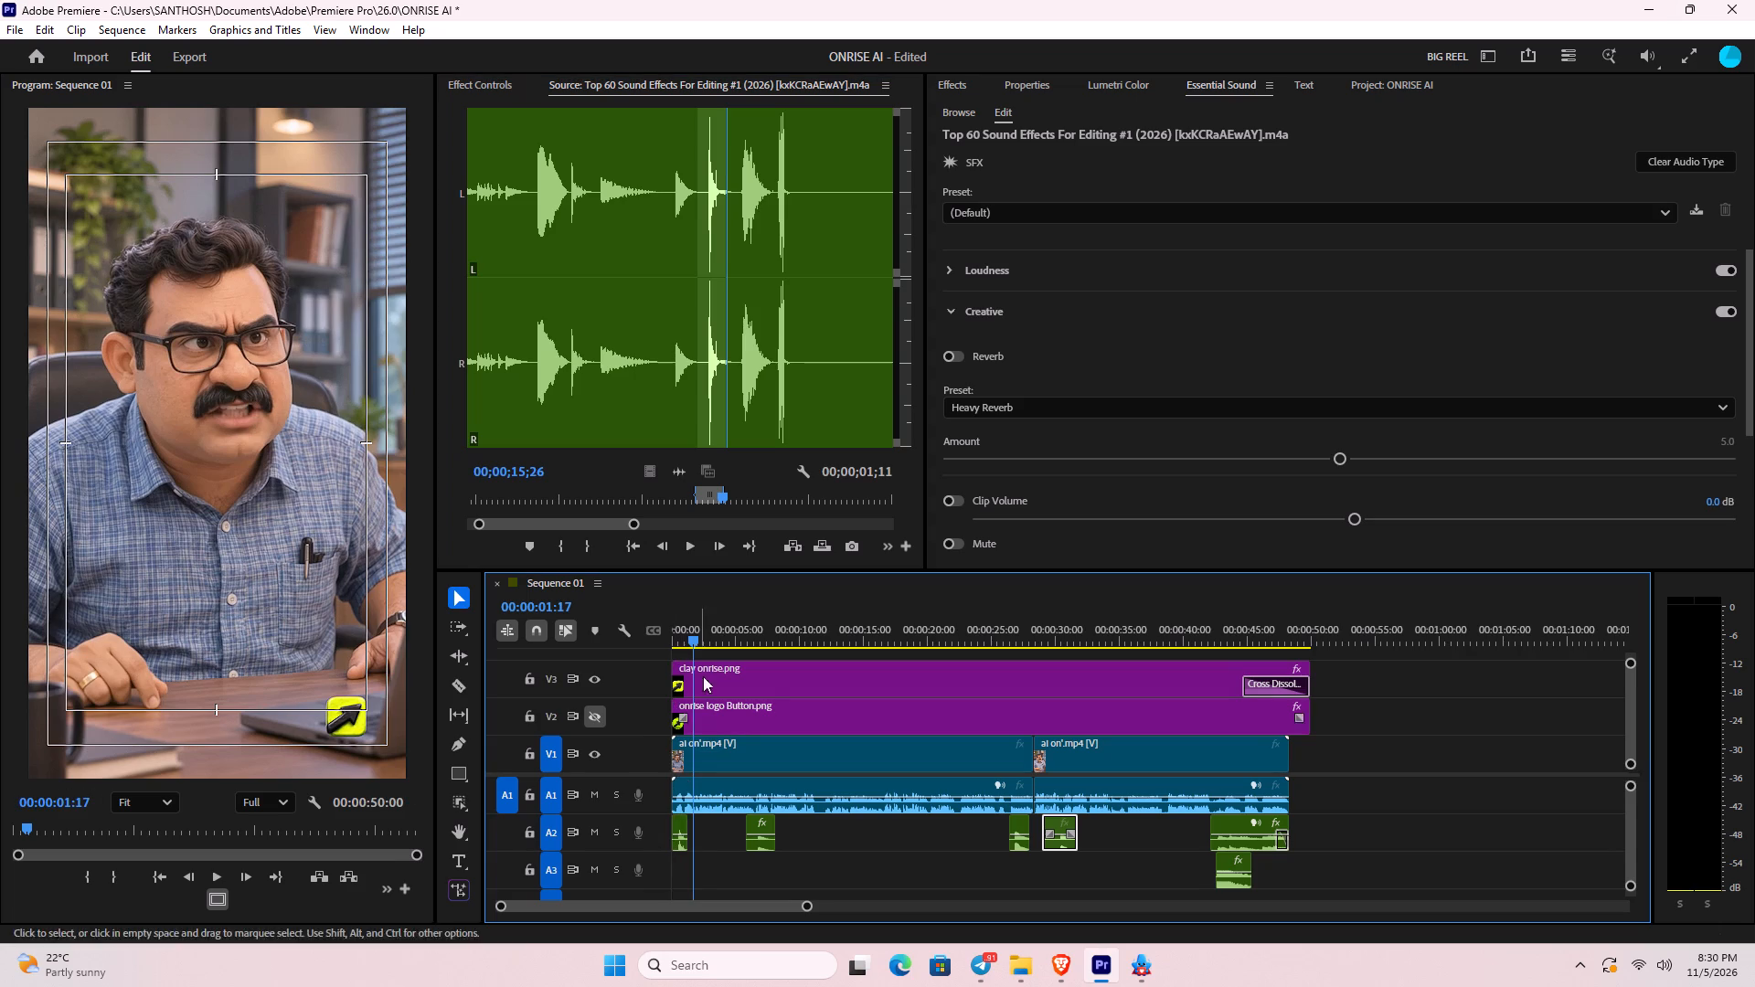
left_click_drag(706, 636, 492, 687)
key("space")
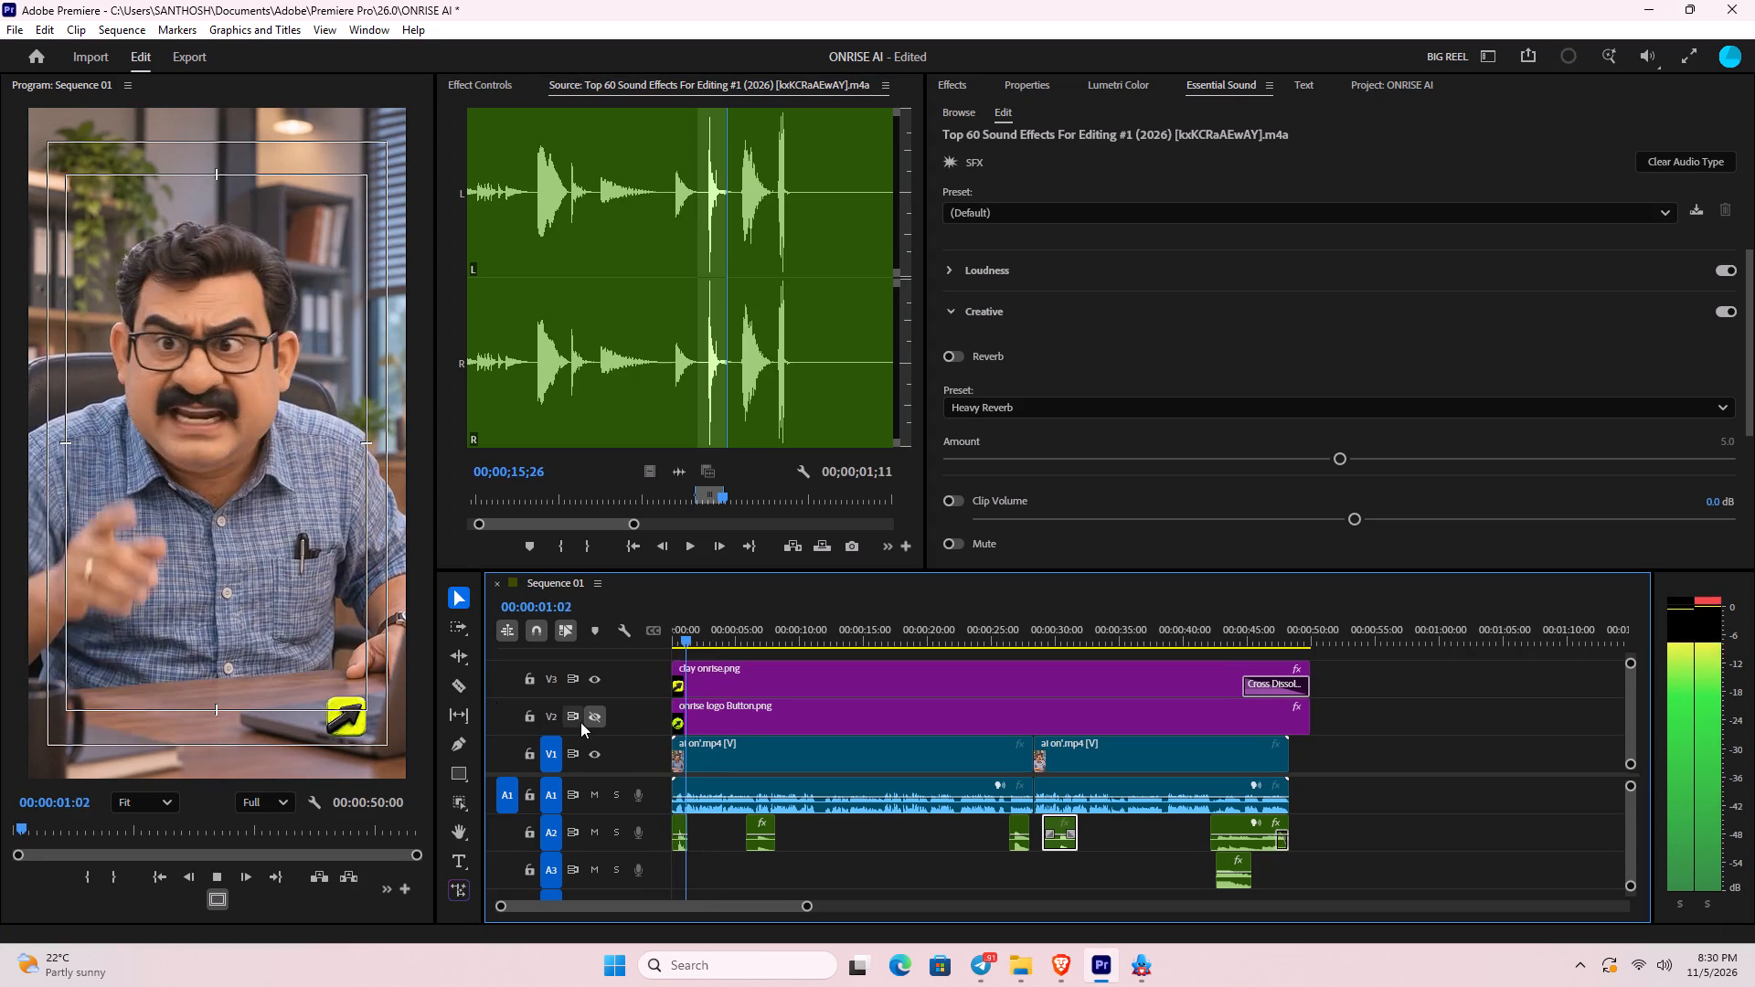
key("equal")
key("equal")
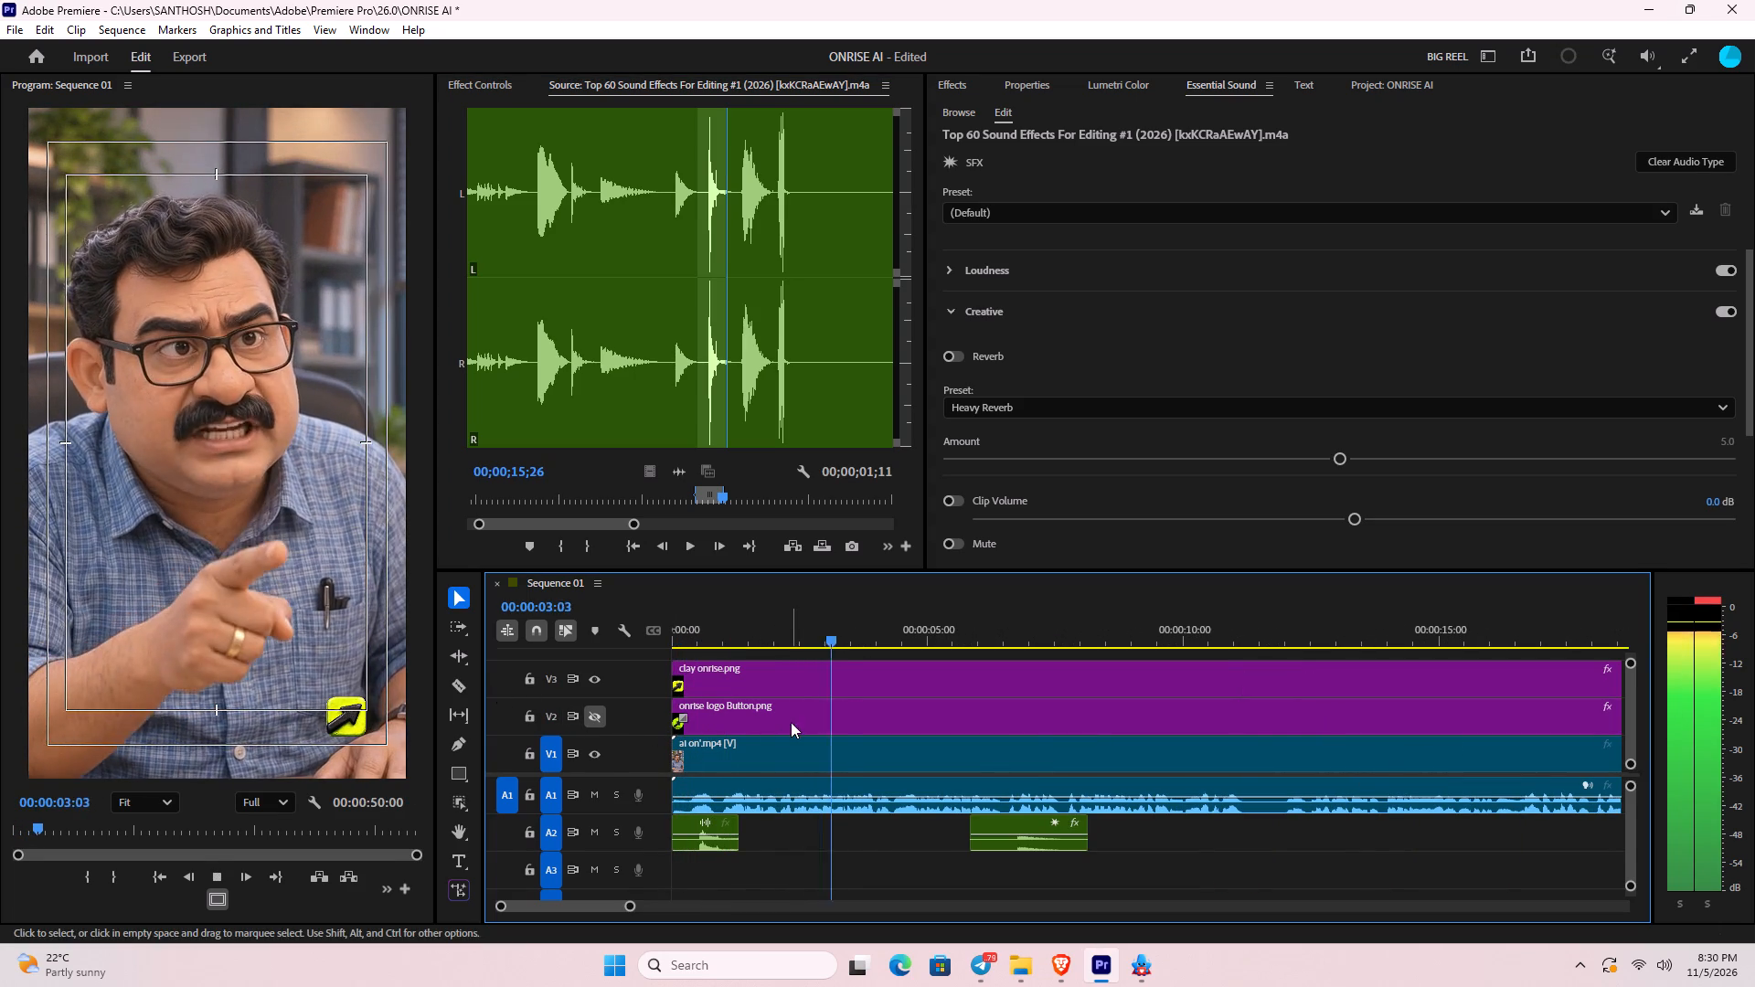
key("space")
left_click_drag(830, 630, 776, 657)
key("space")
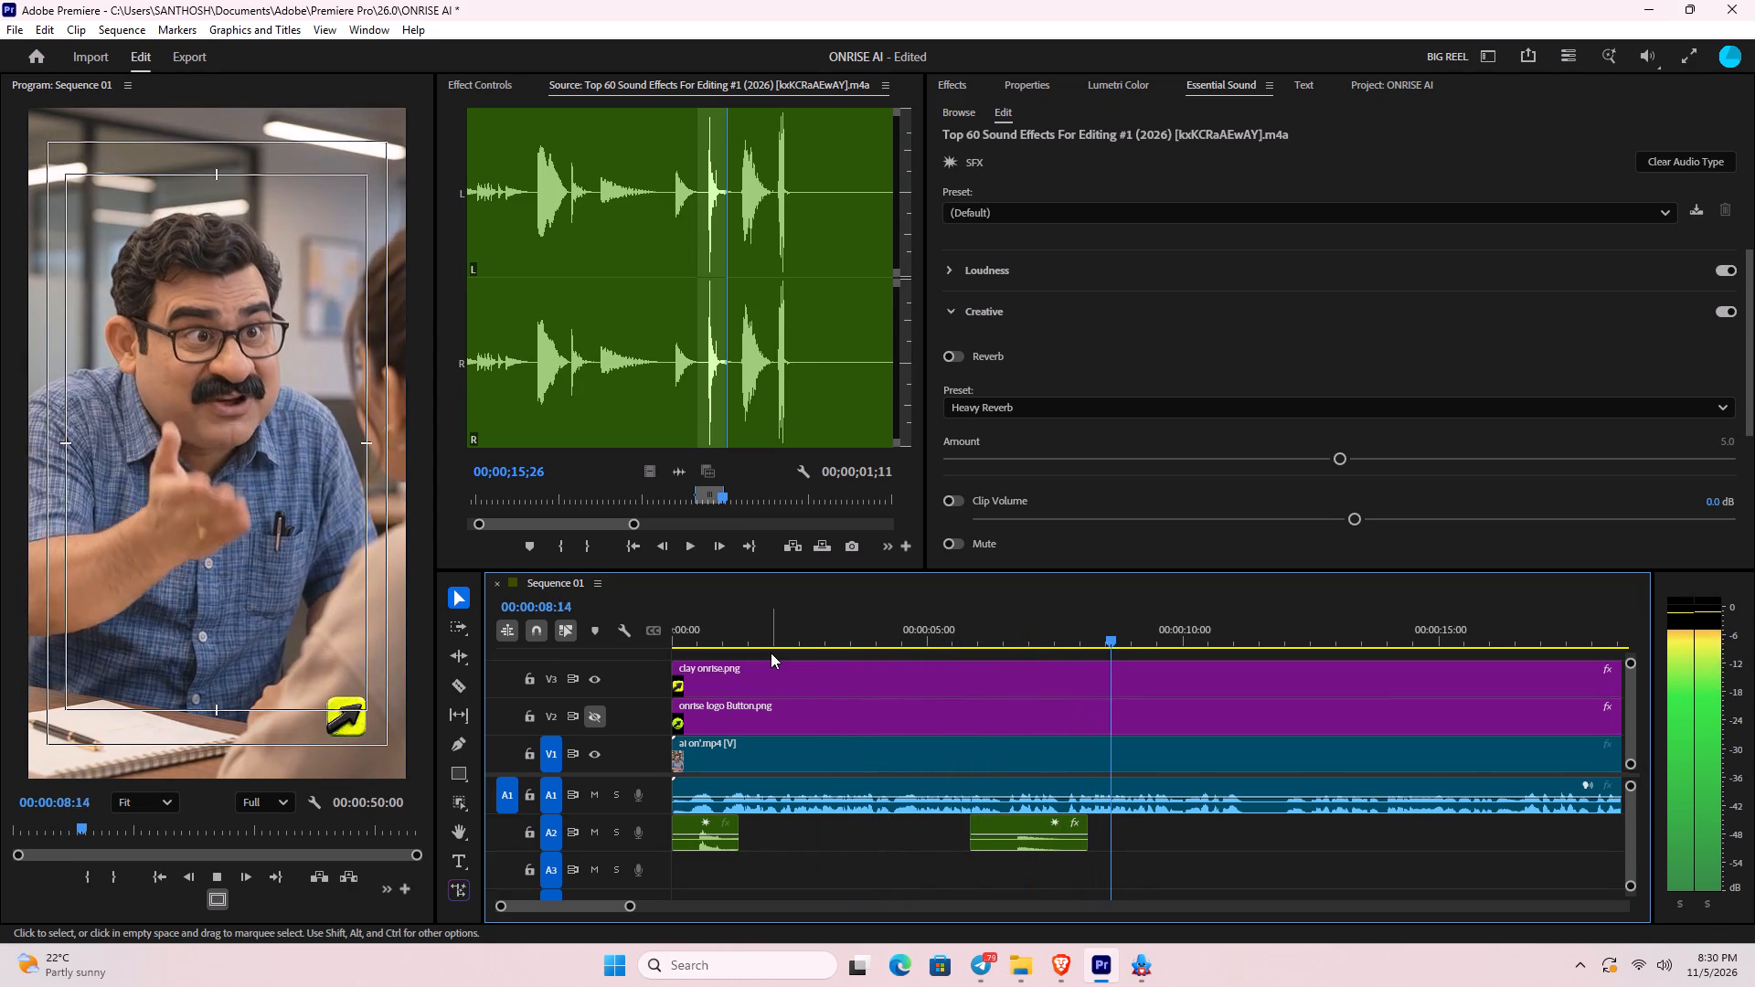
key("space")
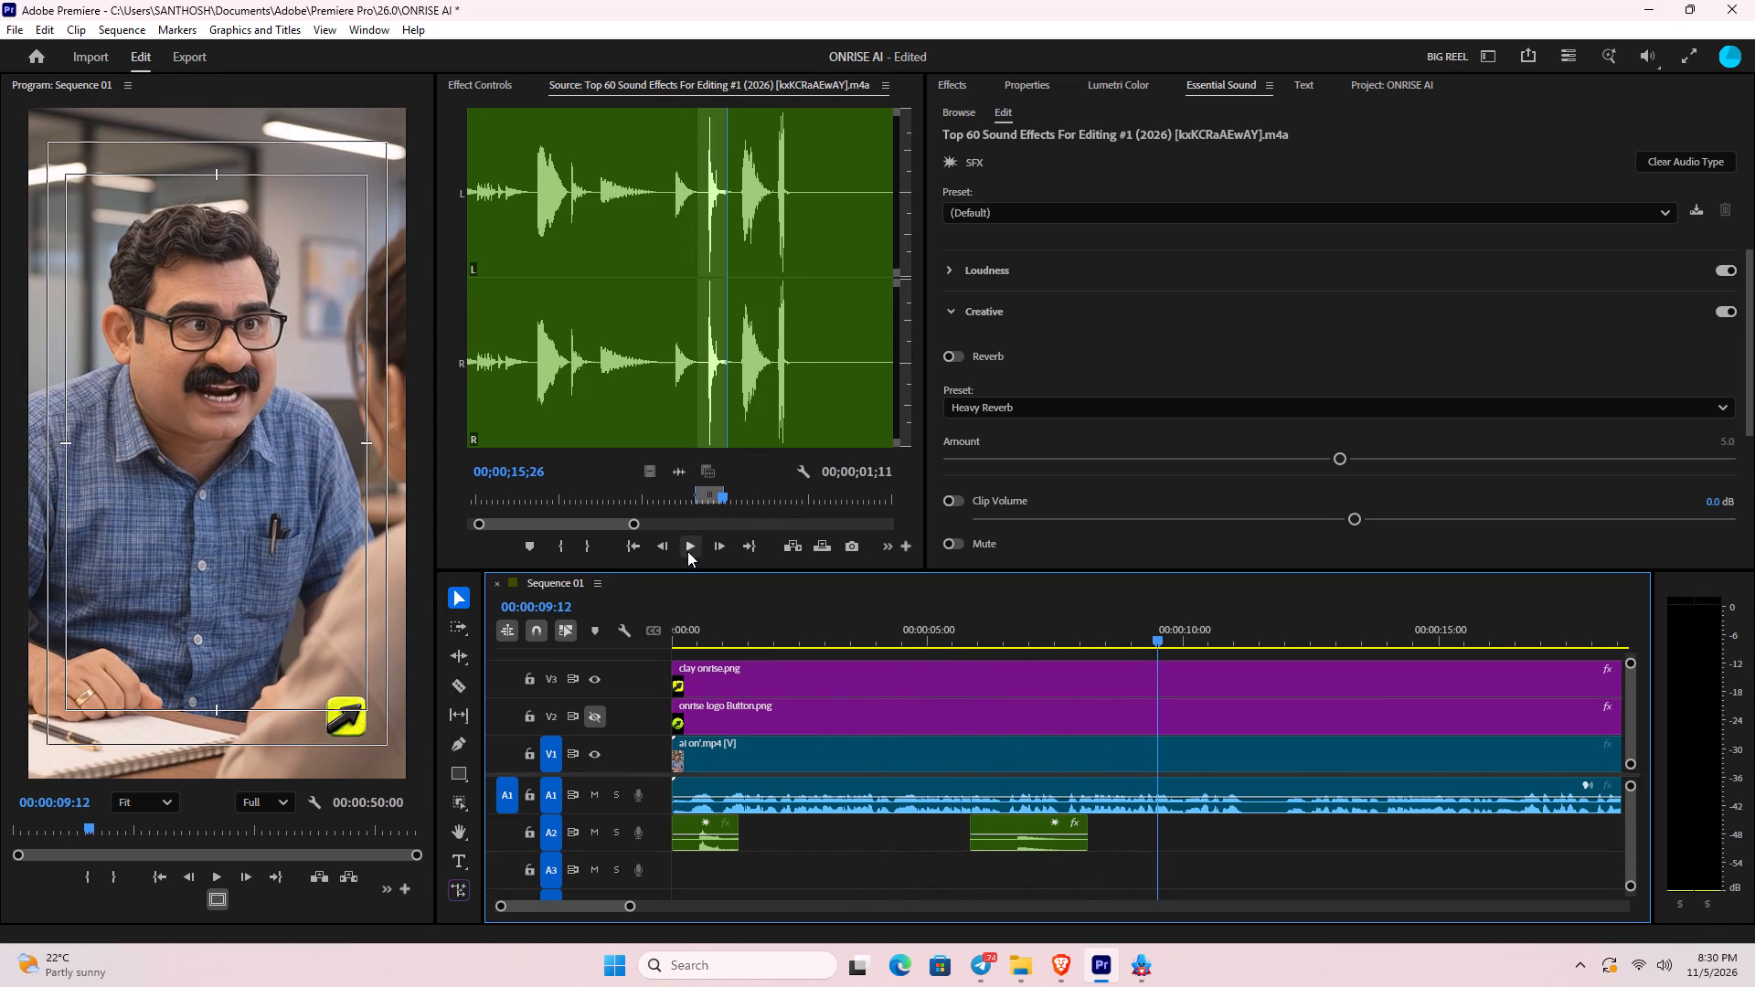
Audition the source sound effects onward from about 16 seconds to about 40 seconds.
left_click(687, 551)
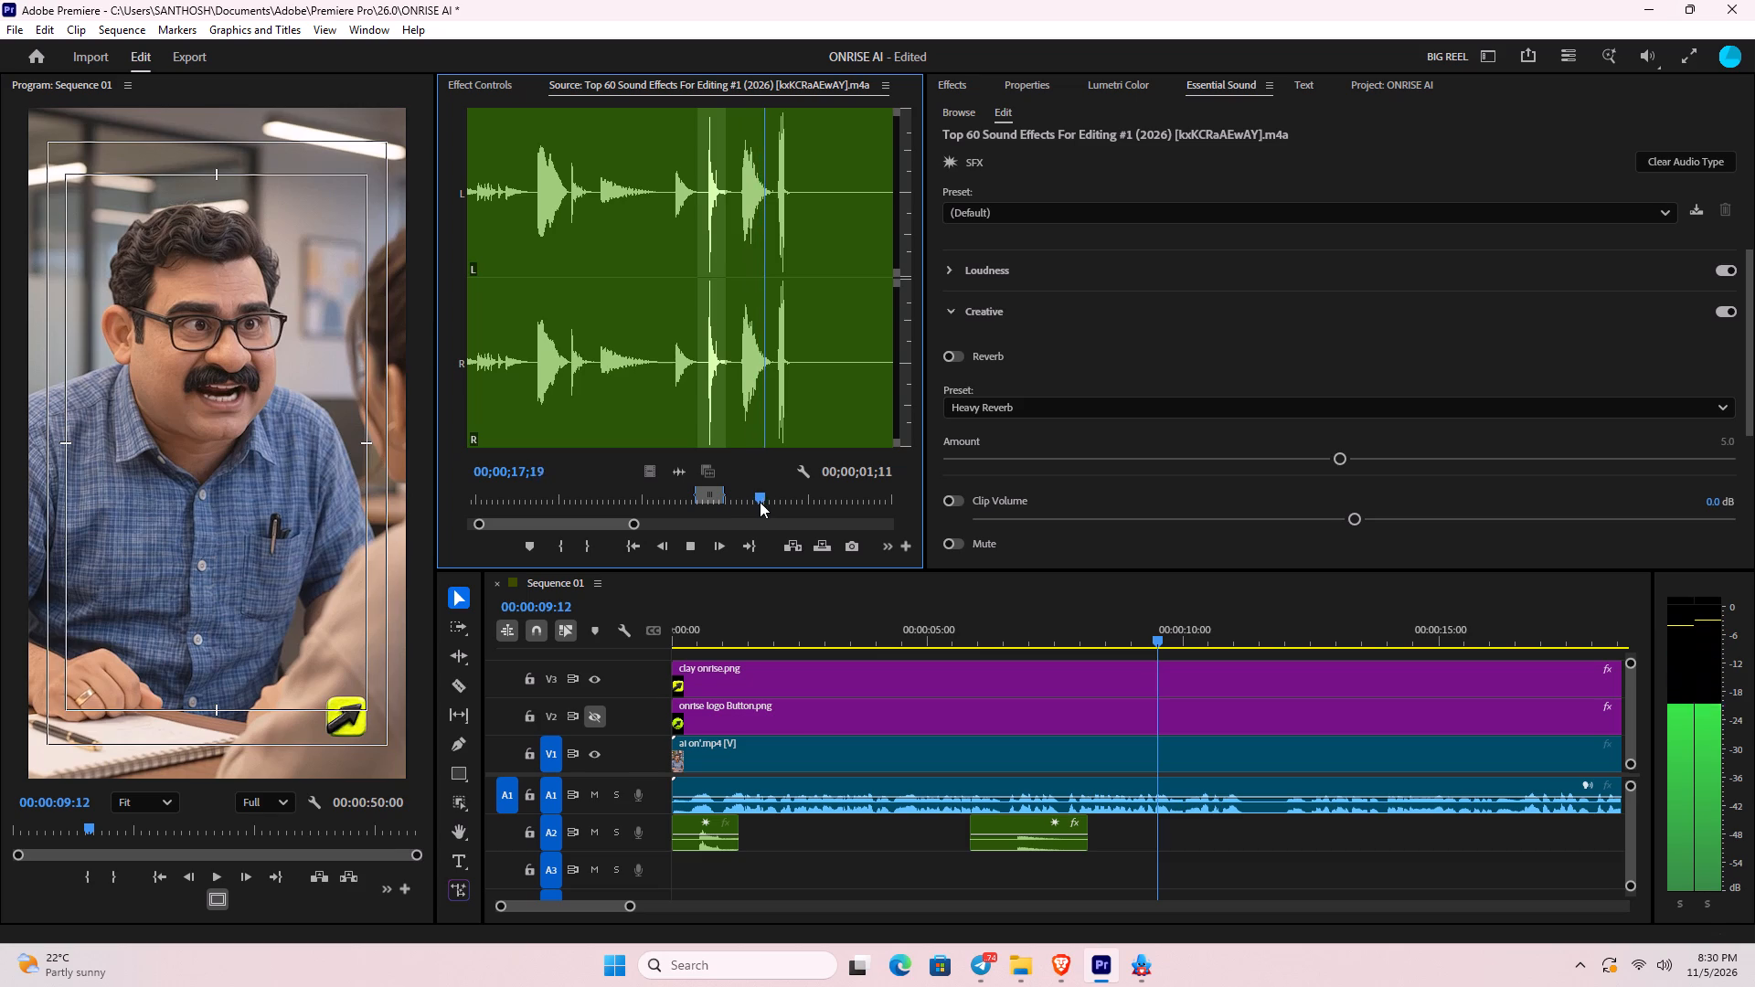
type("--")
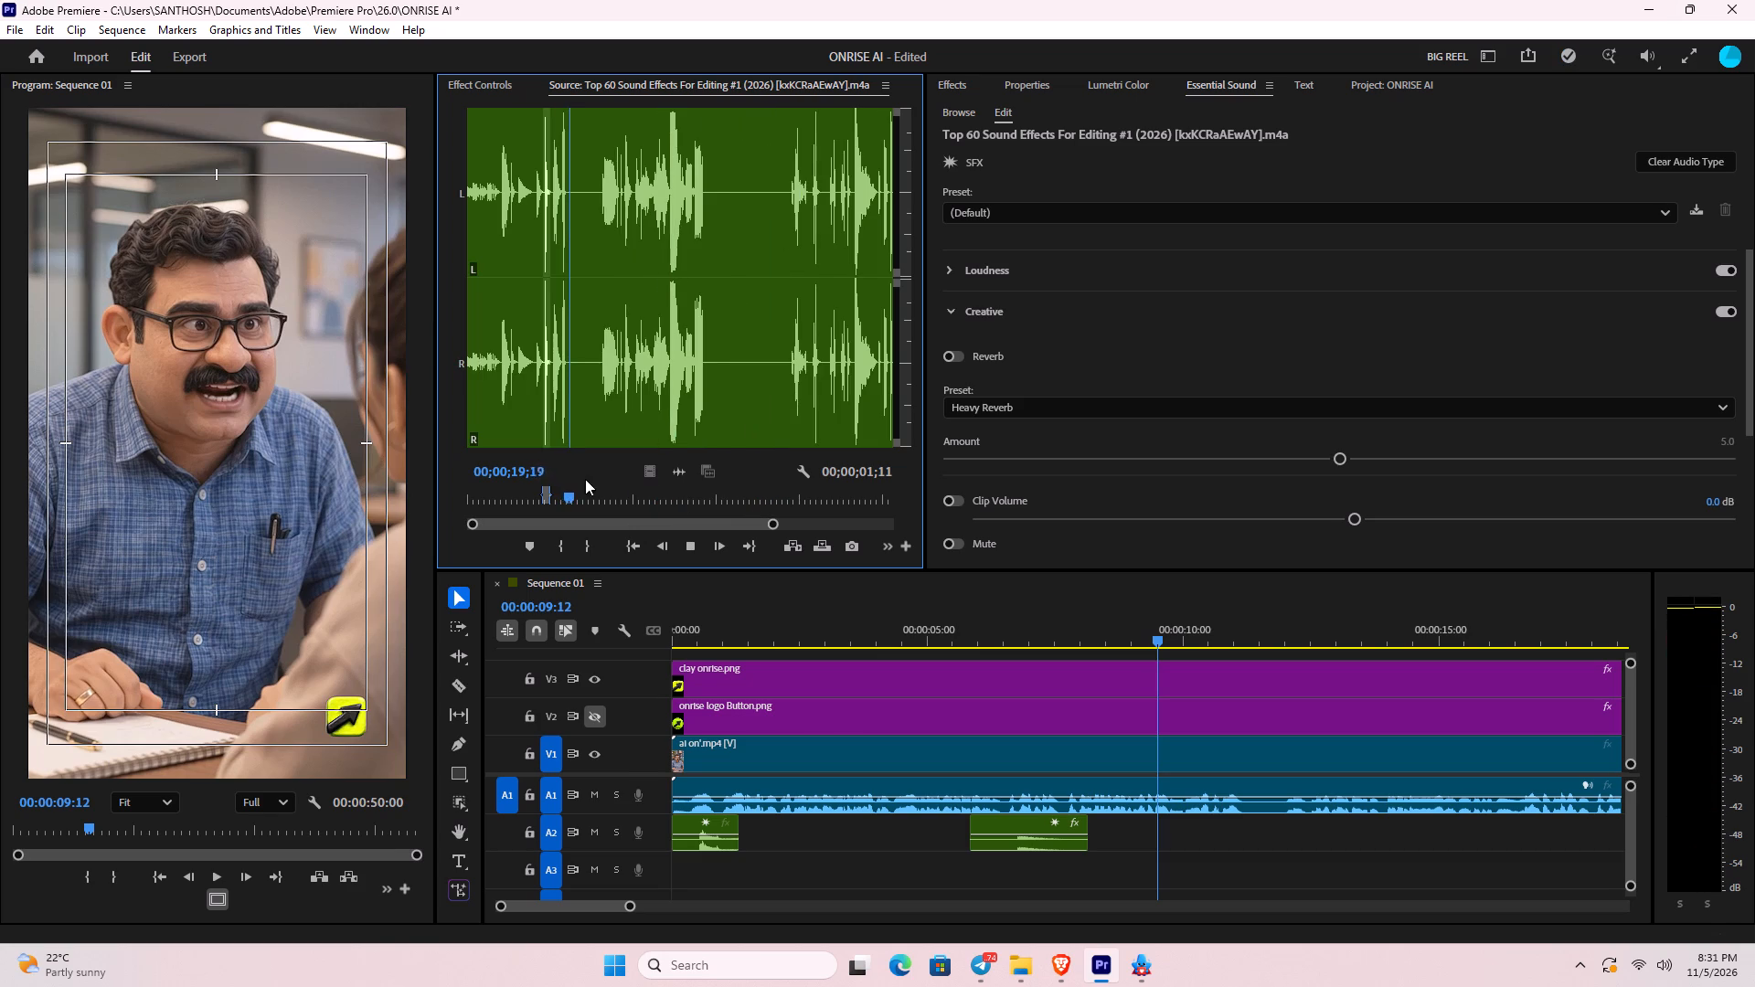
left_click_drag(569, 500, 590, 502)
key("space")
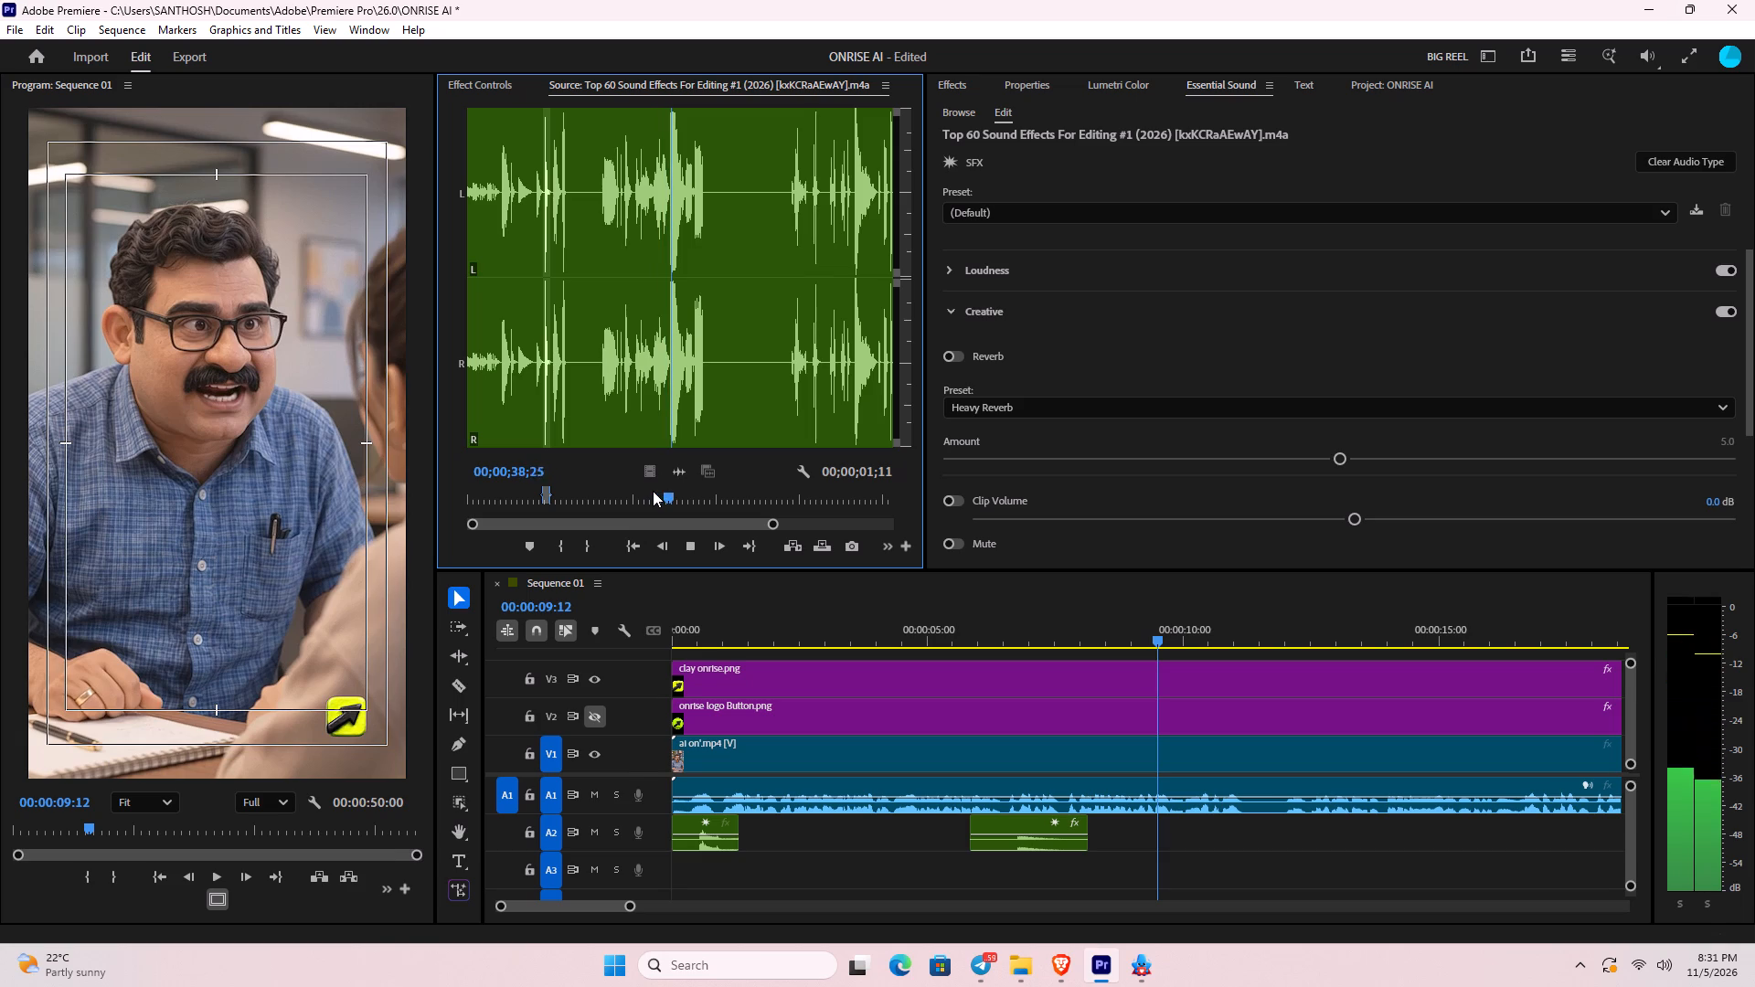
key("space")
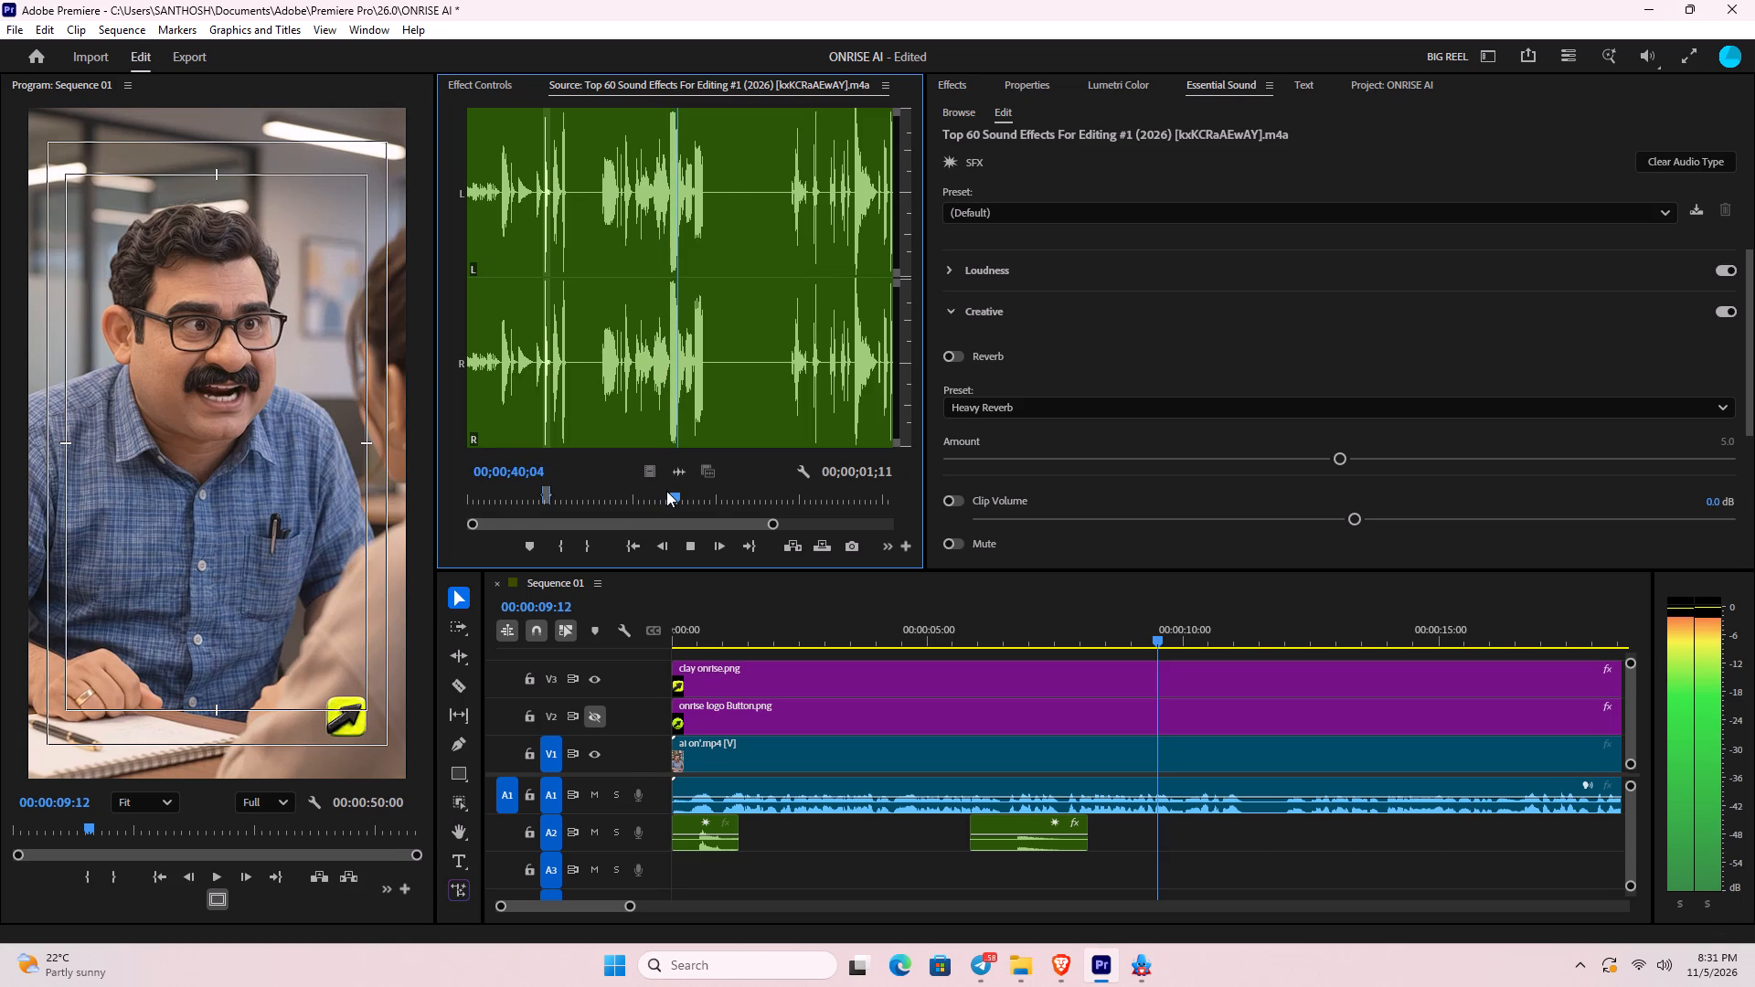
Mark the loud source effect with an In point at about 38 seconds and an Out point at about 41 seconds.
key("equal")
key("equal")
left_click_drag(675, 489, 641, 502)
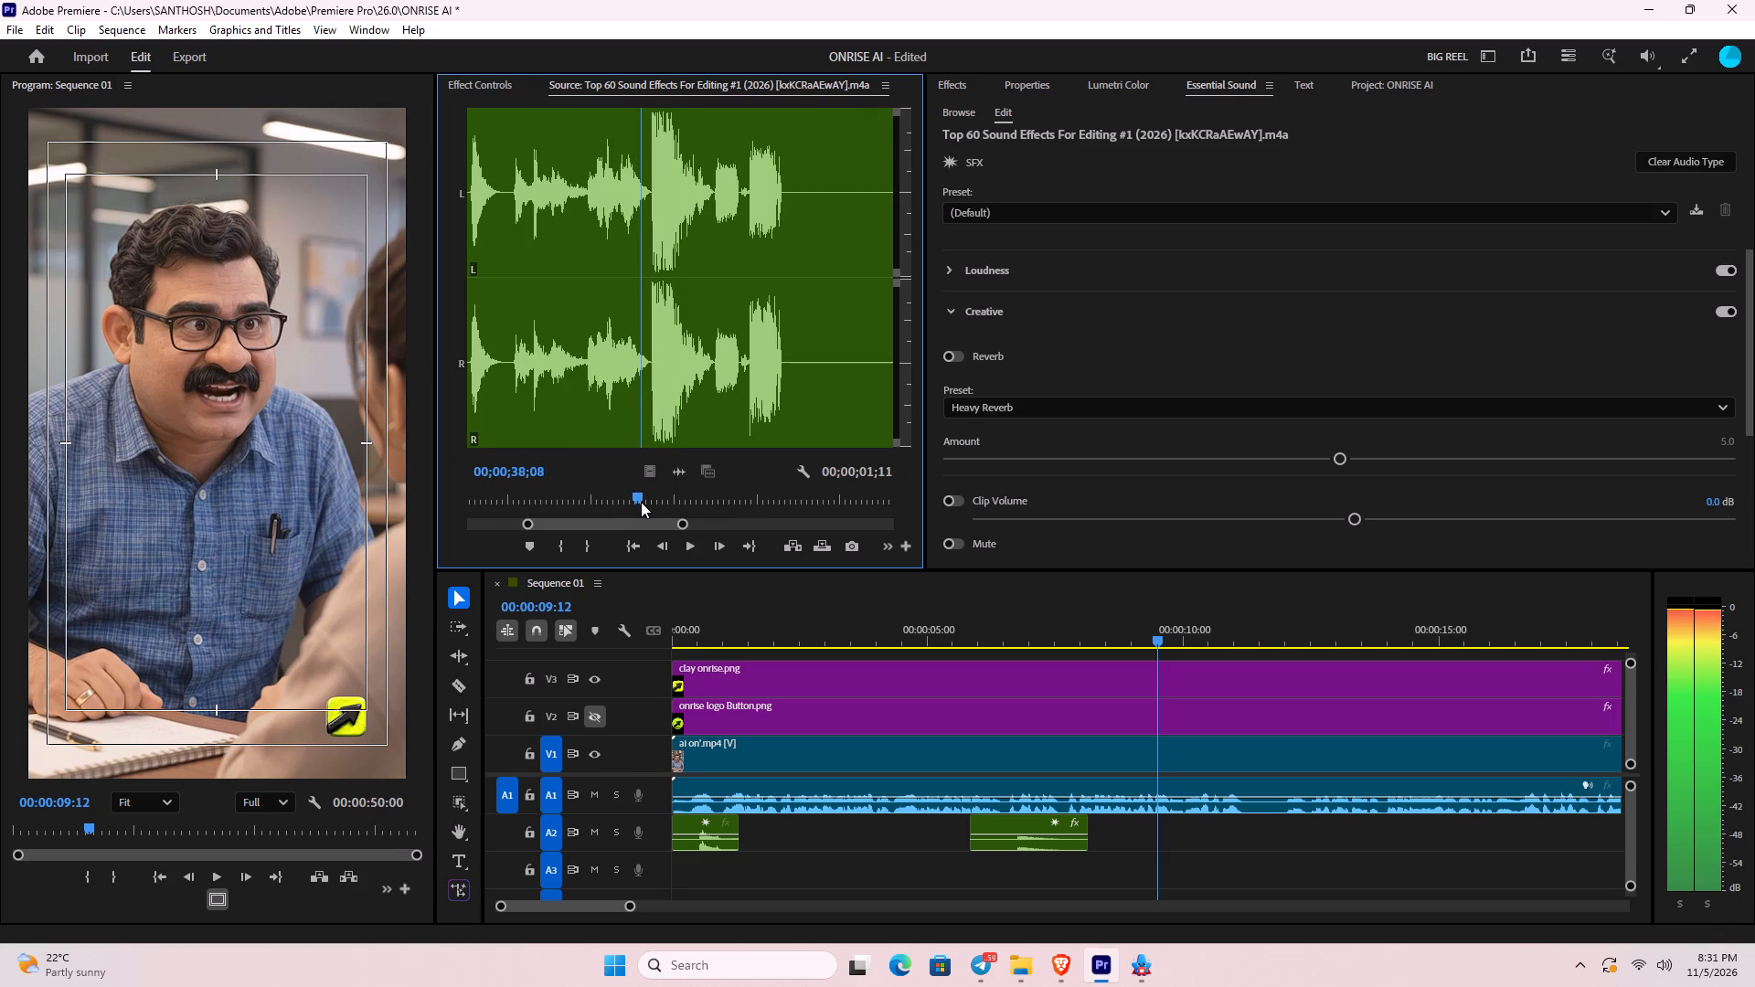
left_click_drag(641, 502, 644, 502)
type("I")
key("space")
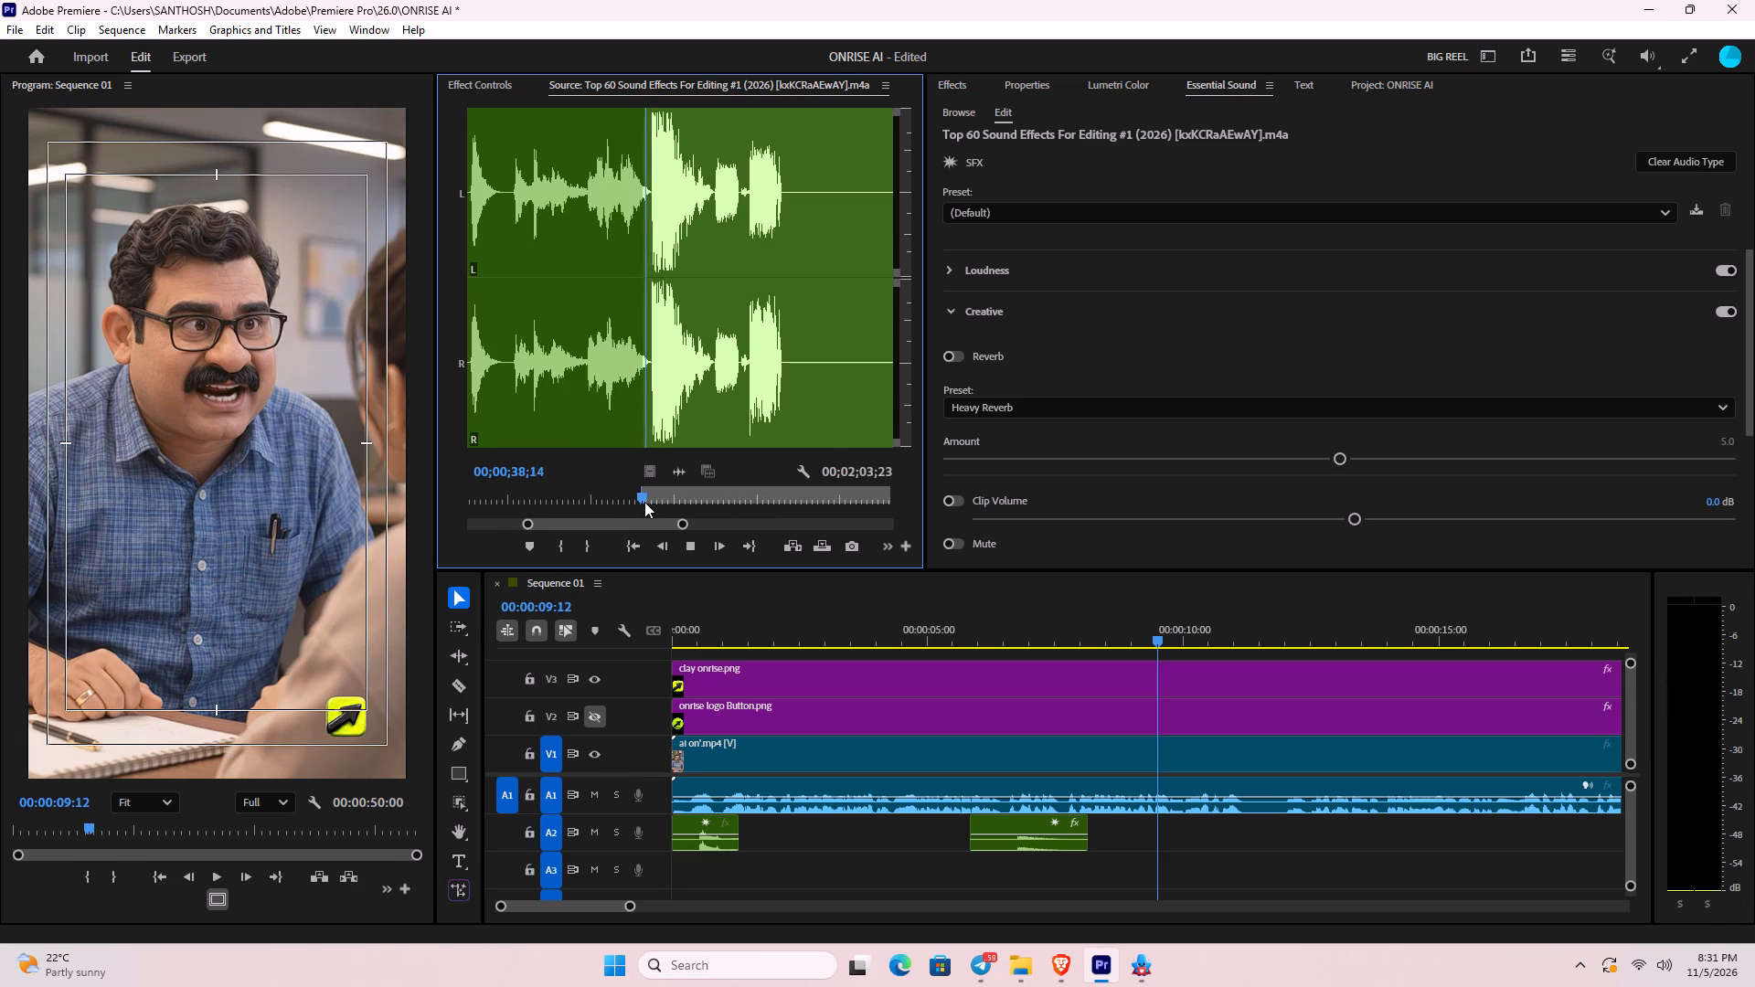
key("space")
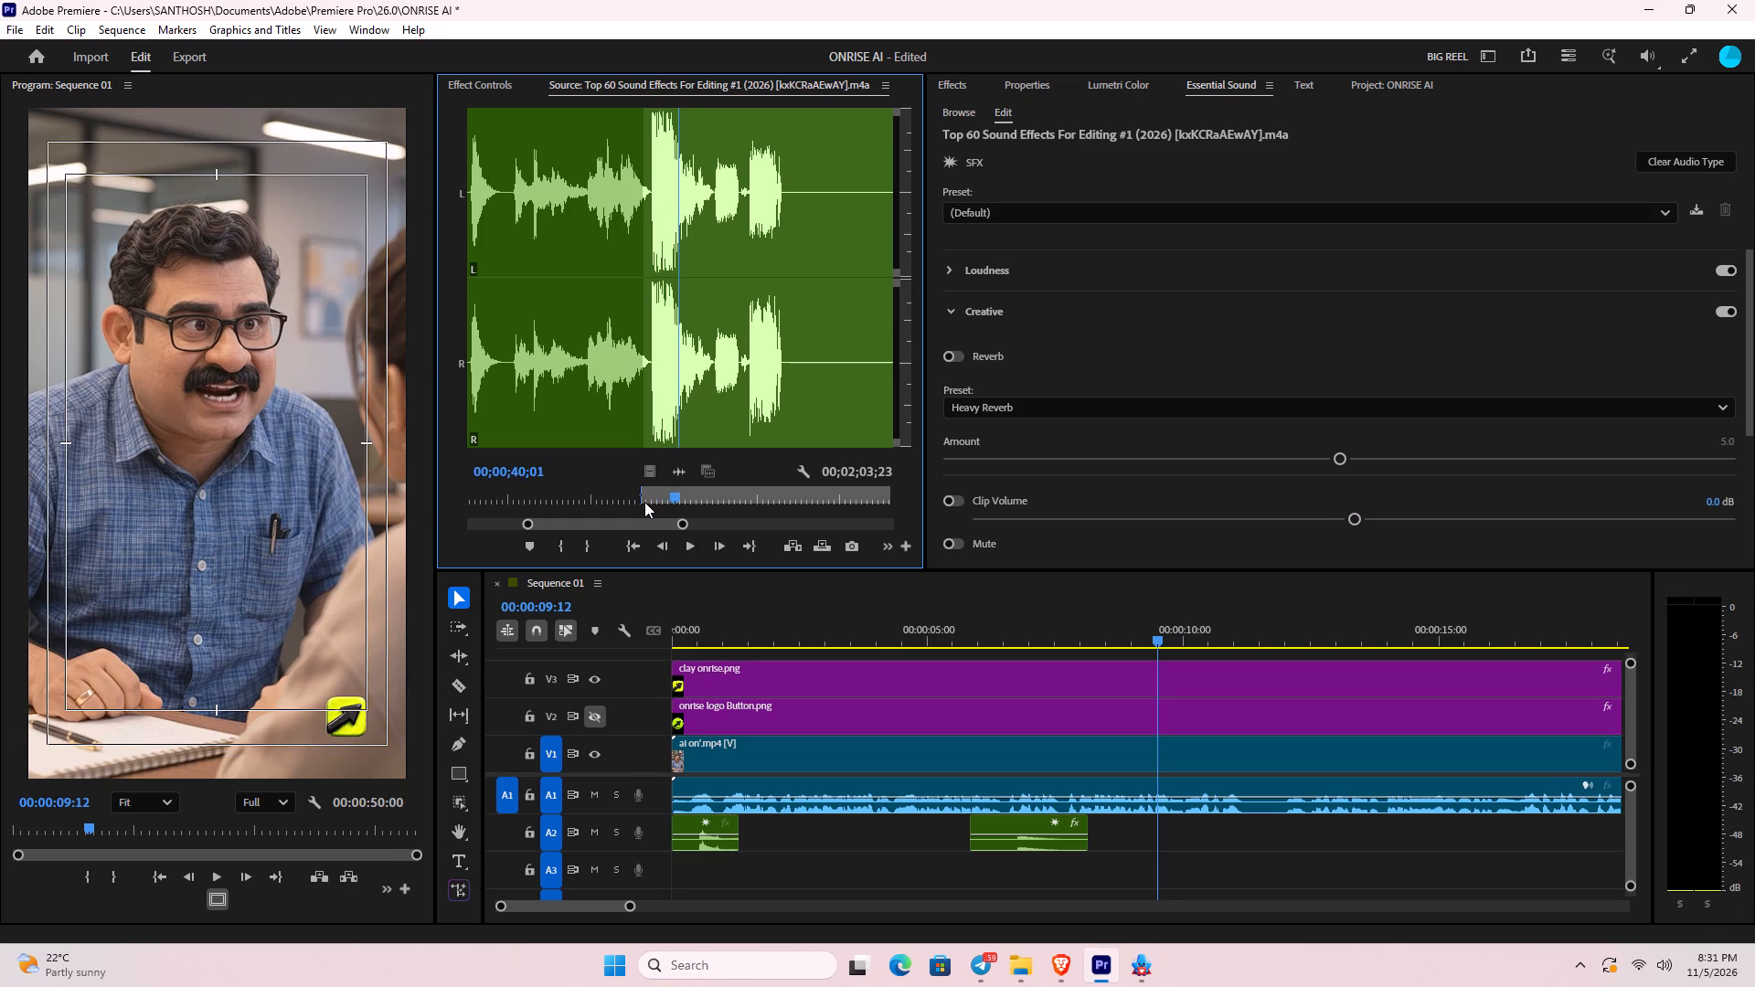
key("space")
key("space")
key("space")
type("O")
key("space")
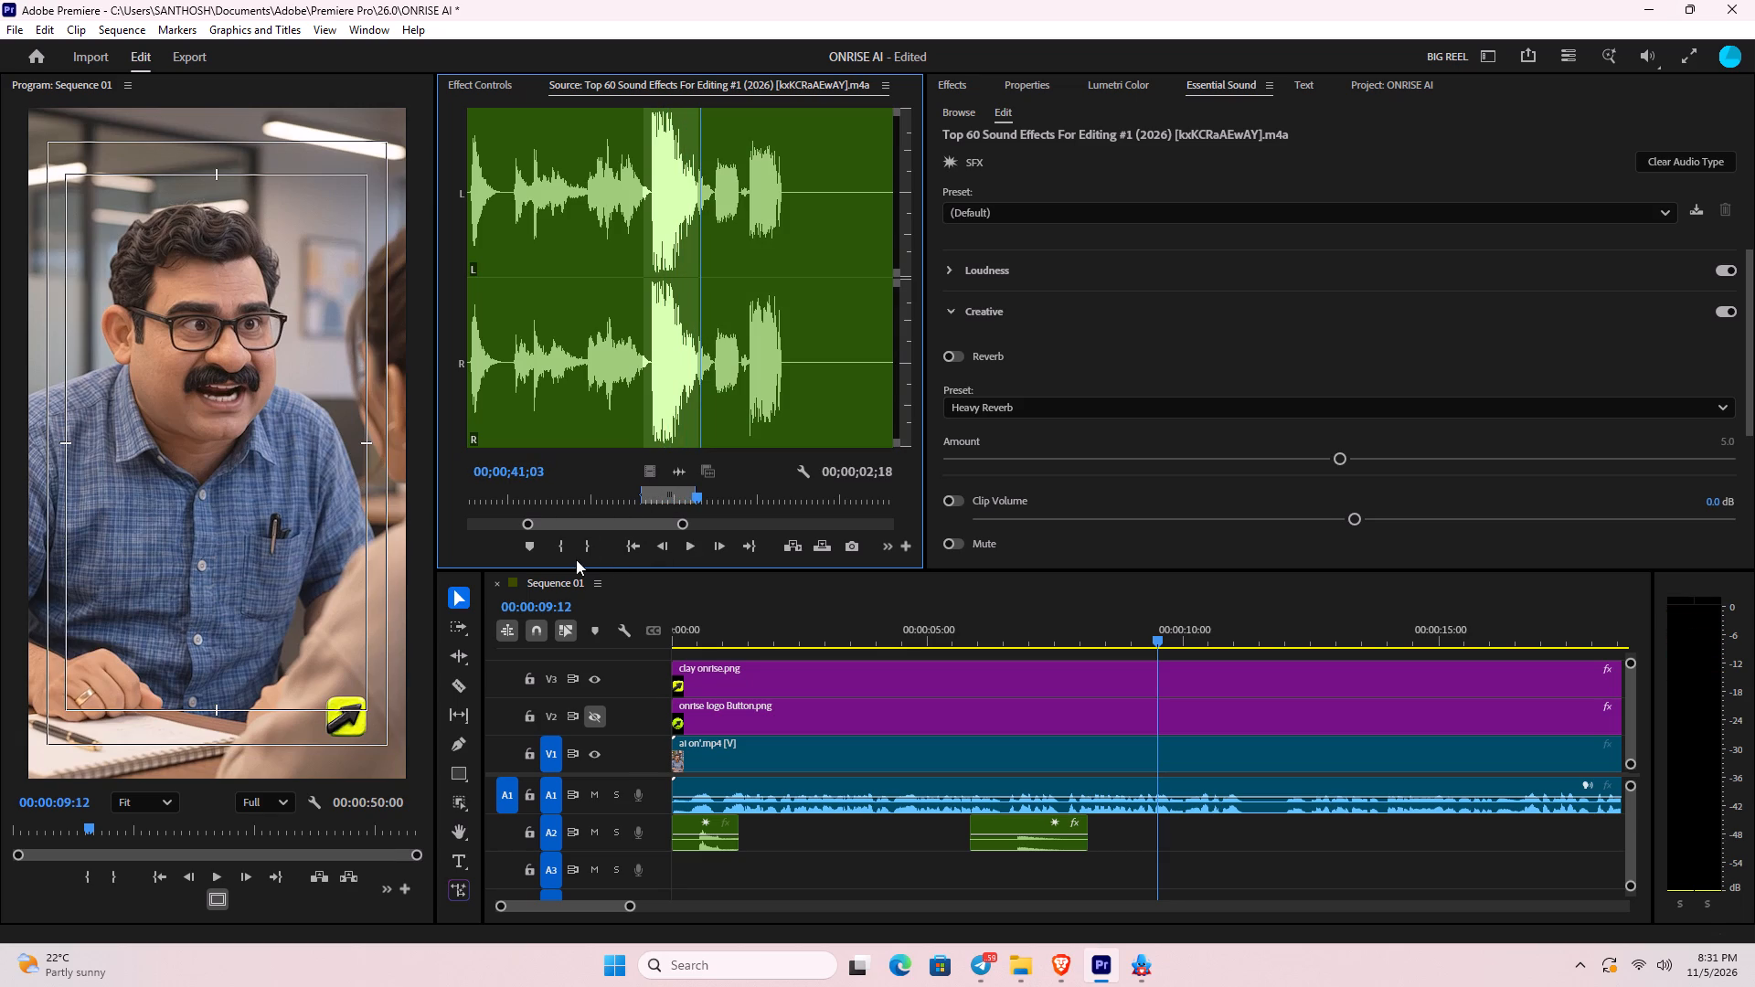
Replay the marked effect and tighten its In point to 00;00;38;29.
left_click(628, 546)
key("space")
key("space")
key("space")
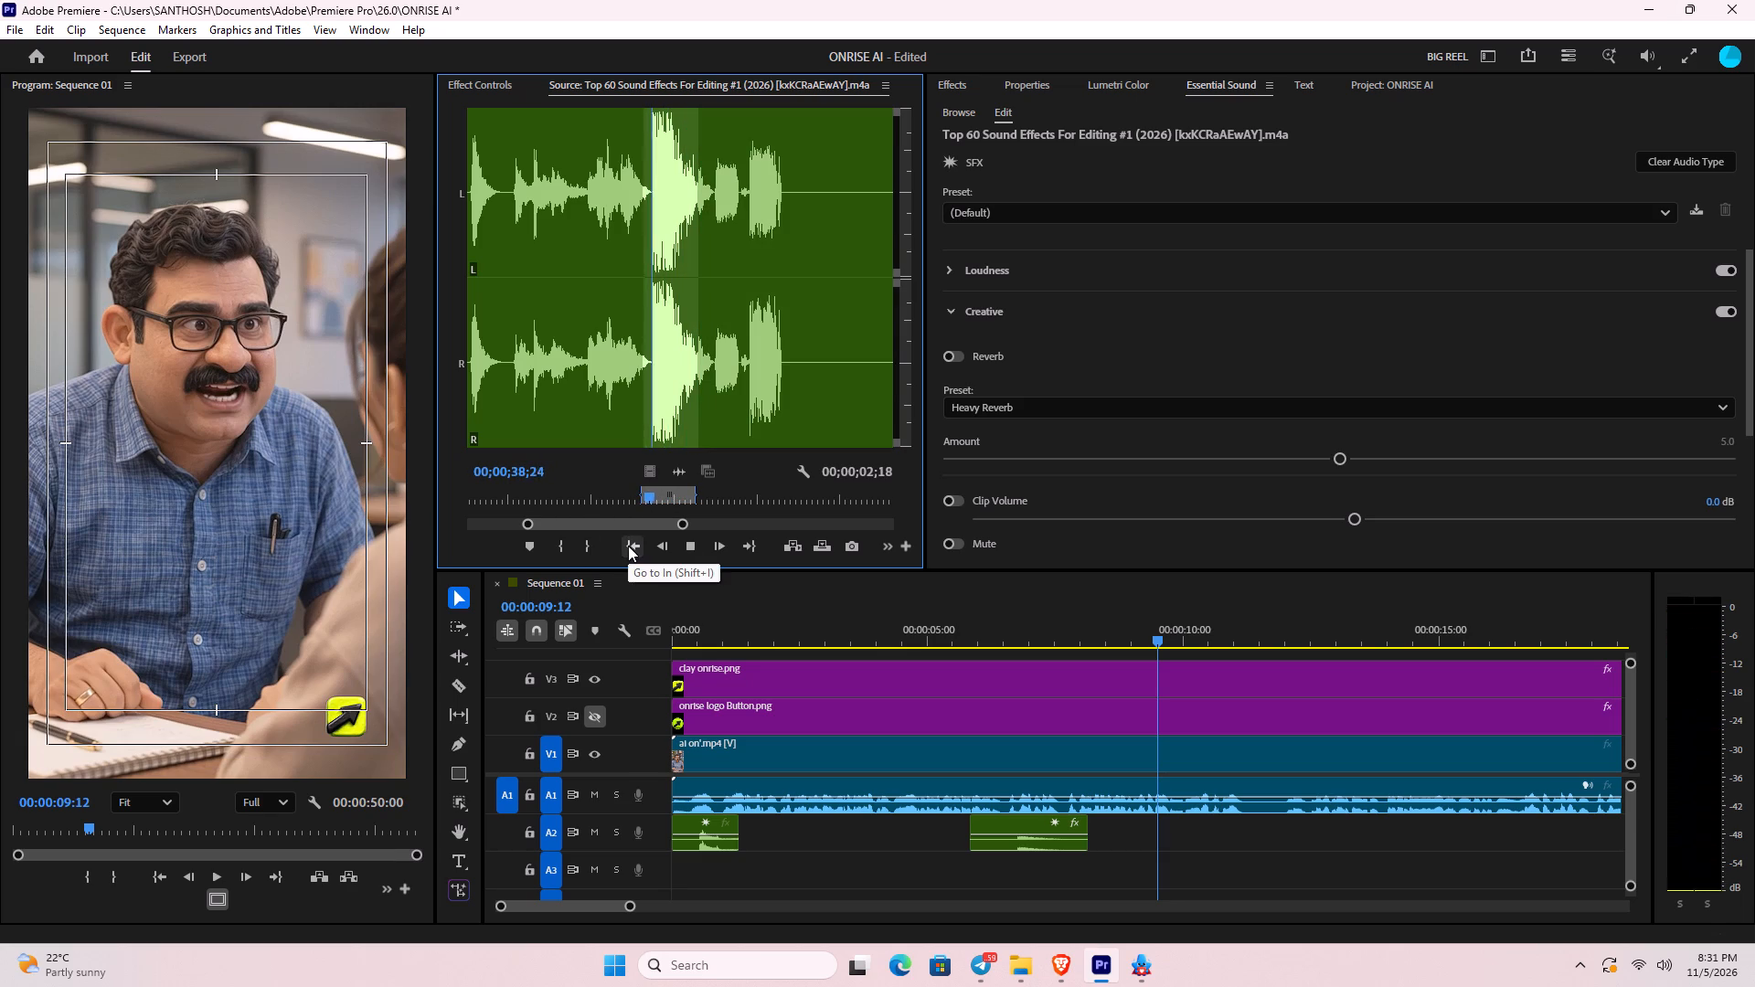
key("space")
type("I")
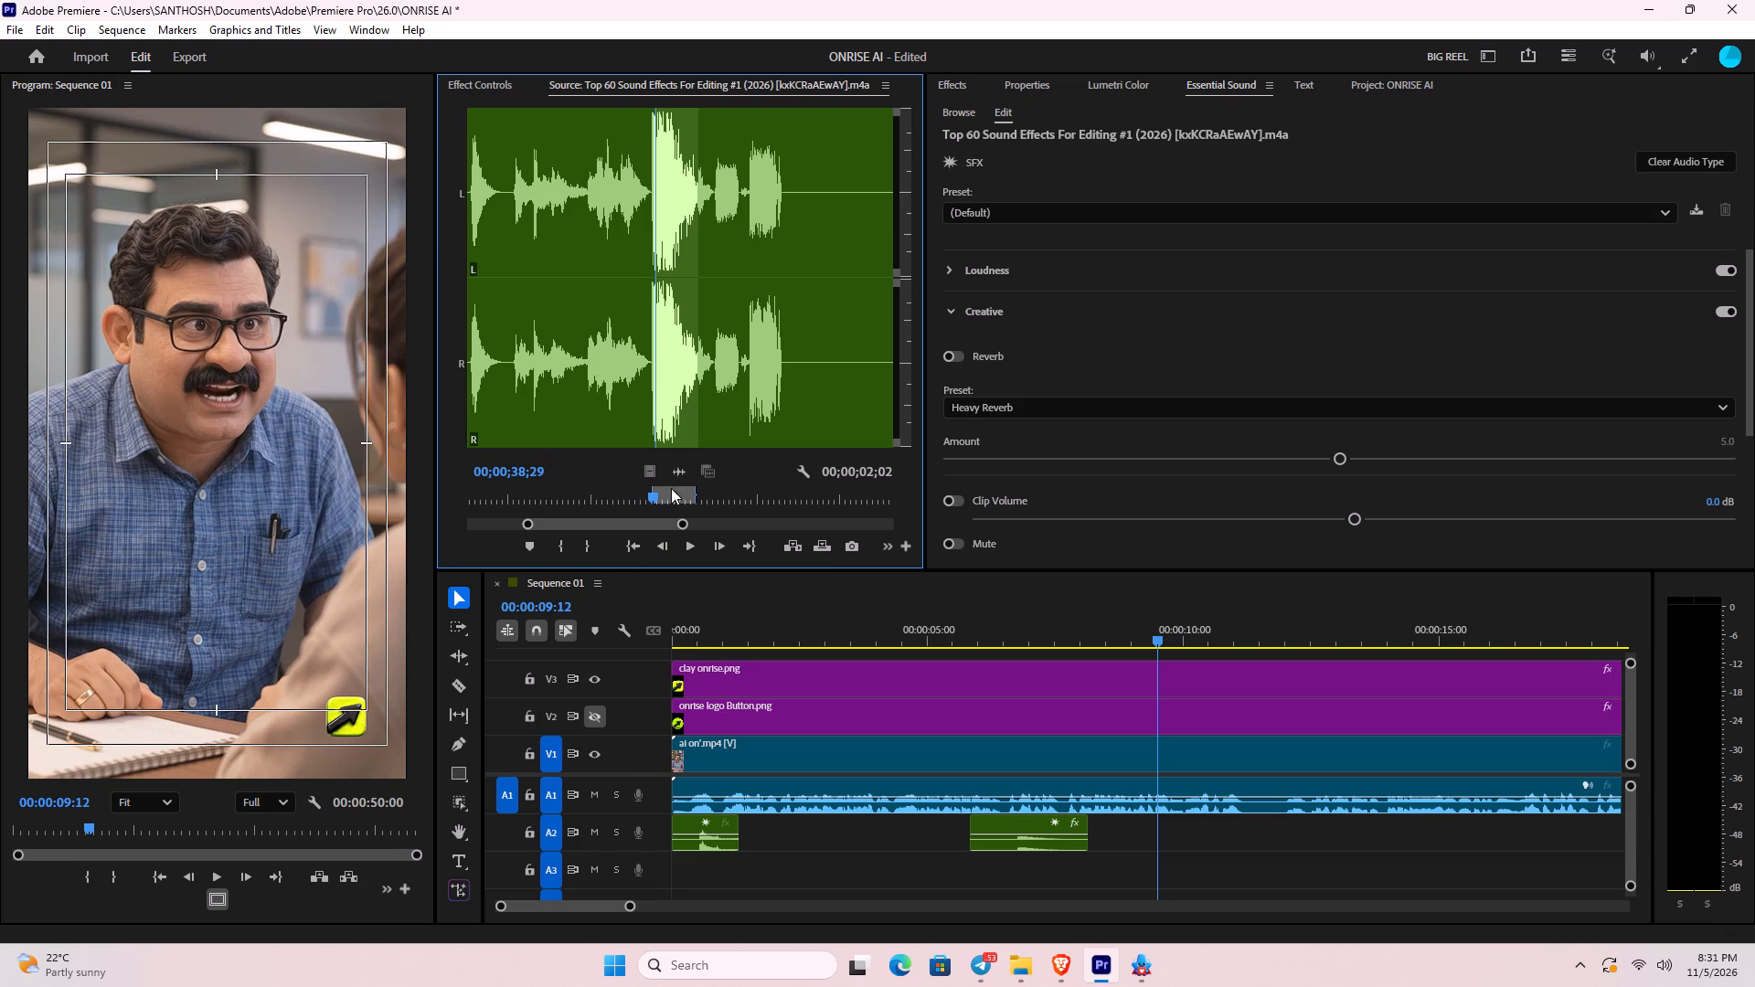
Place the marked effect's audio on A2 at 00:00:08:23 and play back the sequence around it.
left_click_drag(676, 474, 1130, 834)
left_click_drag(1150, 633, 1093, 647)
key("space")
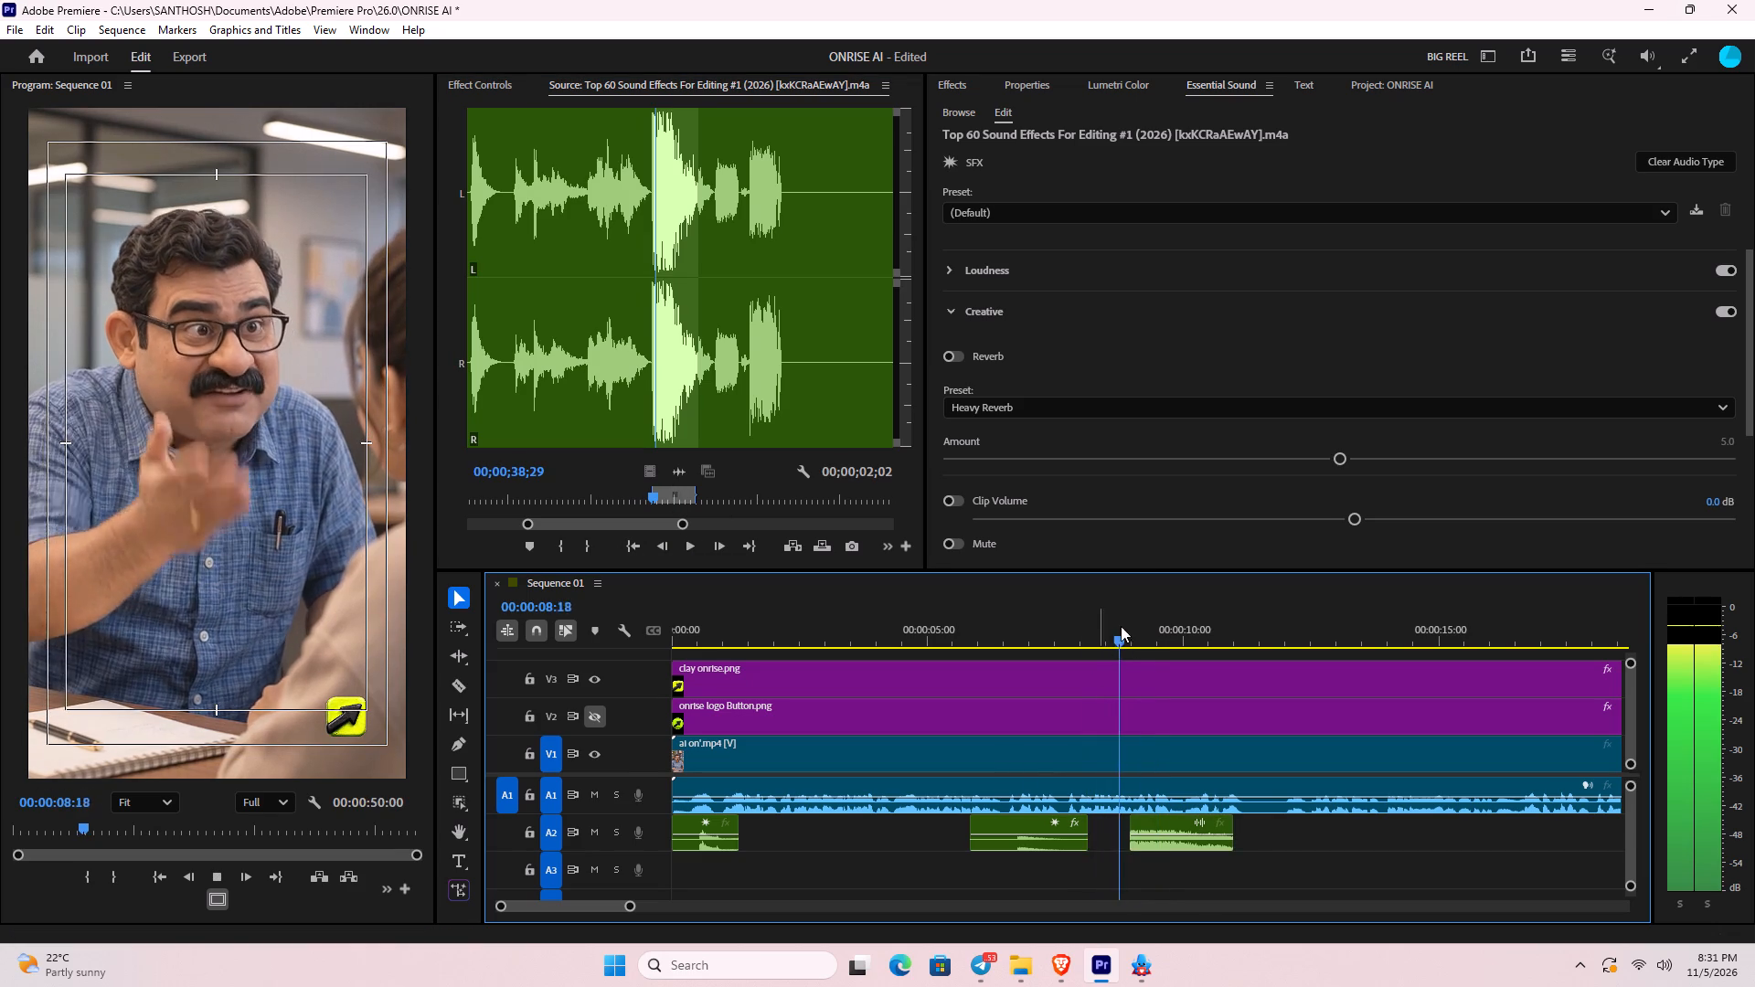
key("space")
left_click_drag(1168, 621, 1020, 663)
key("space")
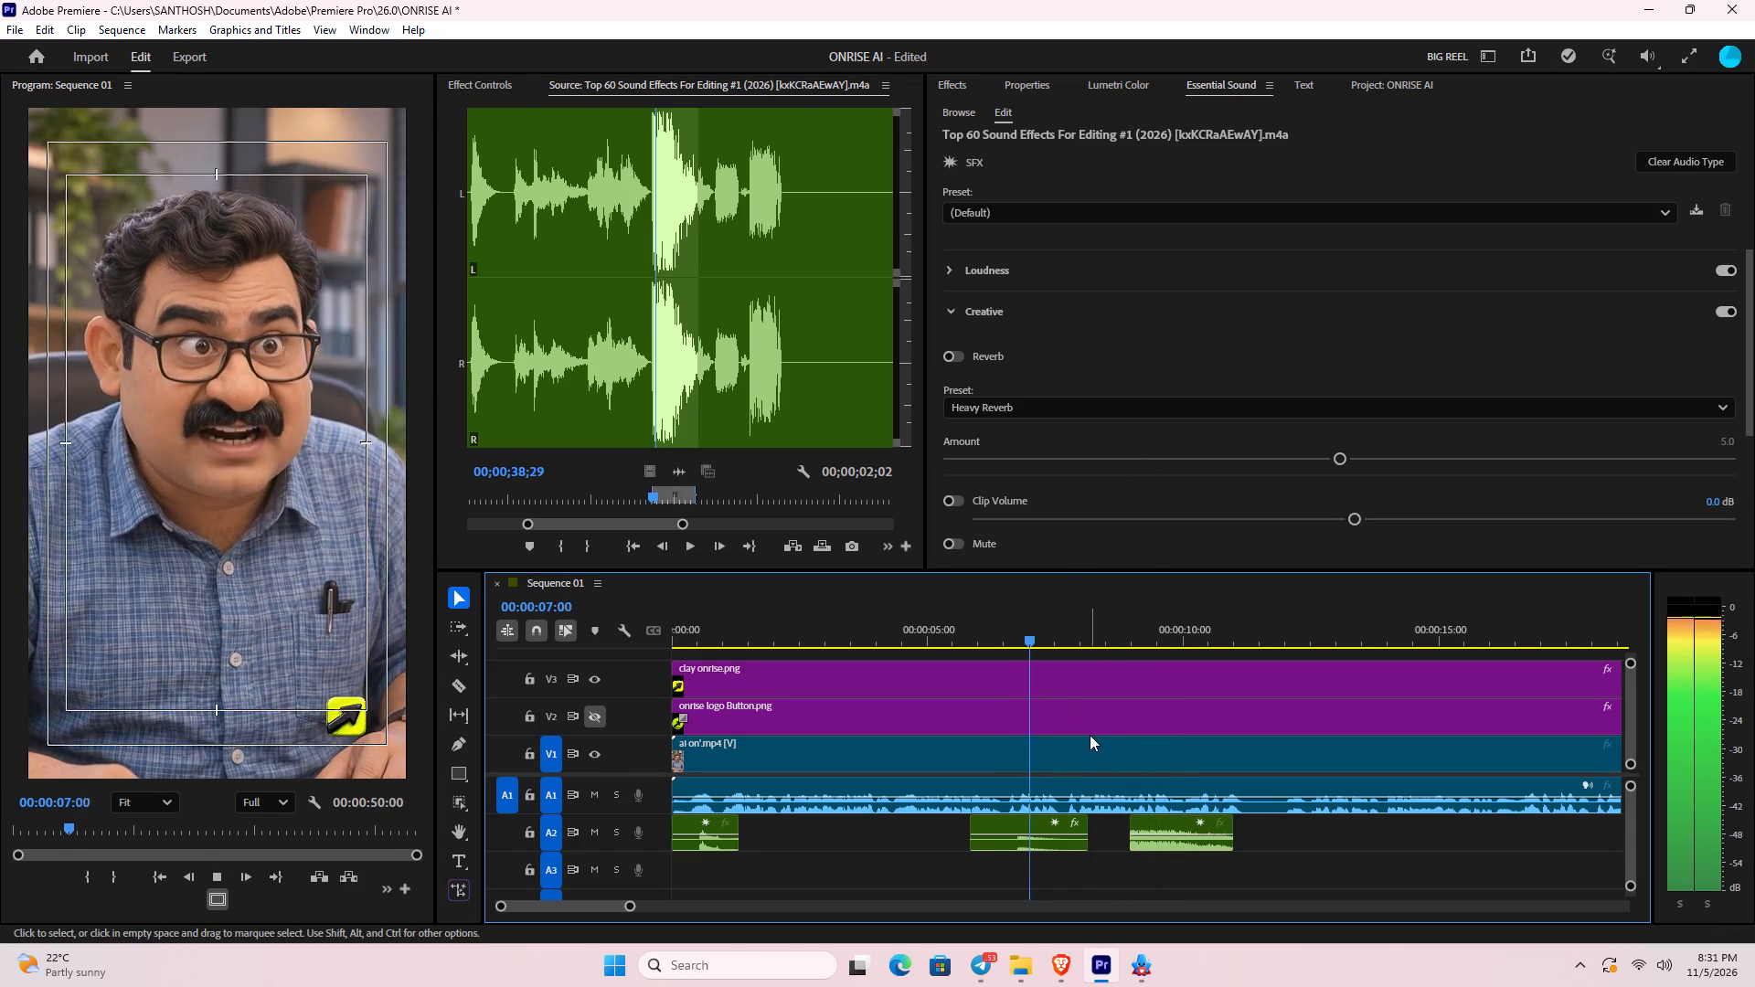
key("space")
key("space")
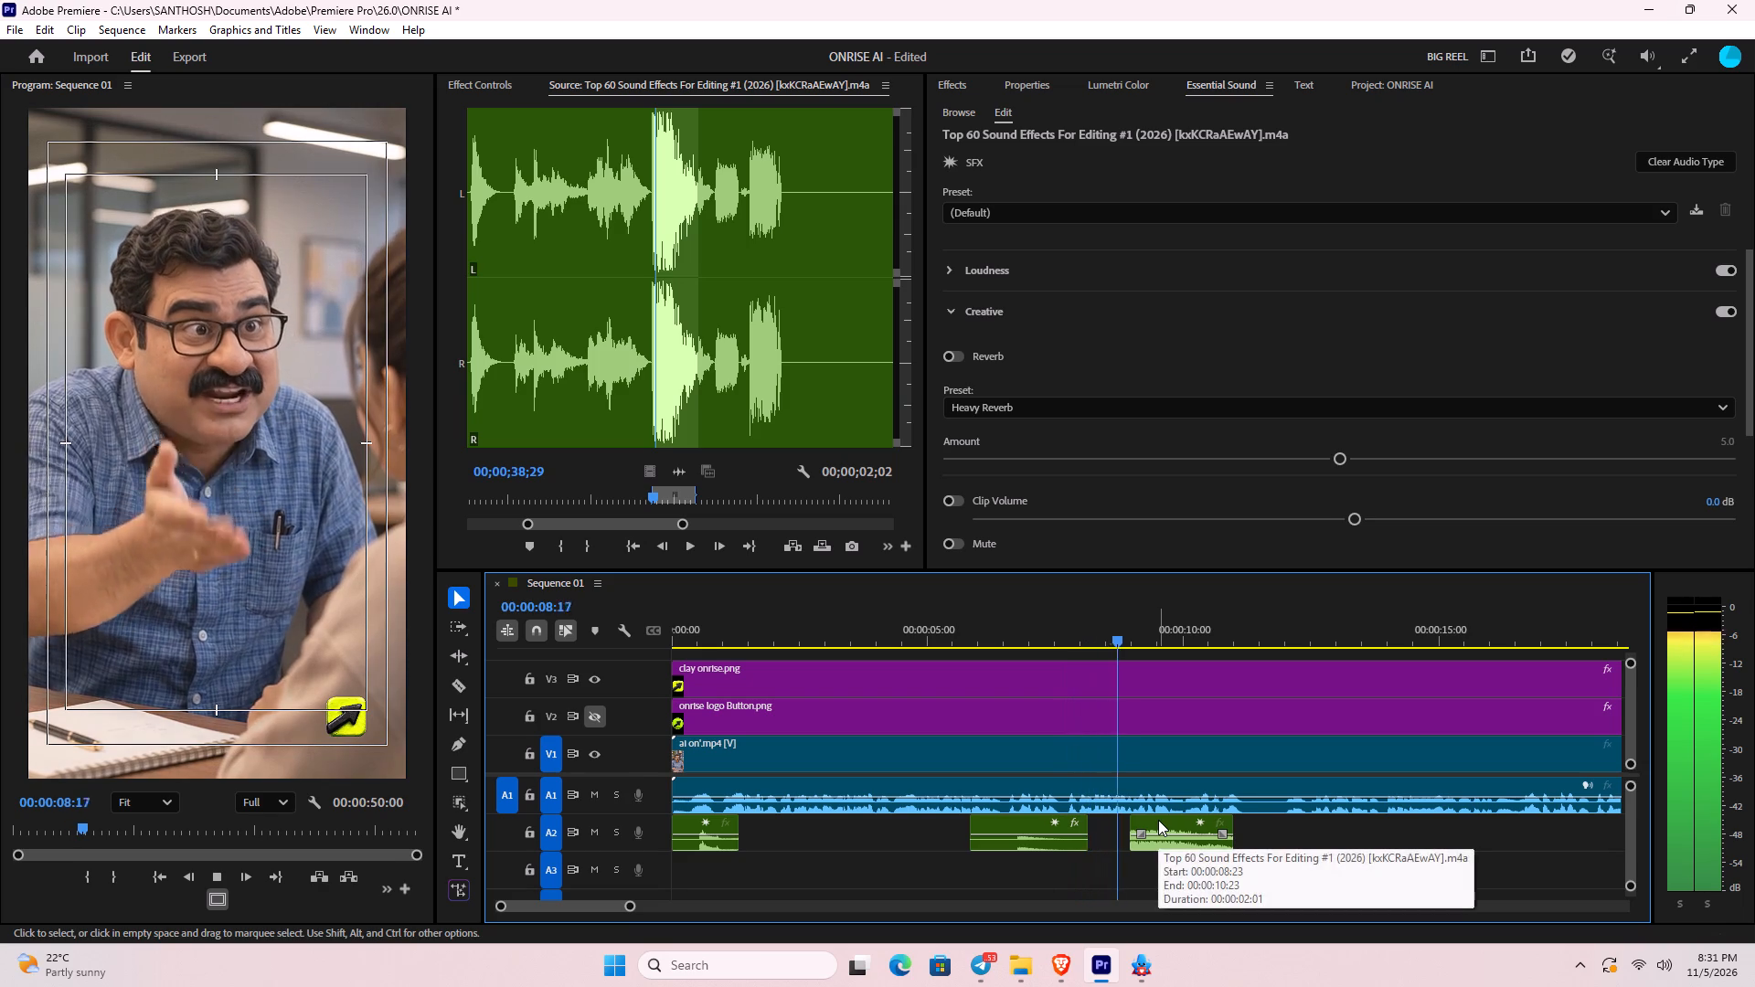
key("space")
Shift the newly placed A2 effect earlier so it starts at about 8.4 seconds.
left_click_drag(1158, 820, 1148, 818)
left_click_drag(1165, 821, 1143, 821)
Adjust the shifted A2 effect's audio gain by -6 dB and play it back.
key("g")
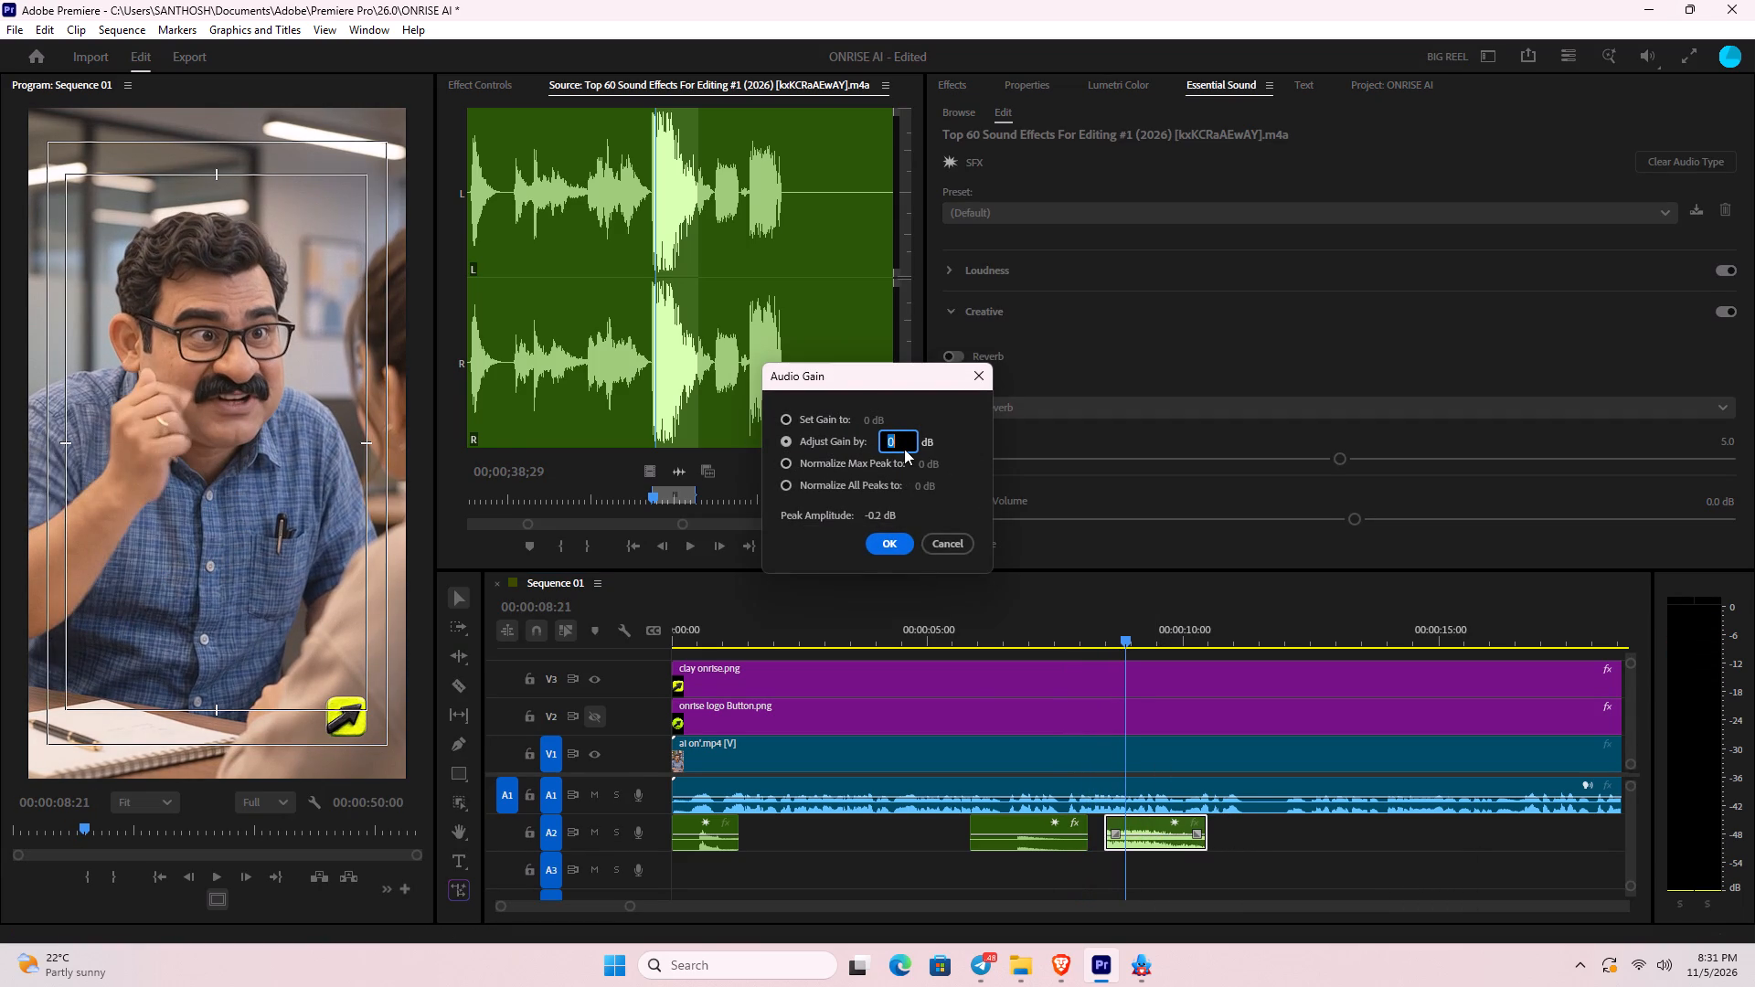
type("-6")
key("Return")
key("space")
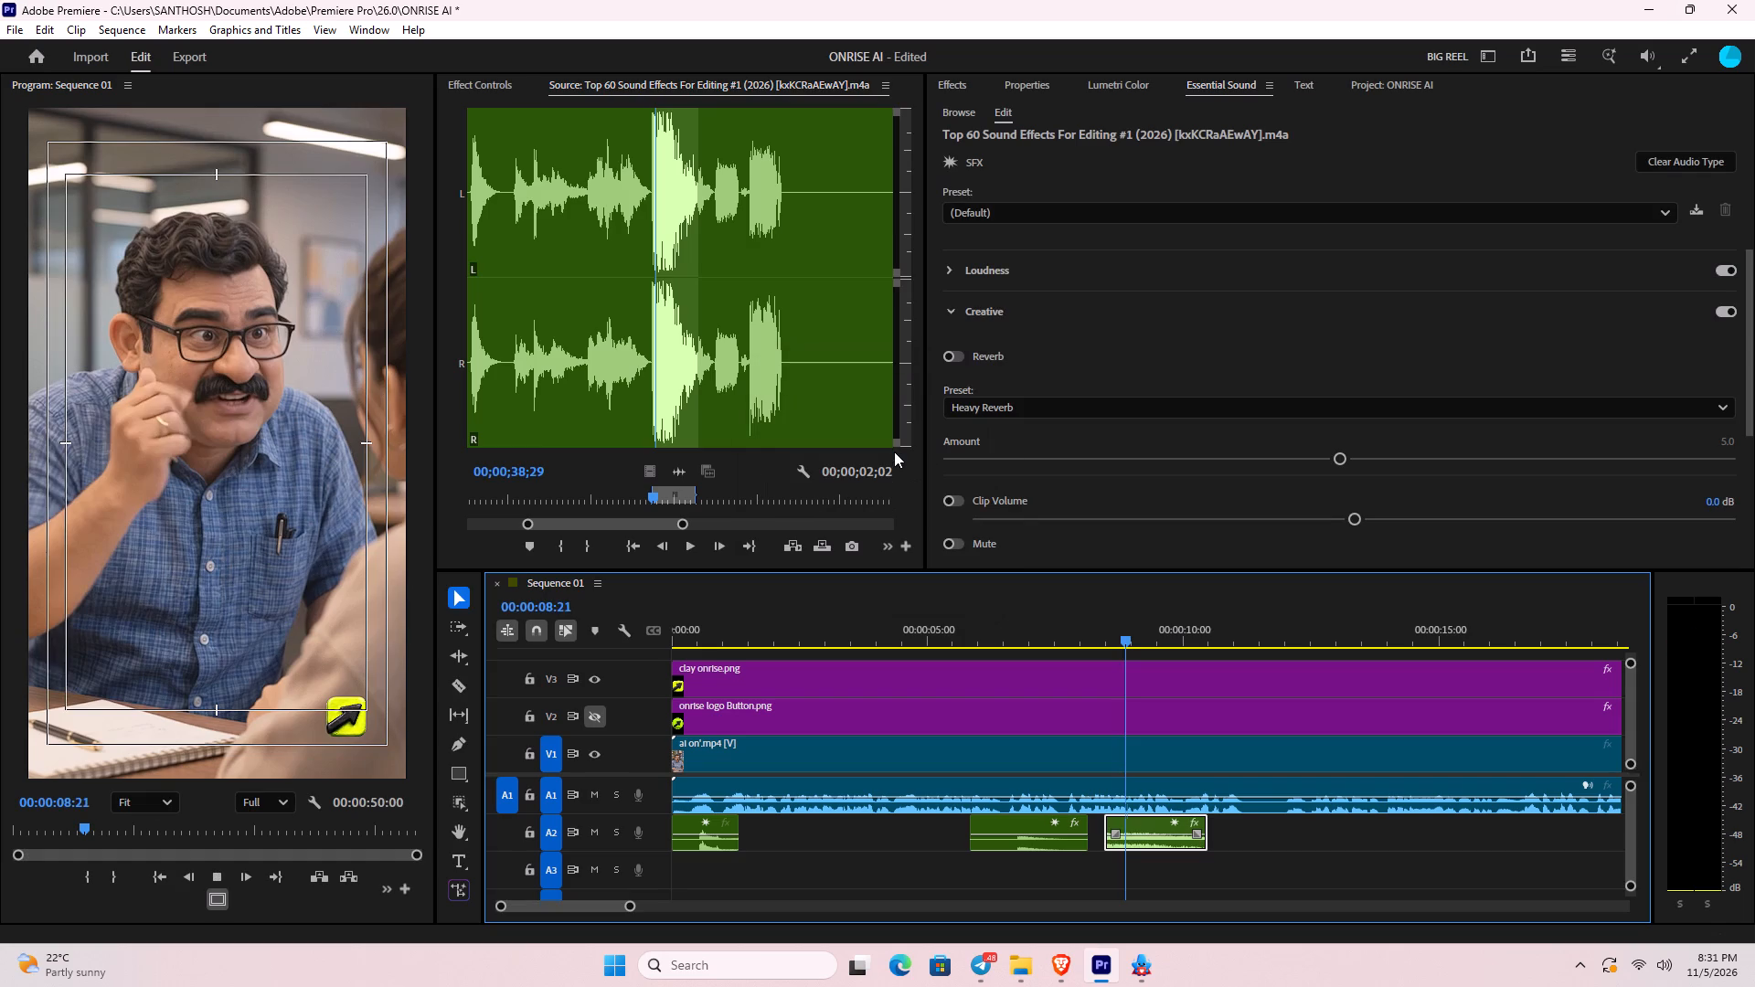
key("space")
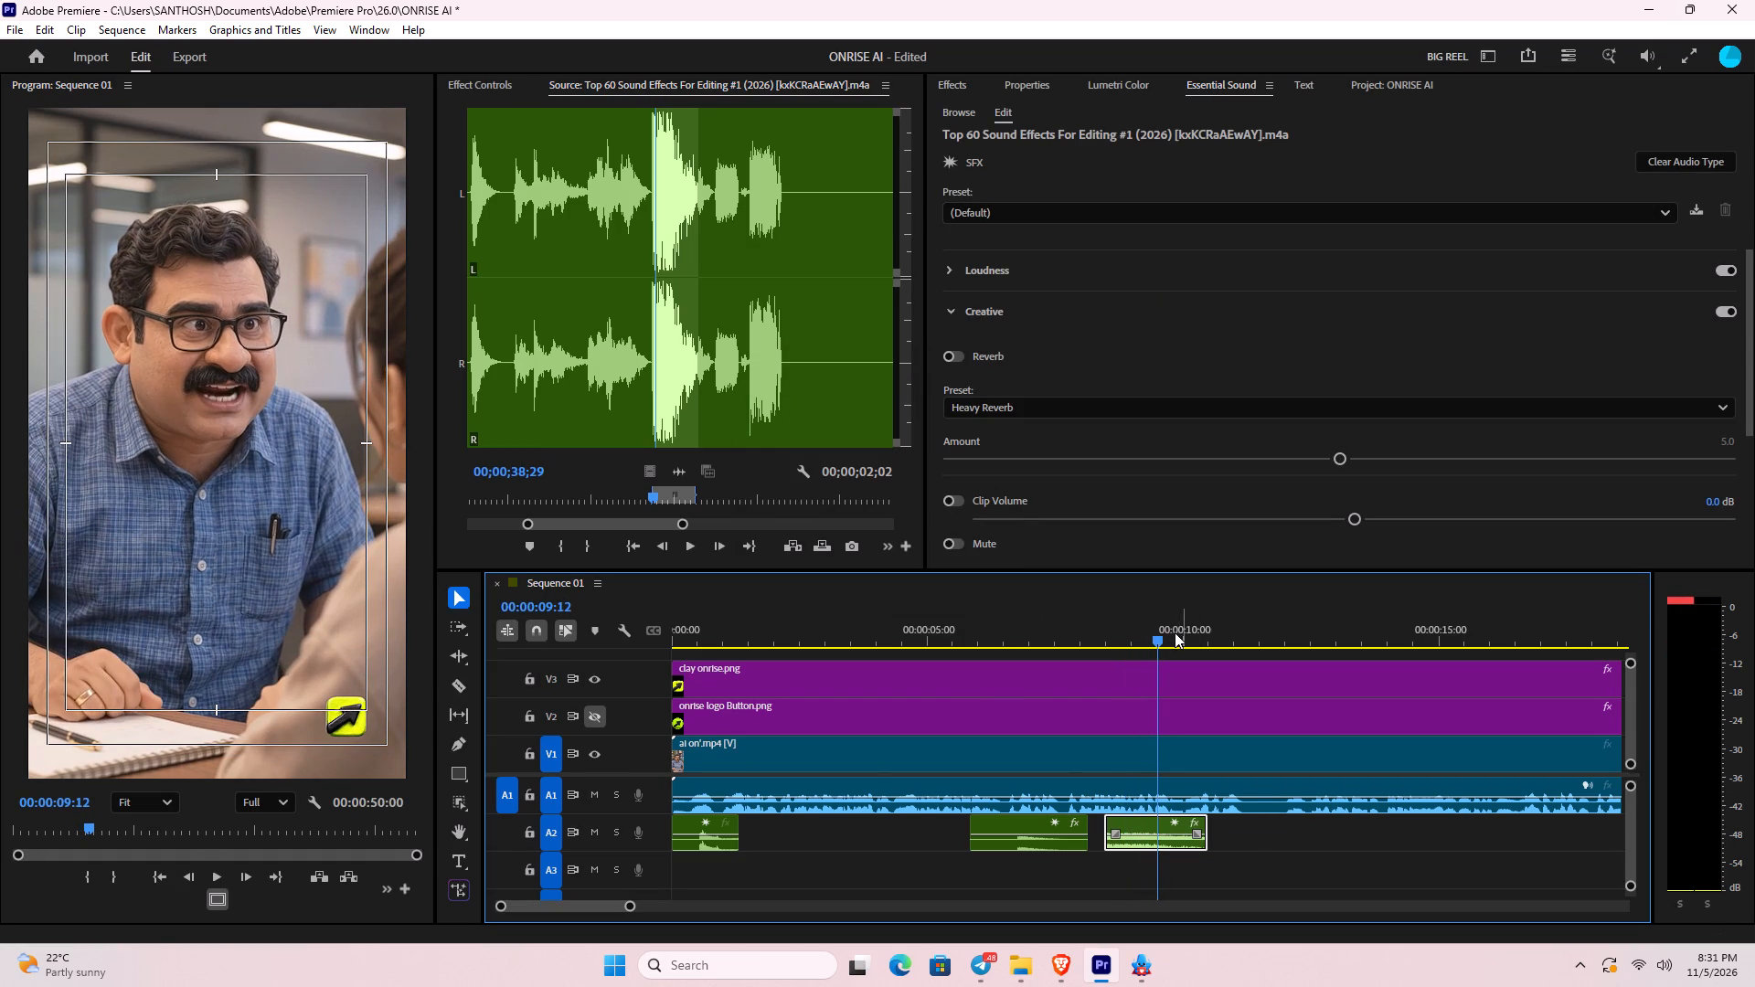
Play back the sequence from near its opening through about 14 seconds to review the placed effects.
left_click_drag(1154, 634, 722, 674)
key("space")
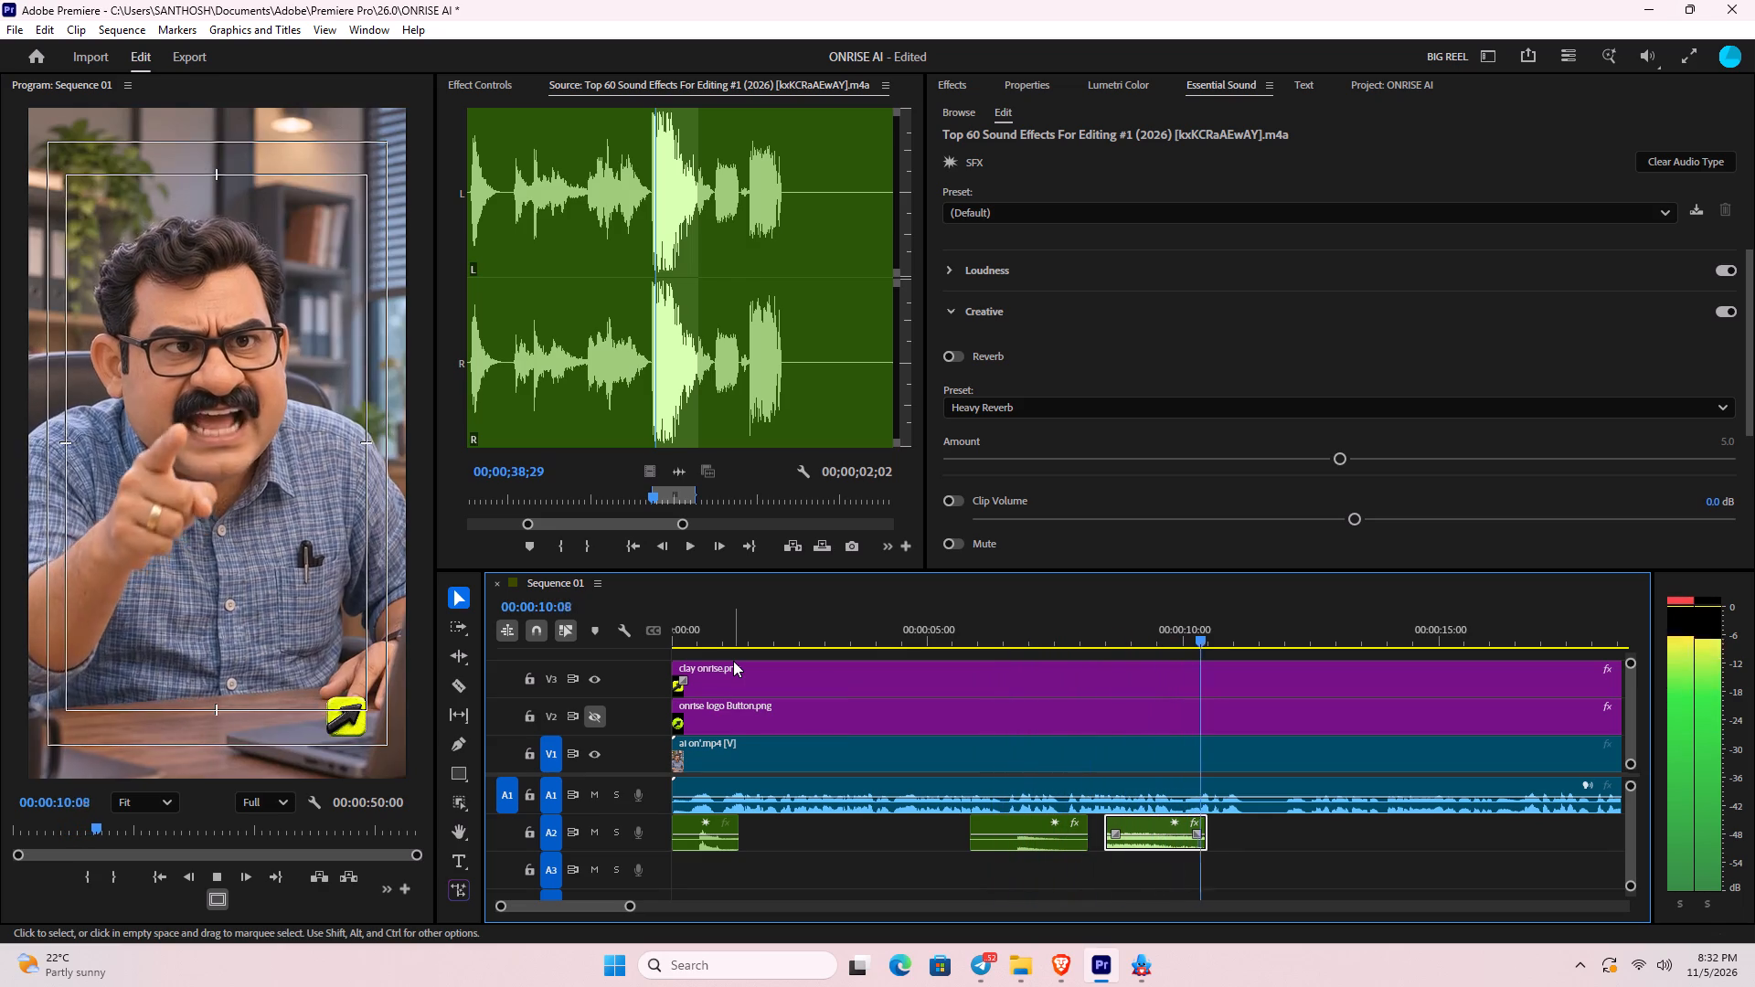
key("space")
key("space")
key("minus")
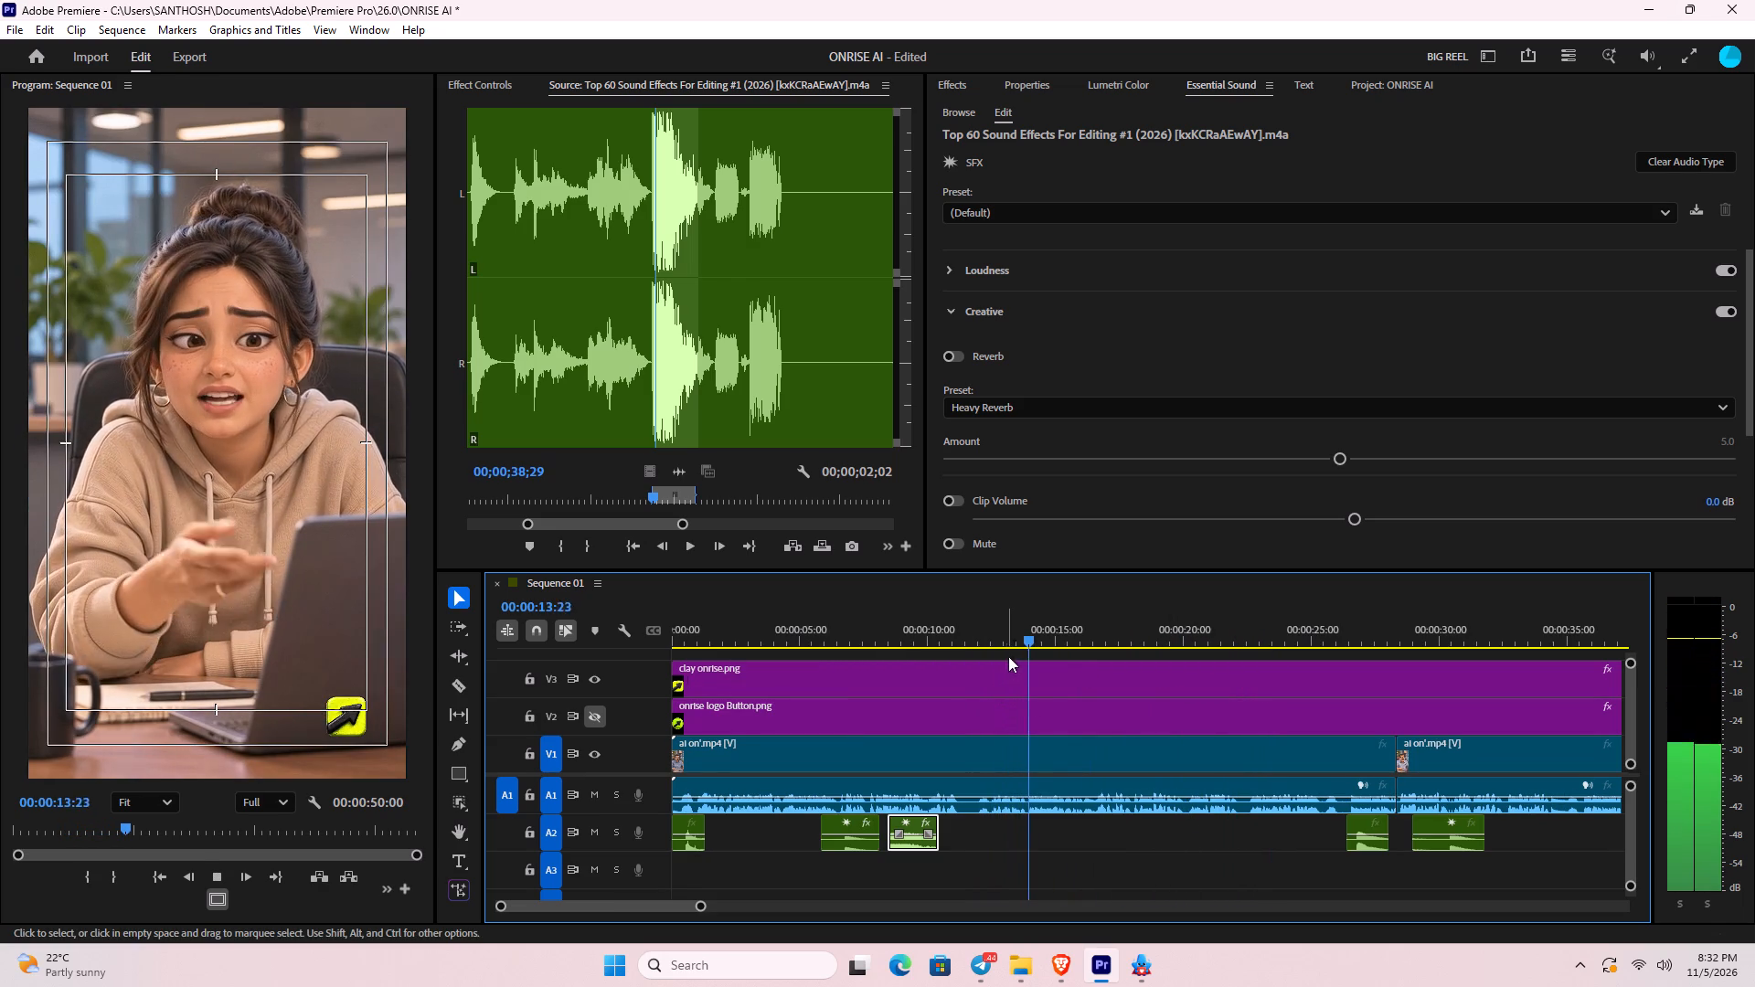
key("space")
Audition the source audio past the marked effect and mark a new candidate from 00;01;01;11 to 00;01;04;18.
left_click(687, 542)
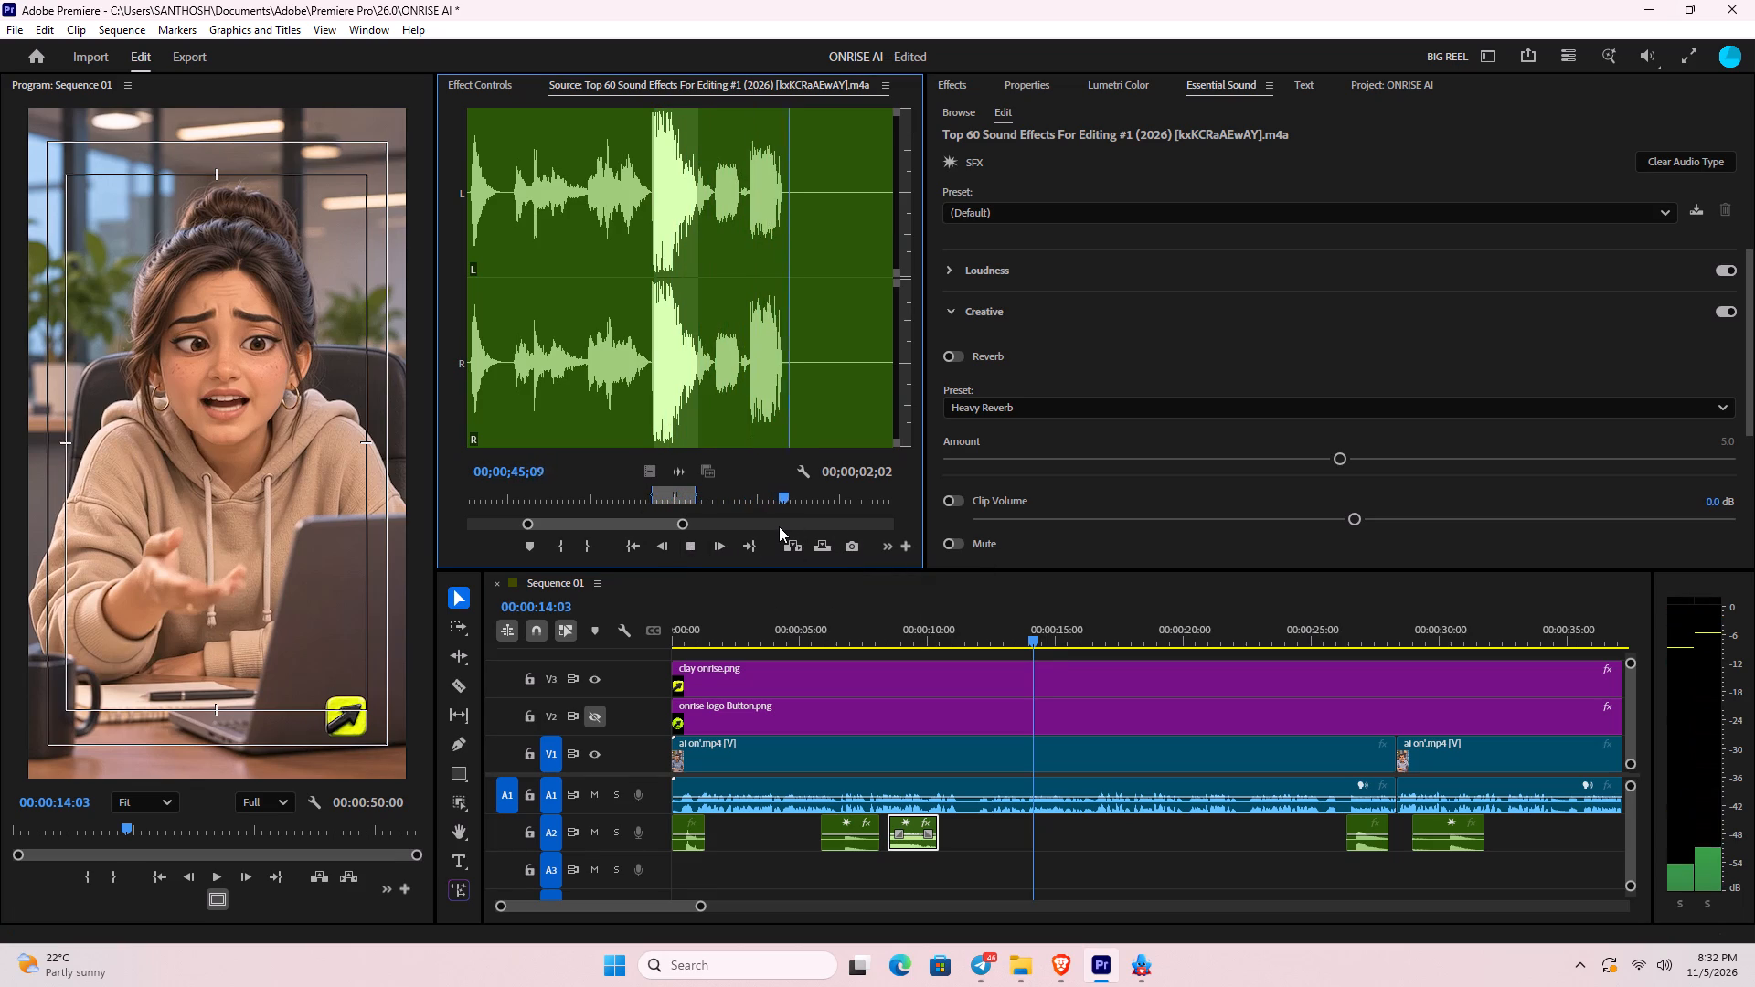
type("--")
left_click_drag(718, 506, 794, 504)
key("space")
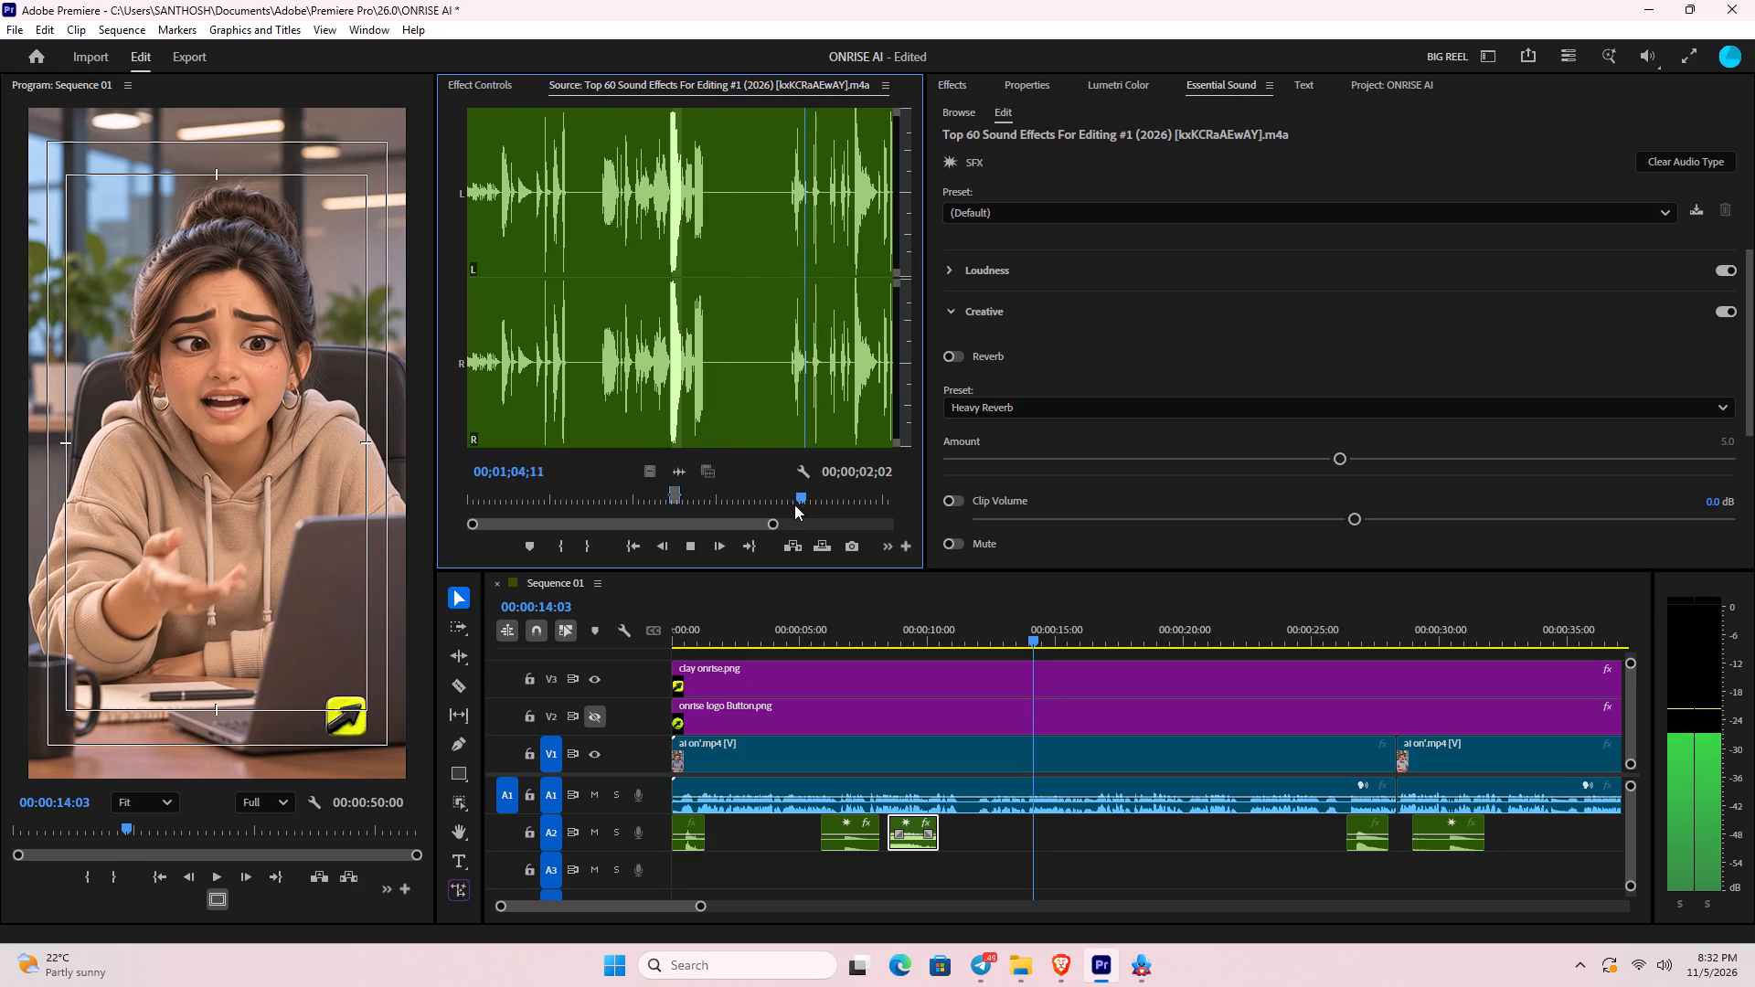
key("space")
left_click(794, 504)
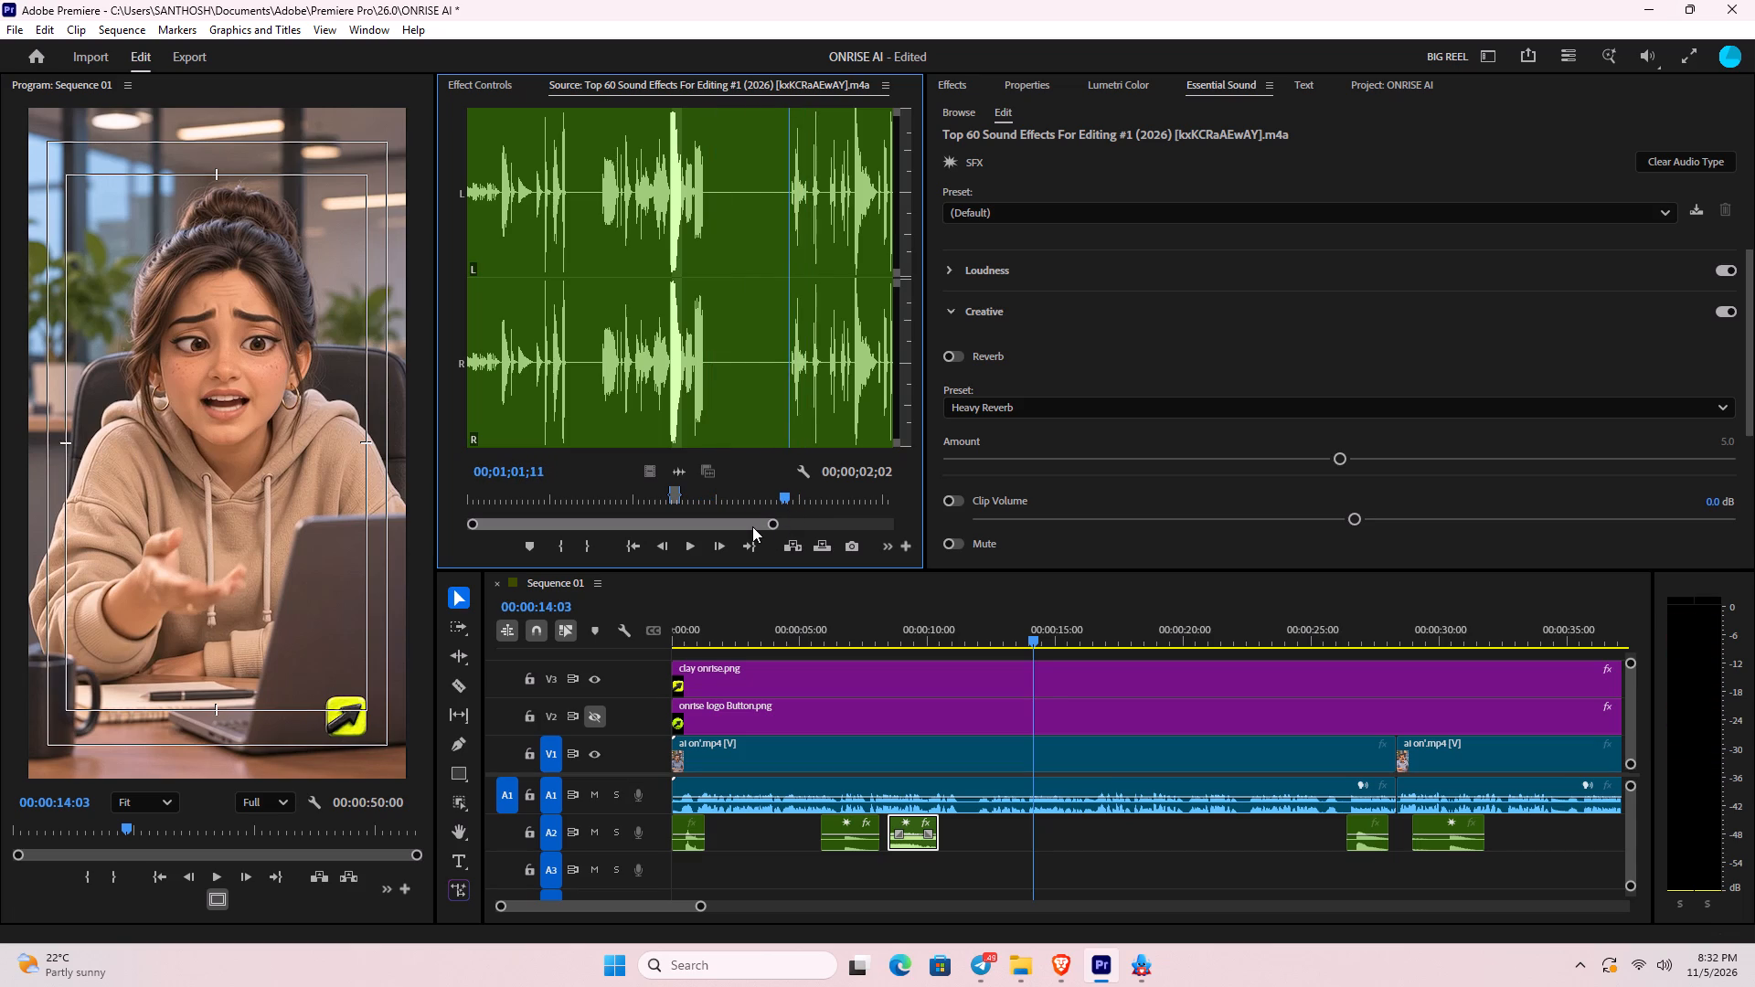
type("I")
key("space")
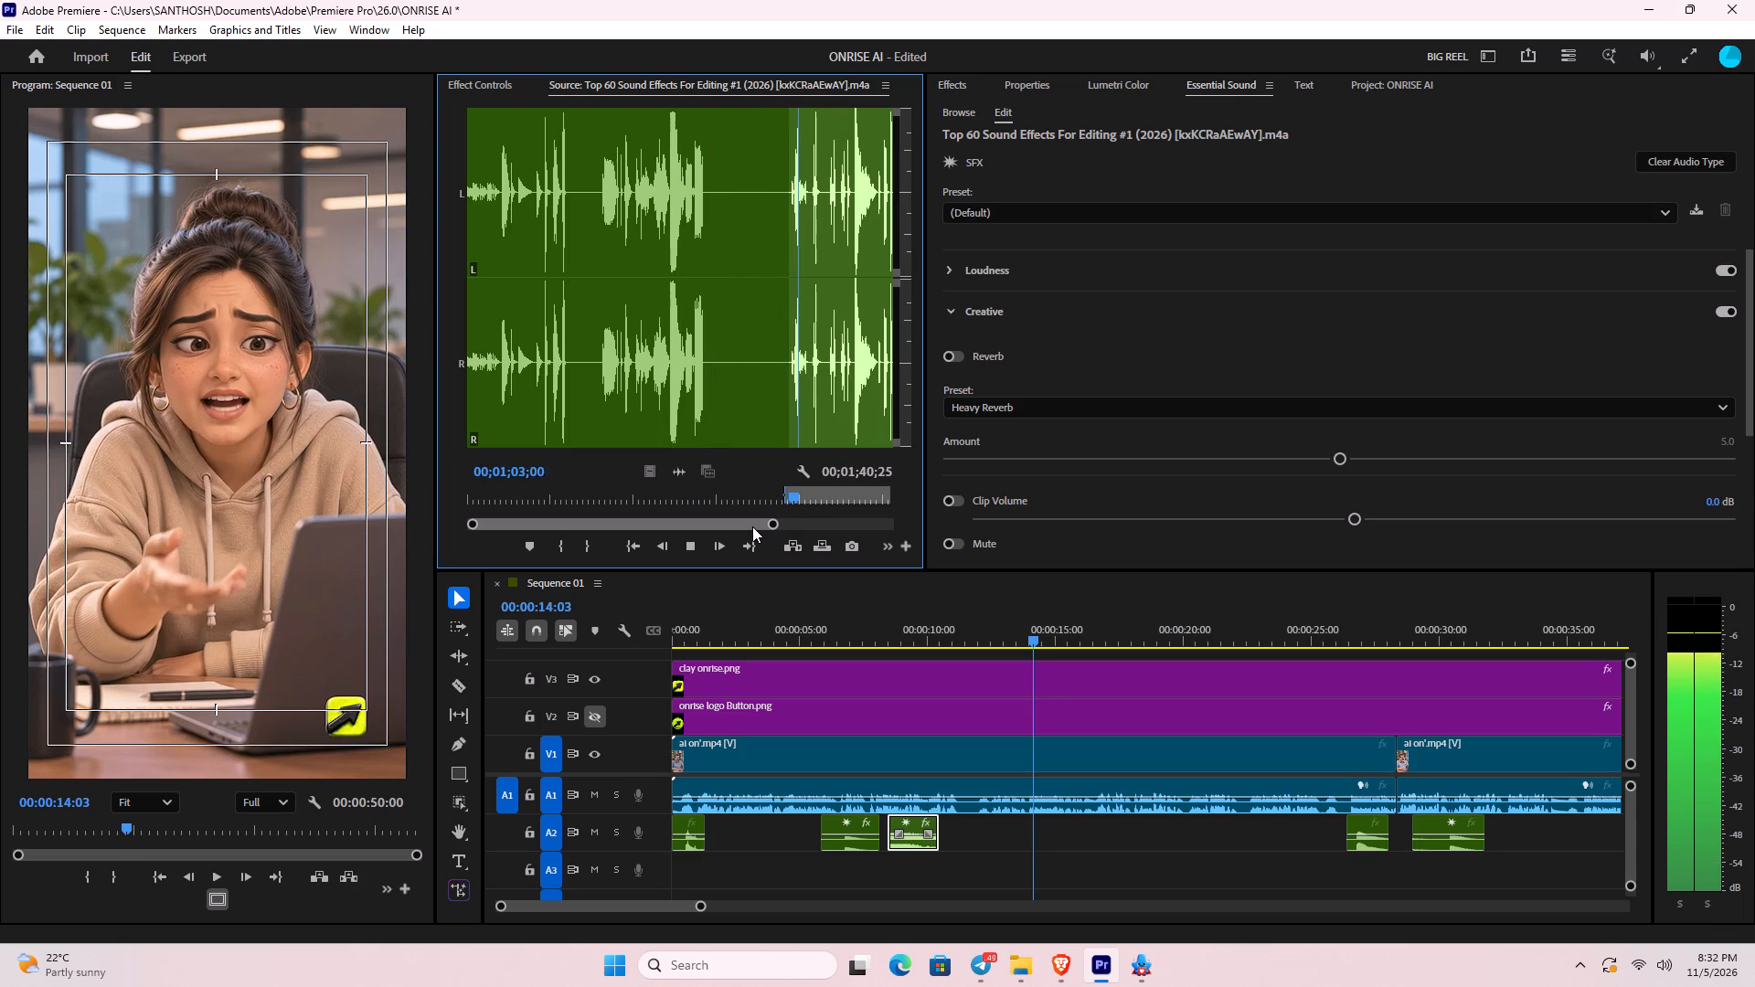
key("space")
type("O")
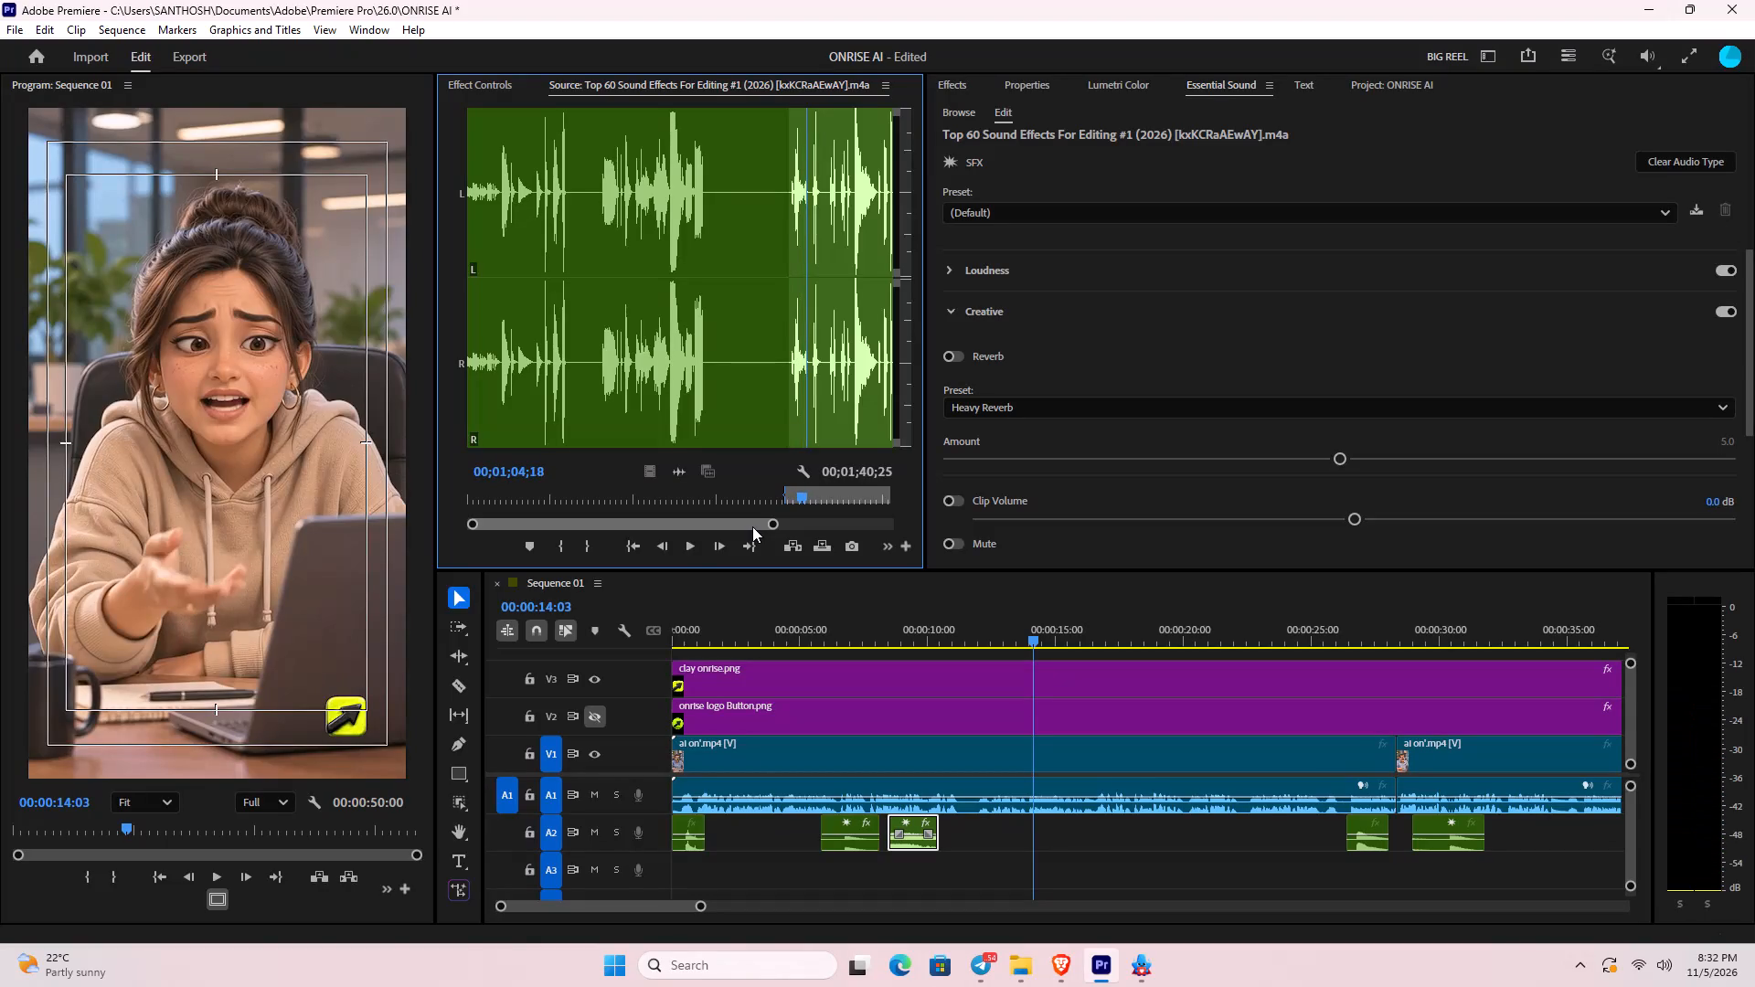
Audition further along the source audio and mark another effect from 00;01;13;16 to 00;01;16;19.
key("space")
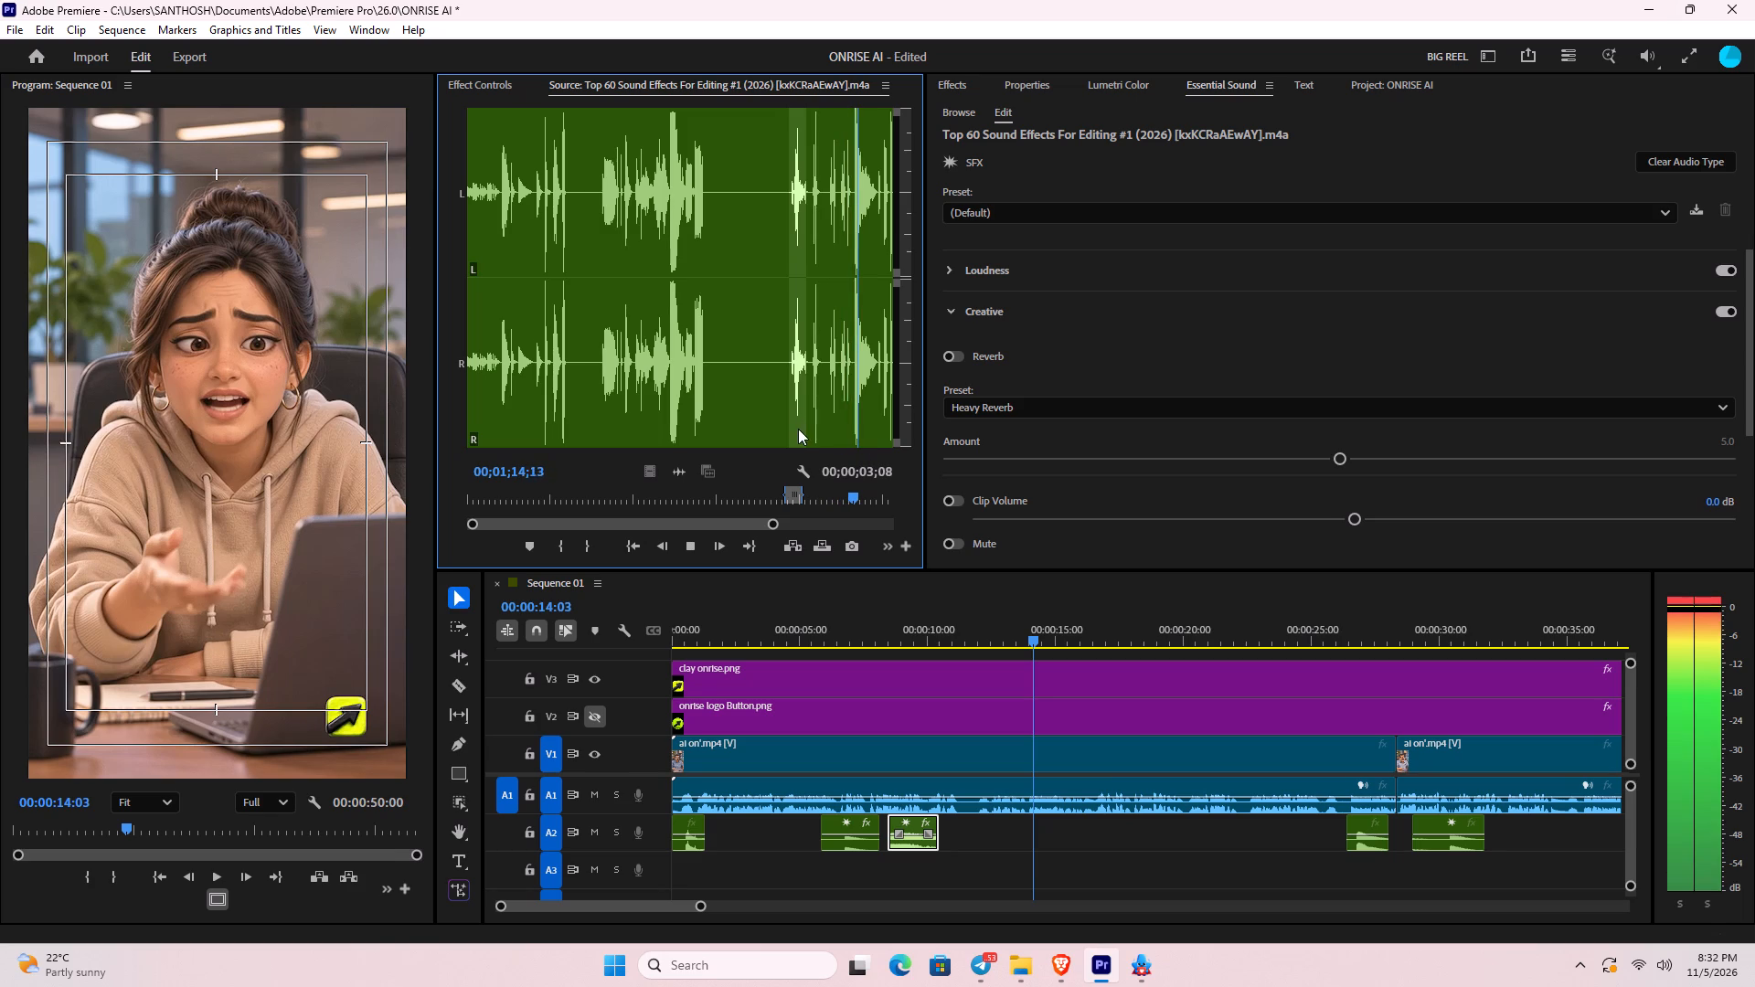
key("space")
left_click_drag(856, 500, 847, 499)
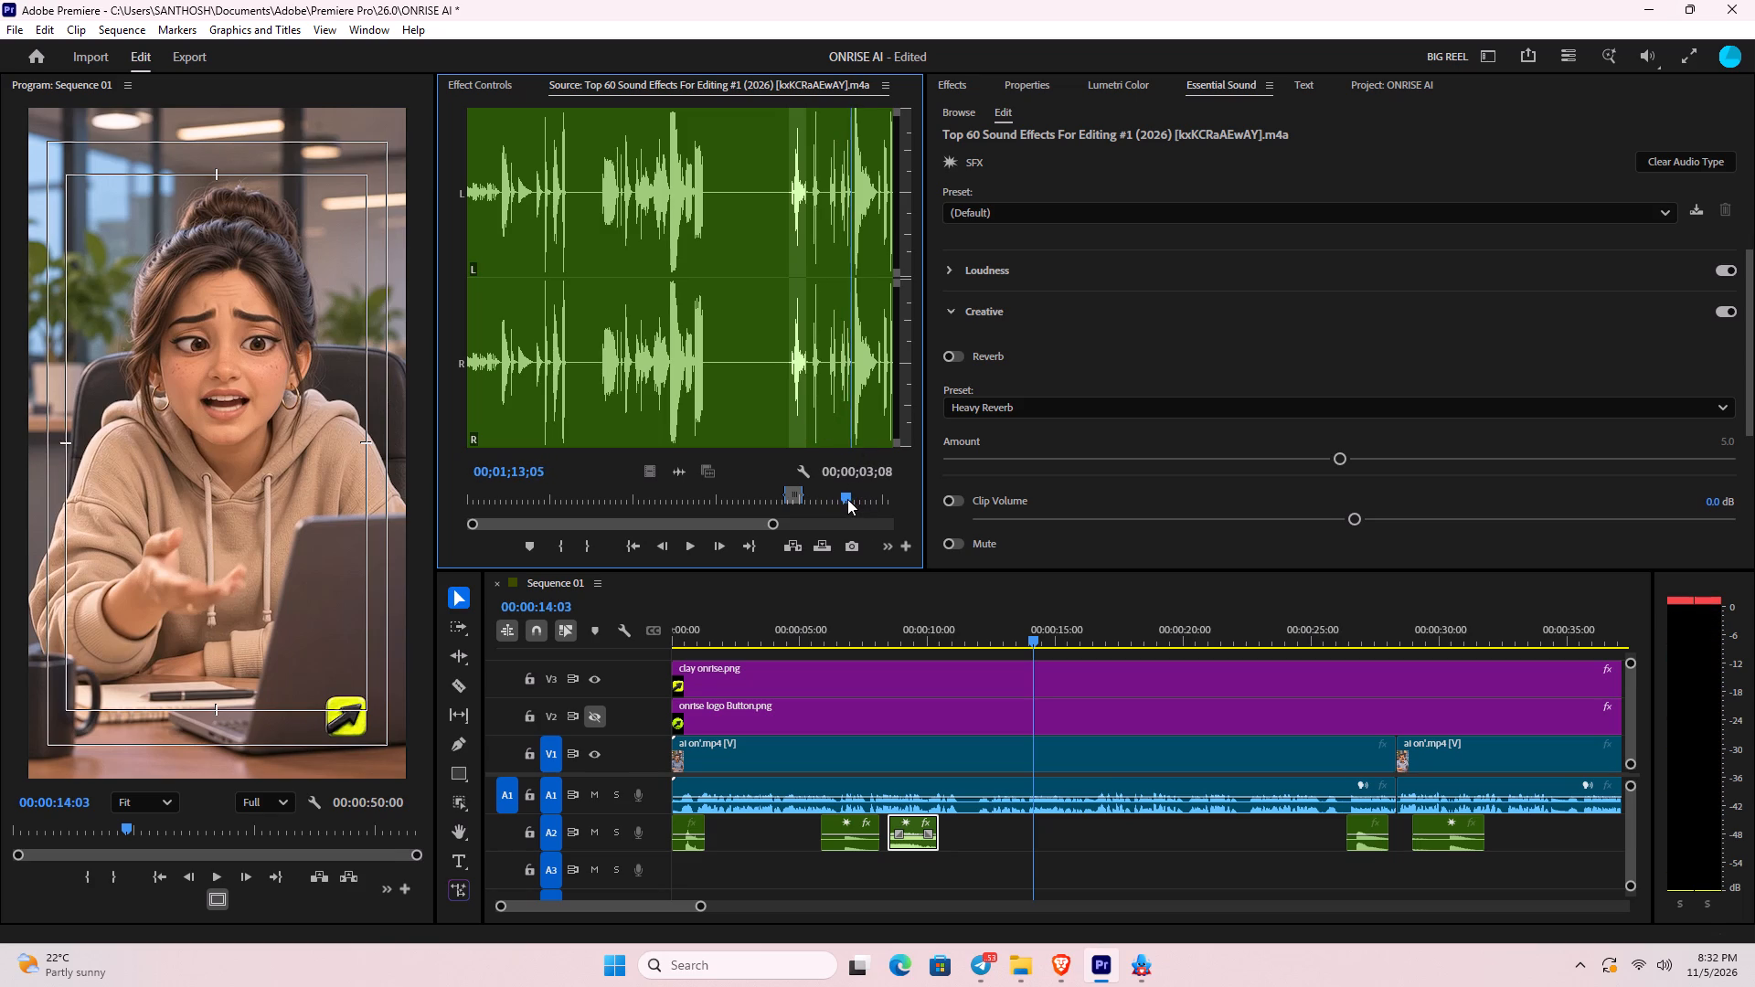
left_click_drag(847, 499, 846, 499)
left_click(850, 499)
type("I")
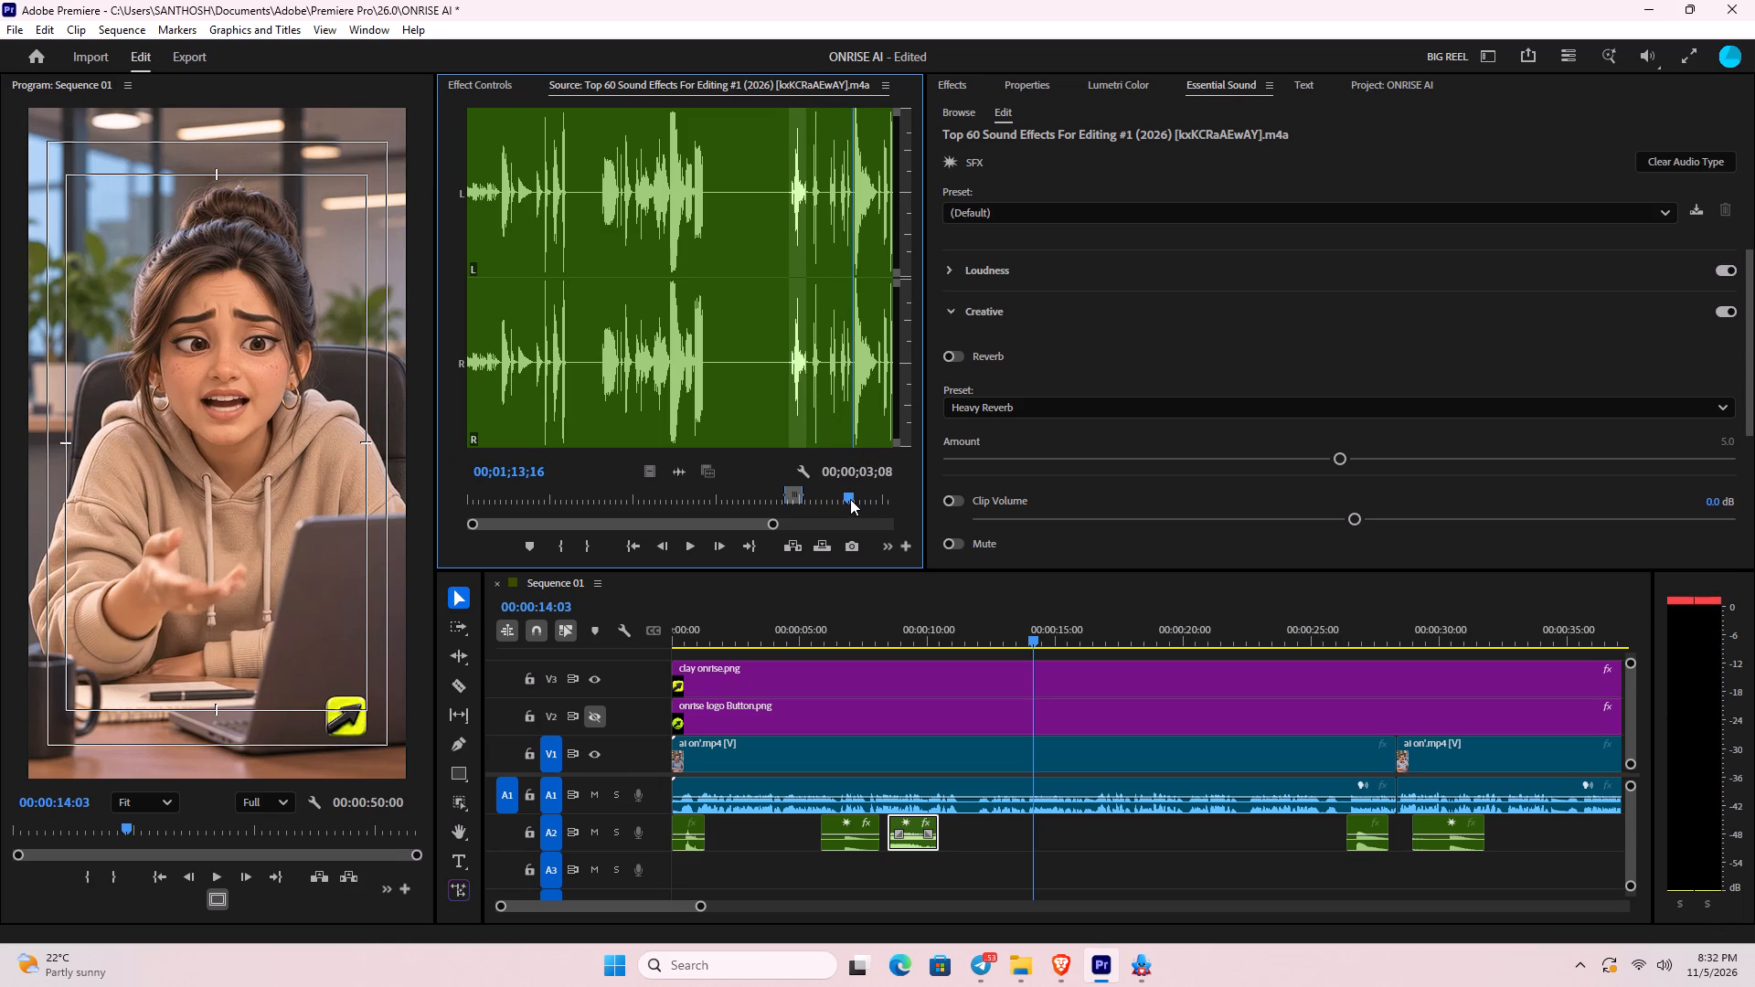
key("space")
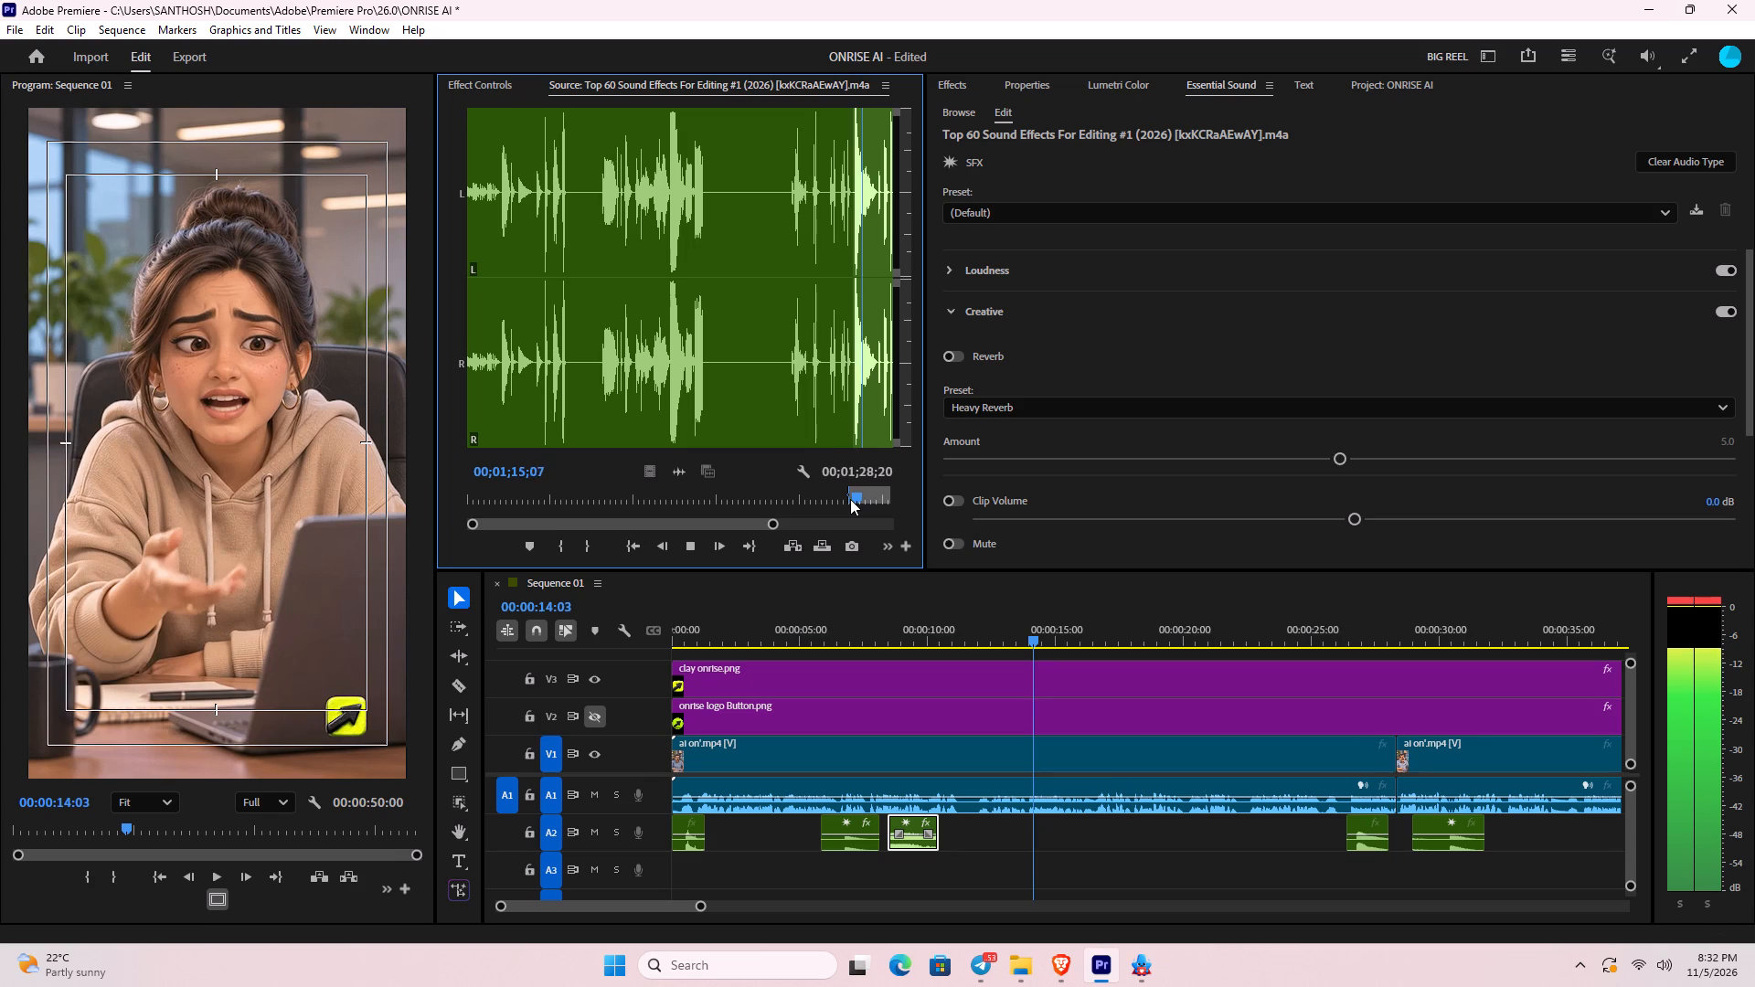
key("space")
type("O")
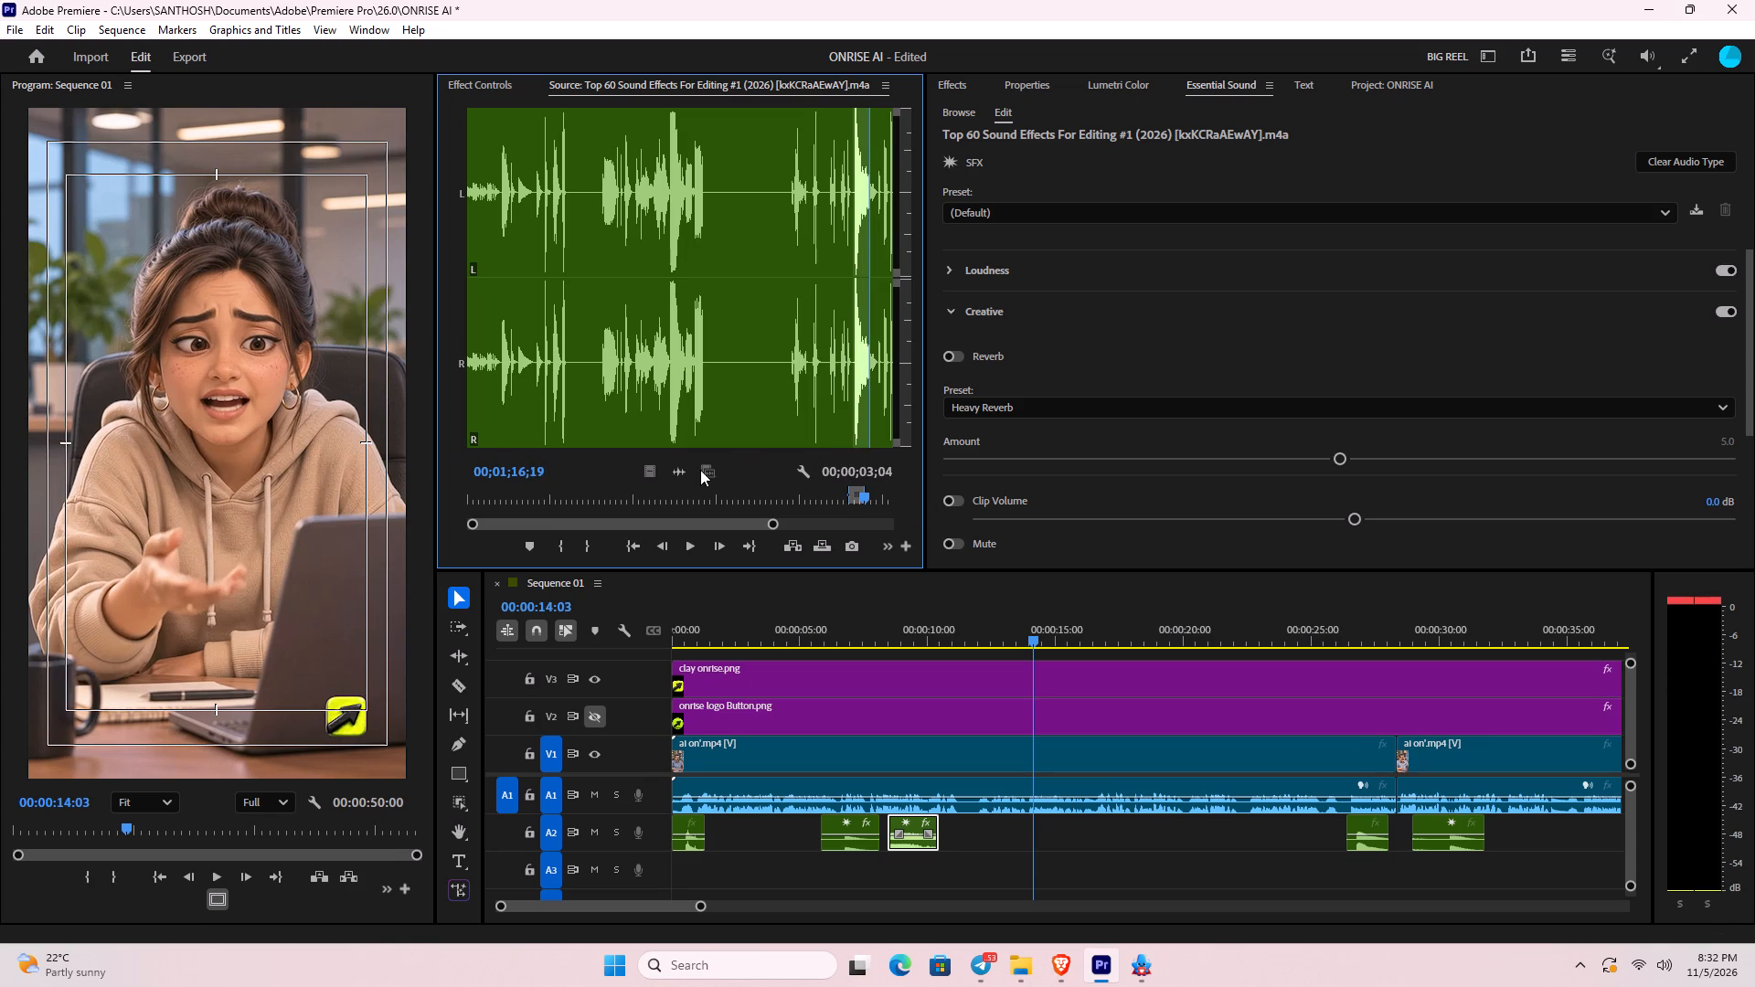
Place the marked effect's audio on A2 so it starts at about 18.4 seconds, playing back the sequence around it.
left_click_drag(685, 471, 1134, 844)
key("space")
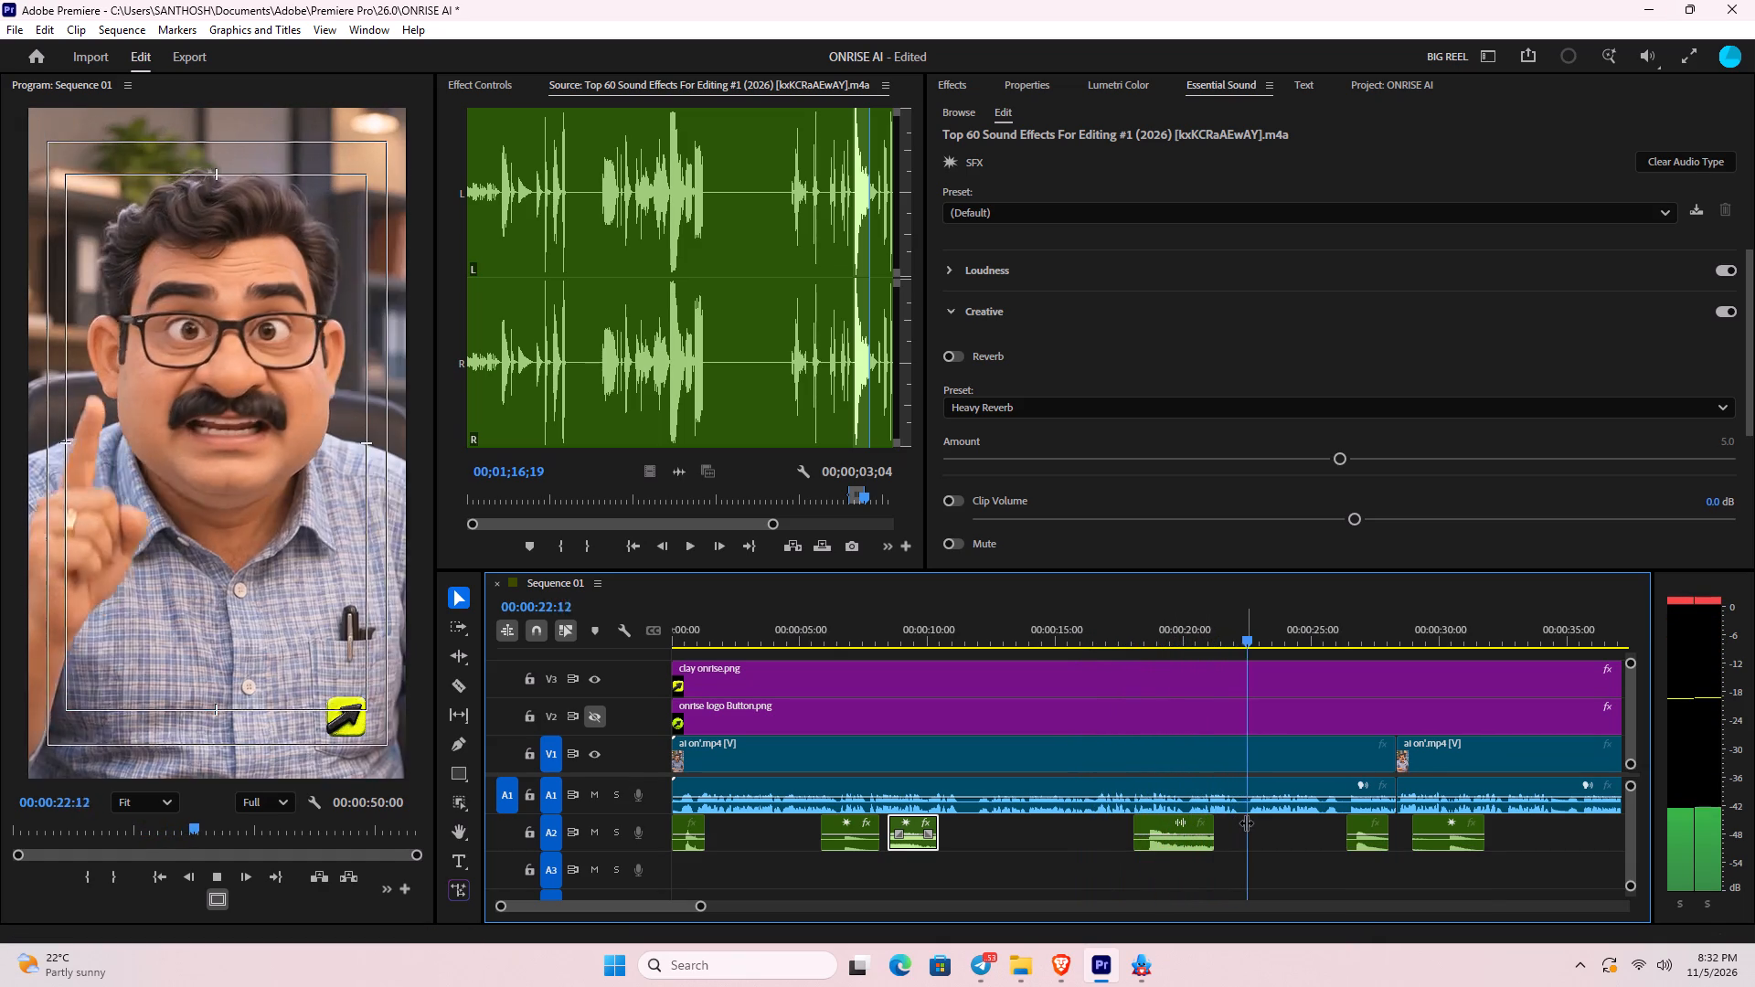
key("space")
left_click_drag(1171, 828, 1172, 828)
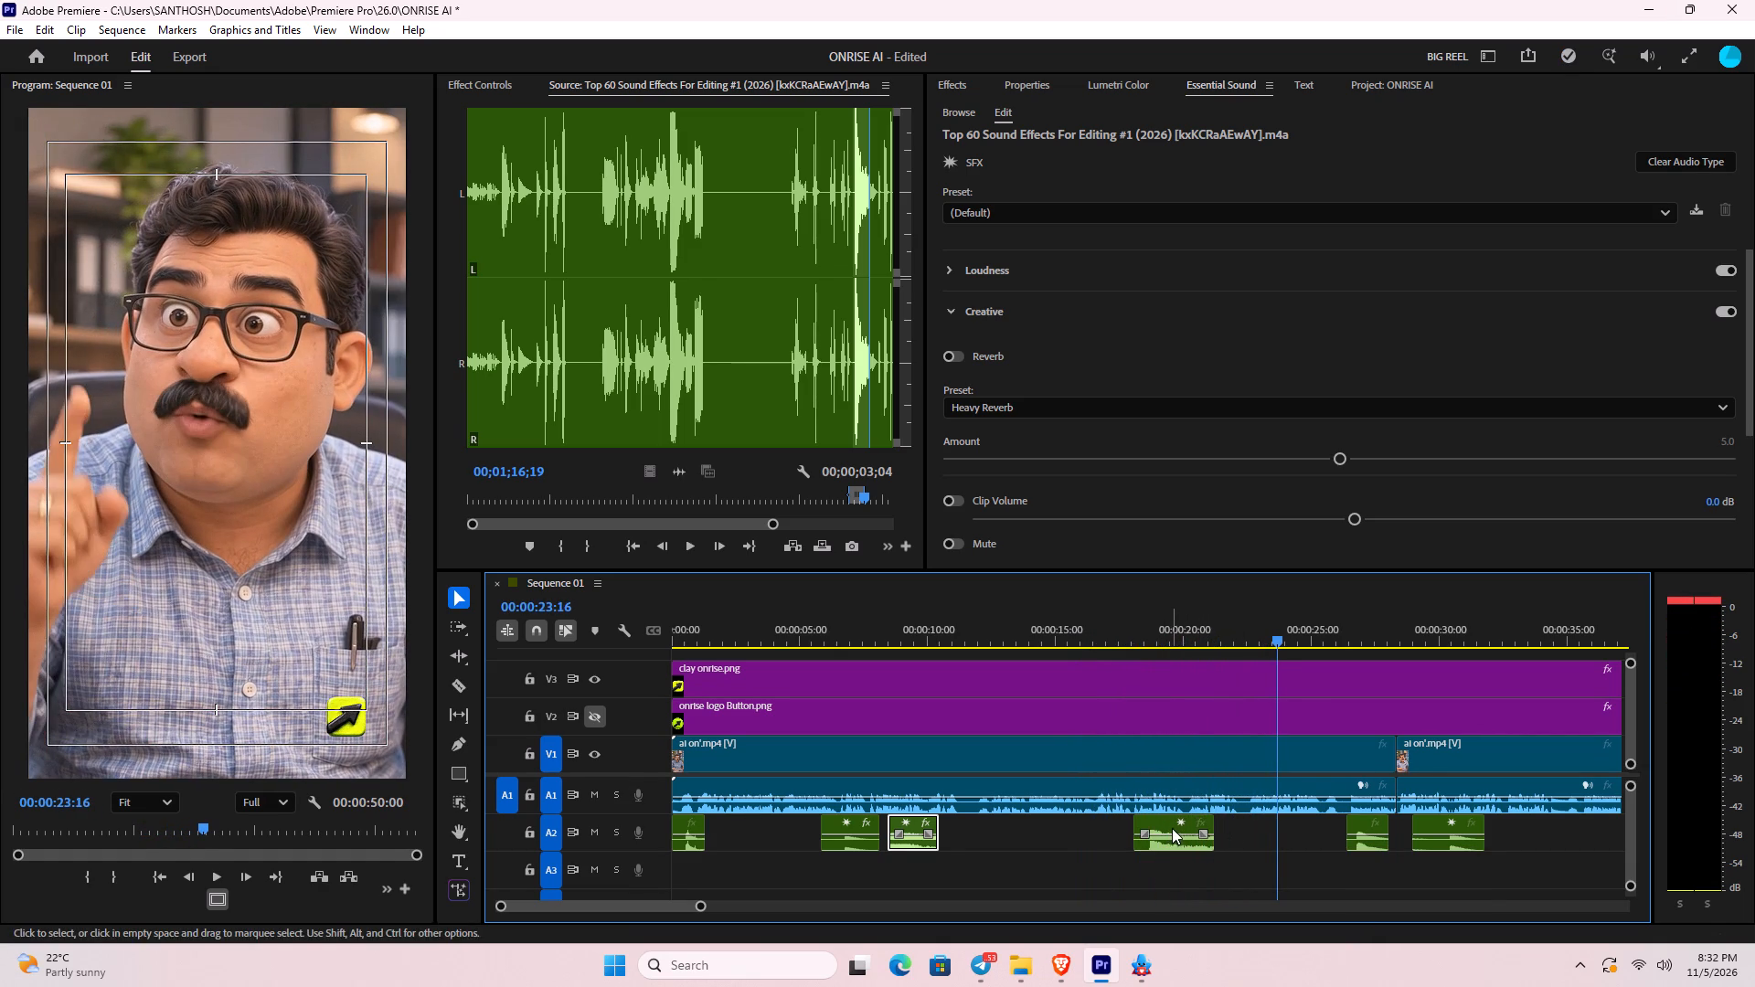
left_click_drag(1172, 828, 1181, 828)
left_click(1181, 828)
Adjust the newly placed A2 effect's audio gain by -6 dB.
key("g")
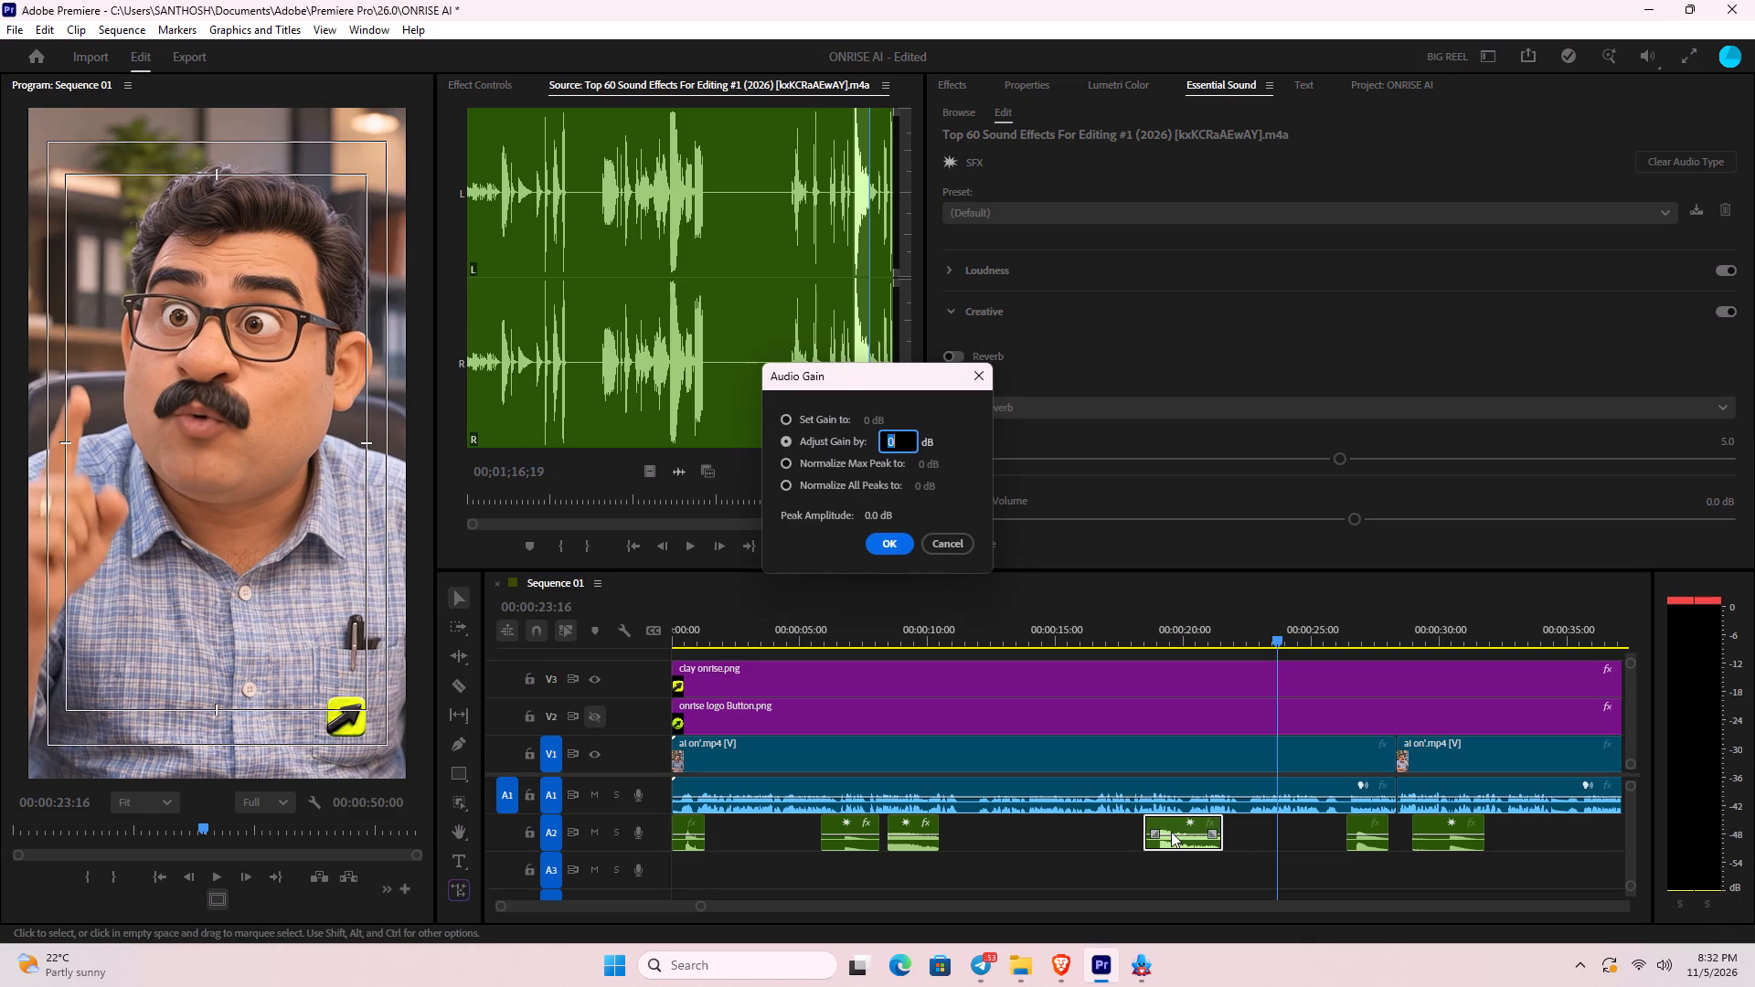
type("-6")
key("Return")
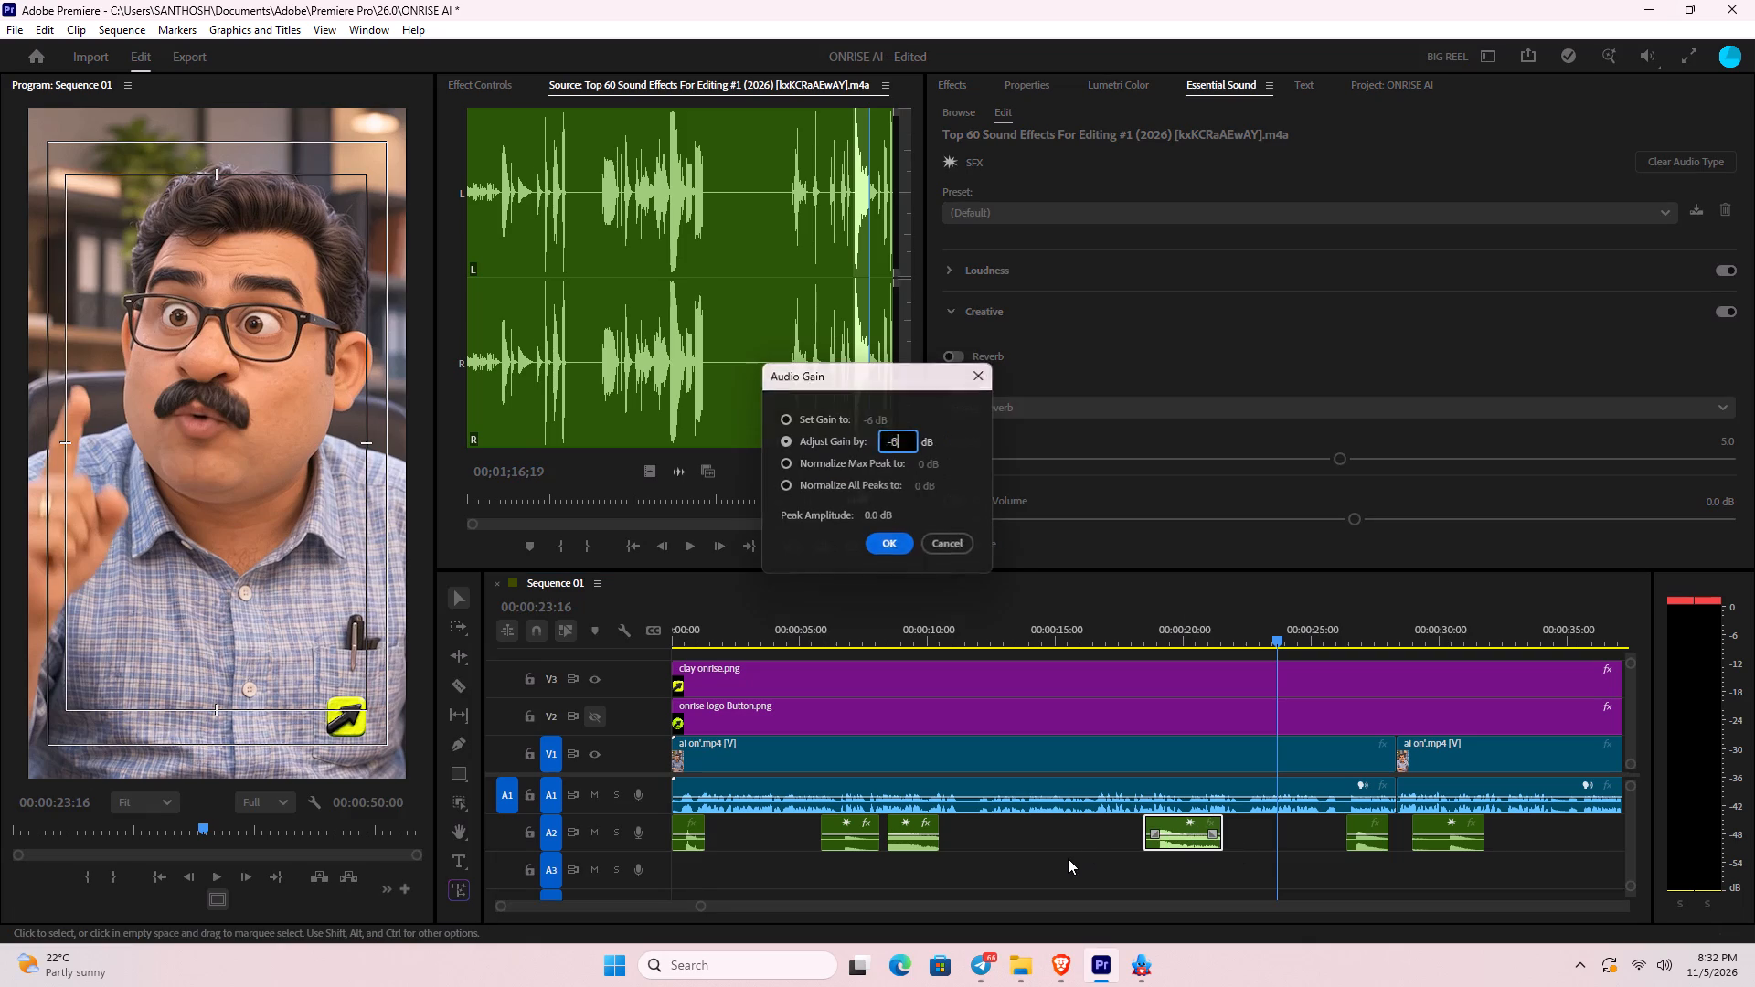
Play back the sequence from the beginning through about 32 seconds to review the timing and level of the effects.
key("space")
key("space")
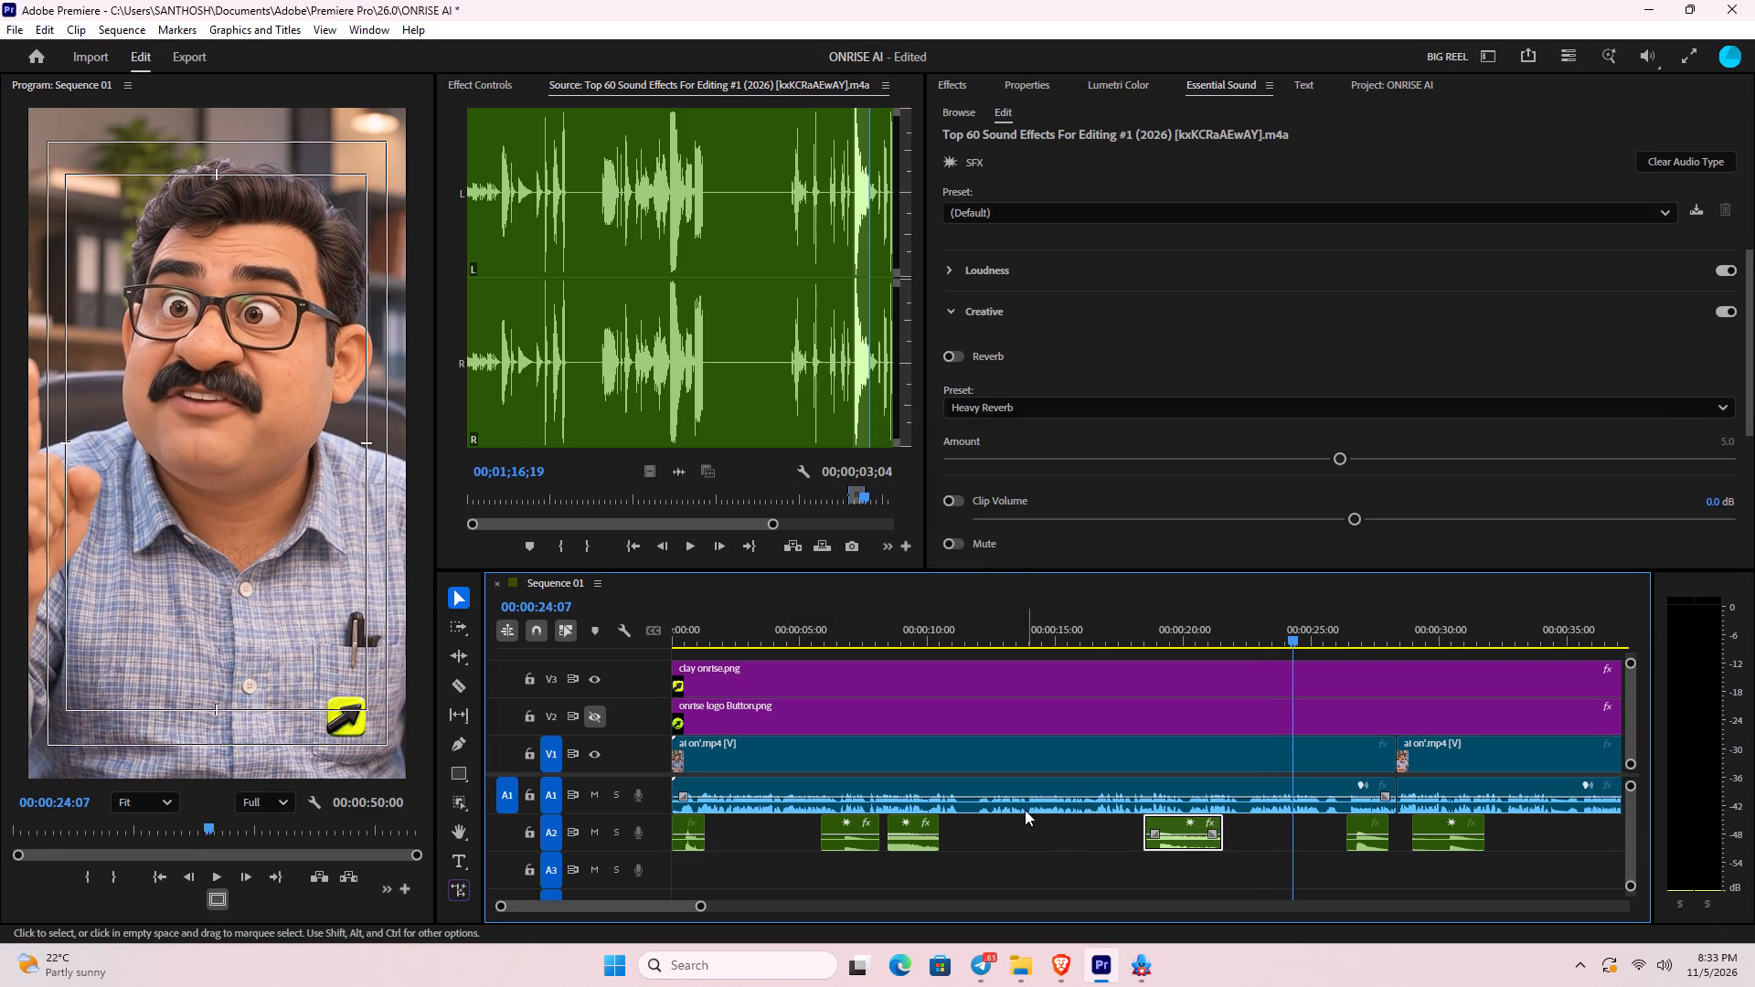
key("space")
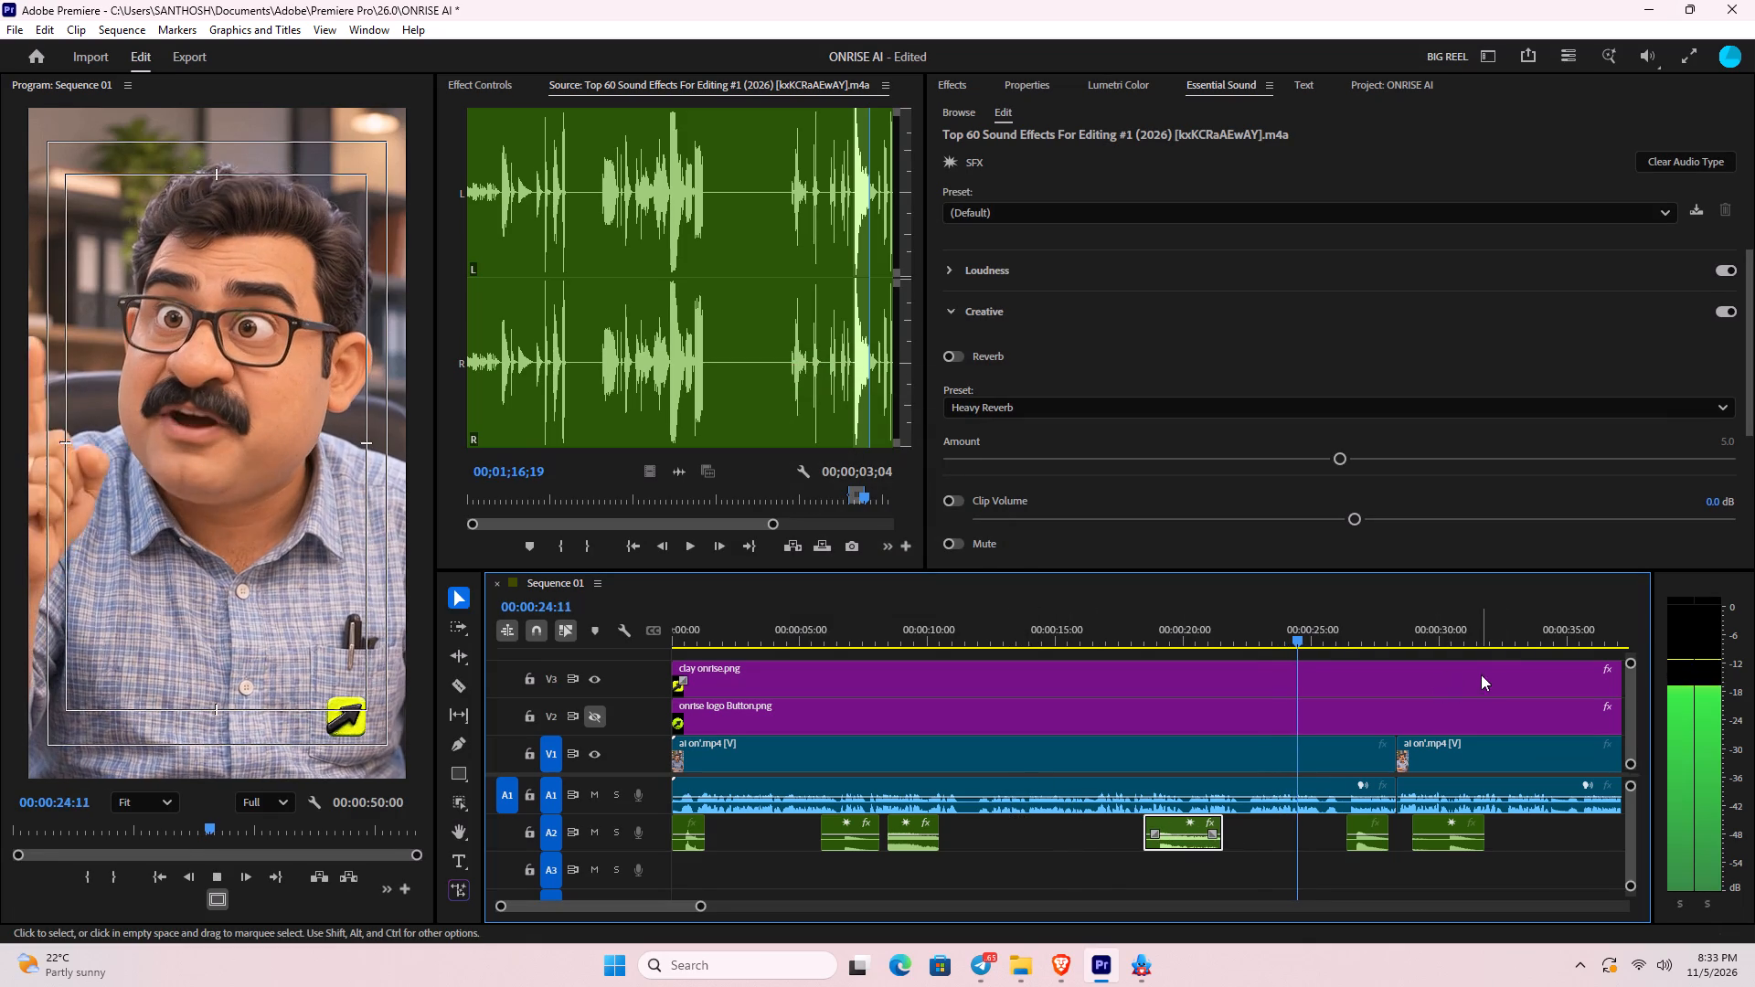
key("space")
left_click_drag(1338, 629, 337, 820)
key("space")
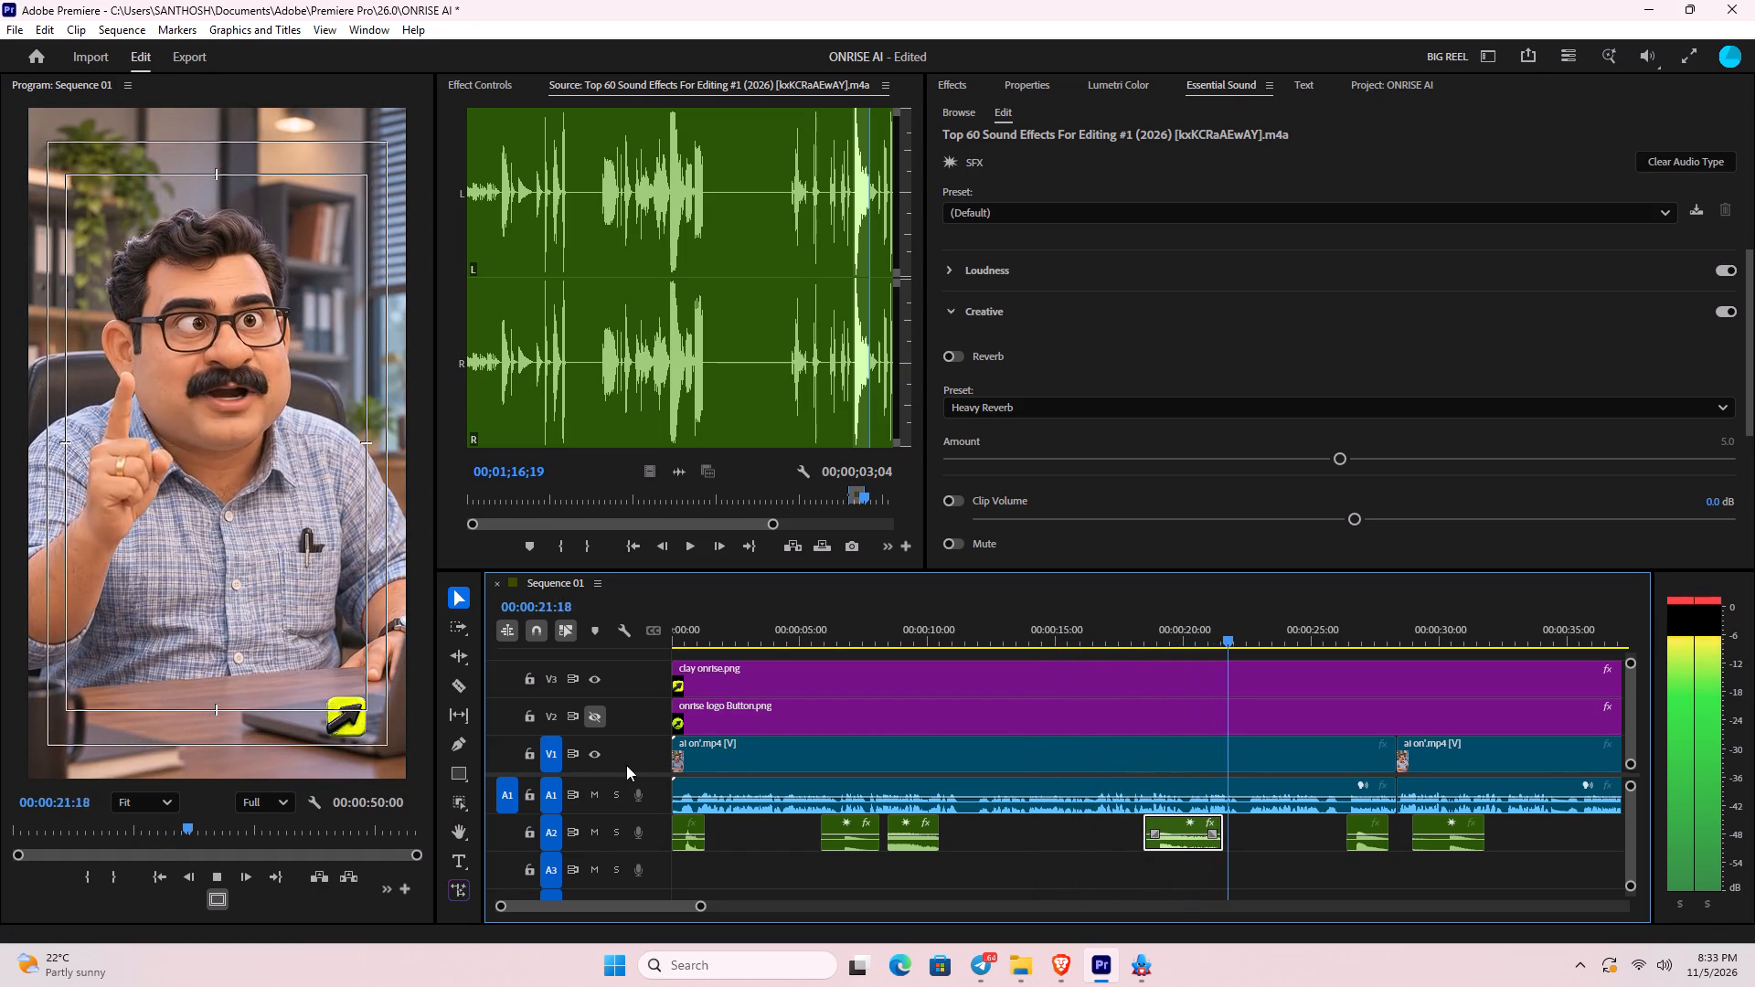
key("space")
key("space")
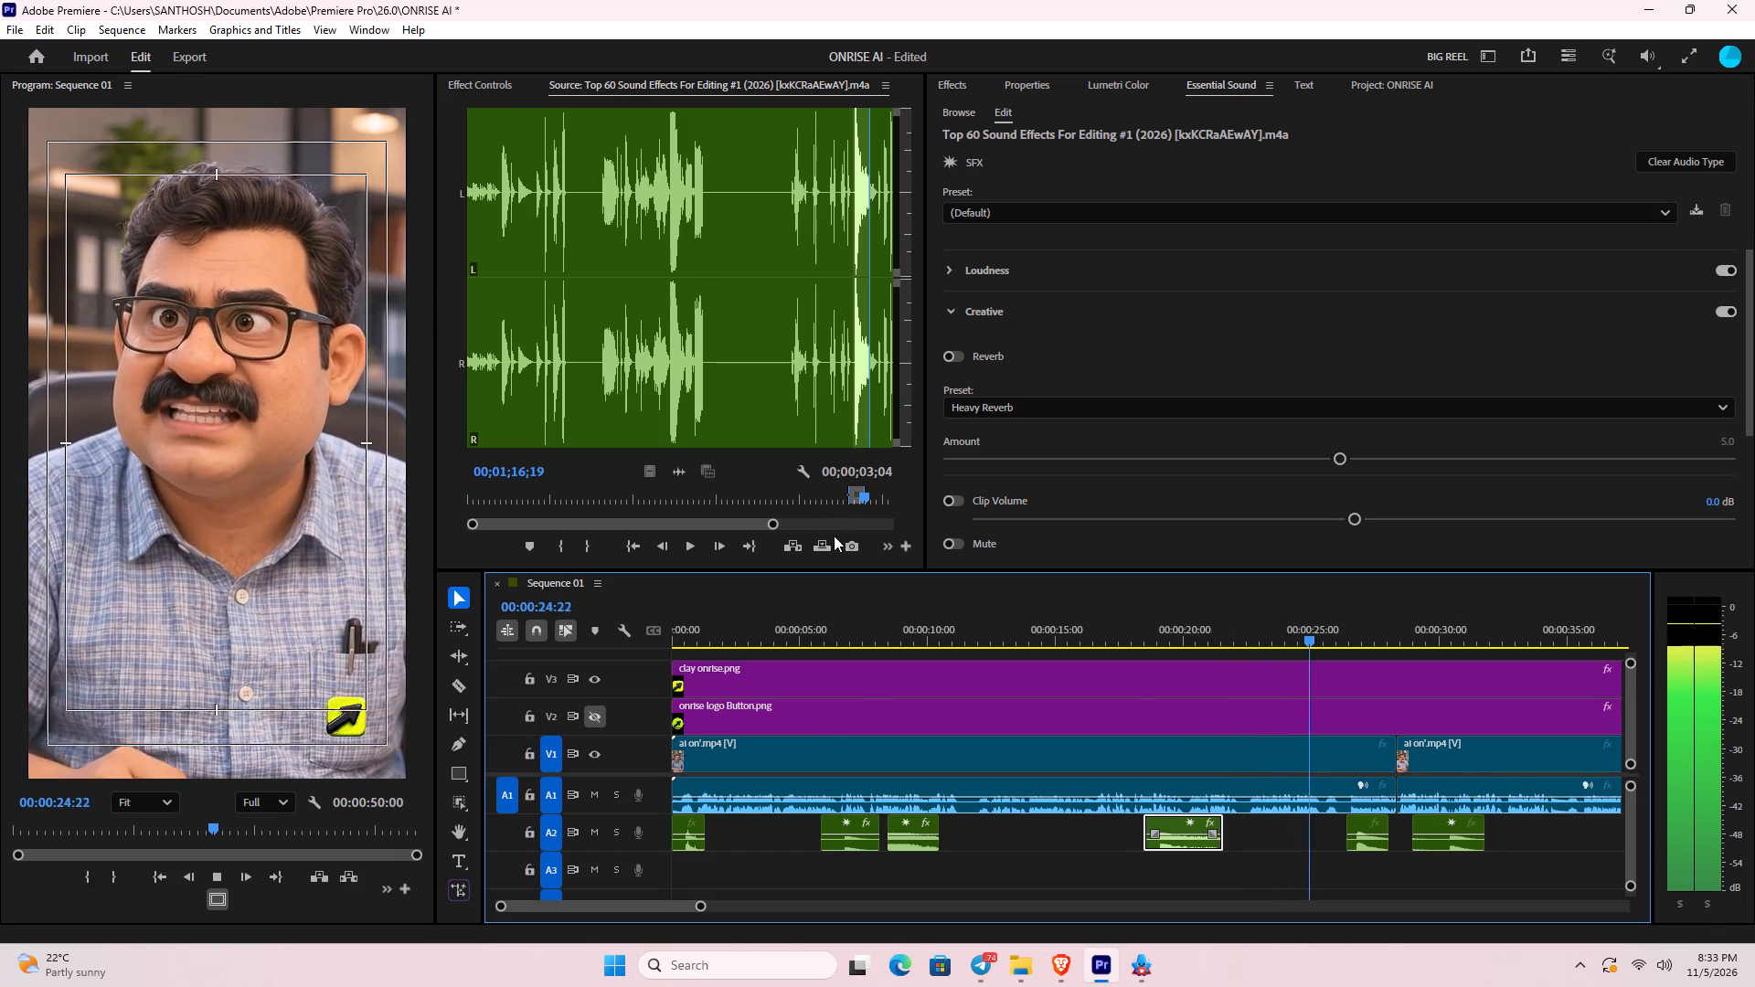
key("space")
key("space")
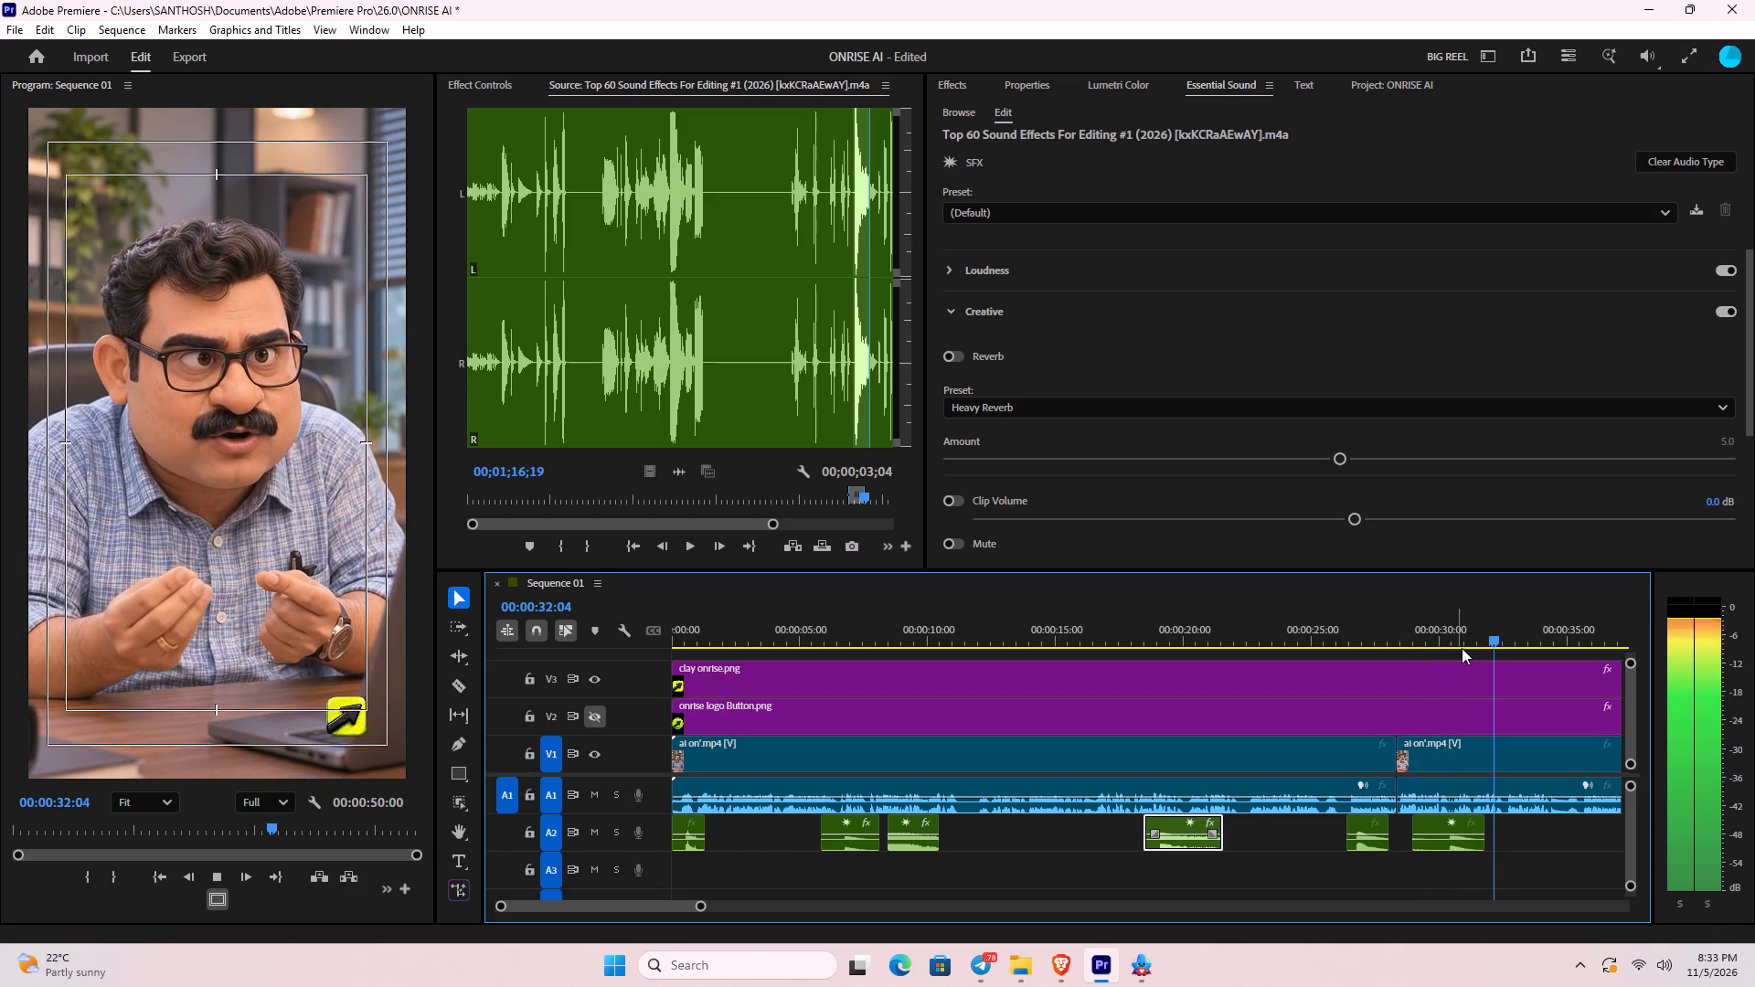
key("space")
Shift the A2 effect just after the video cut earlier so it starts at about 28.1 seconds, directly following the preceding effect.
left_click_drag(1493, 631, 1399, 671)
key("equal")
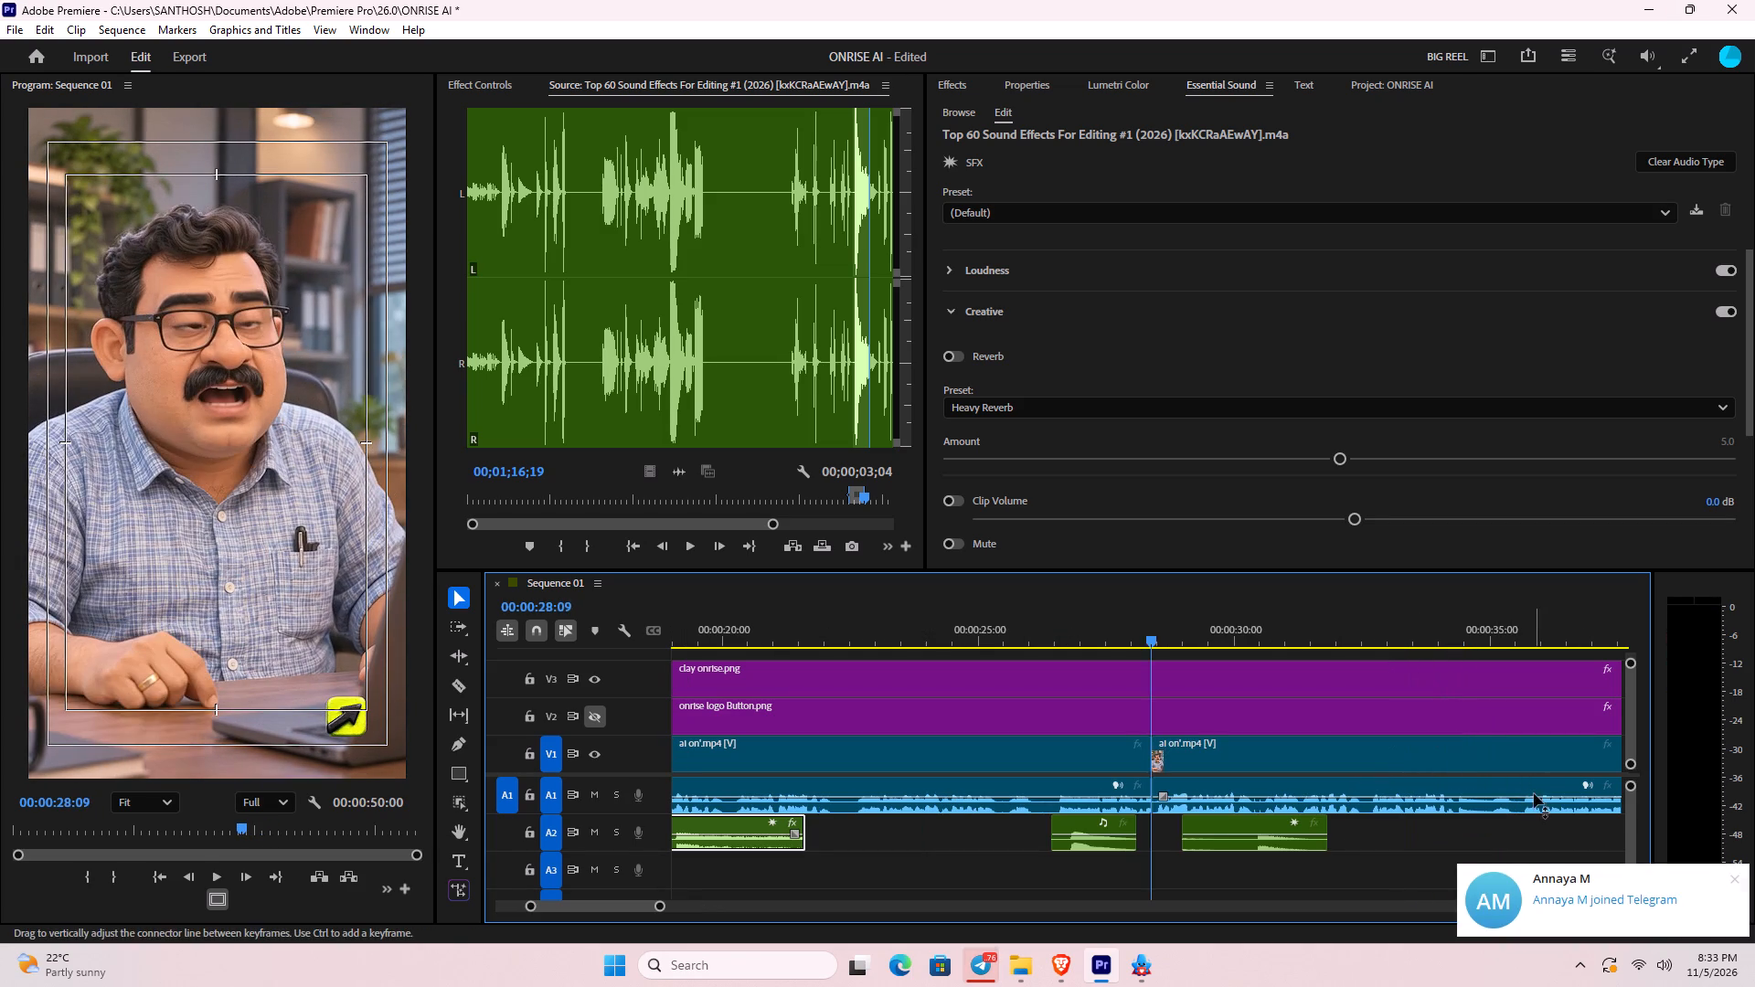
key("space")
key("space")
left_click_drag(1242, 843, 1219, 843)
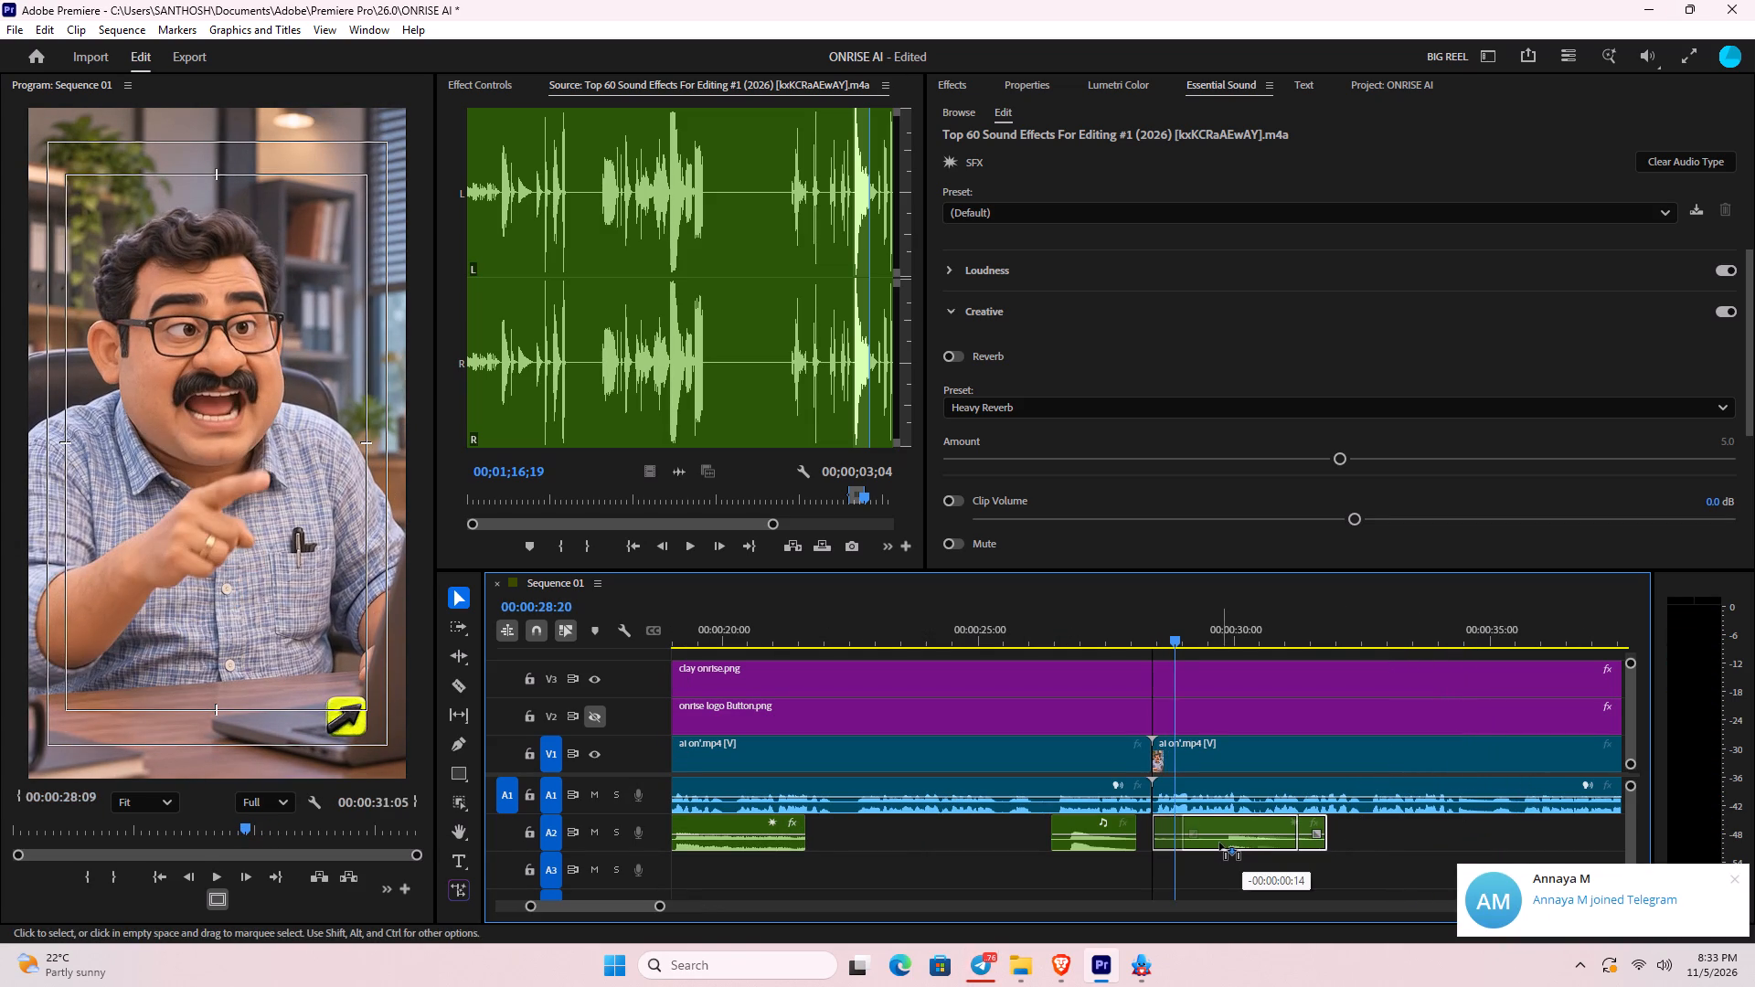
left_click_drag(1219, 843, 1202, 843)
Play back from the shifted effect through about 44 seconds, and replay the stretch around 42 seconds.
key("space")
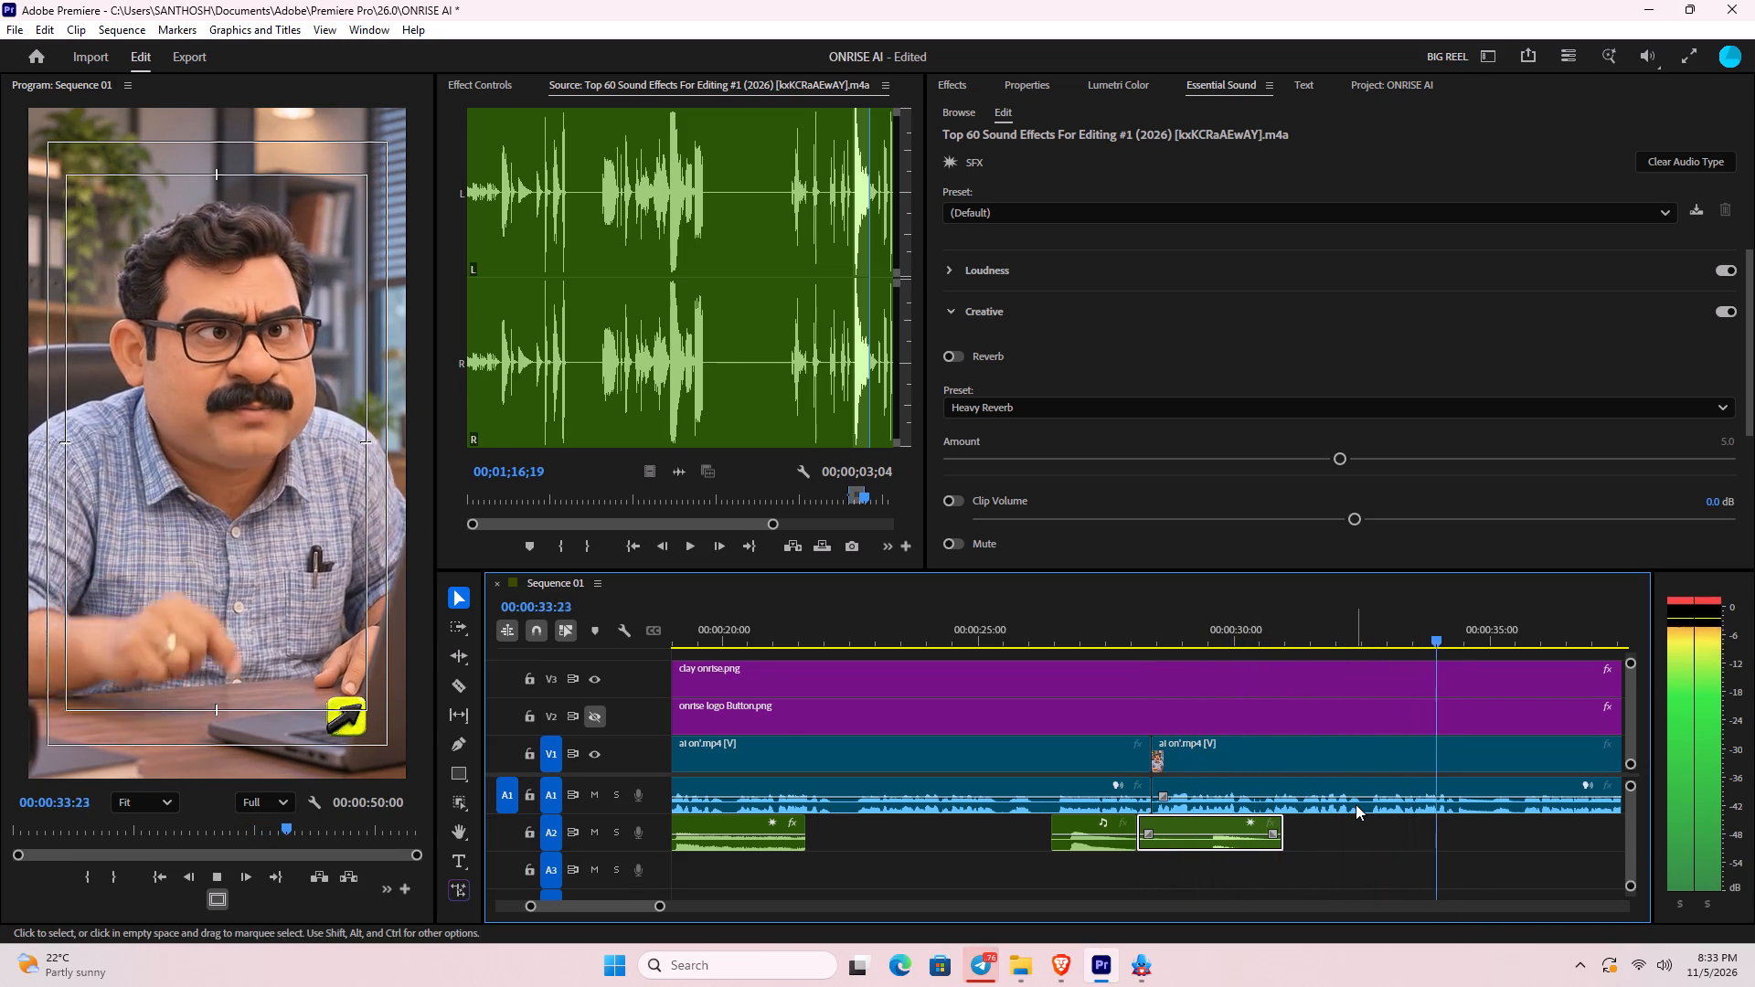
type("--")
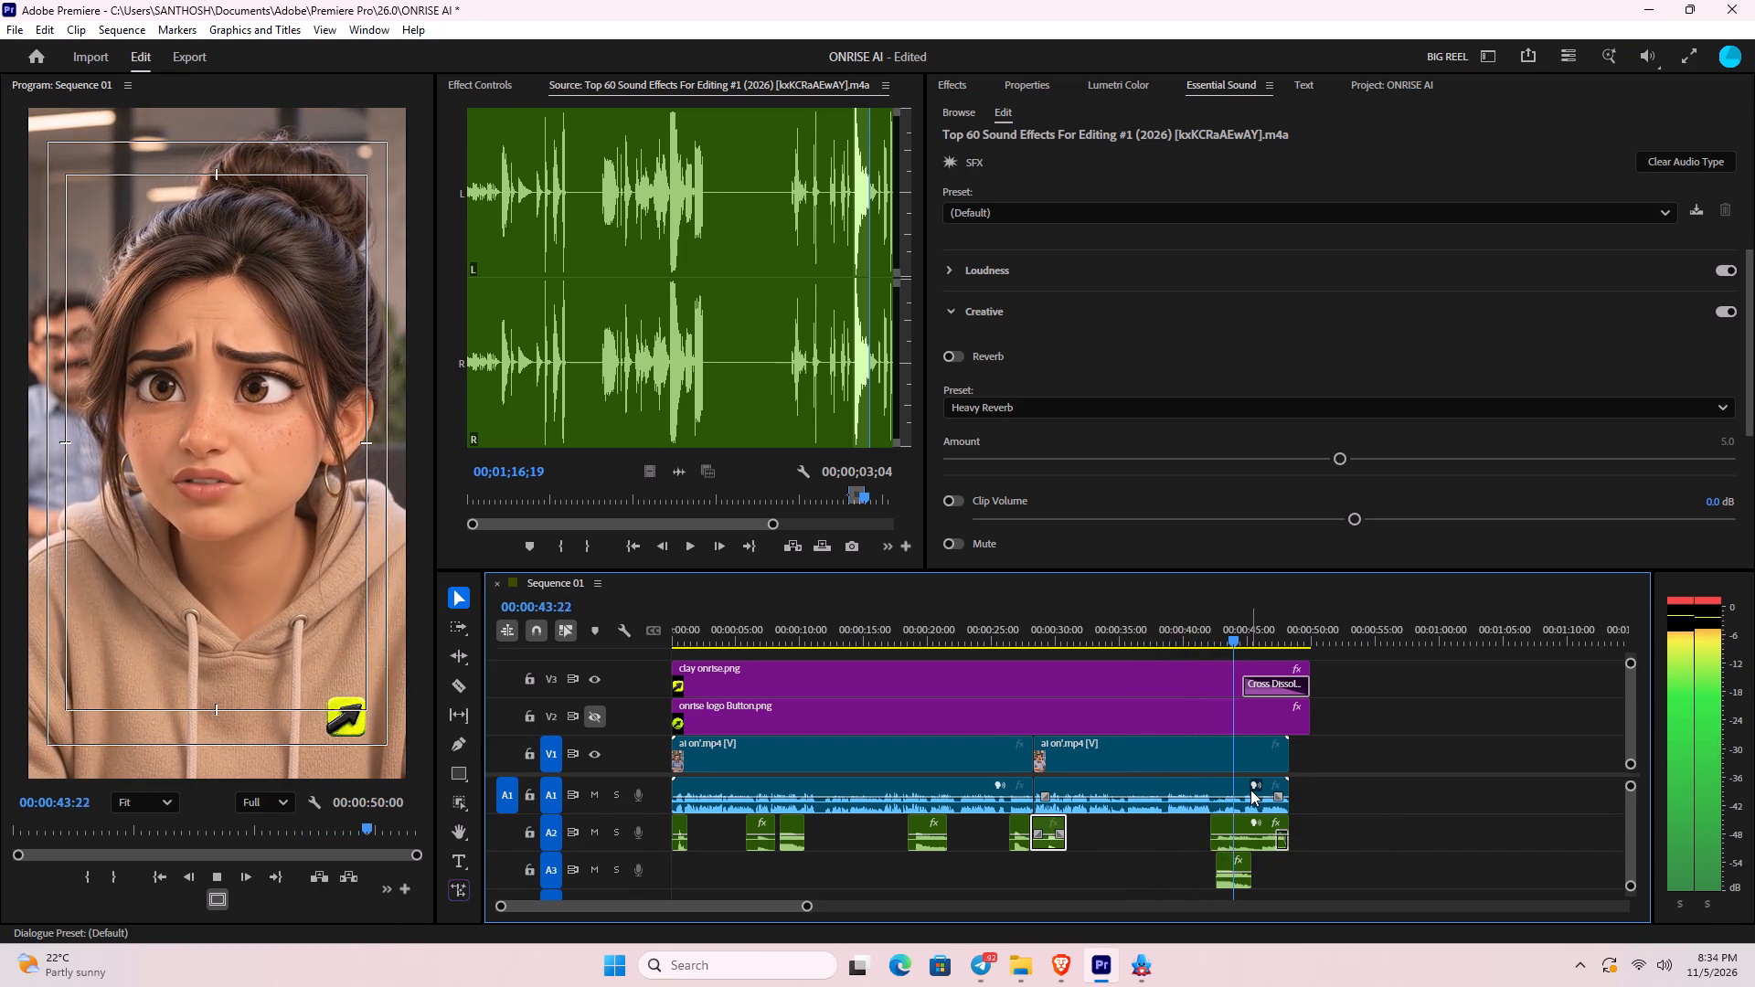
key("space")
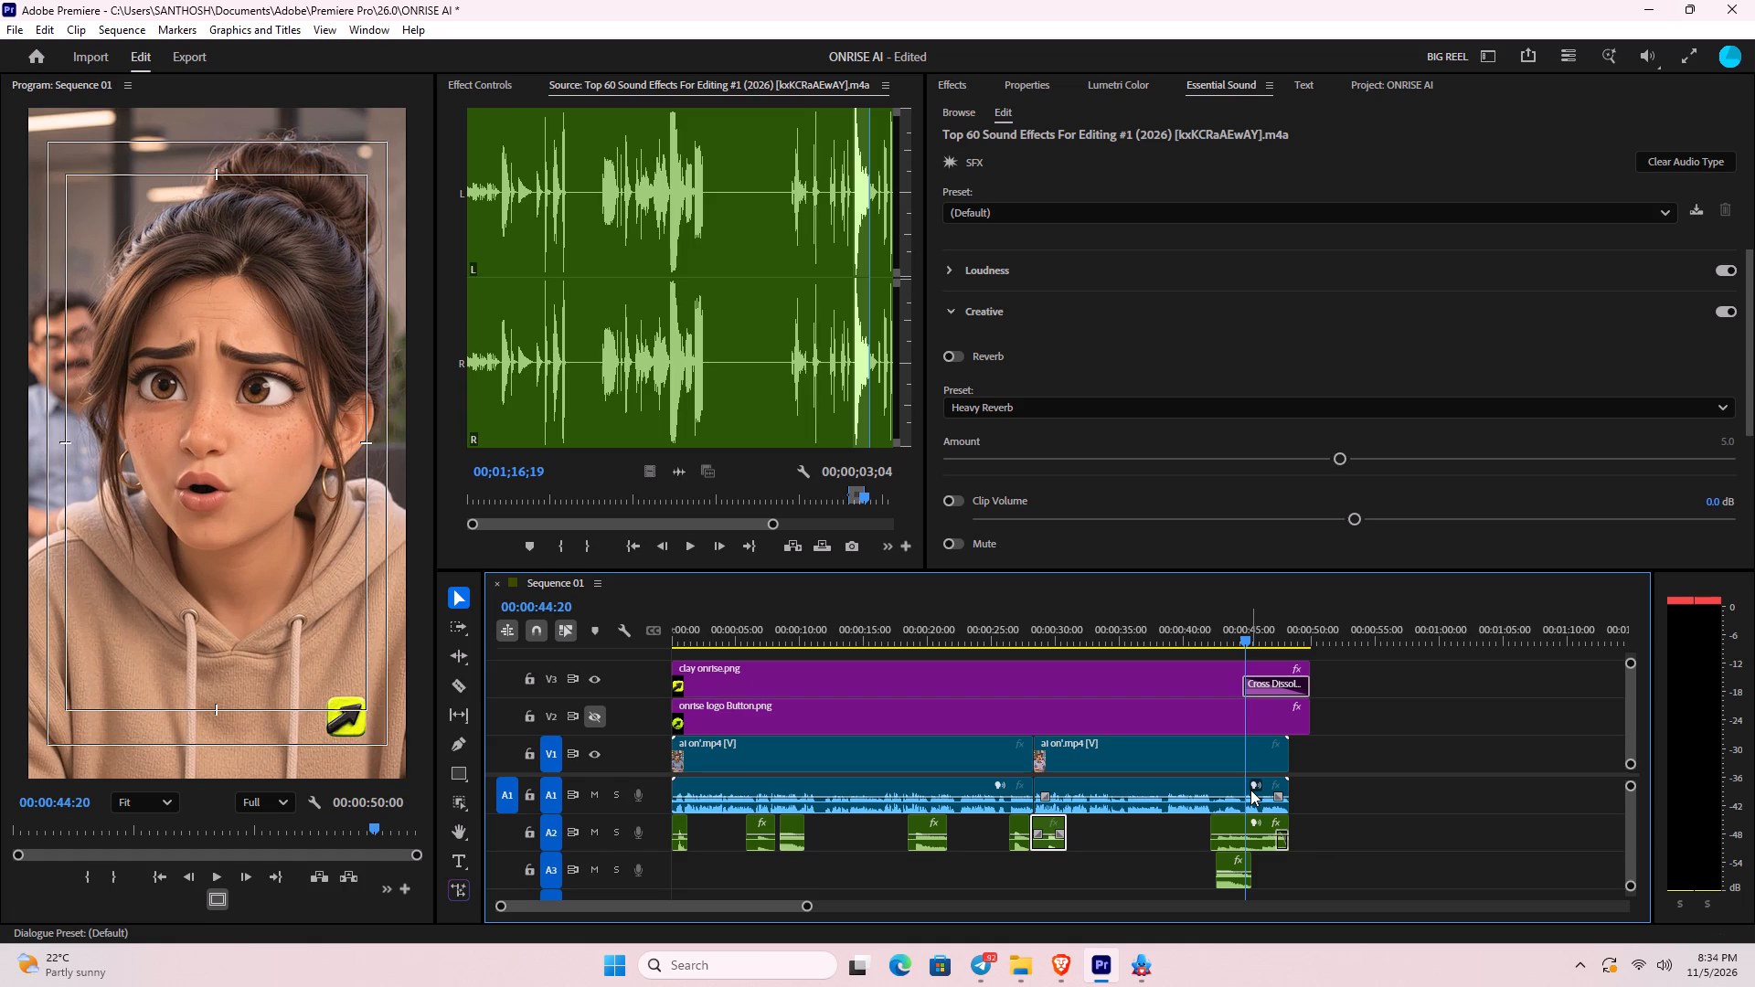
left_click_drag(1250, 620, 1208, 633)
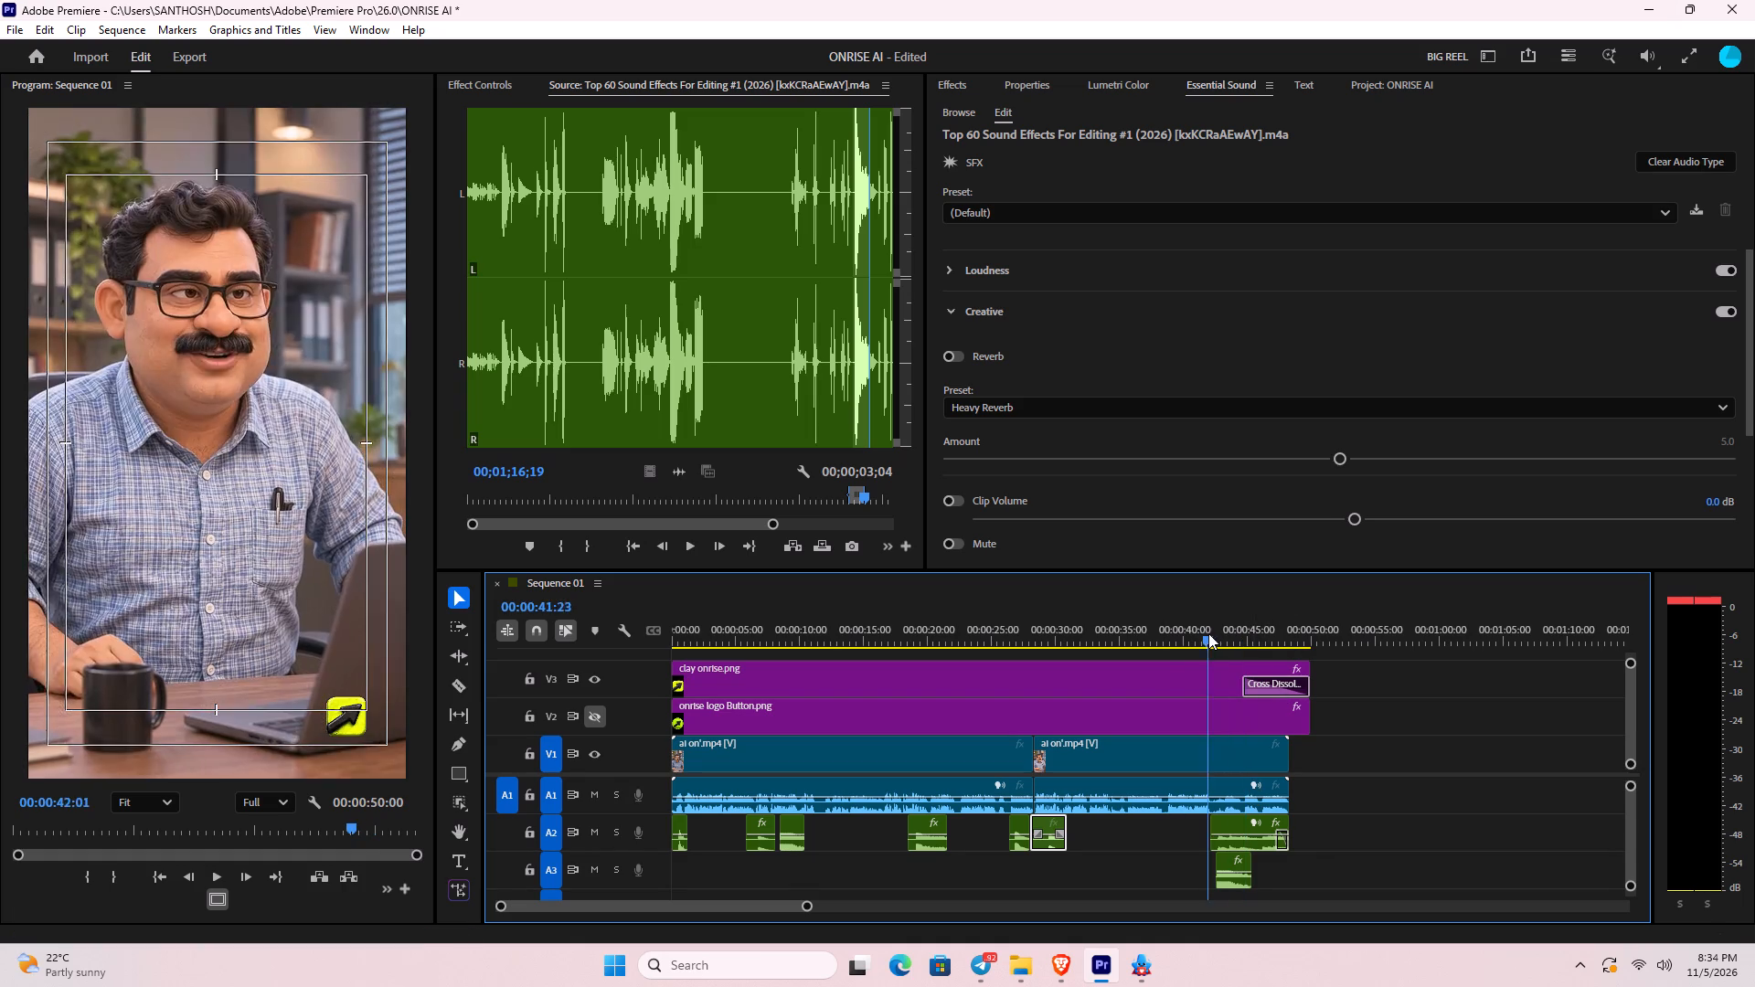
left_click_drag(1208, 633, 1197, 633)
key("space")
key("equal")
key("equal")
key("space")
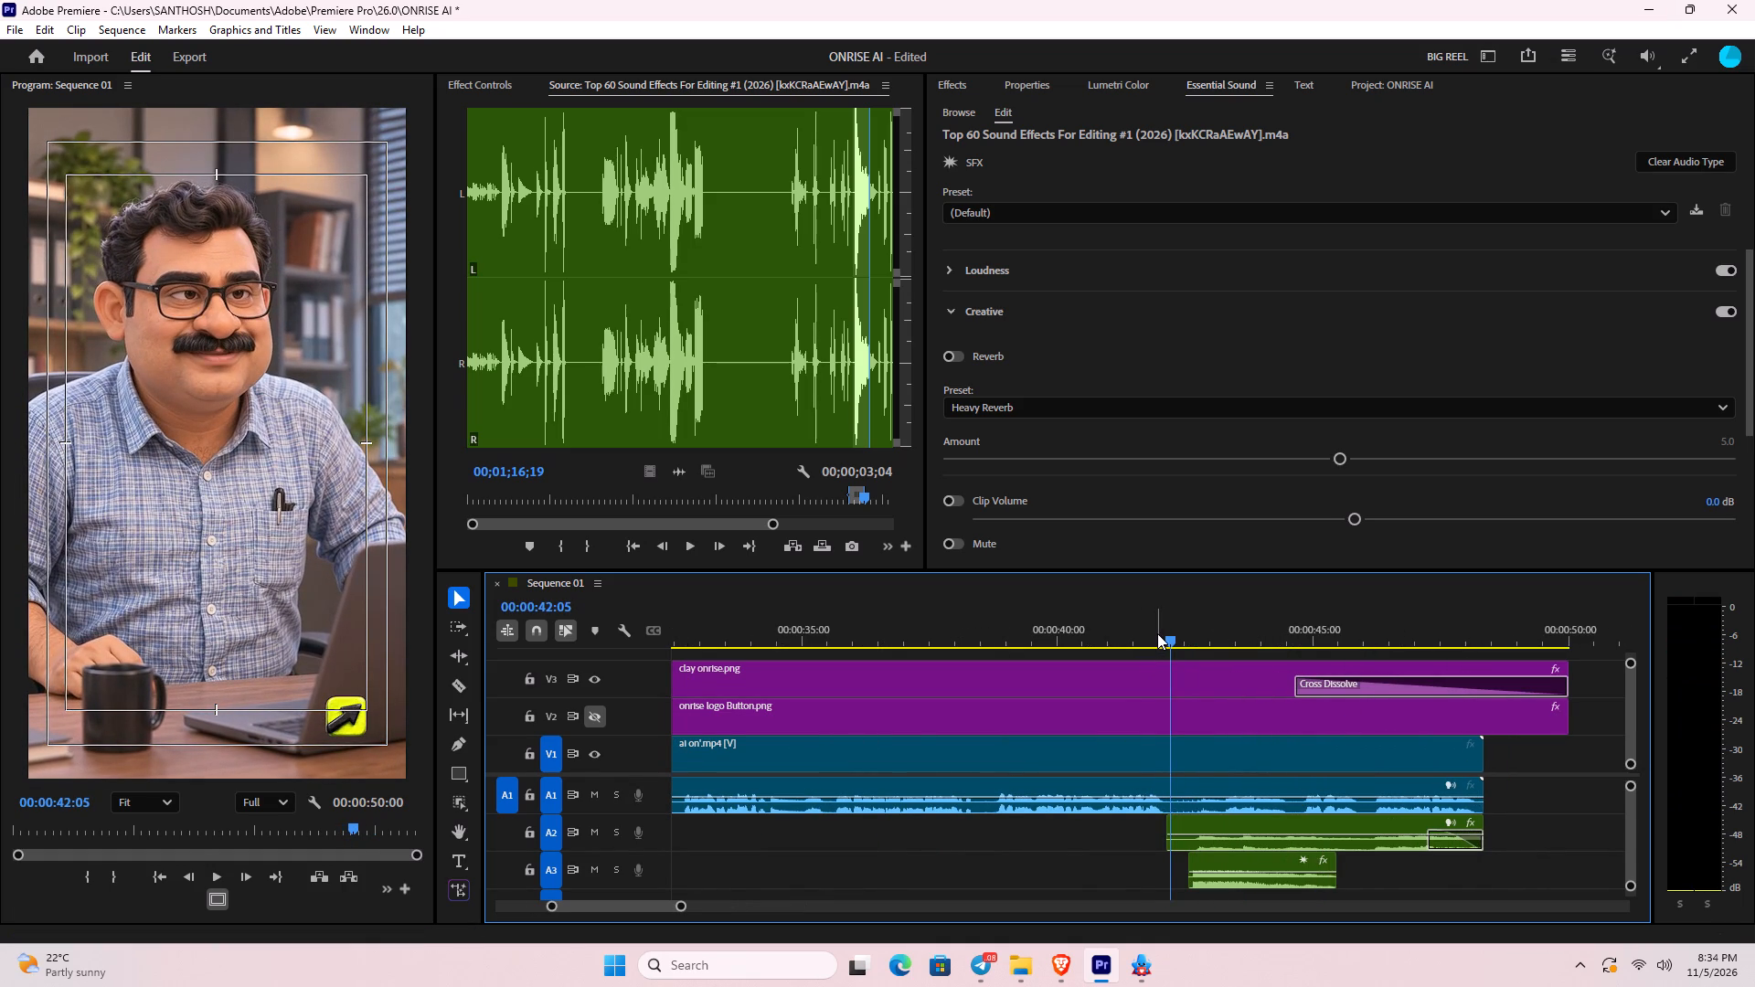
Cut the ai on'.mp4 video and its audio at about 00:00:42:03, just before the A2 audio clip begins.
key("Left")
key("Left")
key("Left")
key("Left")
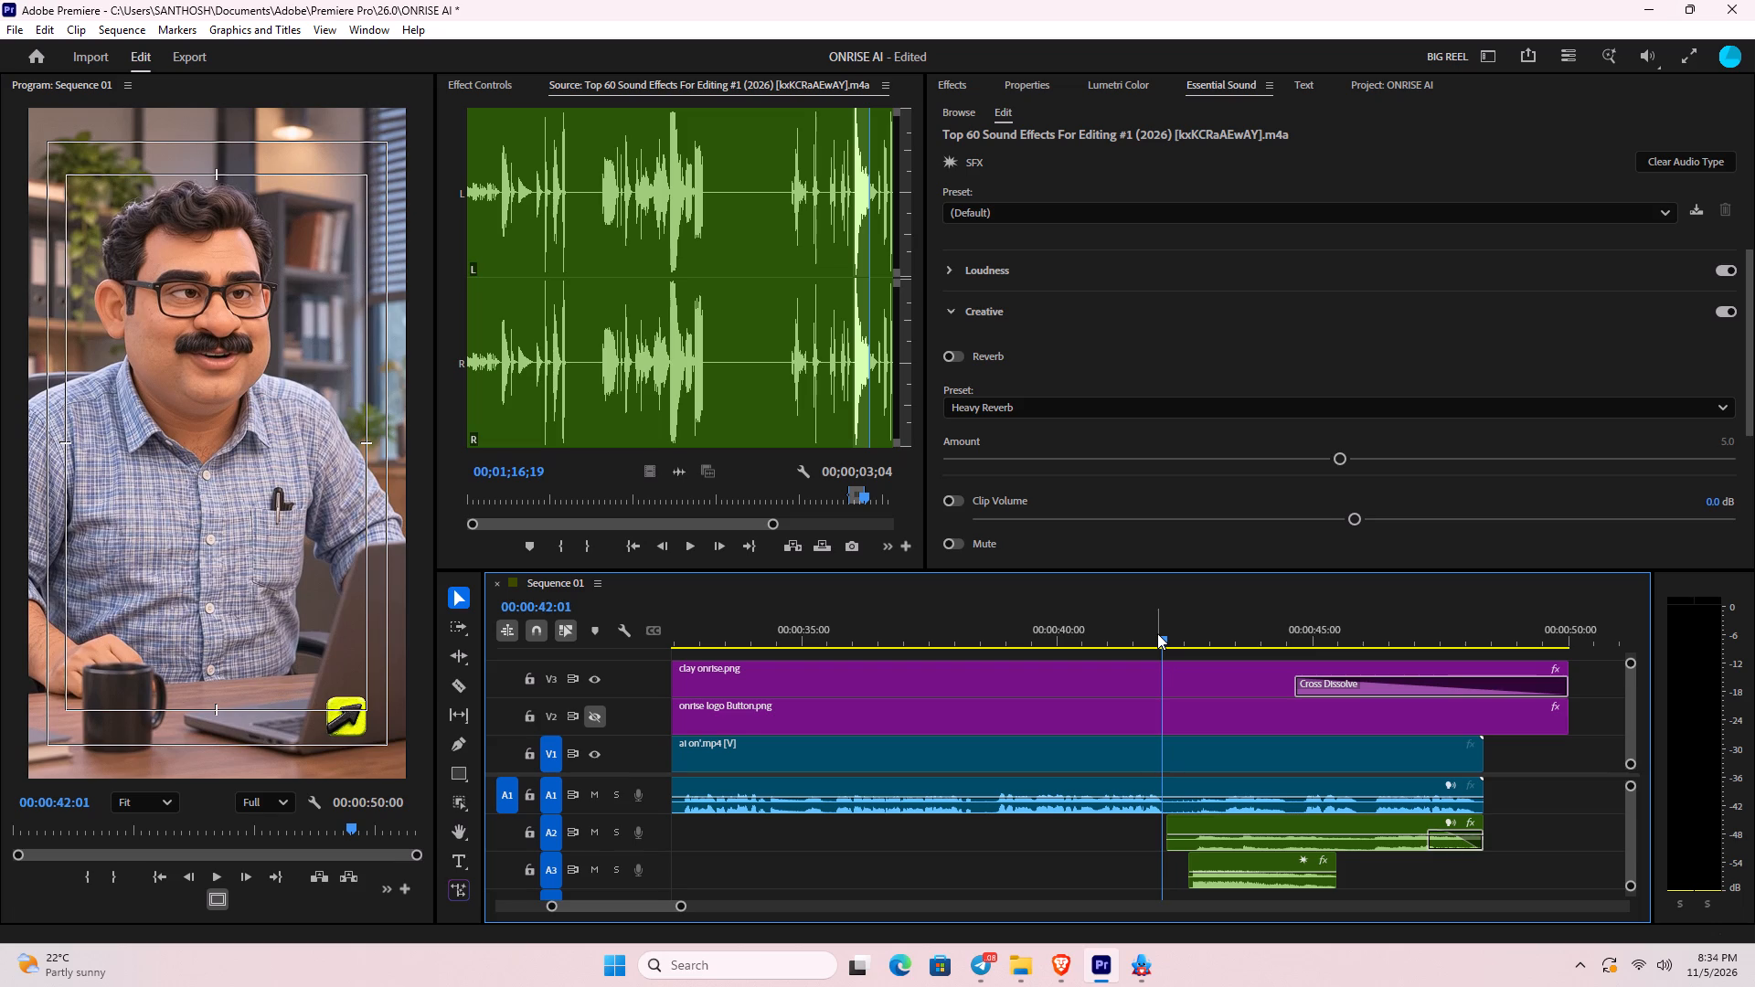
key("Right")
key("Right")
key("Right")
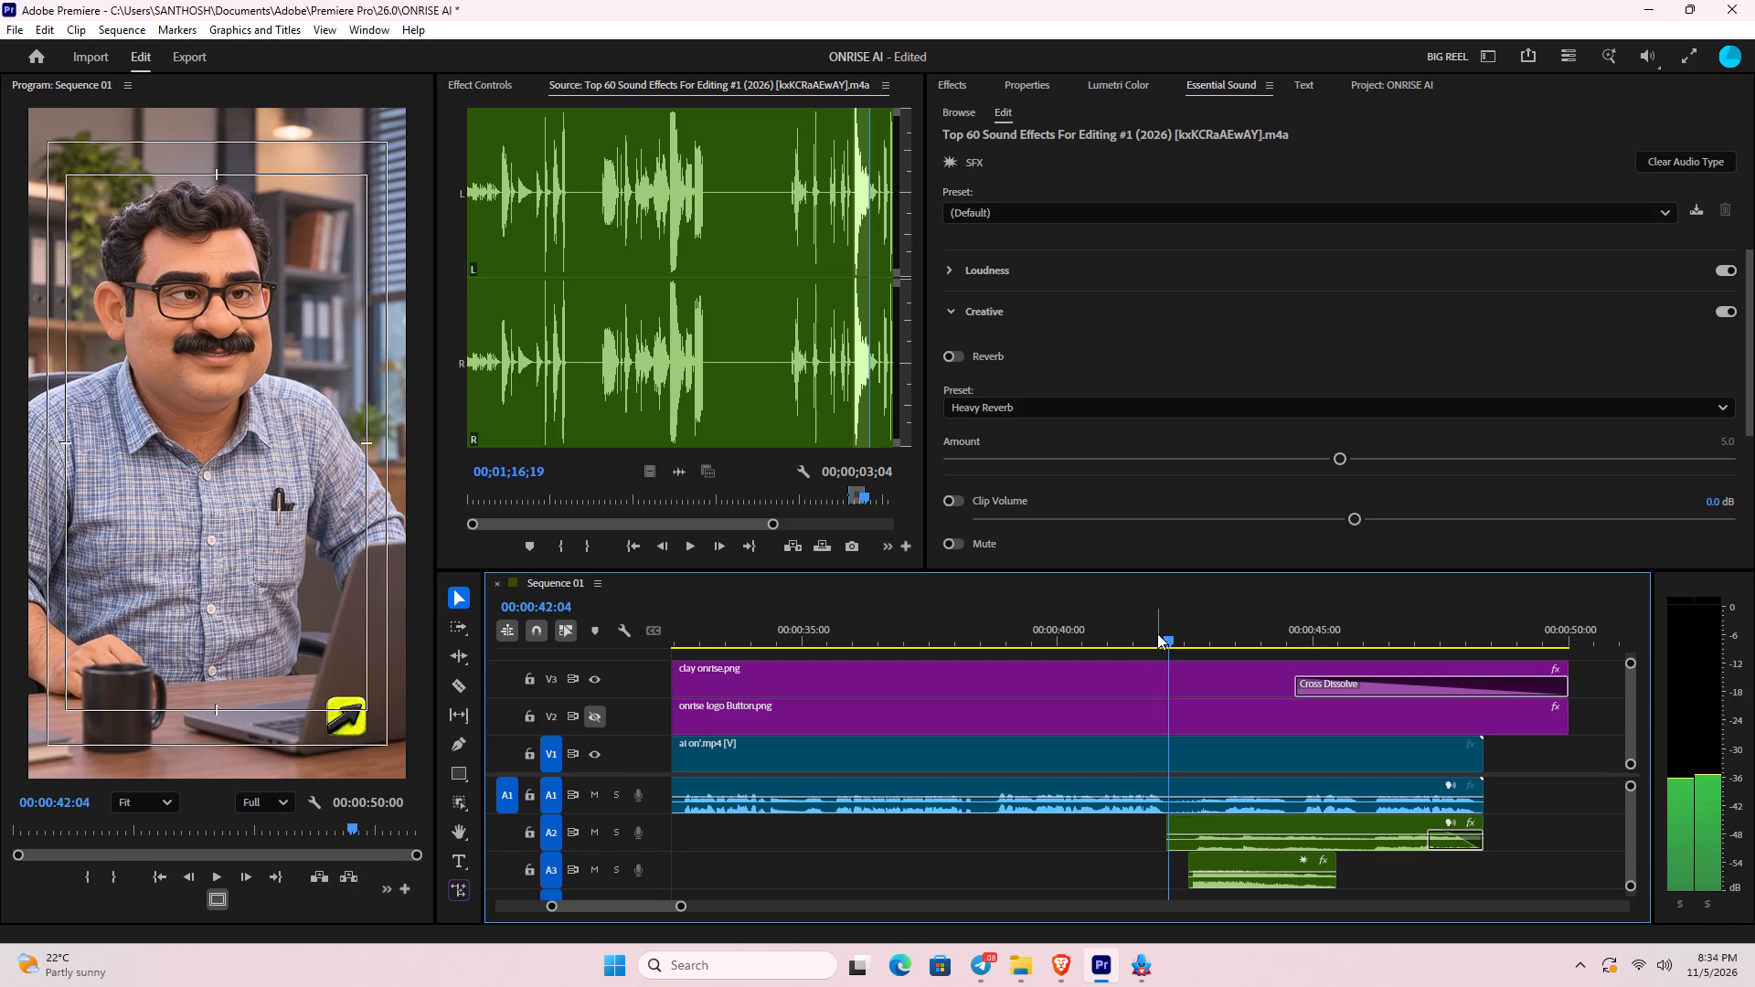
key("c")
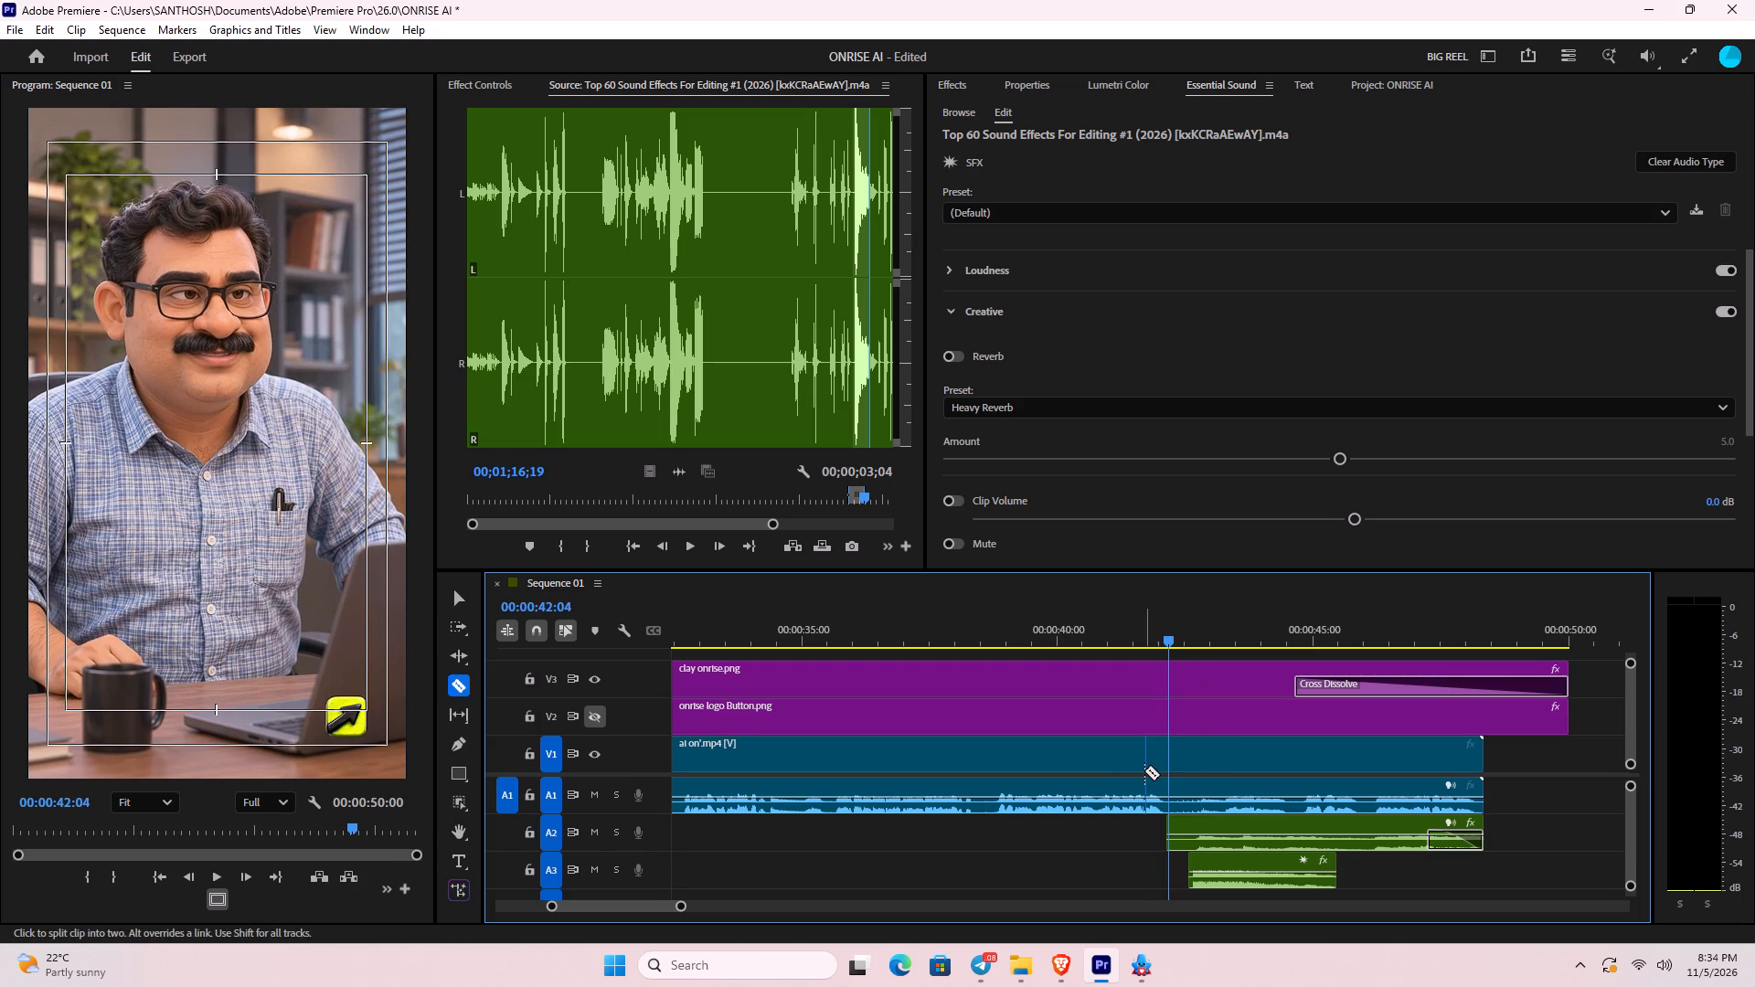
key("k")
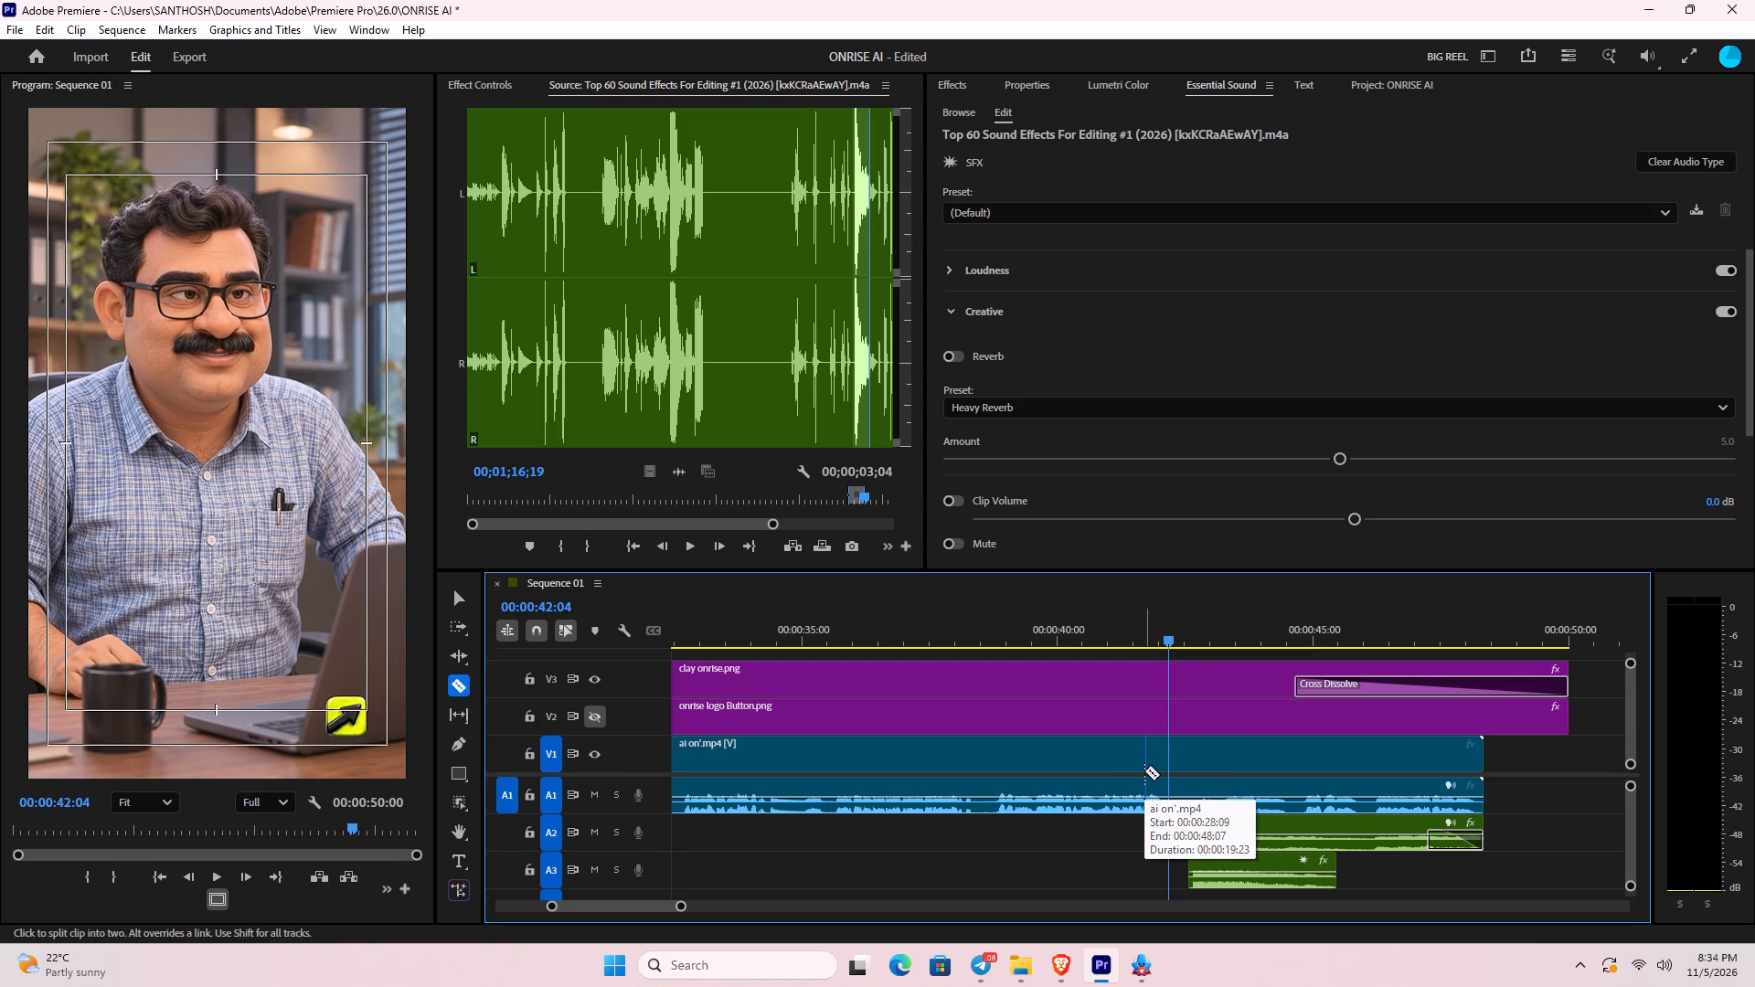
type("J")
key("space")
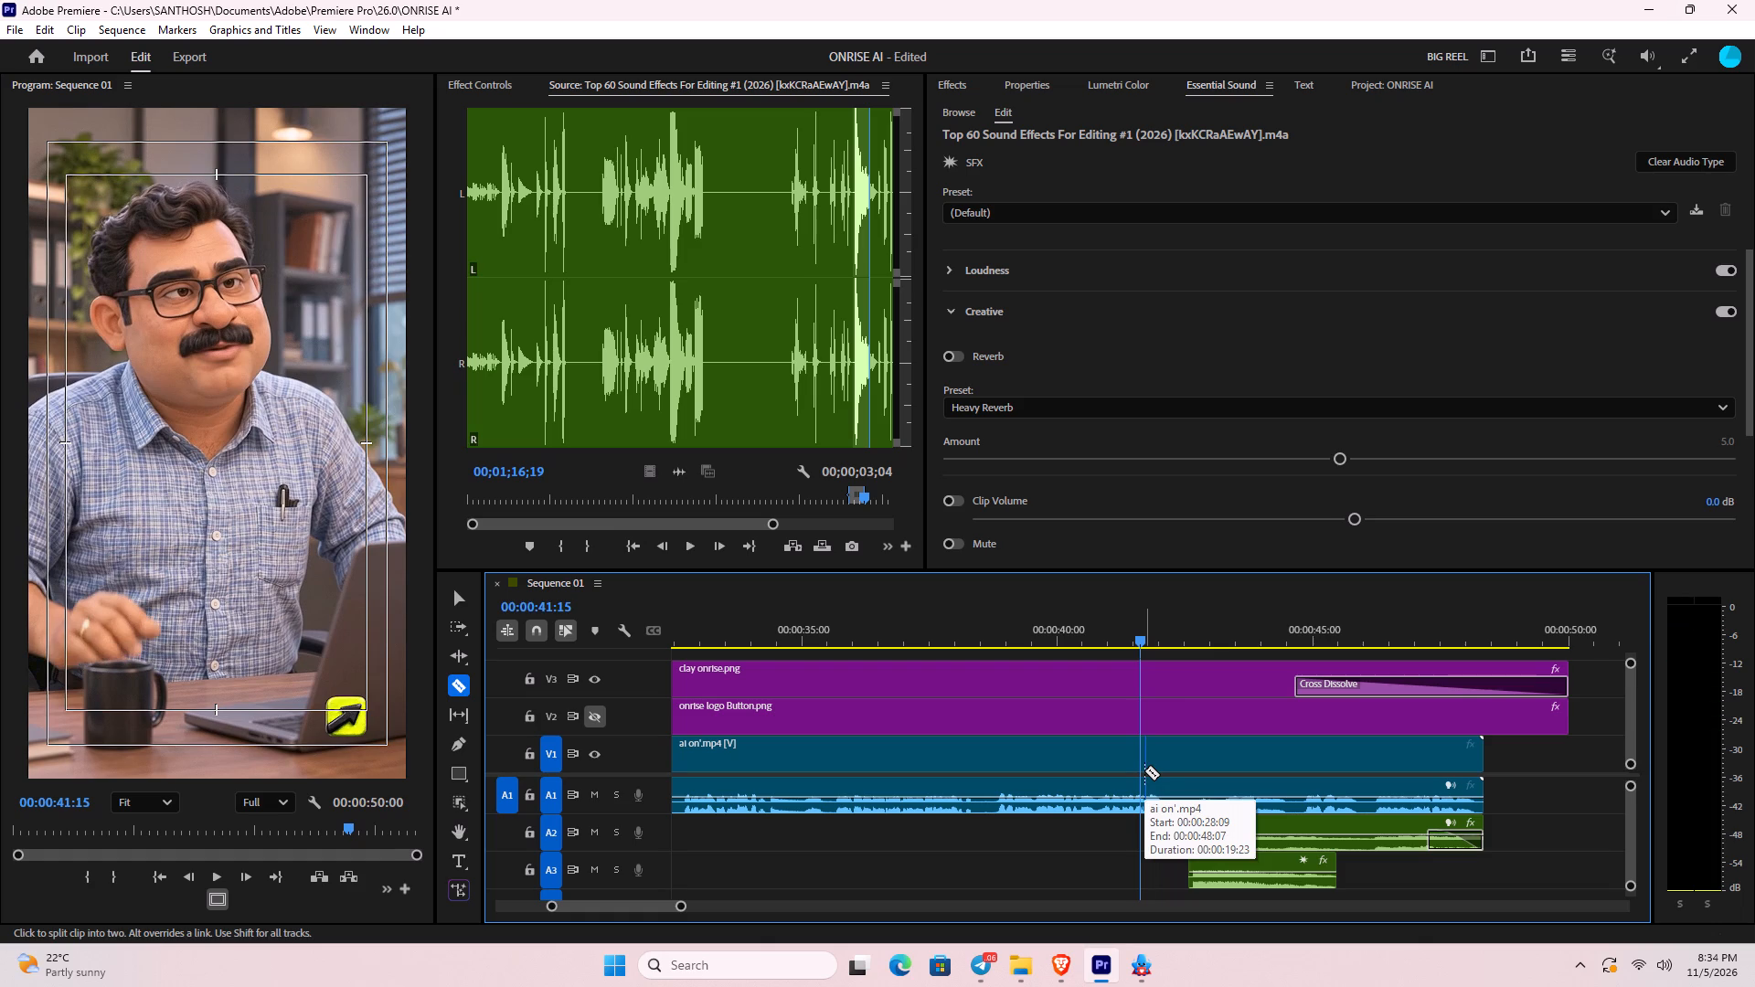
key("space")
key("space")
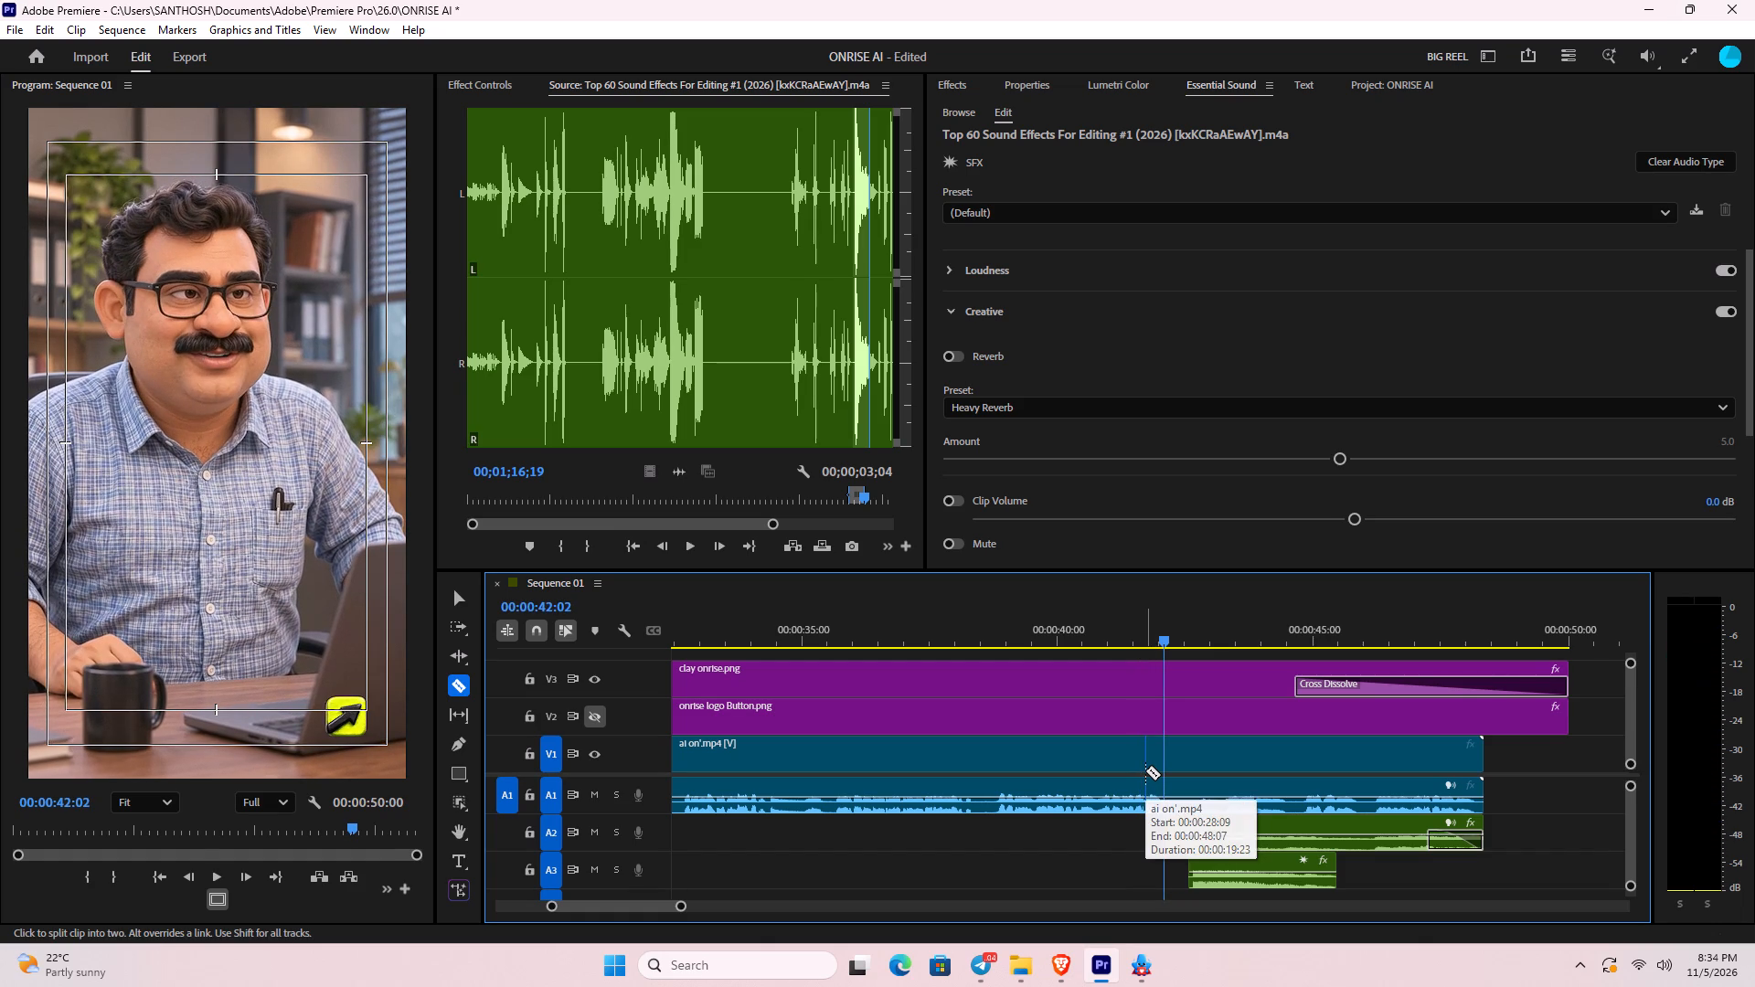
key("k")
key("c")
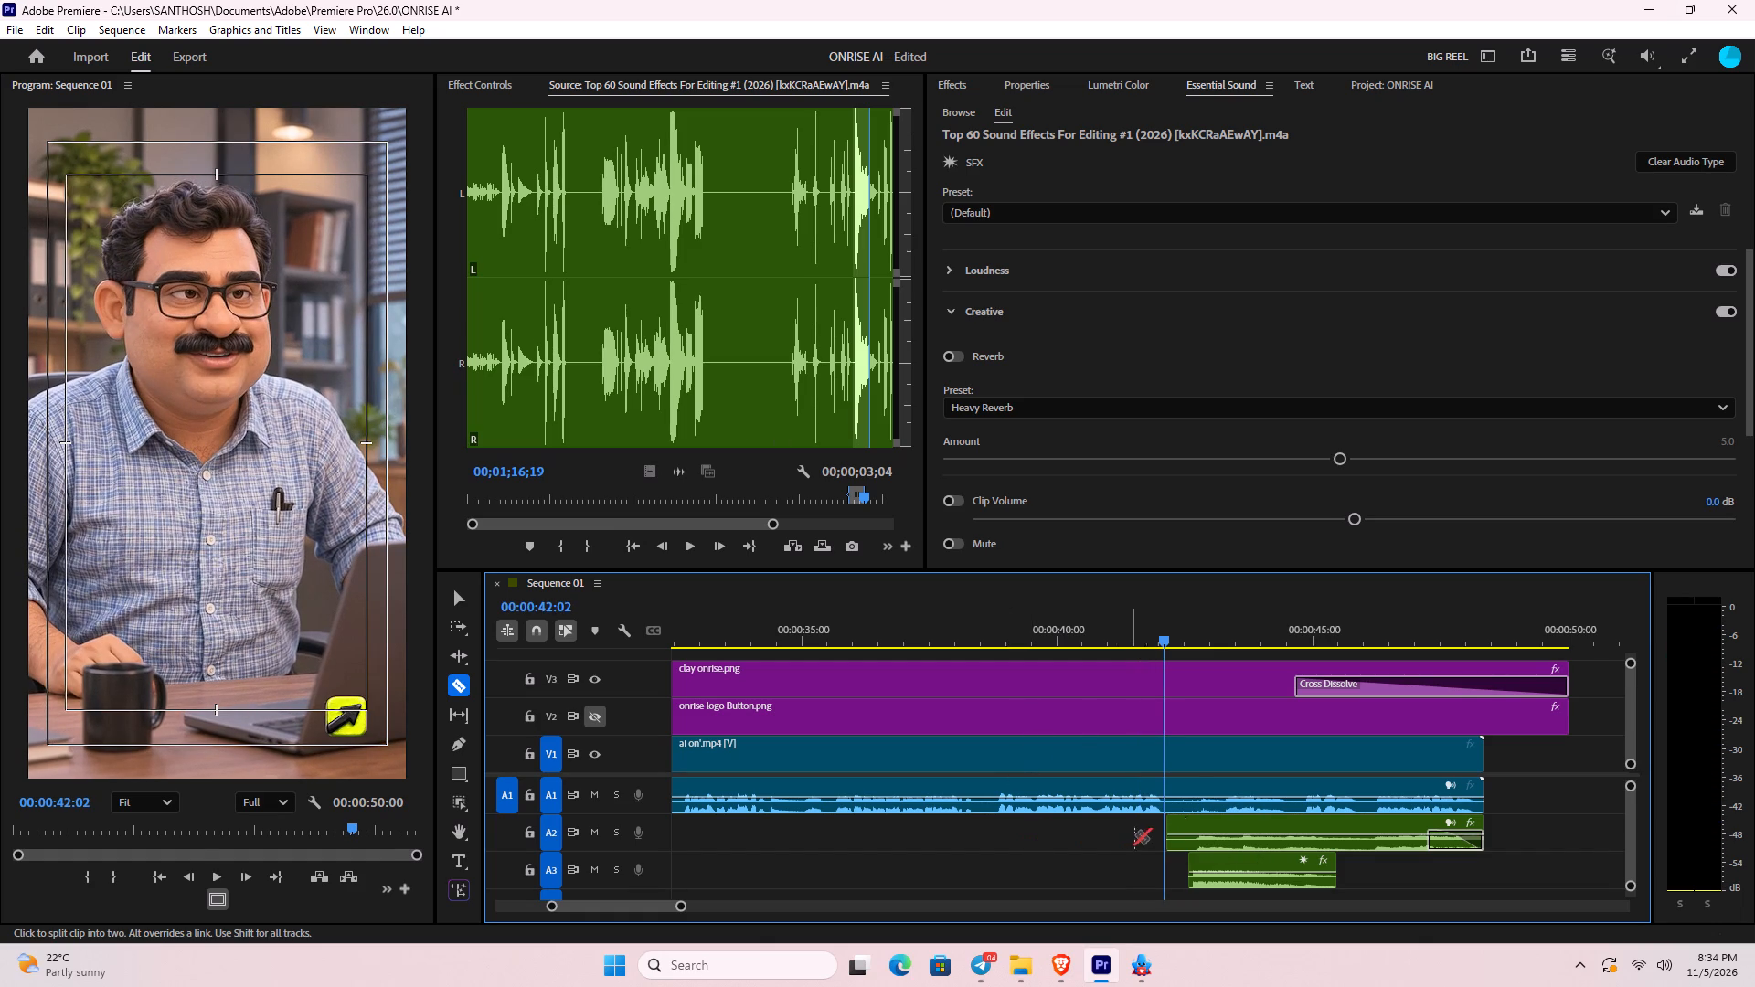
left_click(1166, 753)
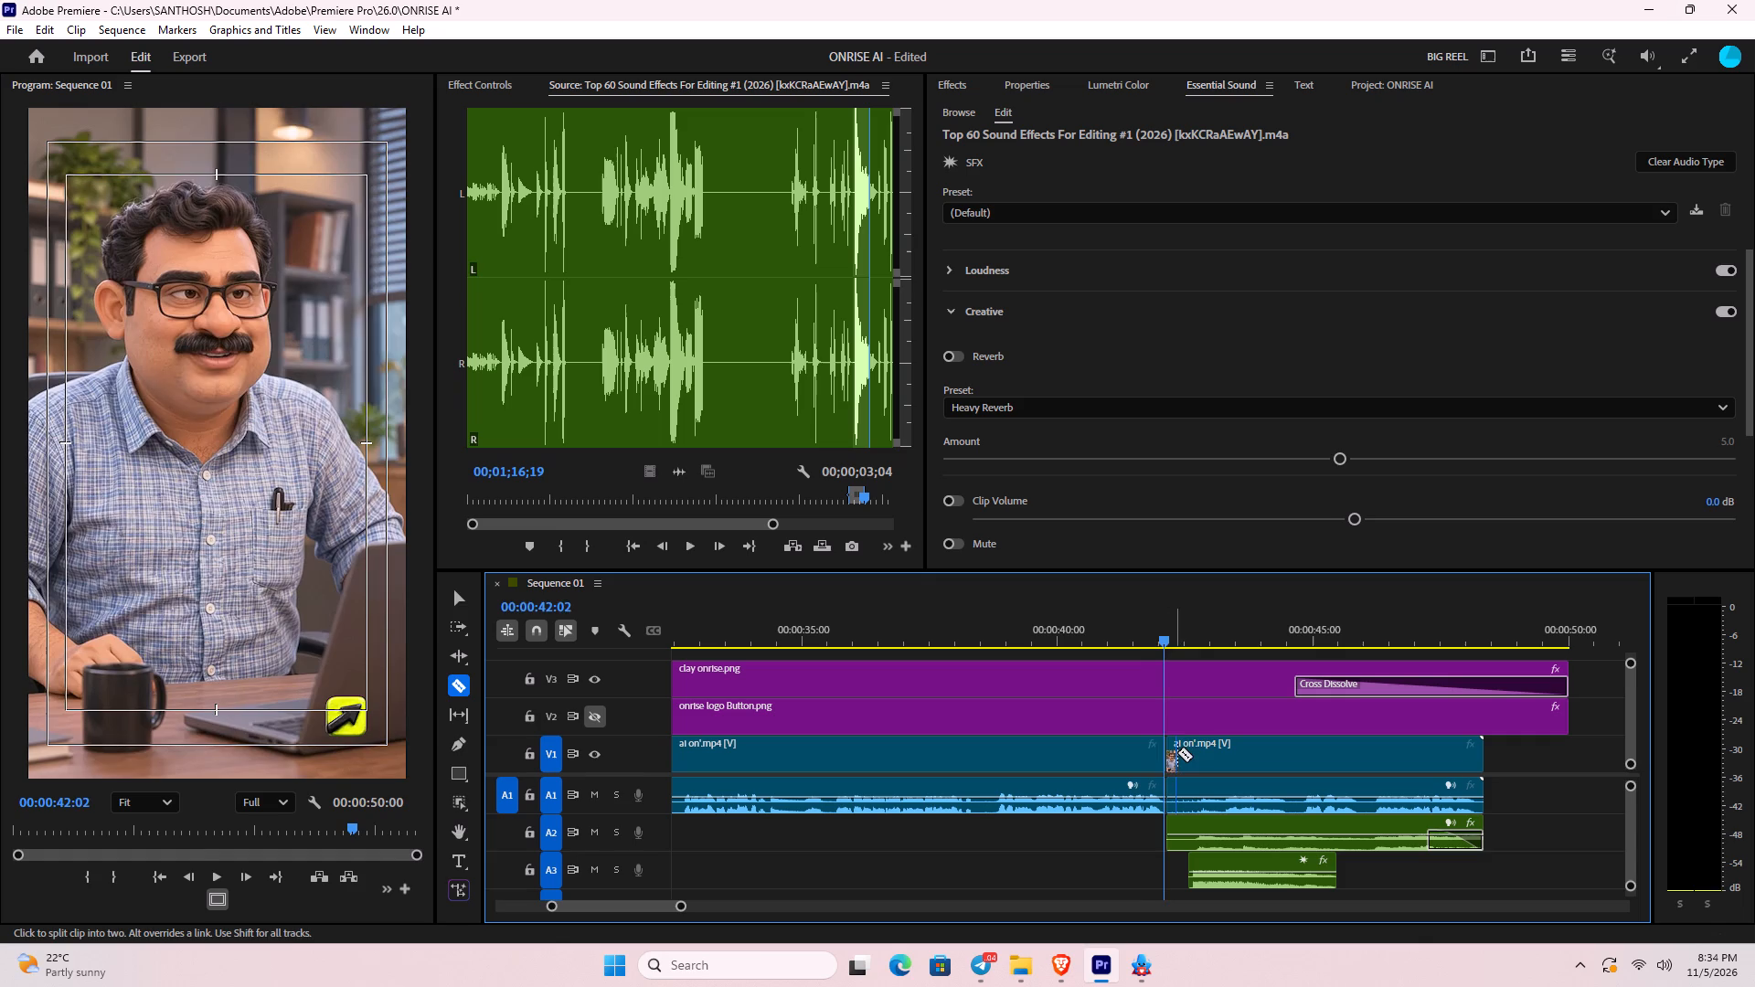
Cut the ai on'.mp4 clip again at 00:00:42:18, remove the short piece between the two cuts and close the gap.
key("space")
key("space")
key("space")
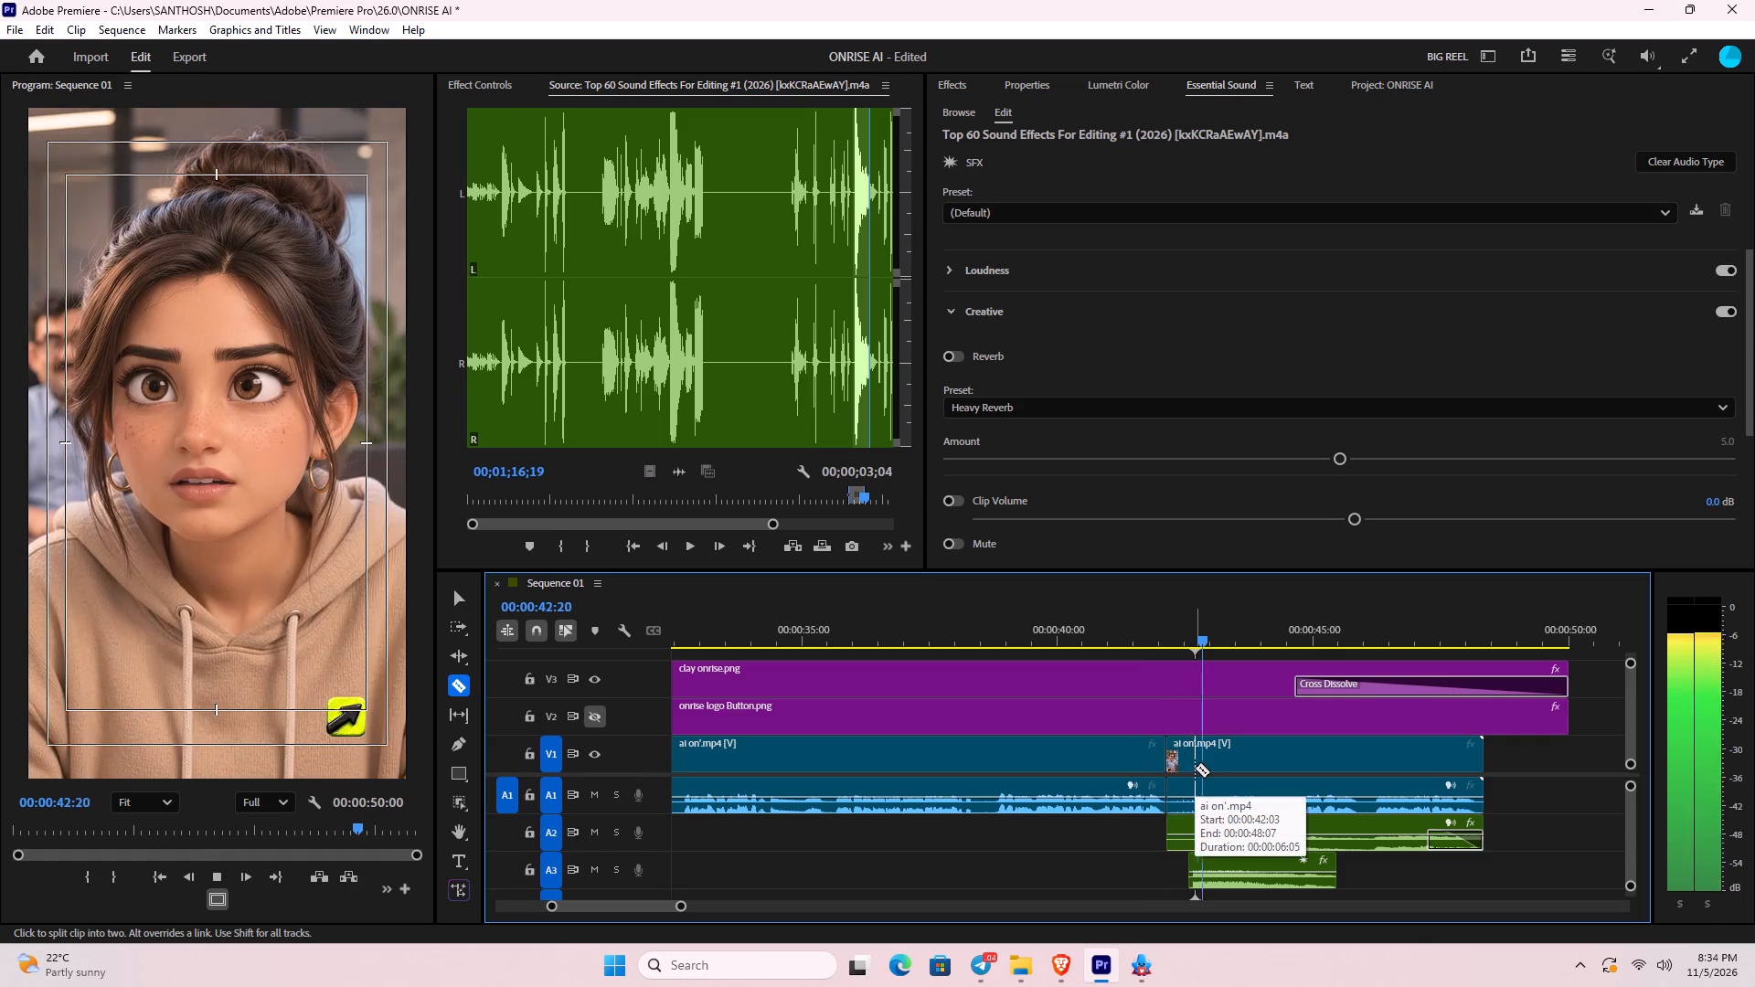
key("space")
key("Left")
key("Left")
key("Left")
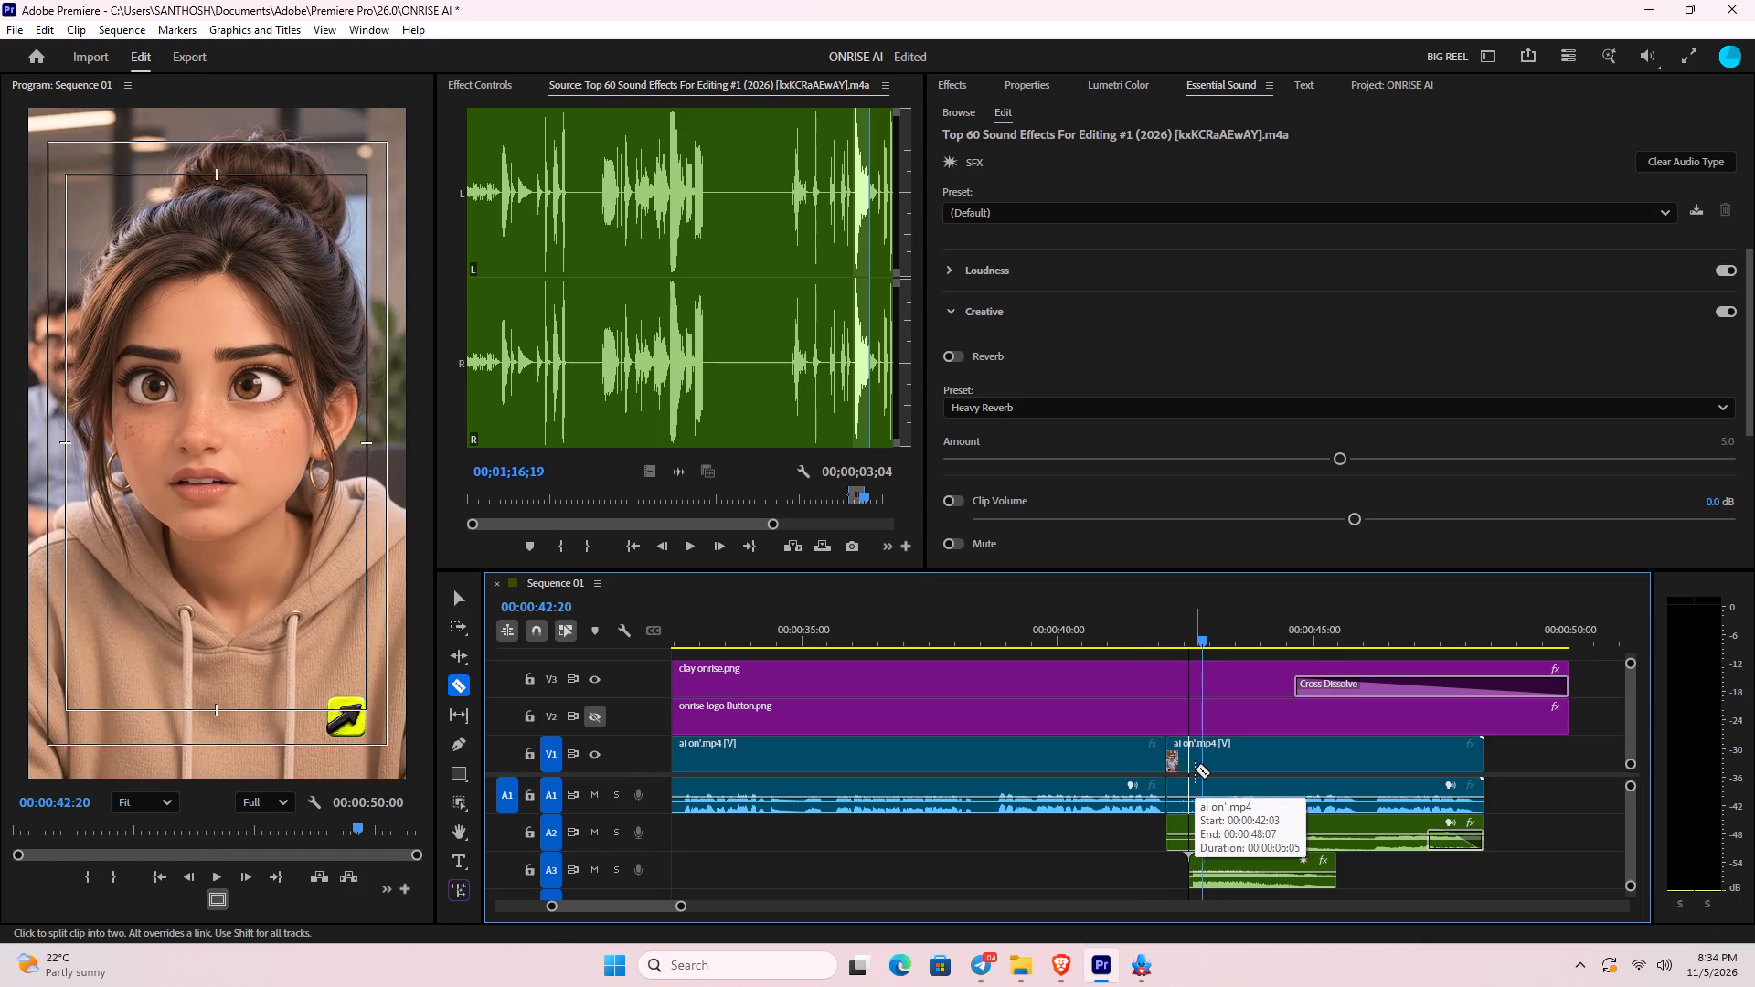
key("Left")
key("Left")
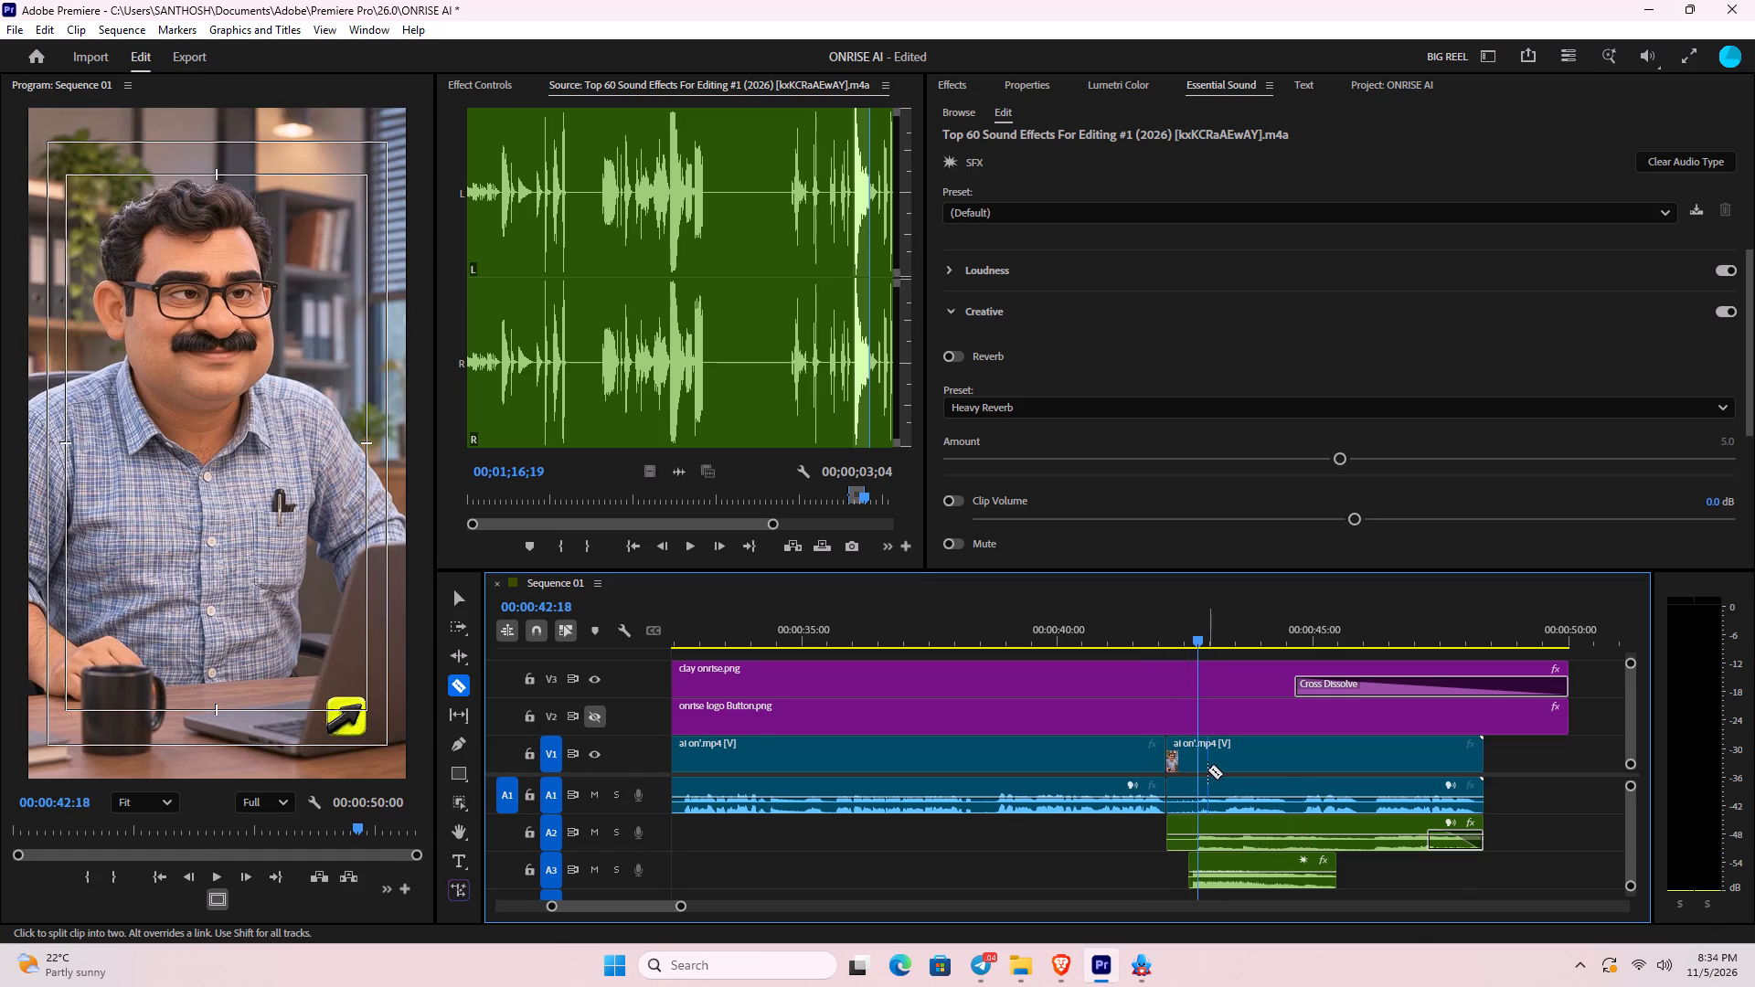
left_click(1195, 767)
key("v")
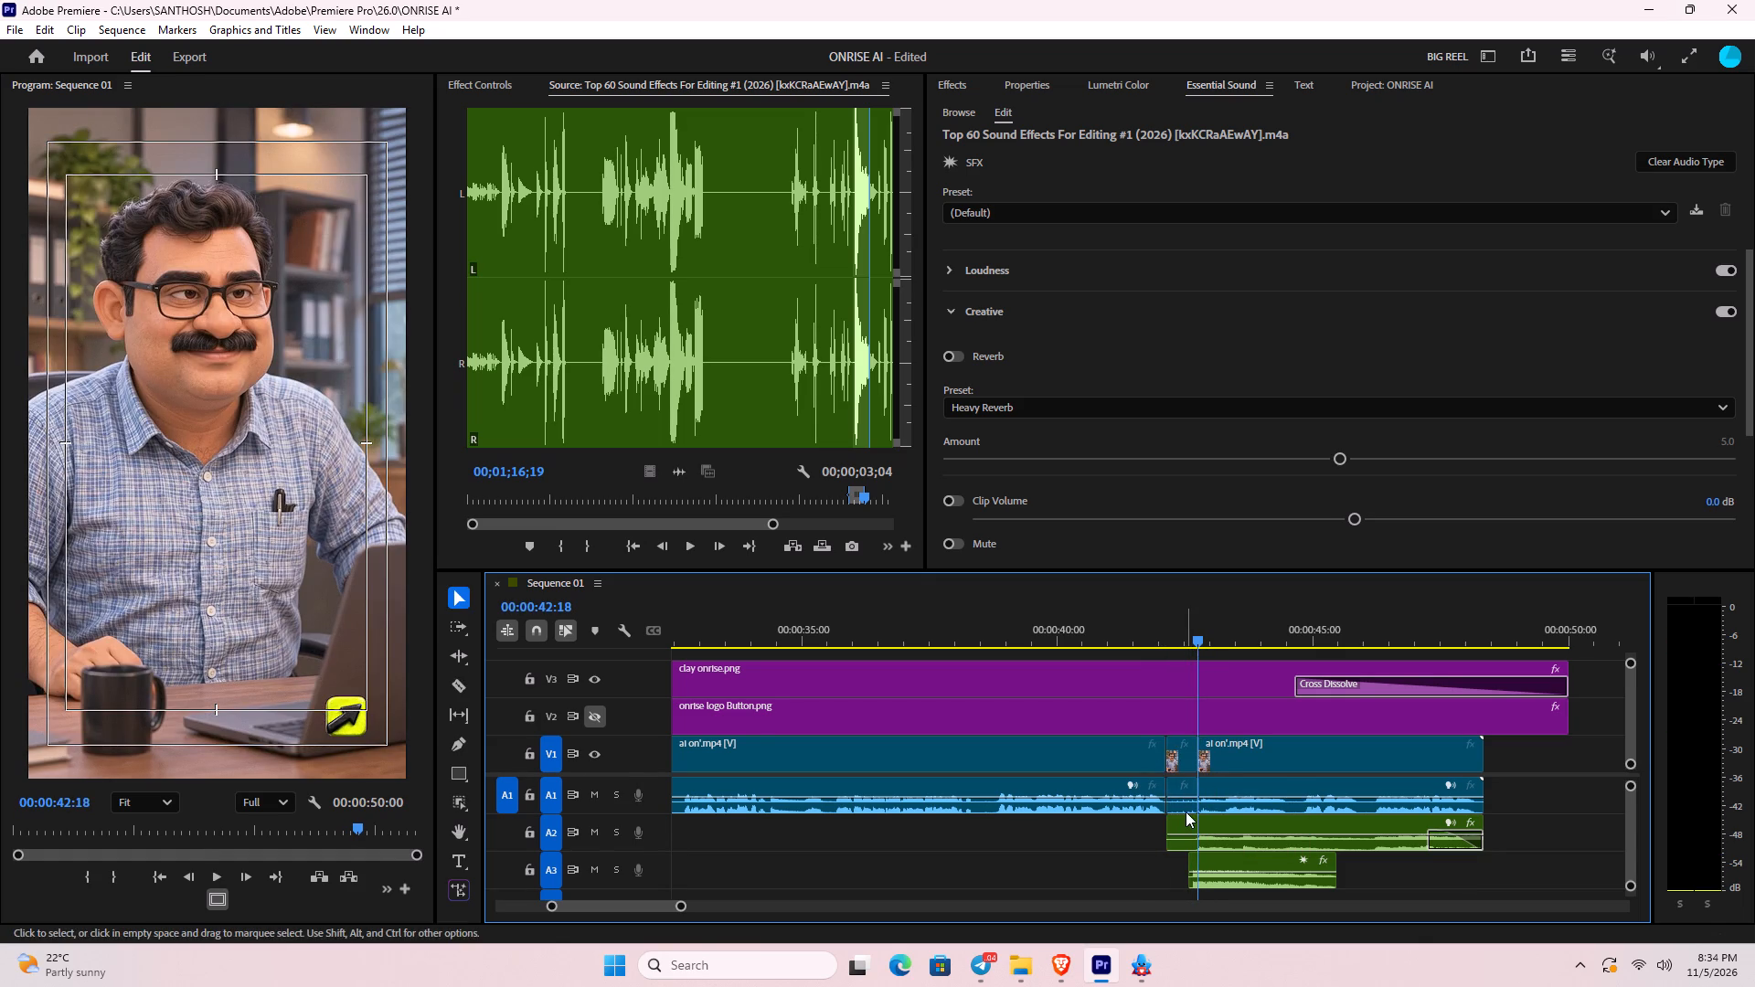
left_click(1186, 812)
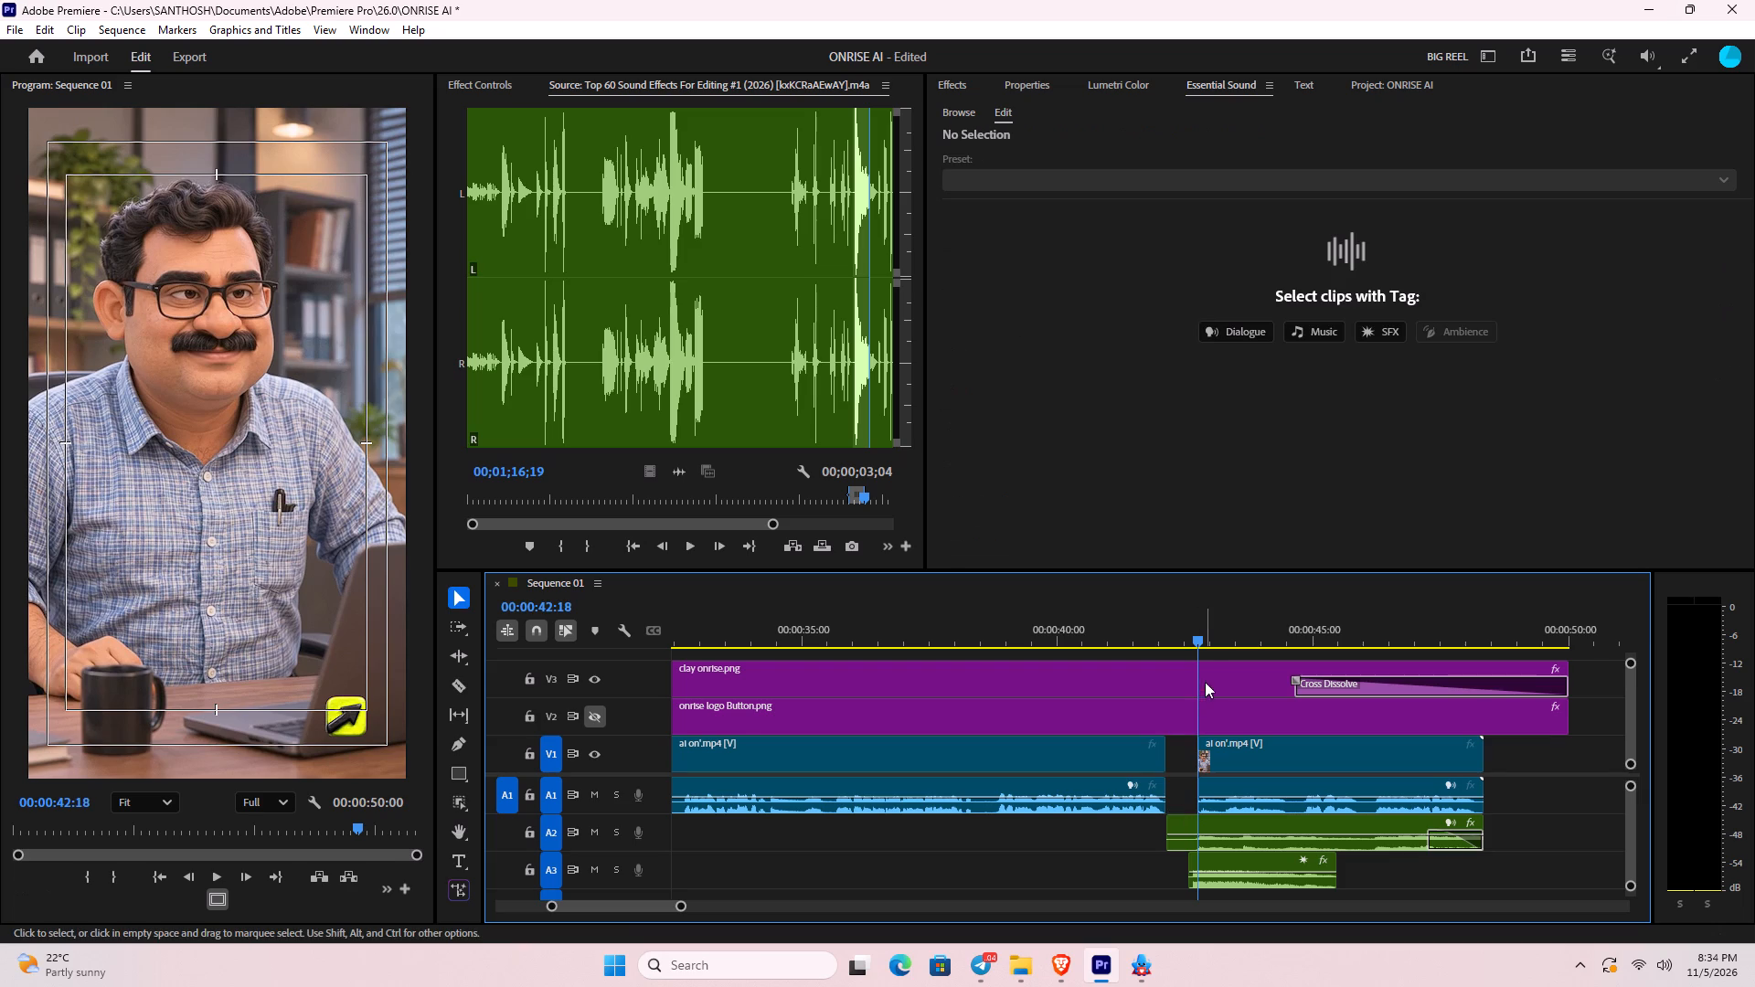
left_click_drag(1248, 781, 1218, 782)
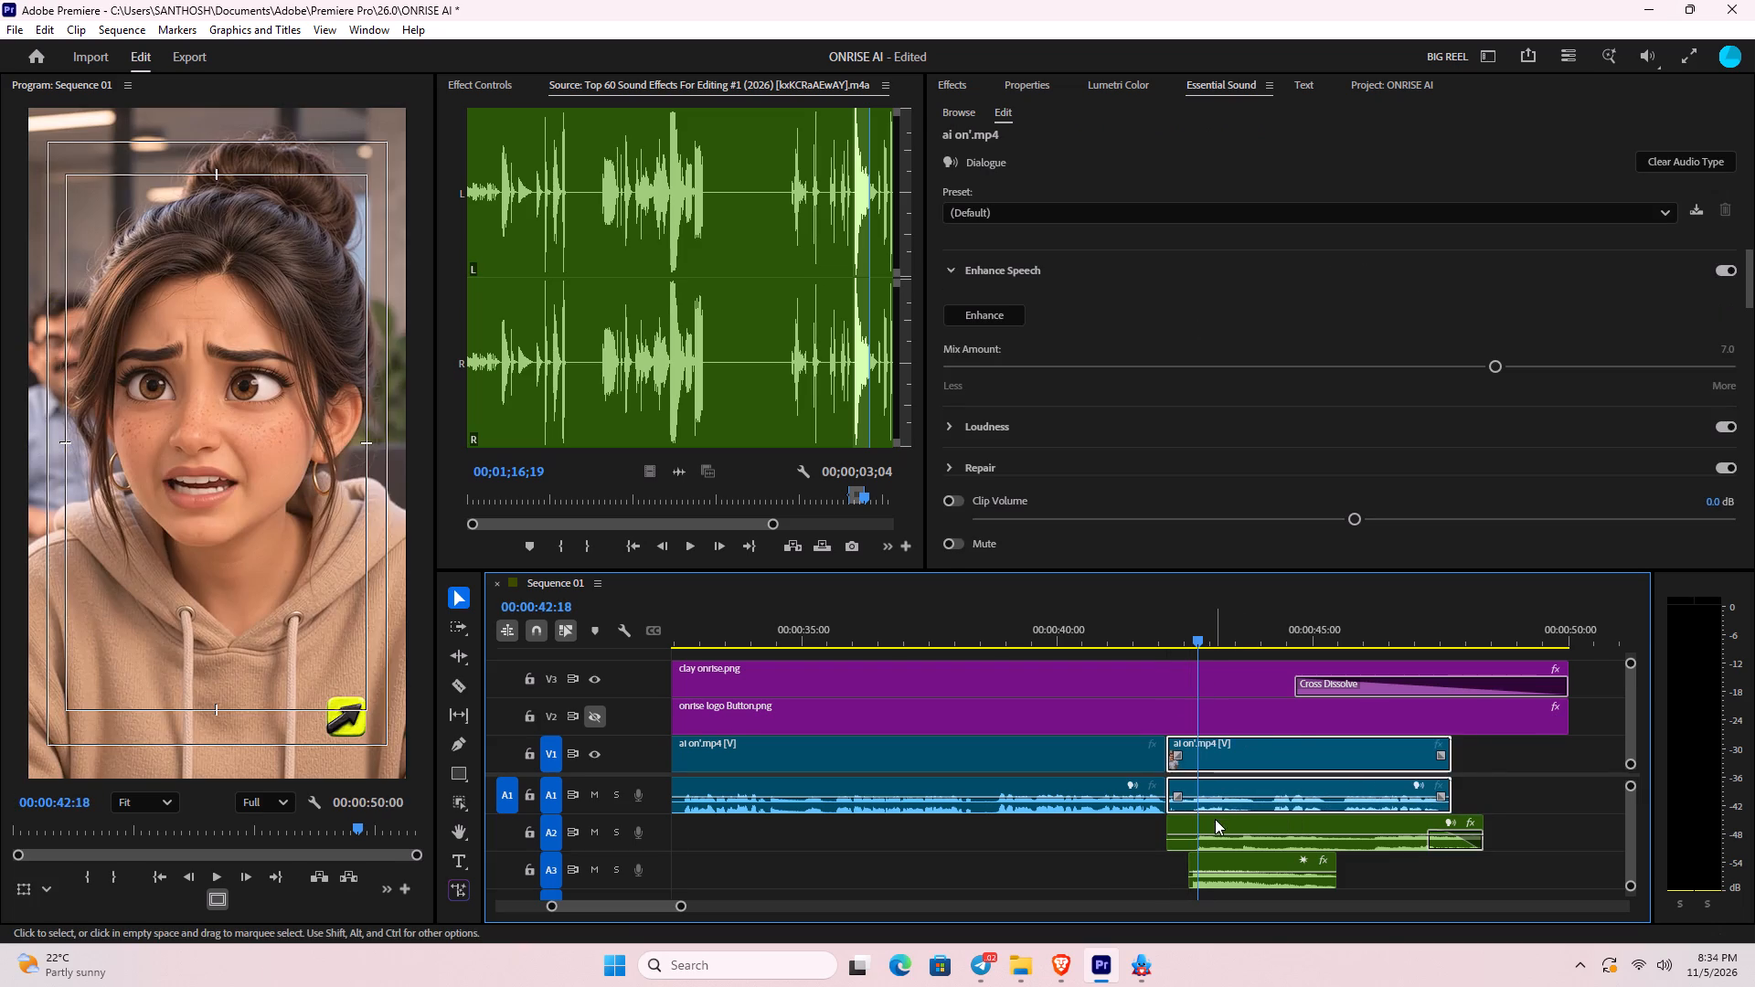
Shift the A3 sound effect earlier so it starts at the new video cut, about 00:00:42:03, checking its timing by playback.
left_click(1215, 819)
left_click_drag(1213, 856, 1176, 855)
left_click_drag(1198, 635, 1005, 666)
key("space")
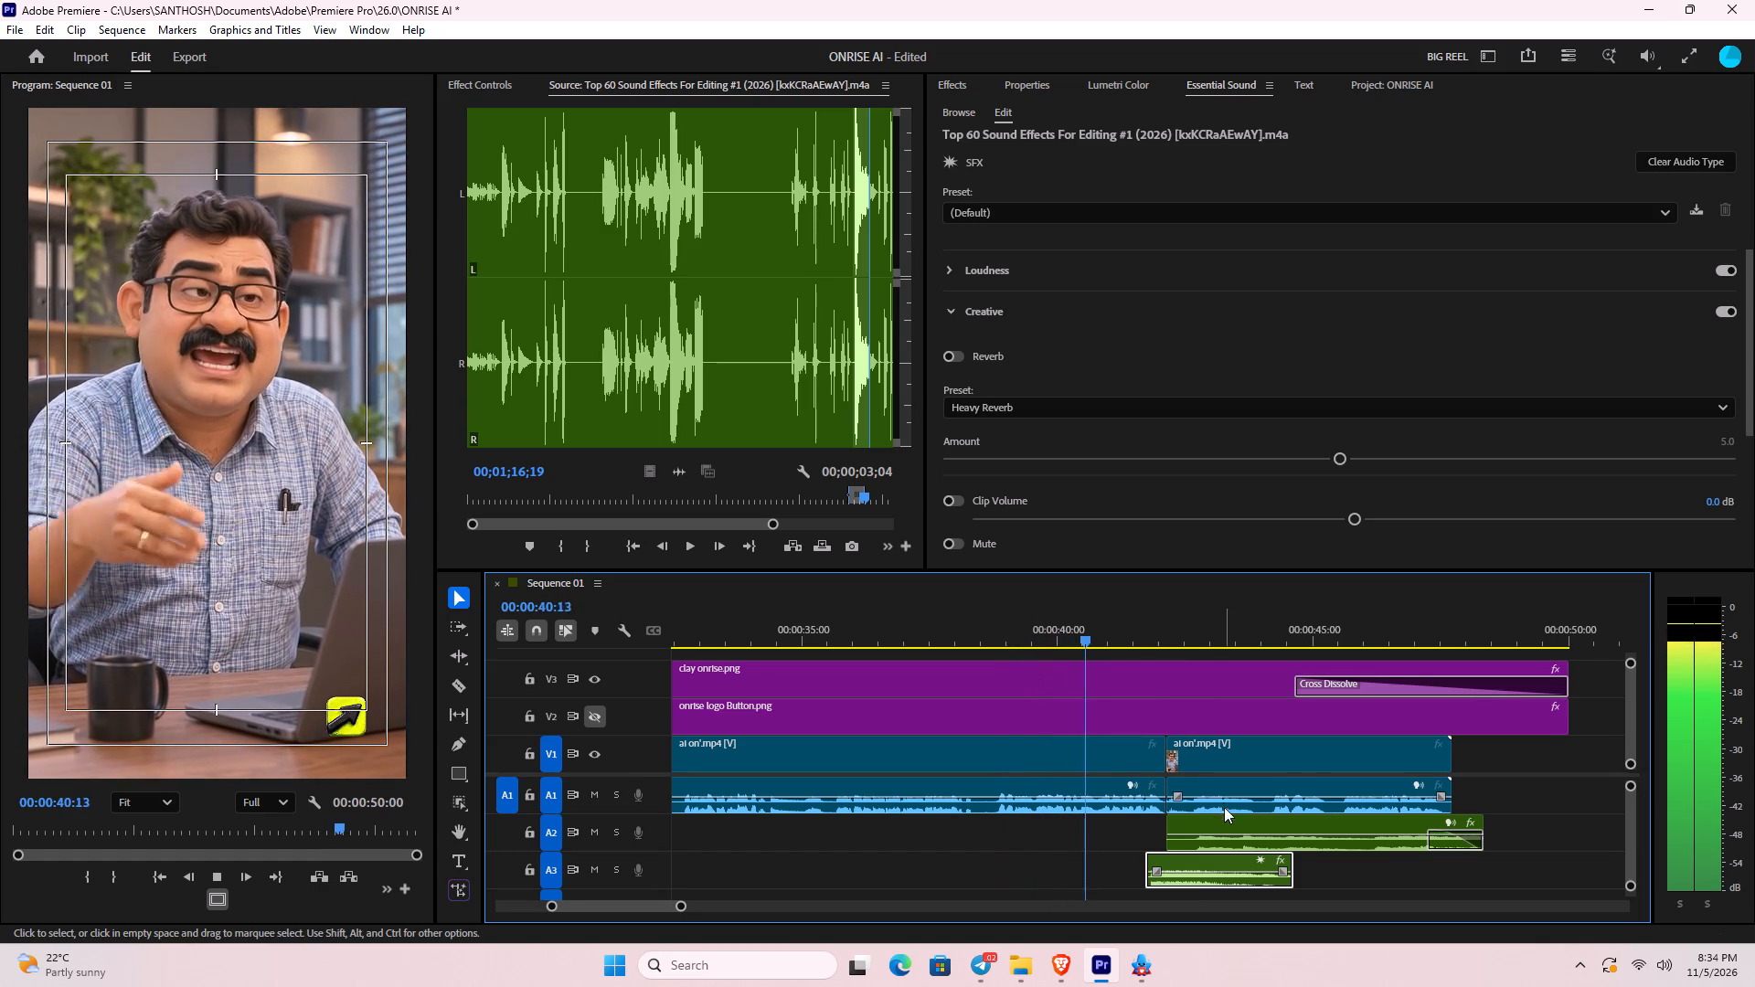
key("space")
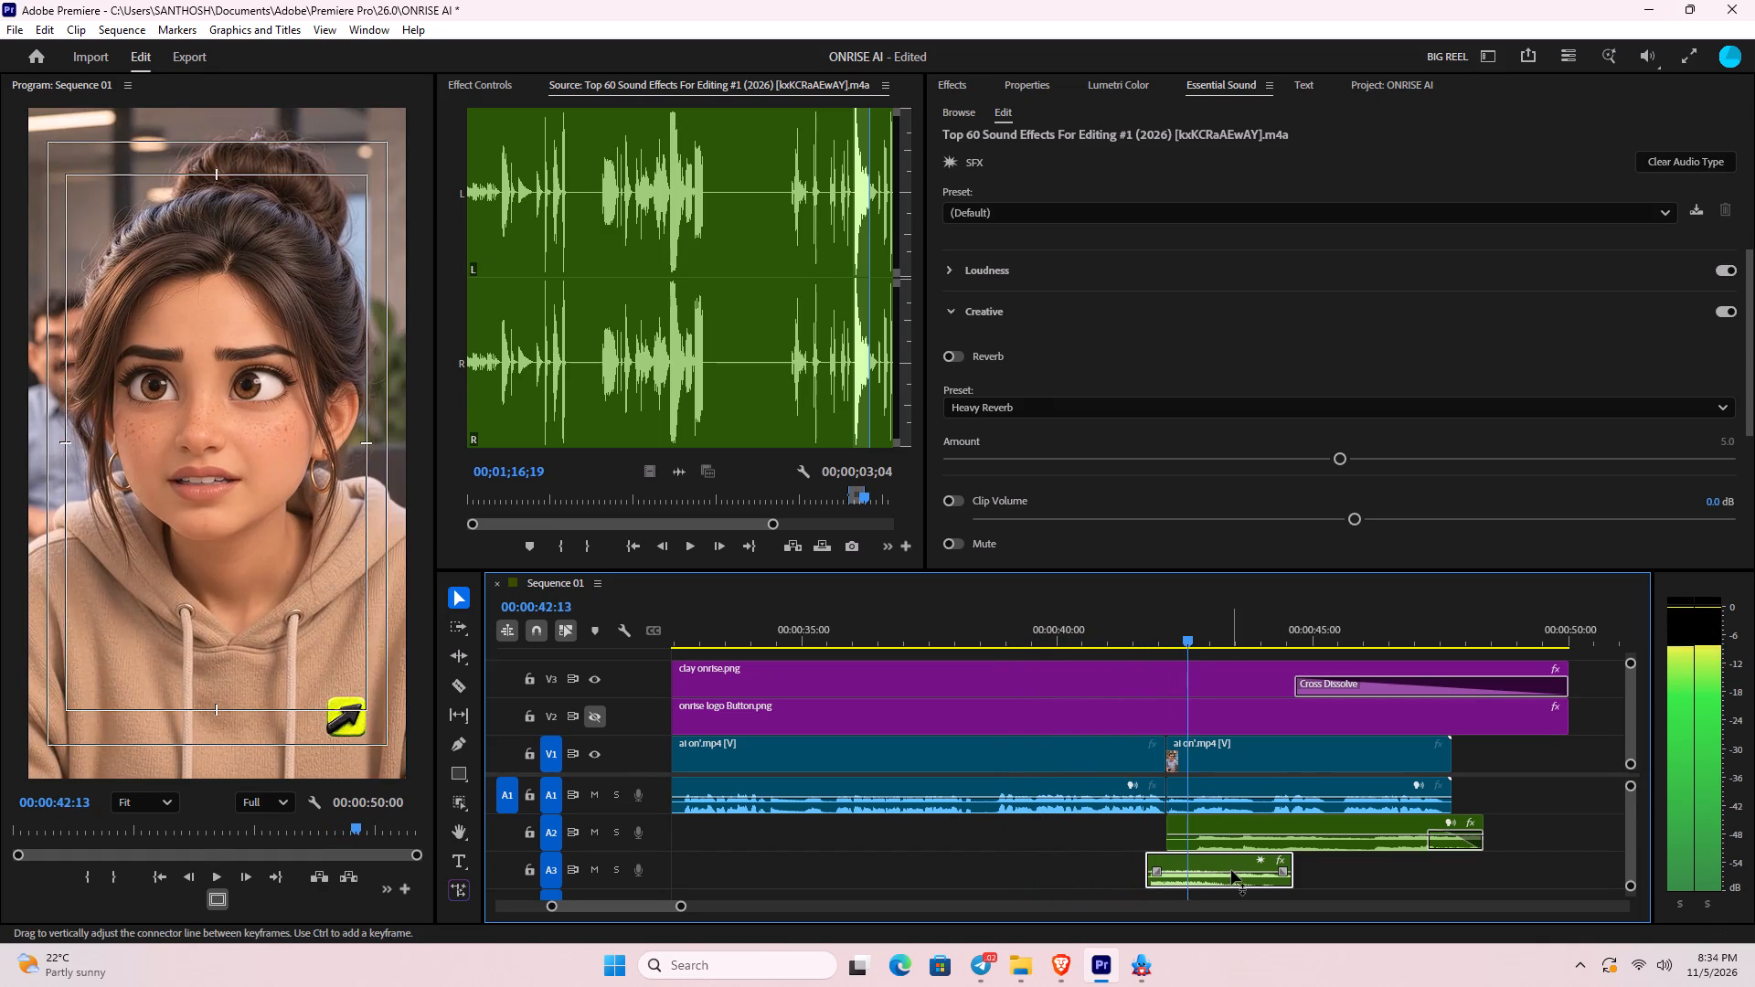
left_click_drag(1205, 865, 1226, 863)
Adjust the A3 effect's audio gain by -6 dB and play it back through about 44 seconds.
left_click(1228, 863)
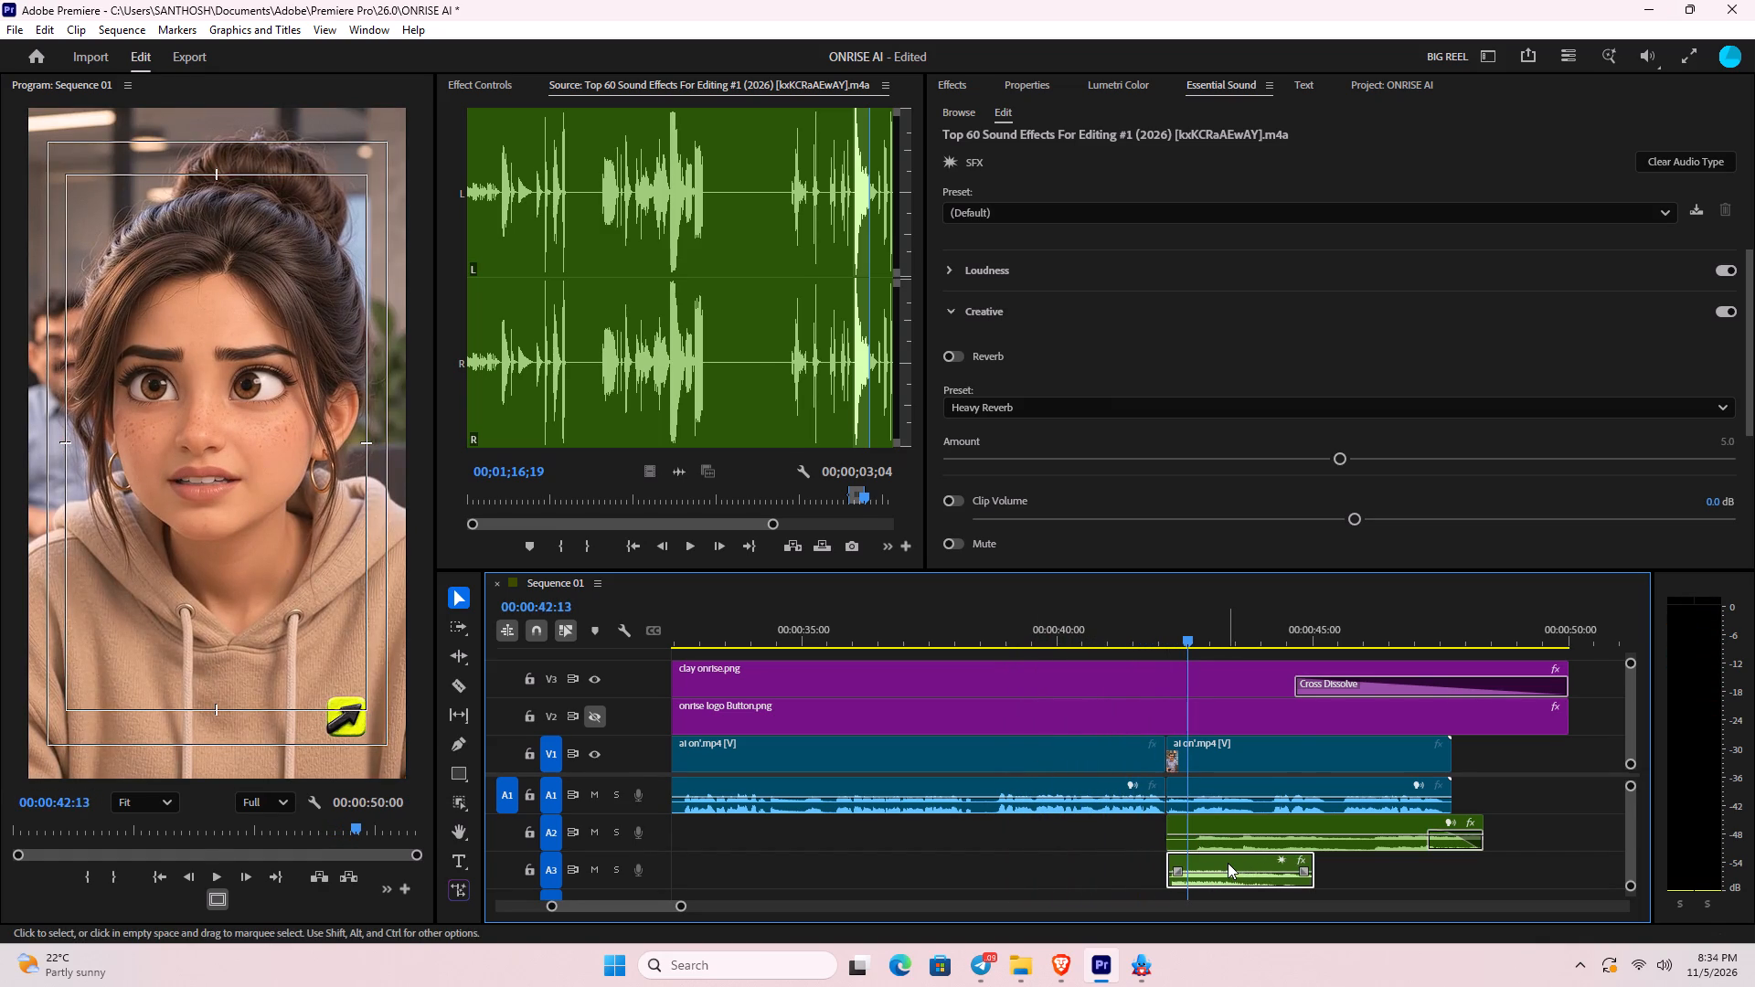
key("g")
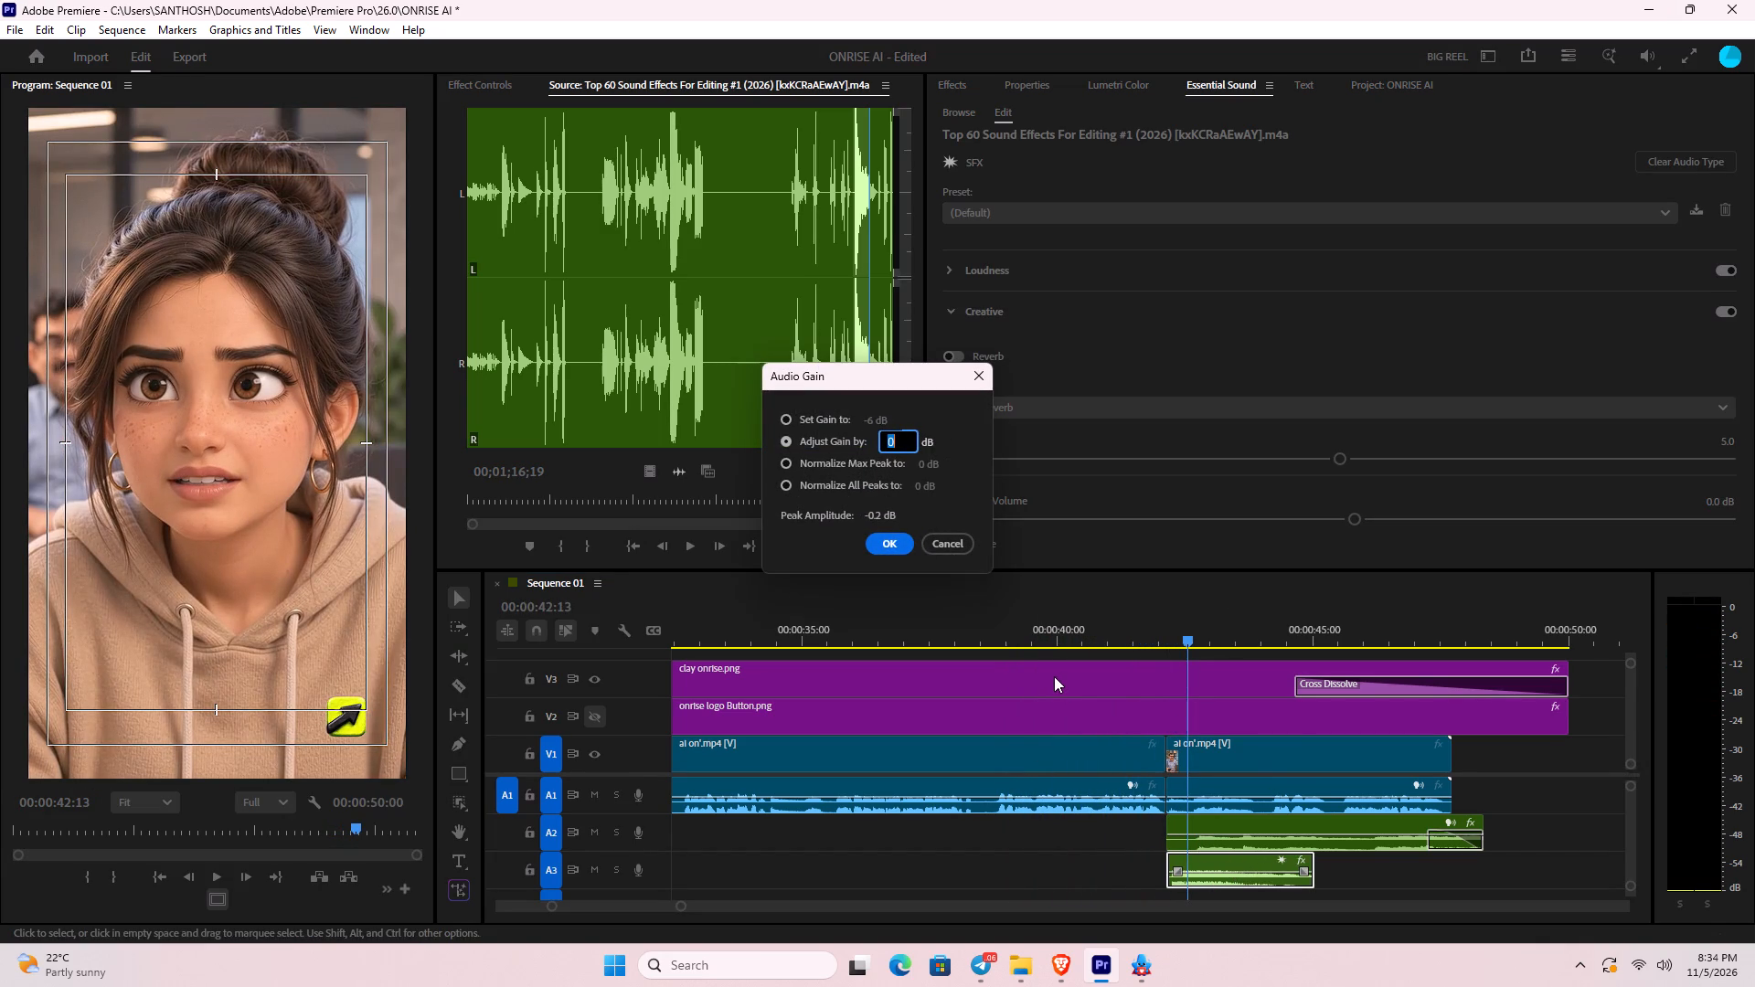
type("-6")
key("Return")
key("space")
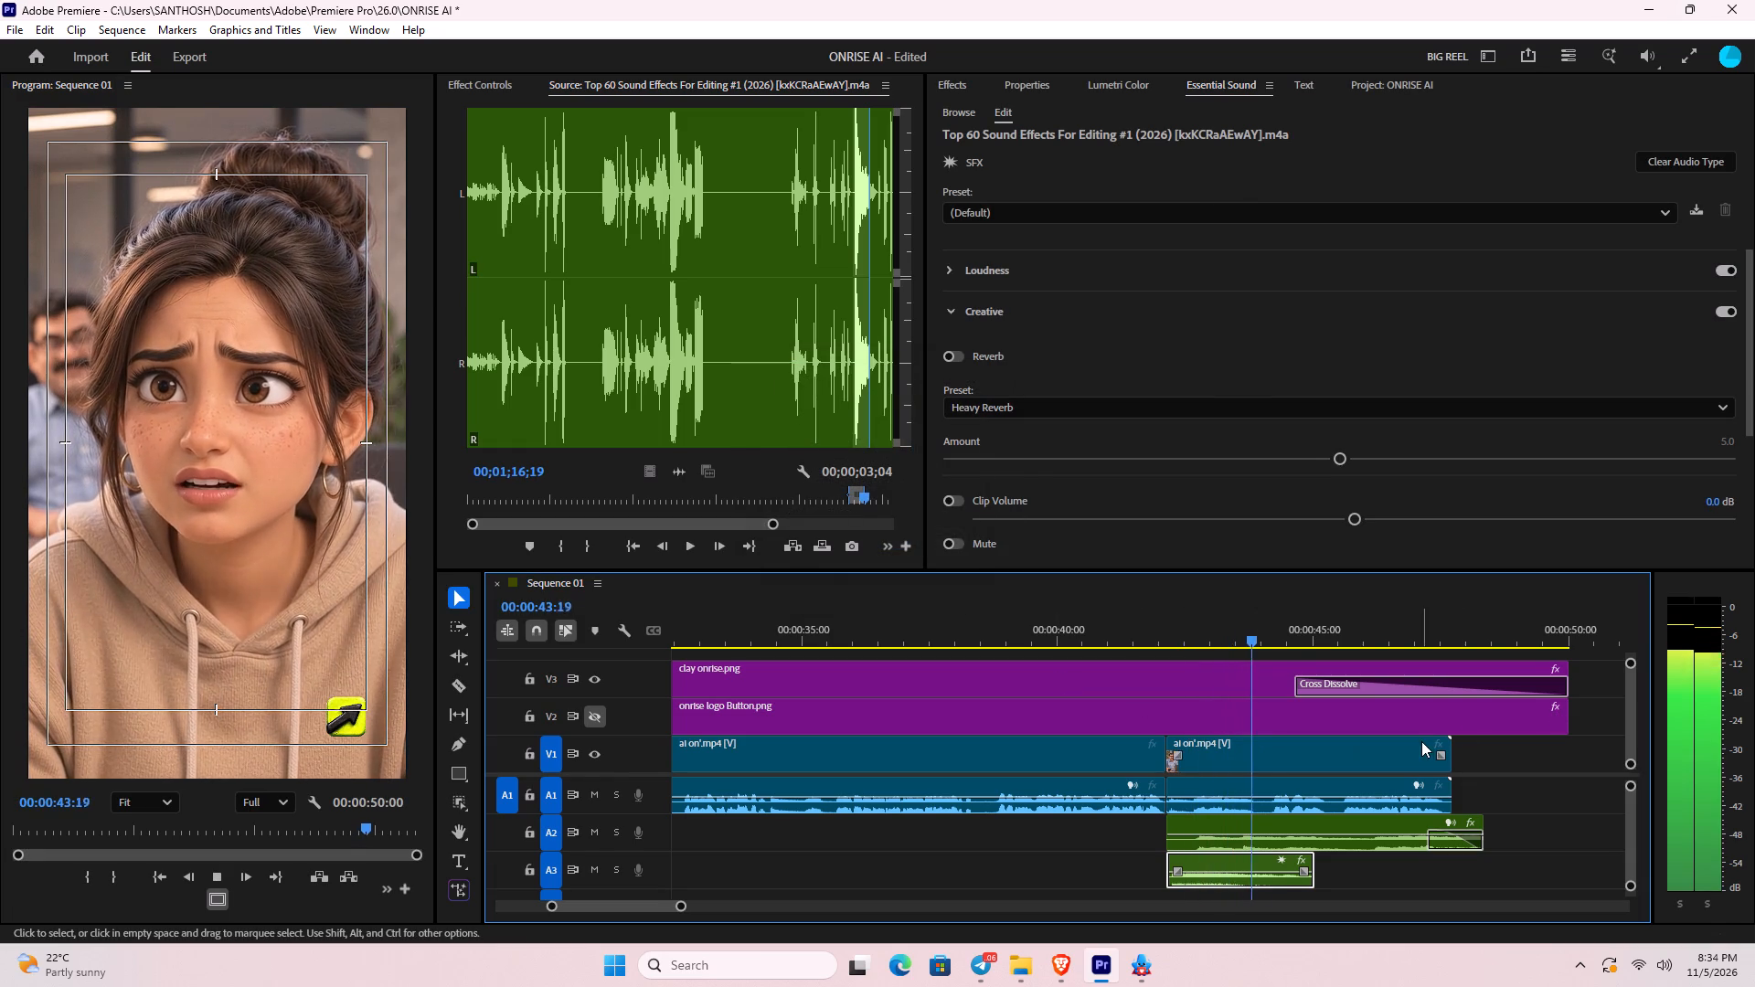
key("space")
Trim the ends of the V3 and V2 logo overlays and the last A2 audio clip to the video's end at 00:00:47:17.
left_click_drag(1588, 679, 1529, 735)
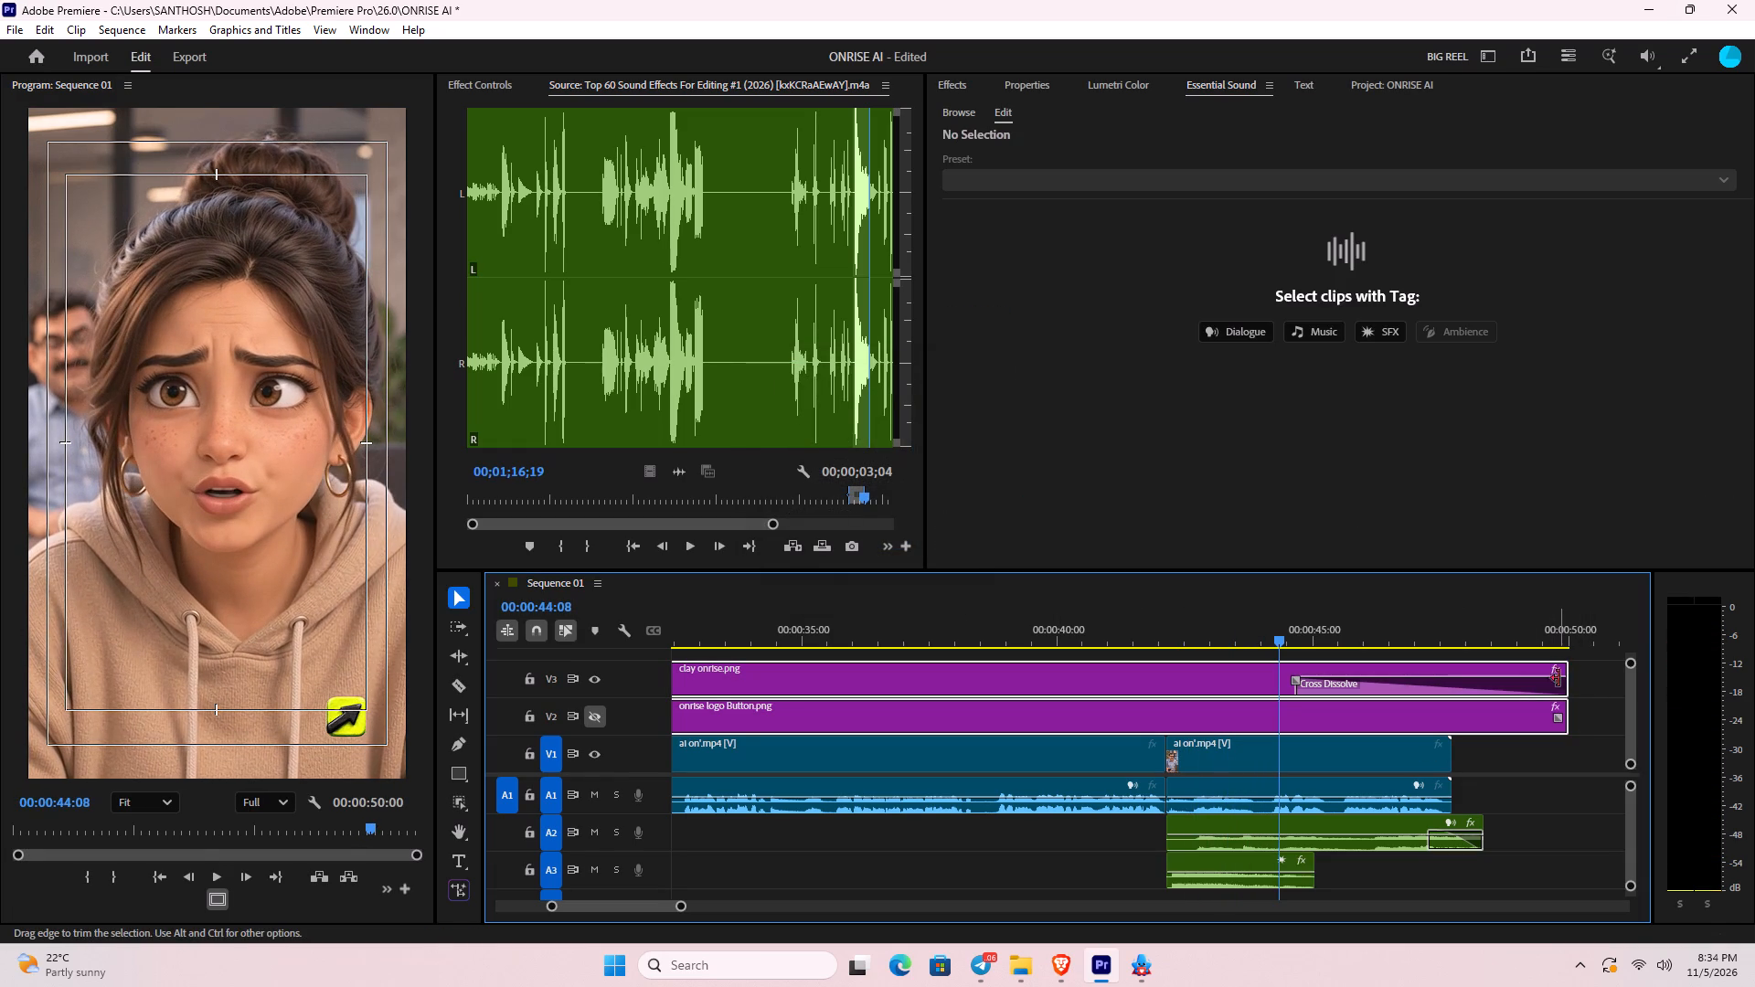
left_click_drag(1563, 669, 1441, 680)
left_click_drag(1477, 821, 1448, 825)
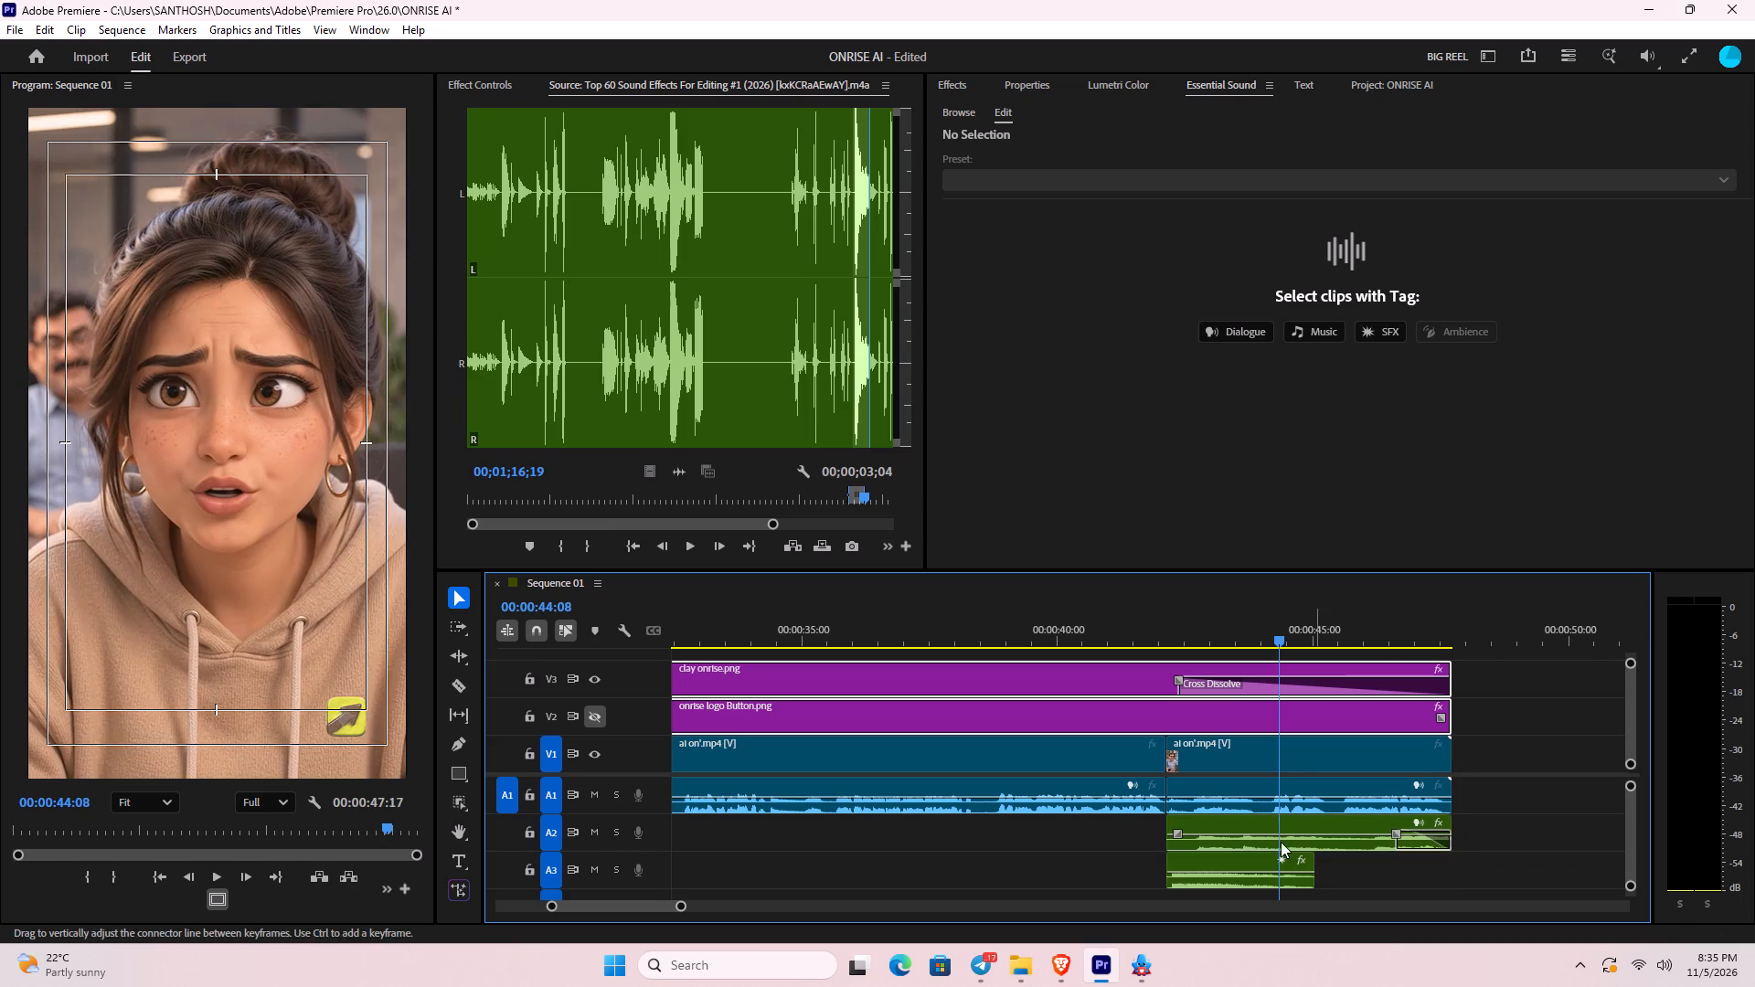
Play back the reel's ending, and review the sequence from the beginning through about 21 seconds.
key("space")
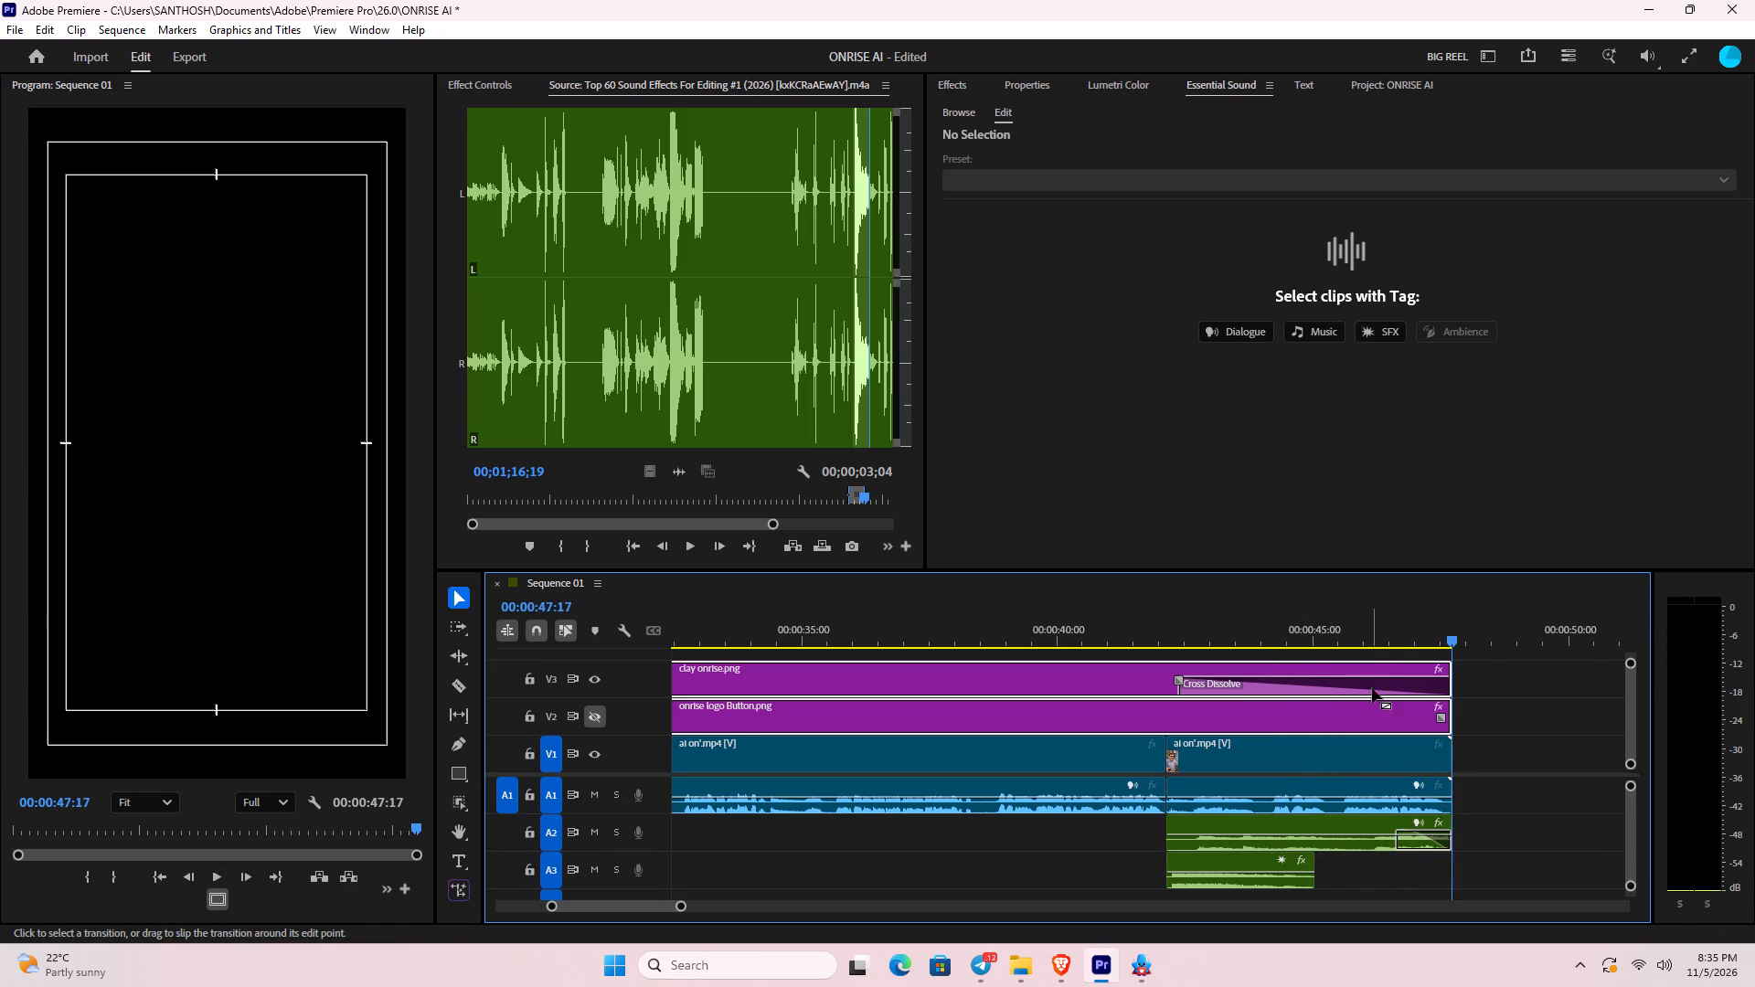
key("space")
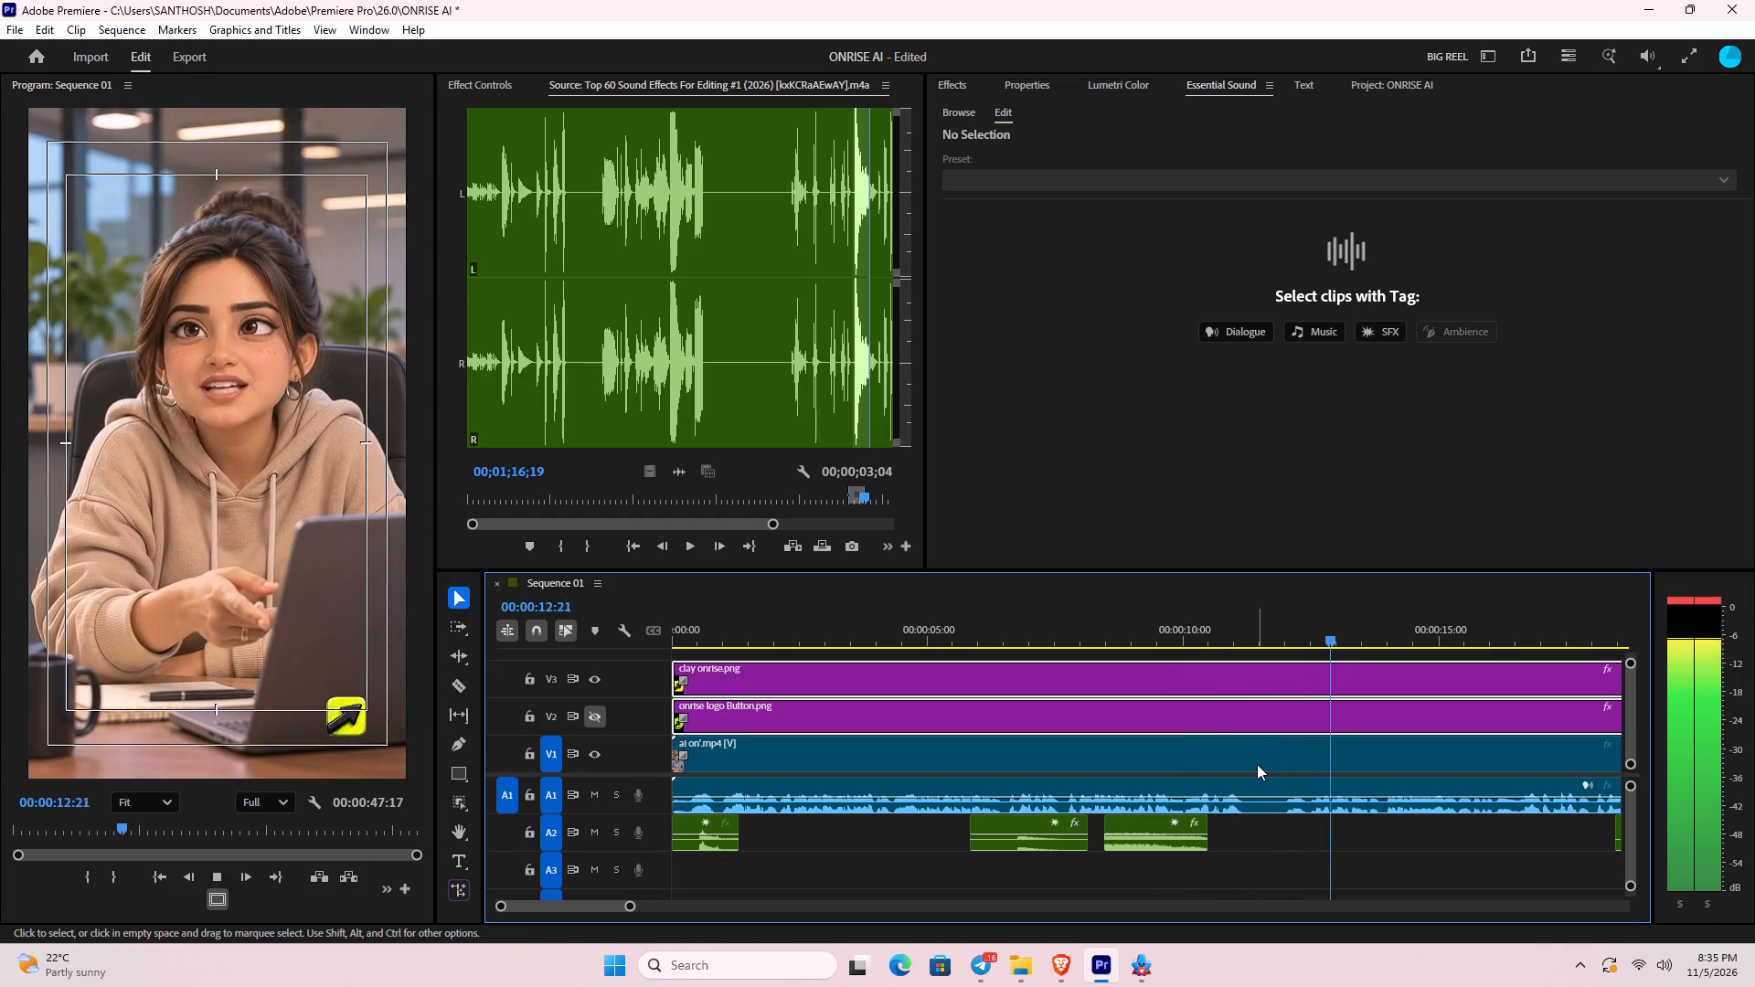
type("--")
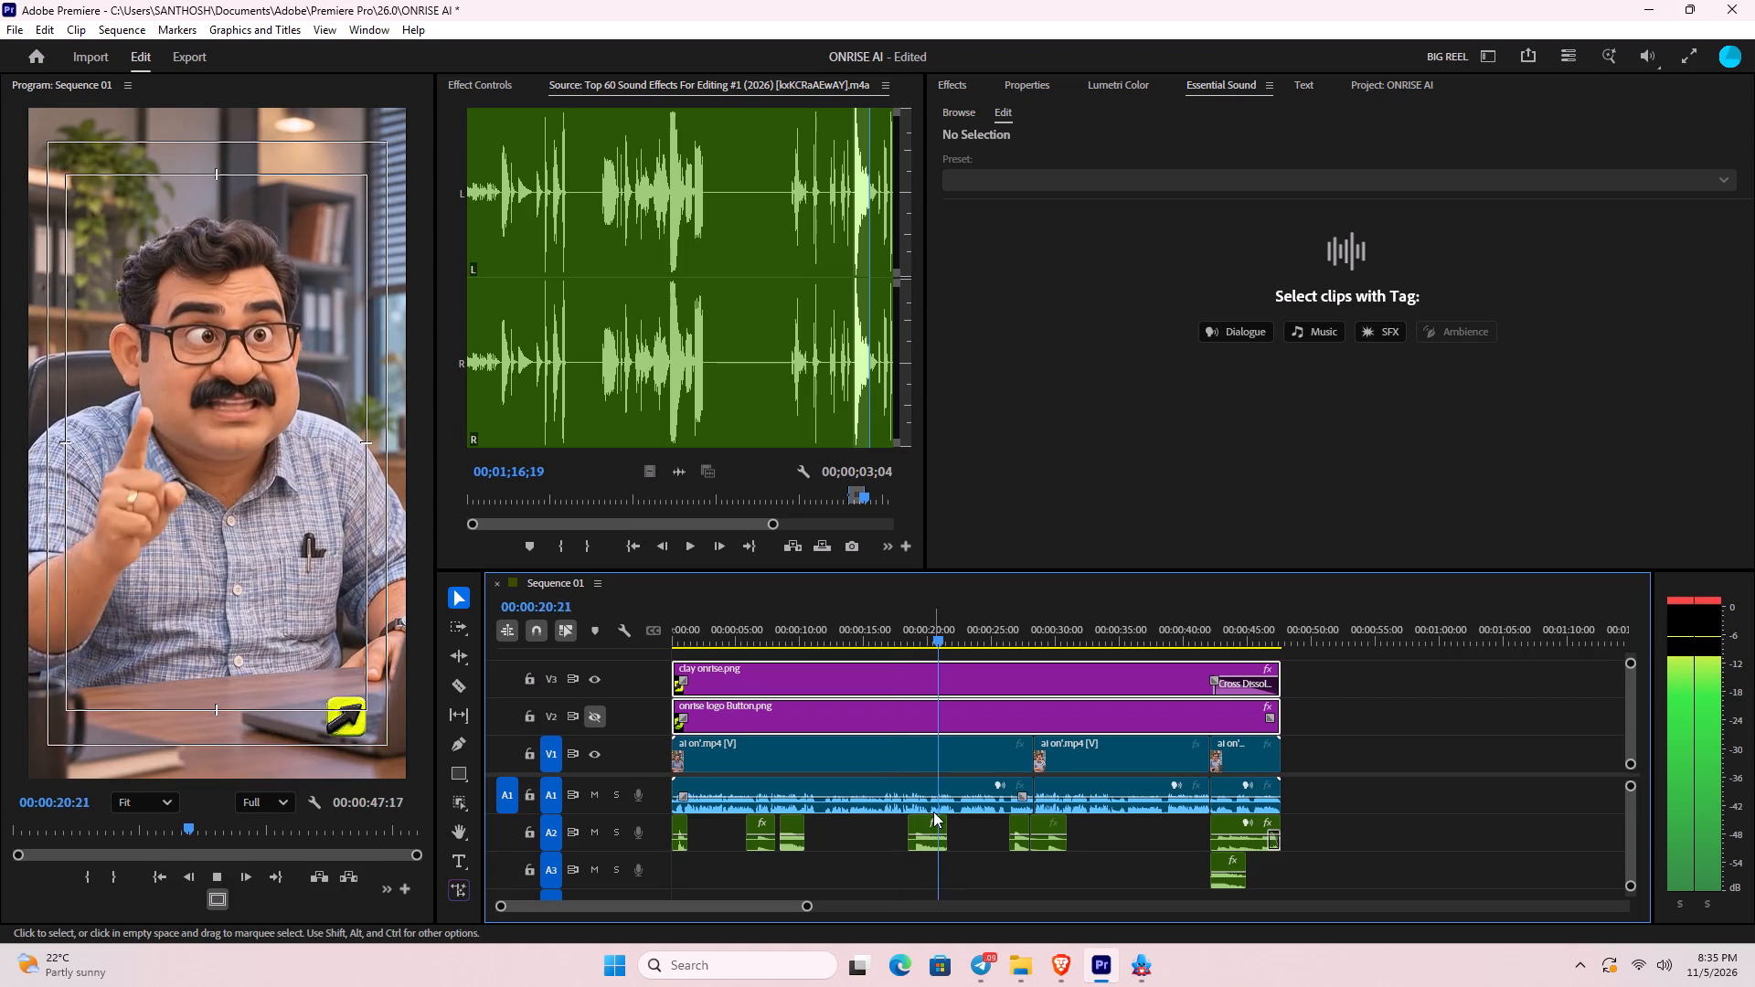
key("space")
Adjust the audio gain of the A2 effect at about 20 seconds by -6 dB.
left_click(935, 827)
key("g")
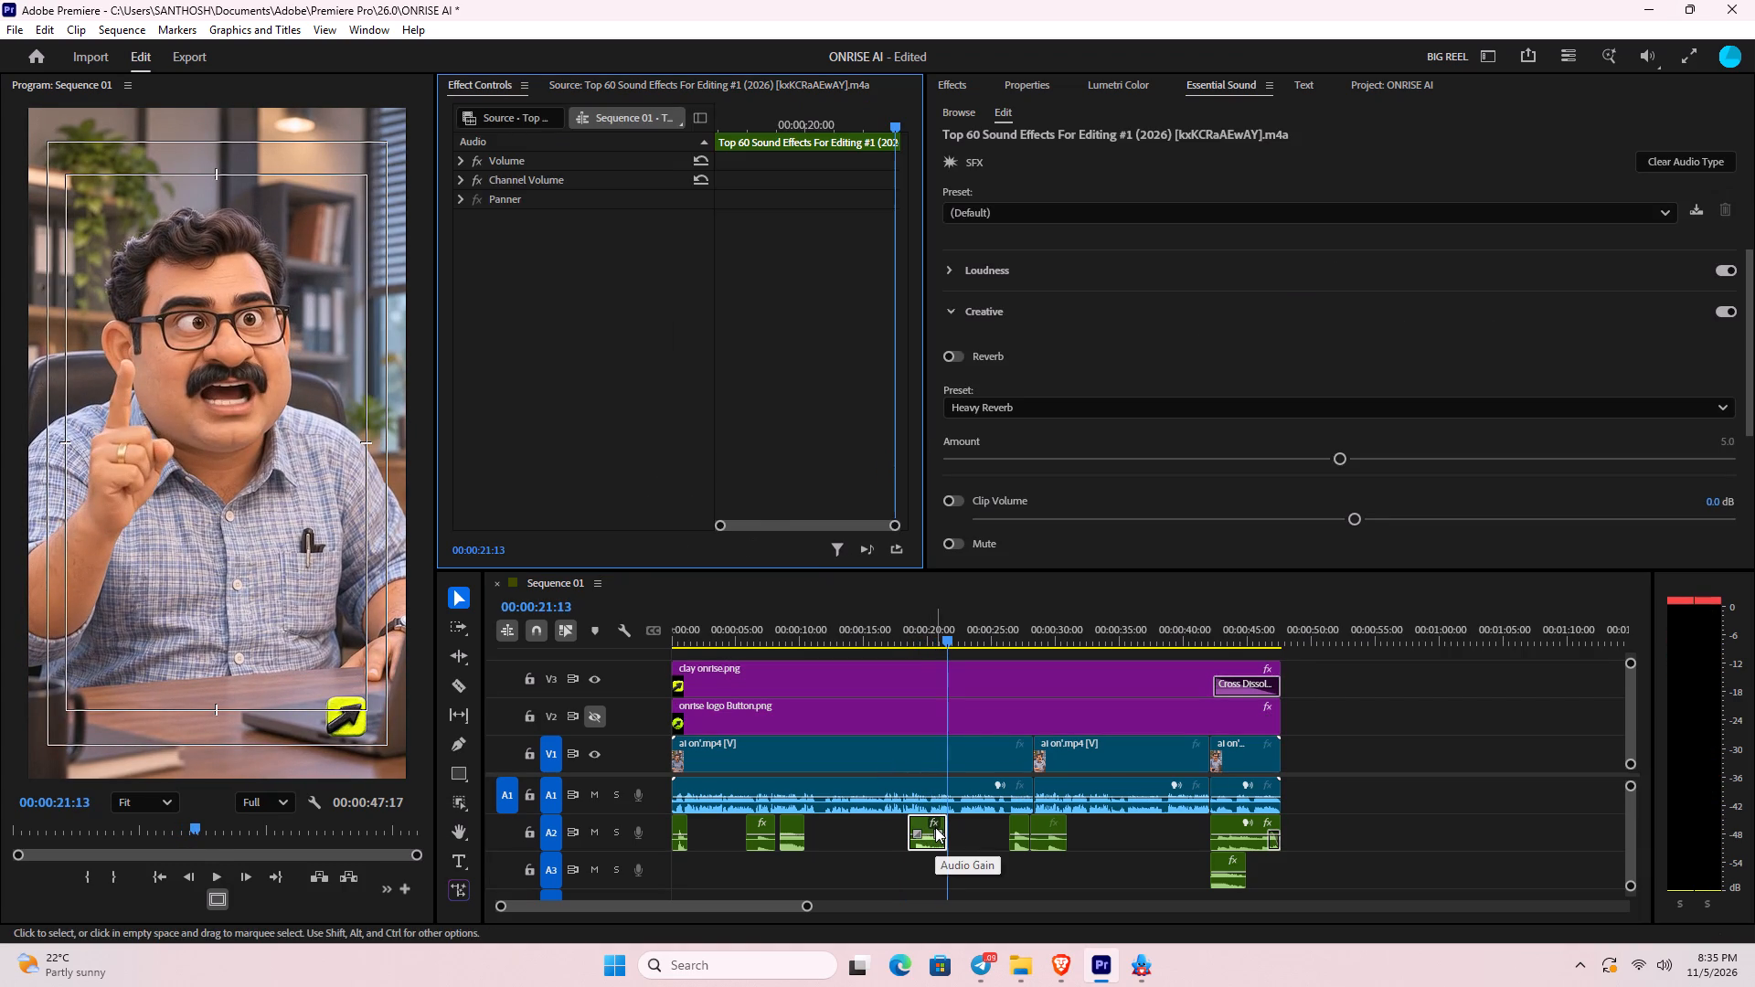
key("g")
left_click(933, 835)
key("g")
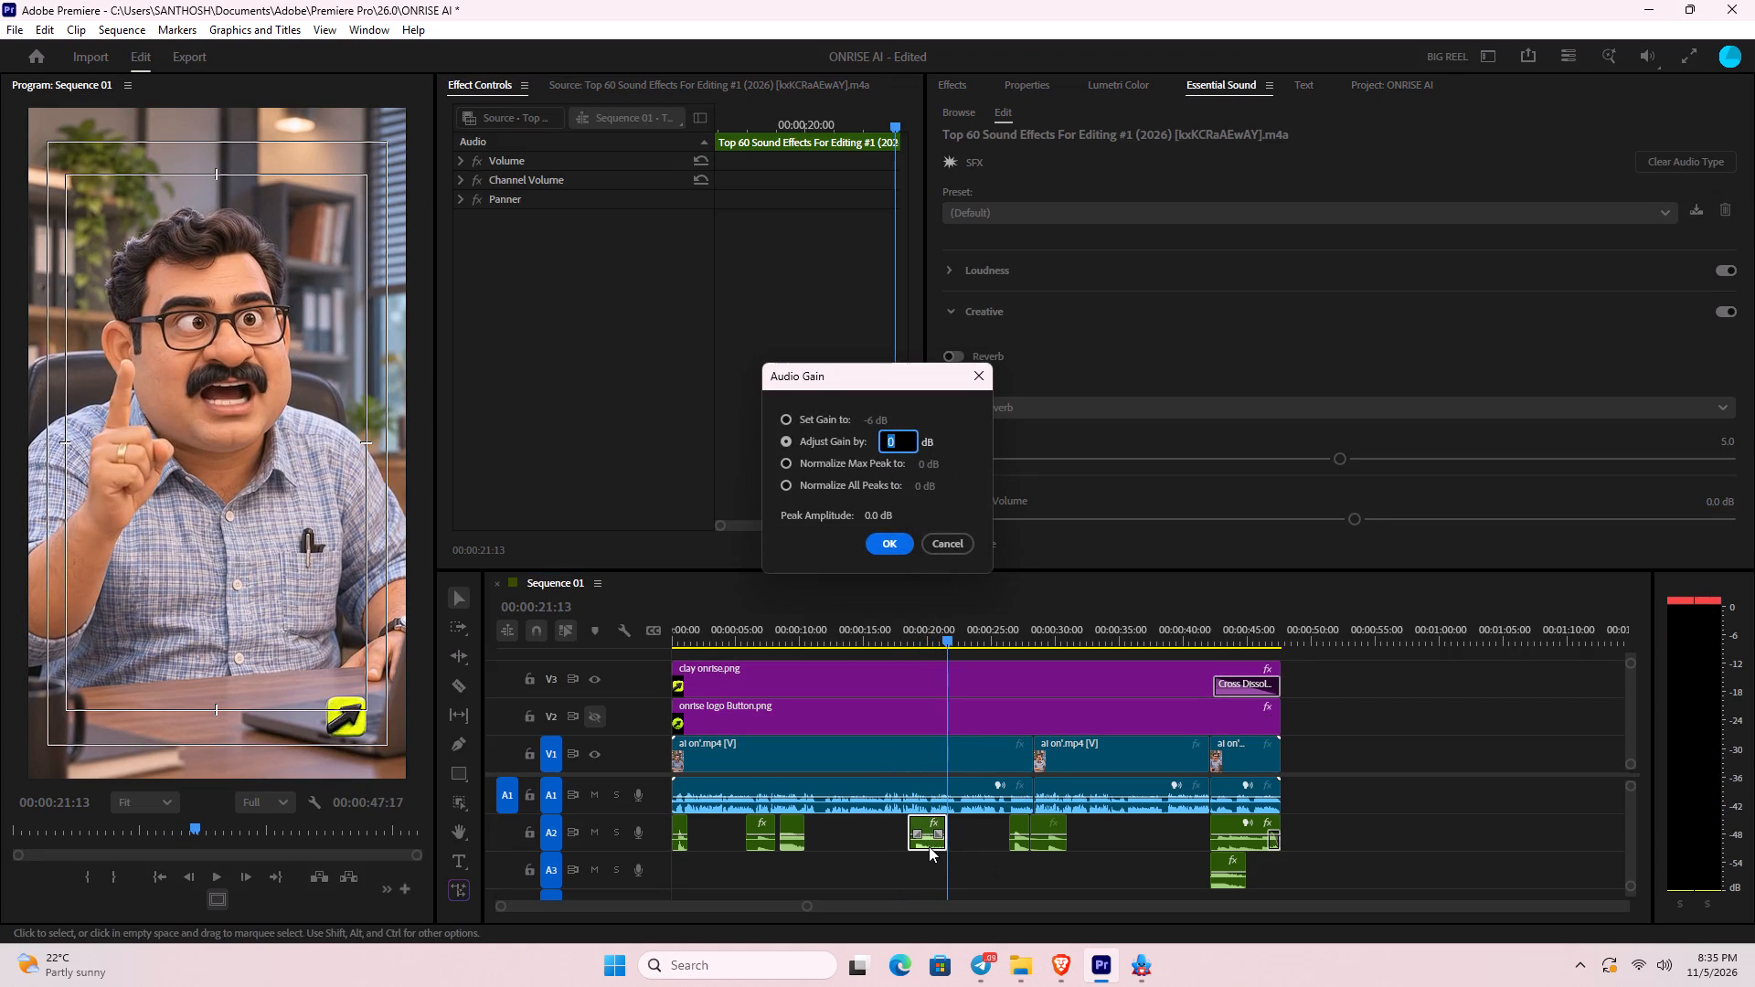
key("minus")
key("6")
Close the audio gain settings and play back the sequence from about 21 seconds through about 36 seconds.
key("Return")
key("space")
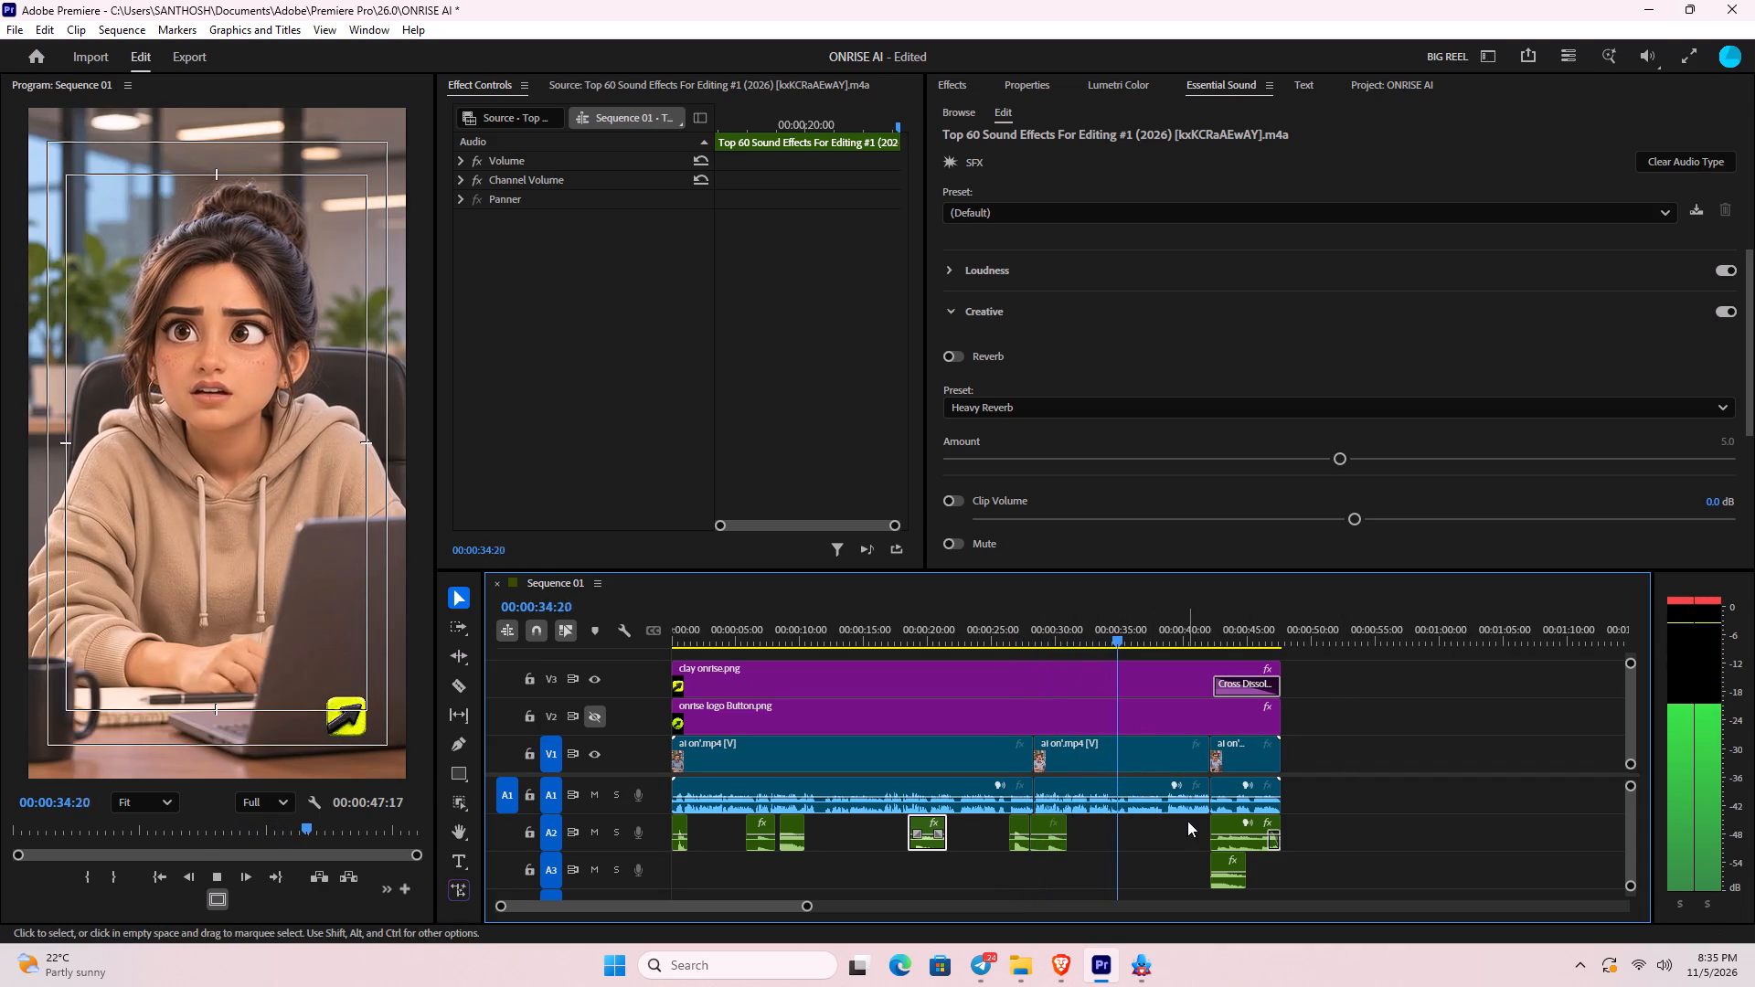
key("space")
left_click(1070, 960)
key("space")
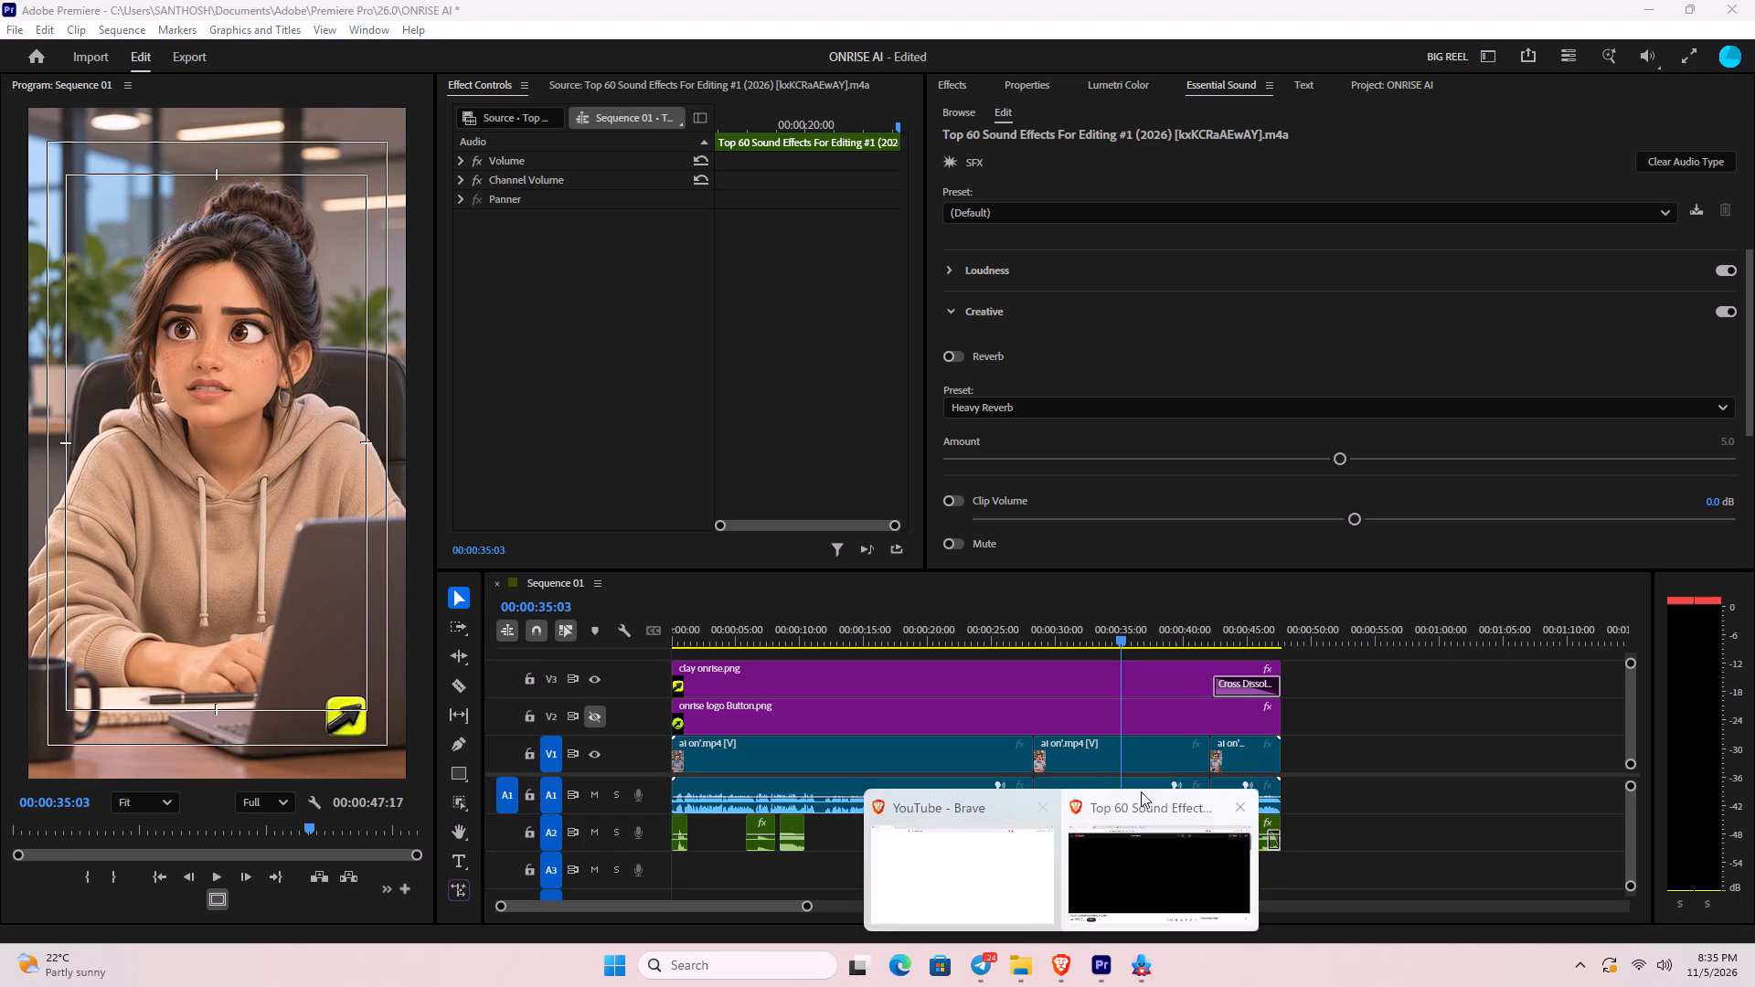
left_click(1382, 737)
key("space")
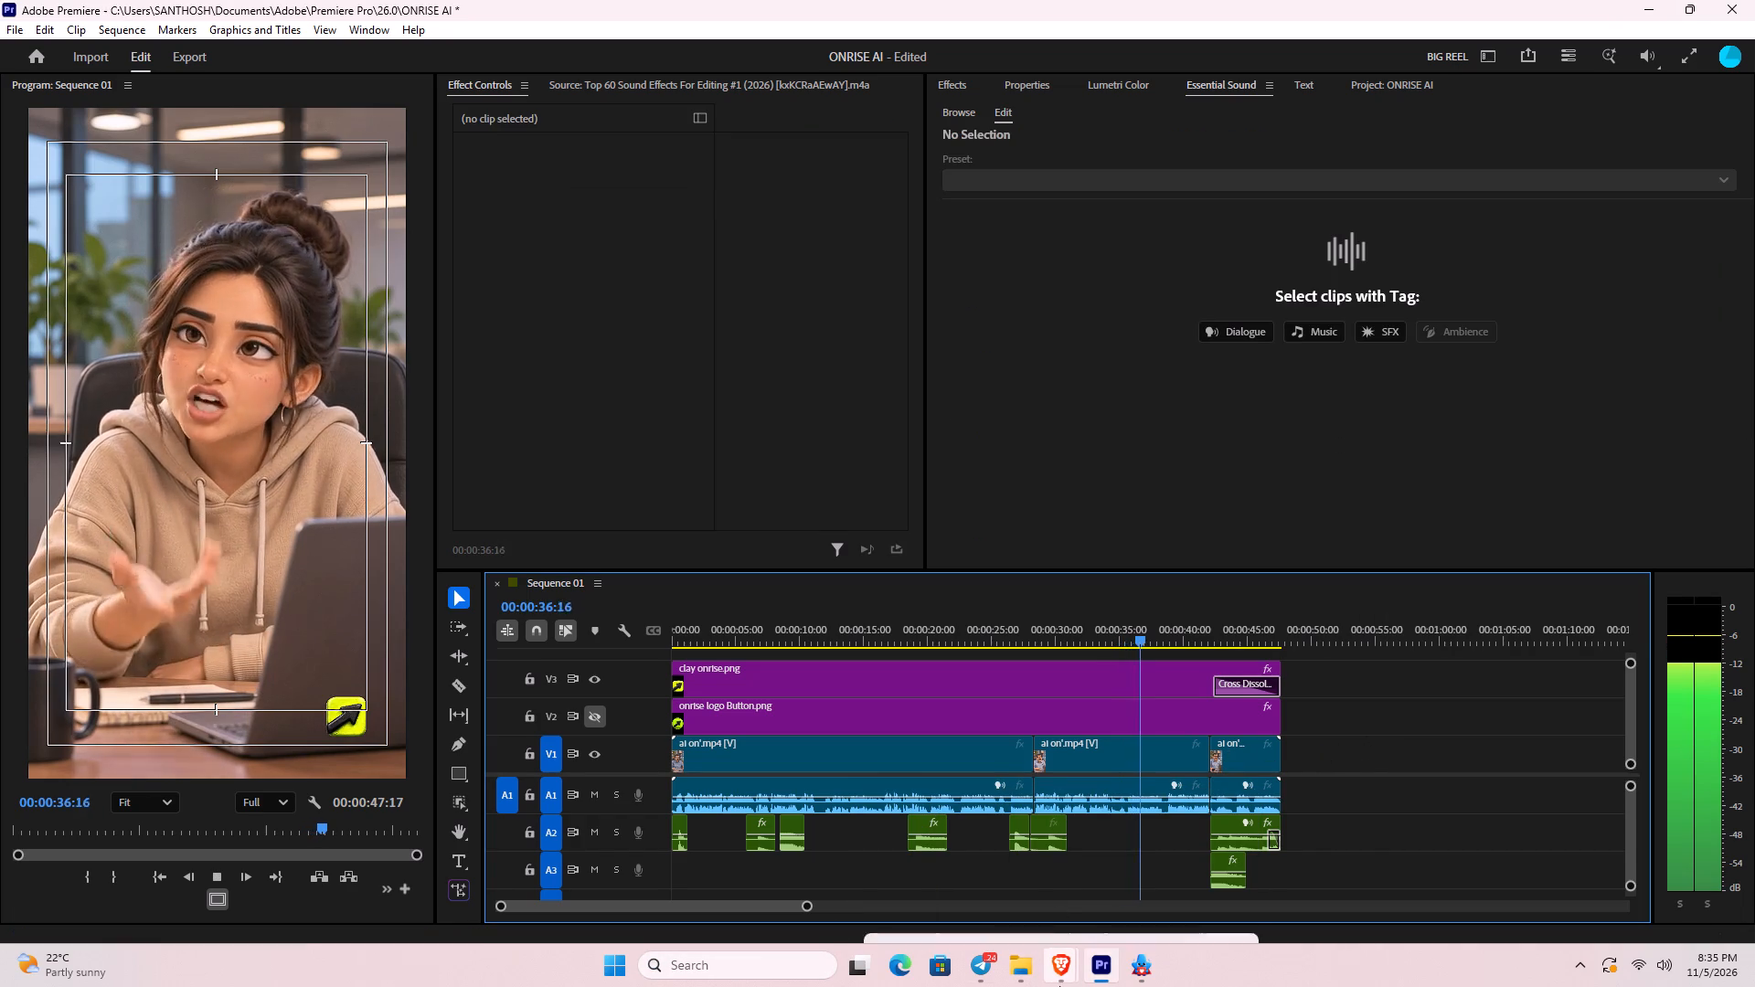
Switch to the Brave browser and open WhatsApp Web in the empty new tab.
left_click(1059, 986)
left_click(1082, 884)
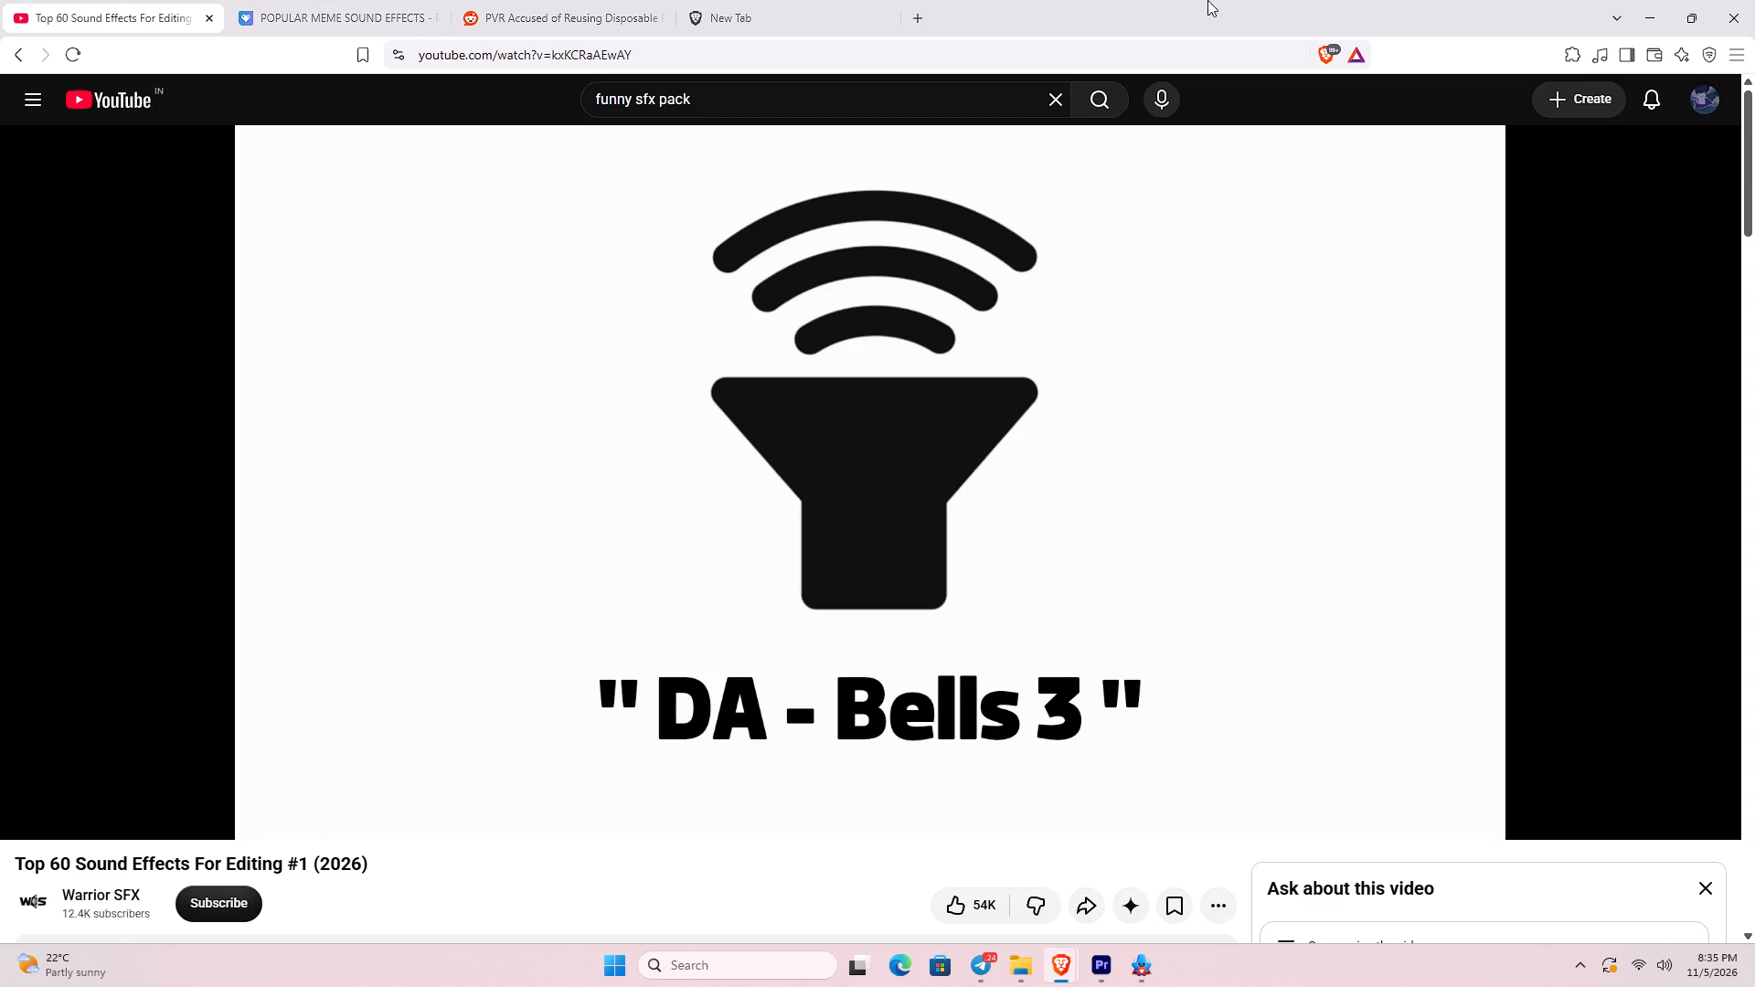
left_click(844, 4)
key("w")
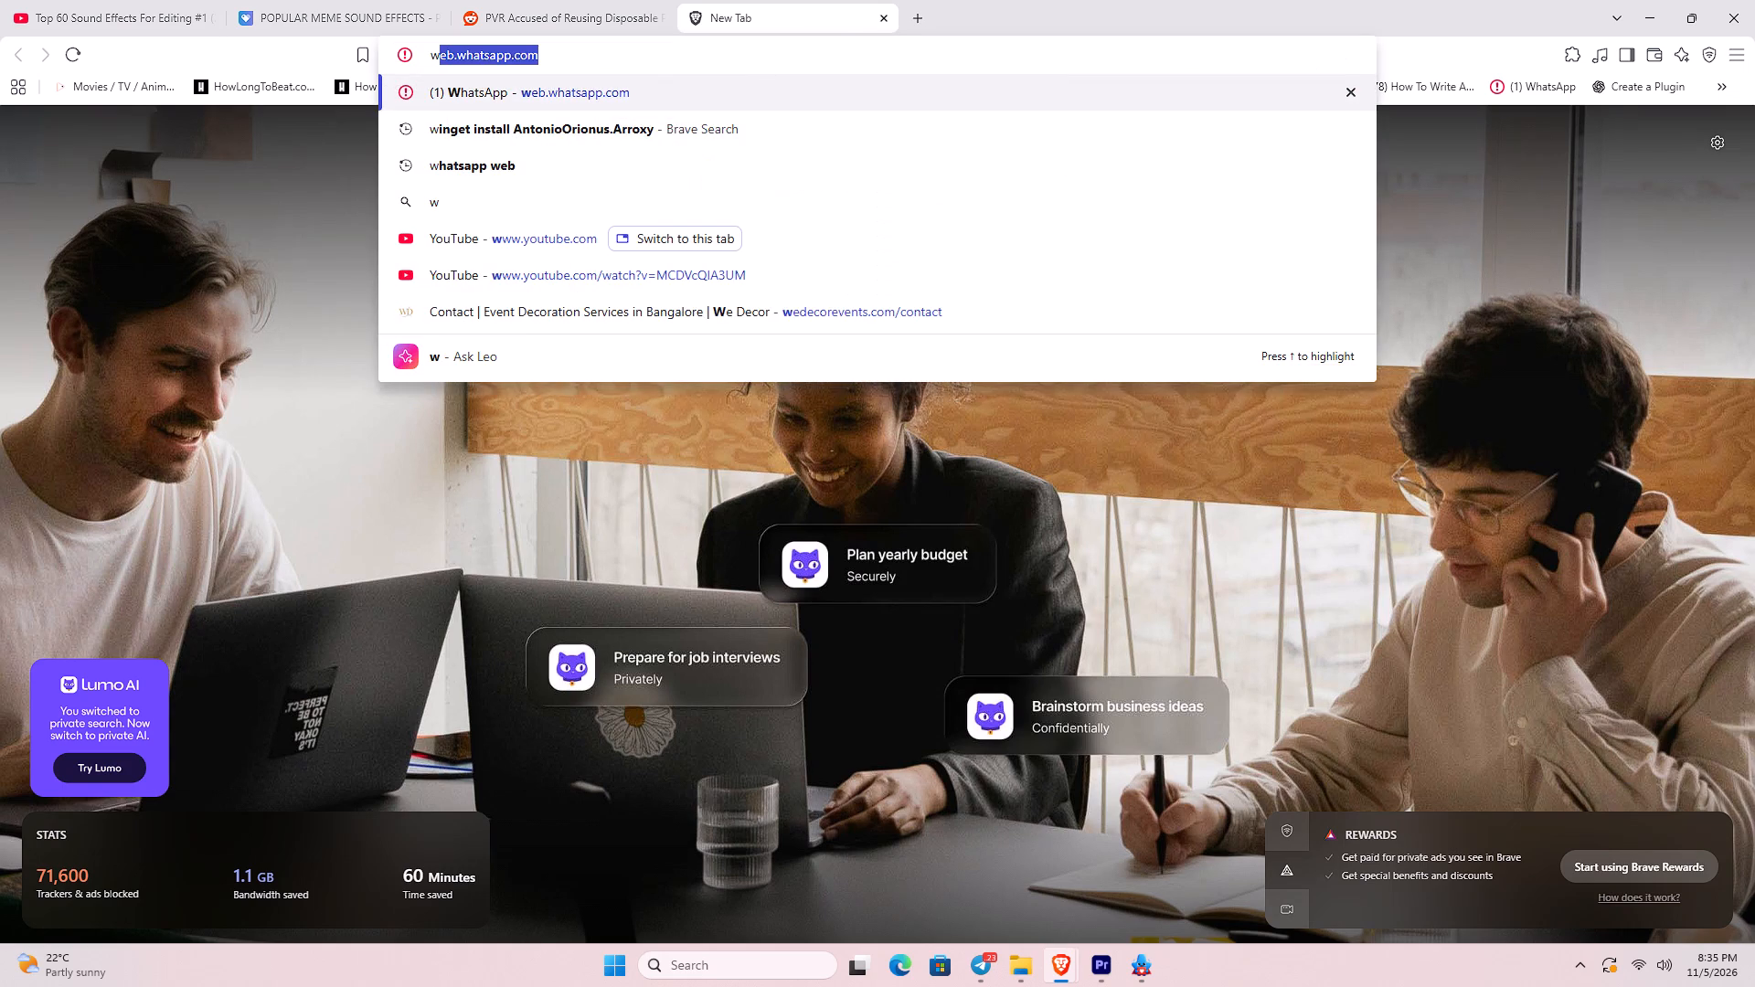
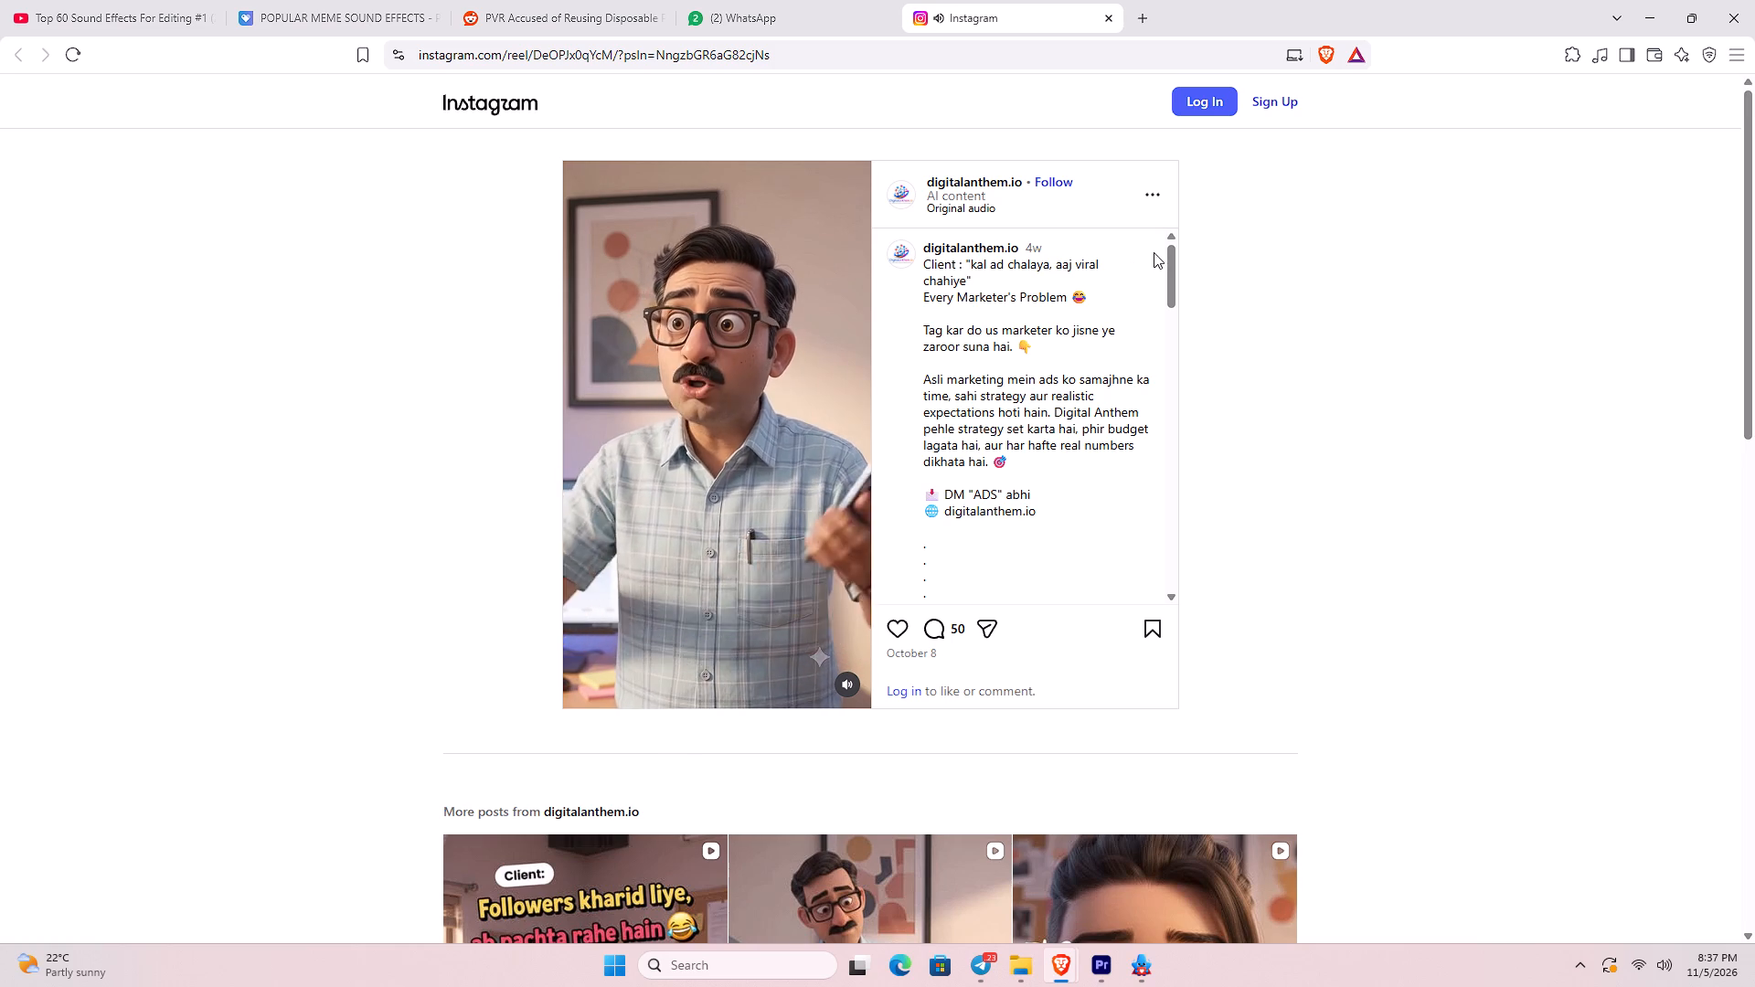
Play the digitalanthem.io Instagram reel briefly and pause it.
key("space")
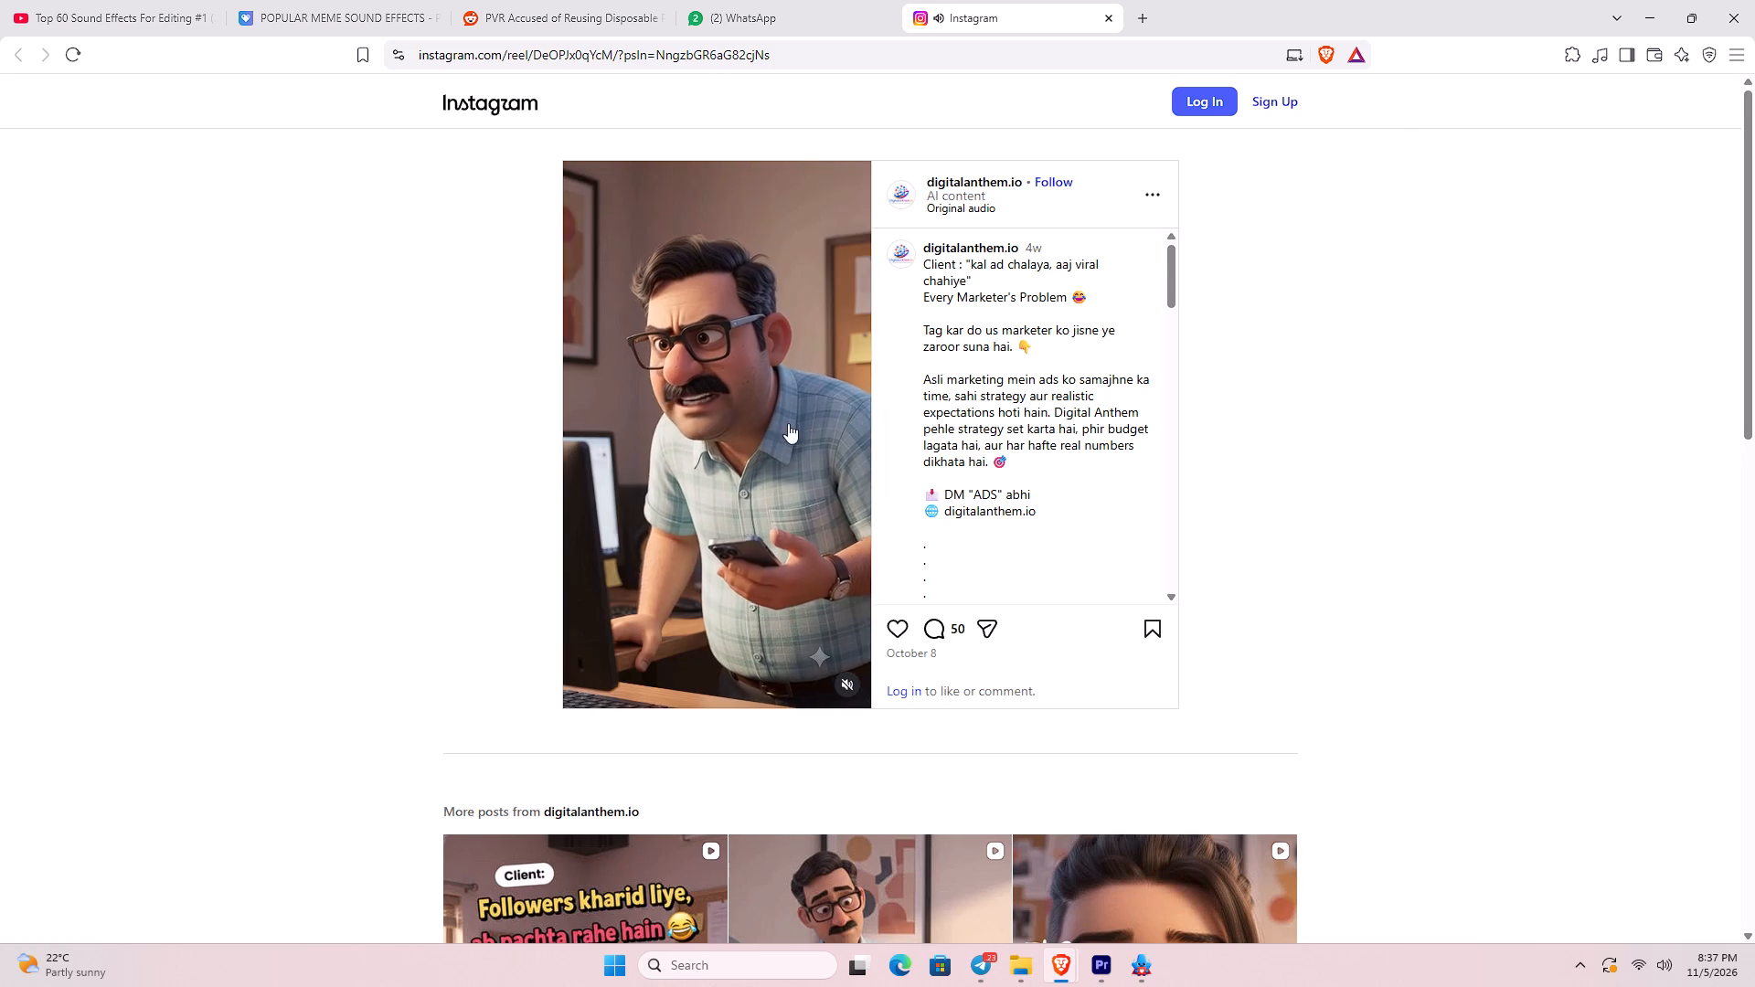
left_click(761, 425)
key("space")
scroll(818, 401, "up", 4)
left_click(731, 398)
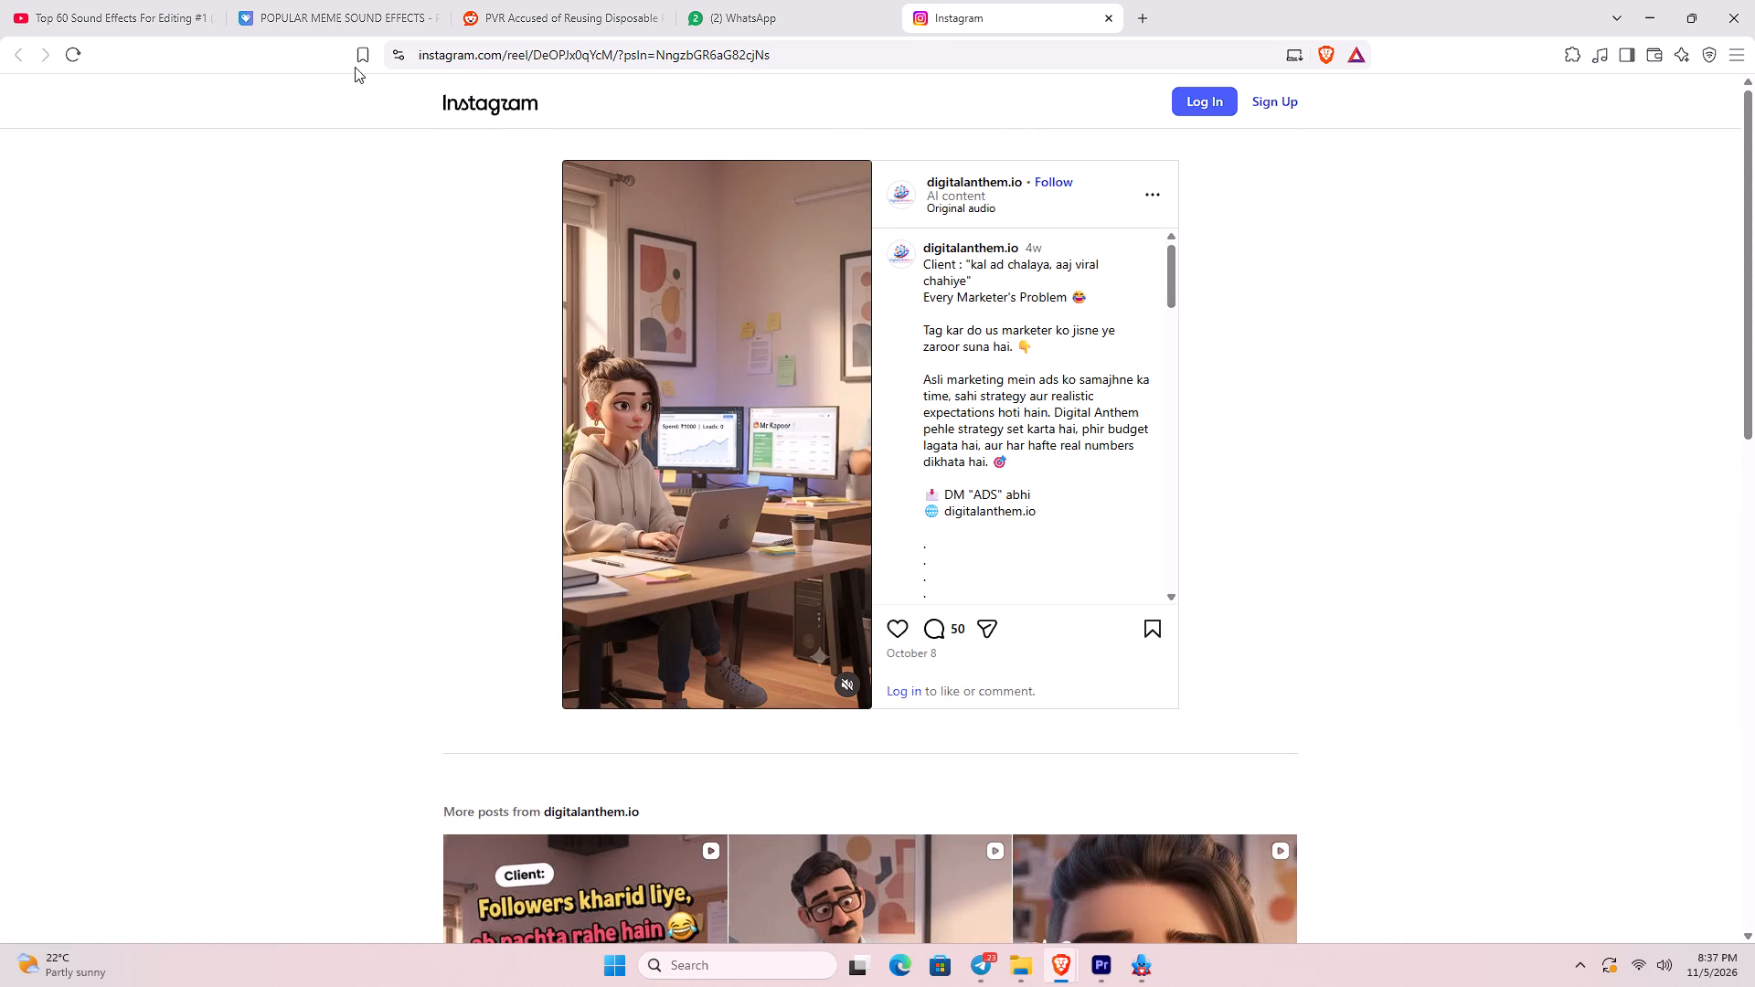
Search YouTube for "fah sound effect", replacing the "funny sfx pack" query.
left_click(0, 0)
left_click_drag(699, 105, 593, 123)
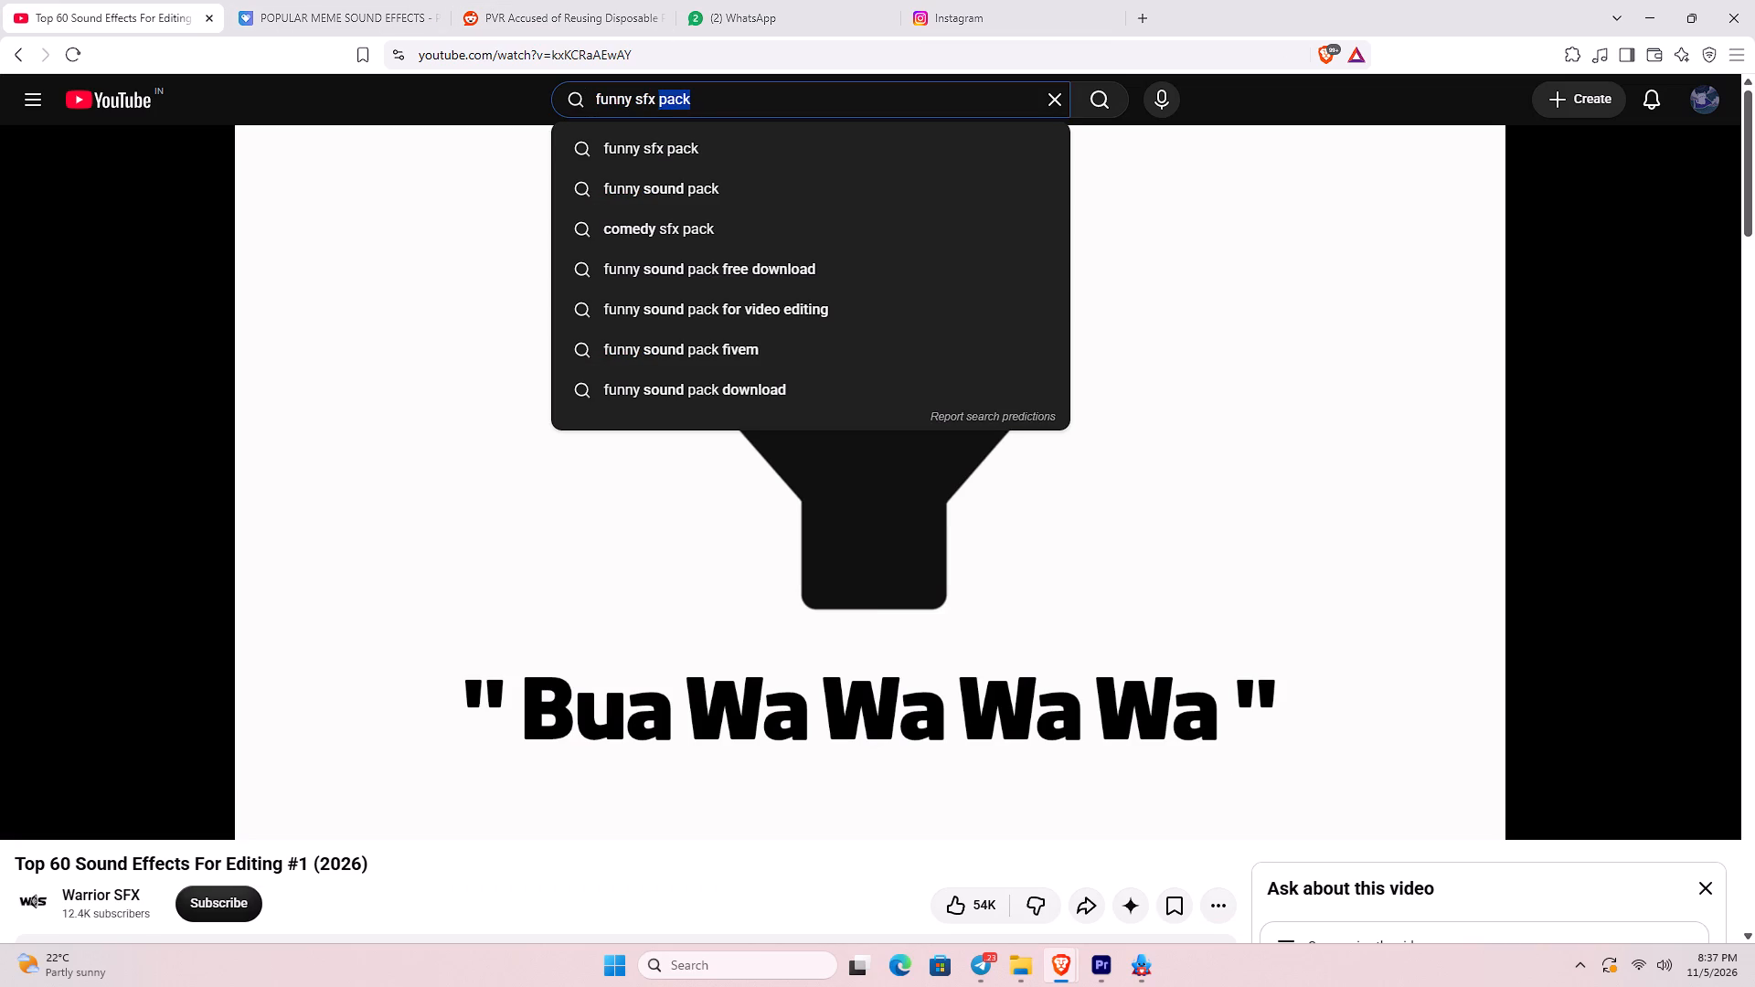
left_click_drag(593, 123, 448, 141)
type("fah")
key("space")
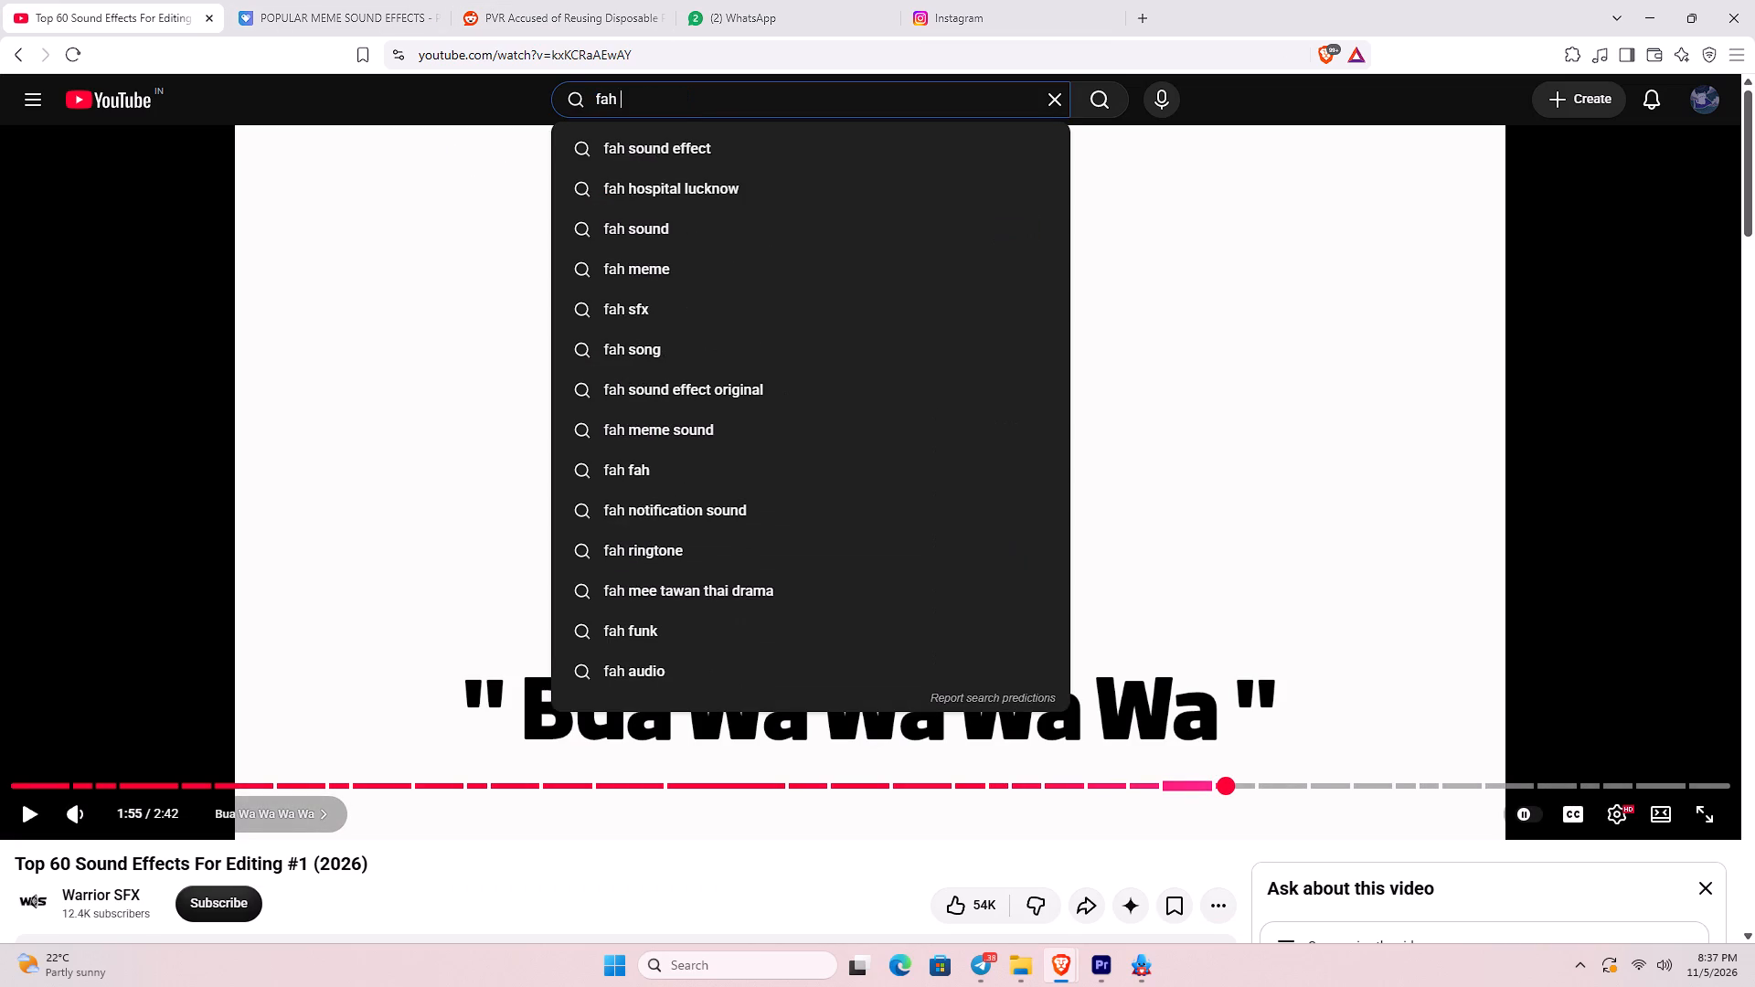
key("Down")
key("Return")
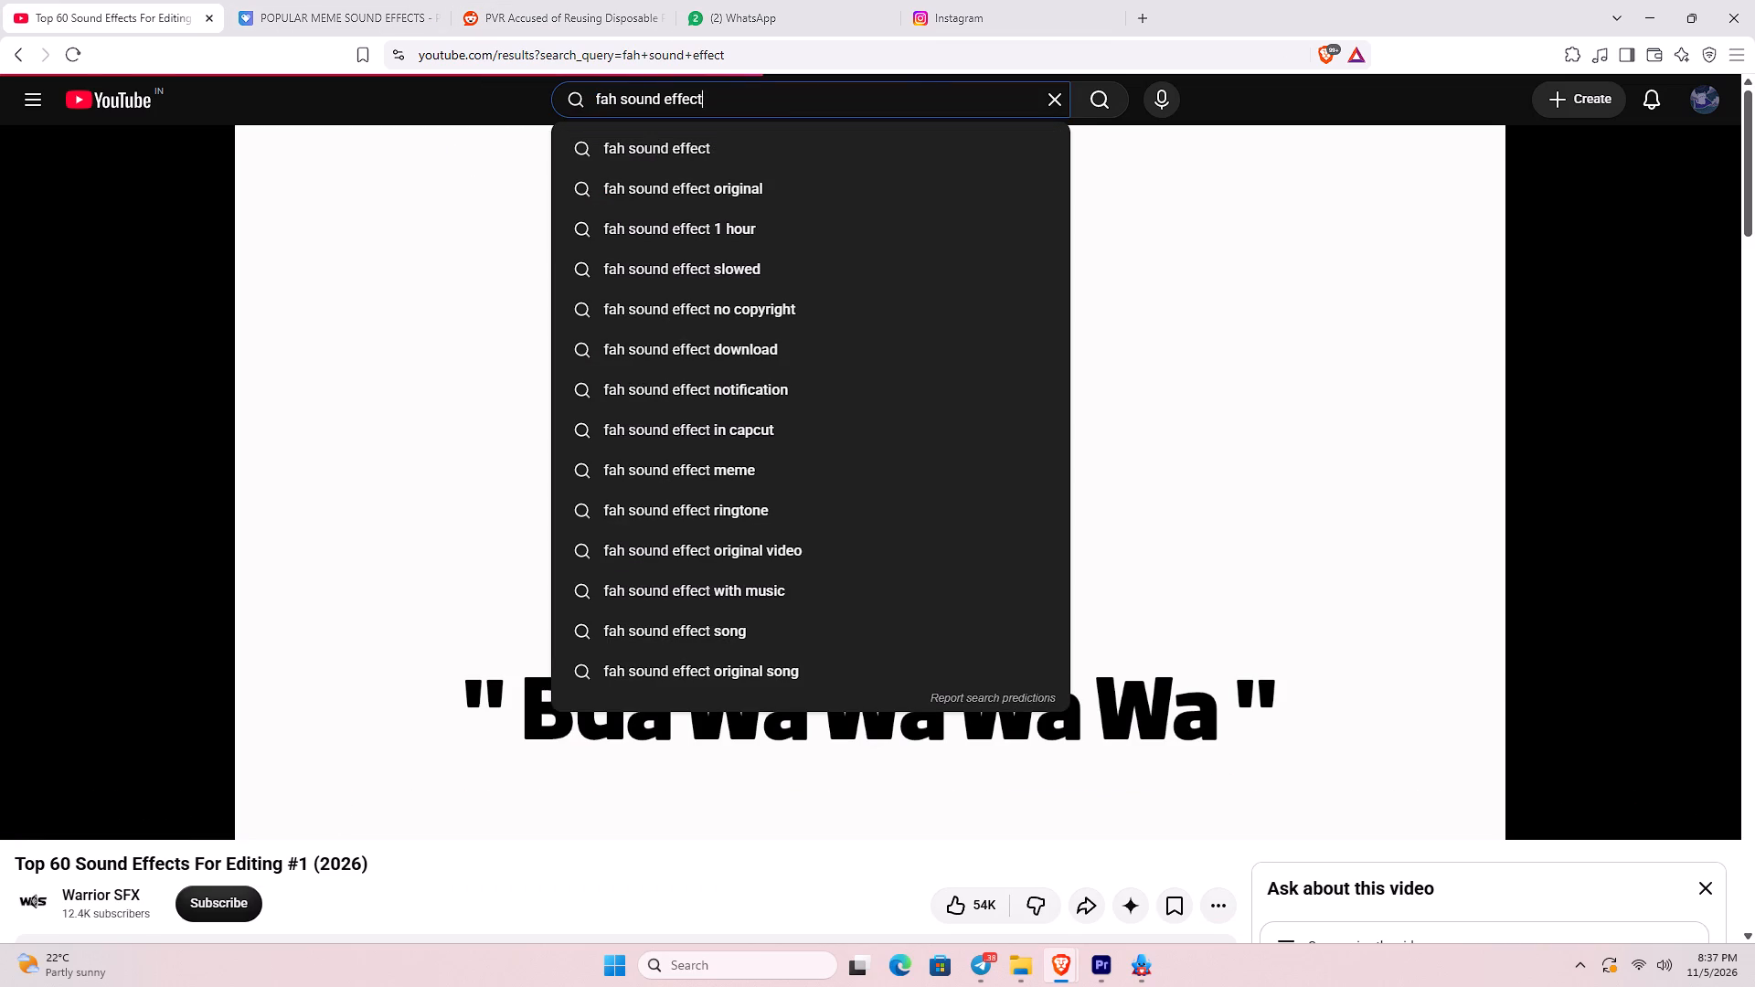
Open the "Fahh" - meme sound effect video by Sound effects and copy its share link.
left_click(702, 362)
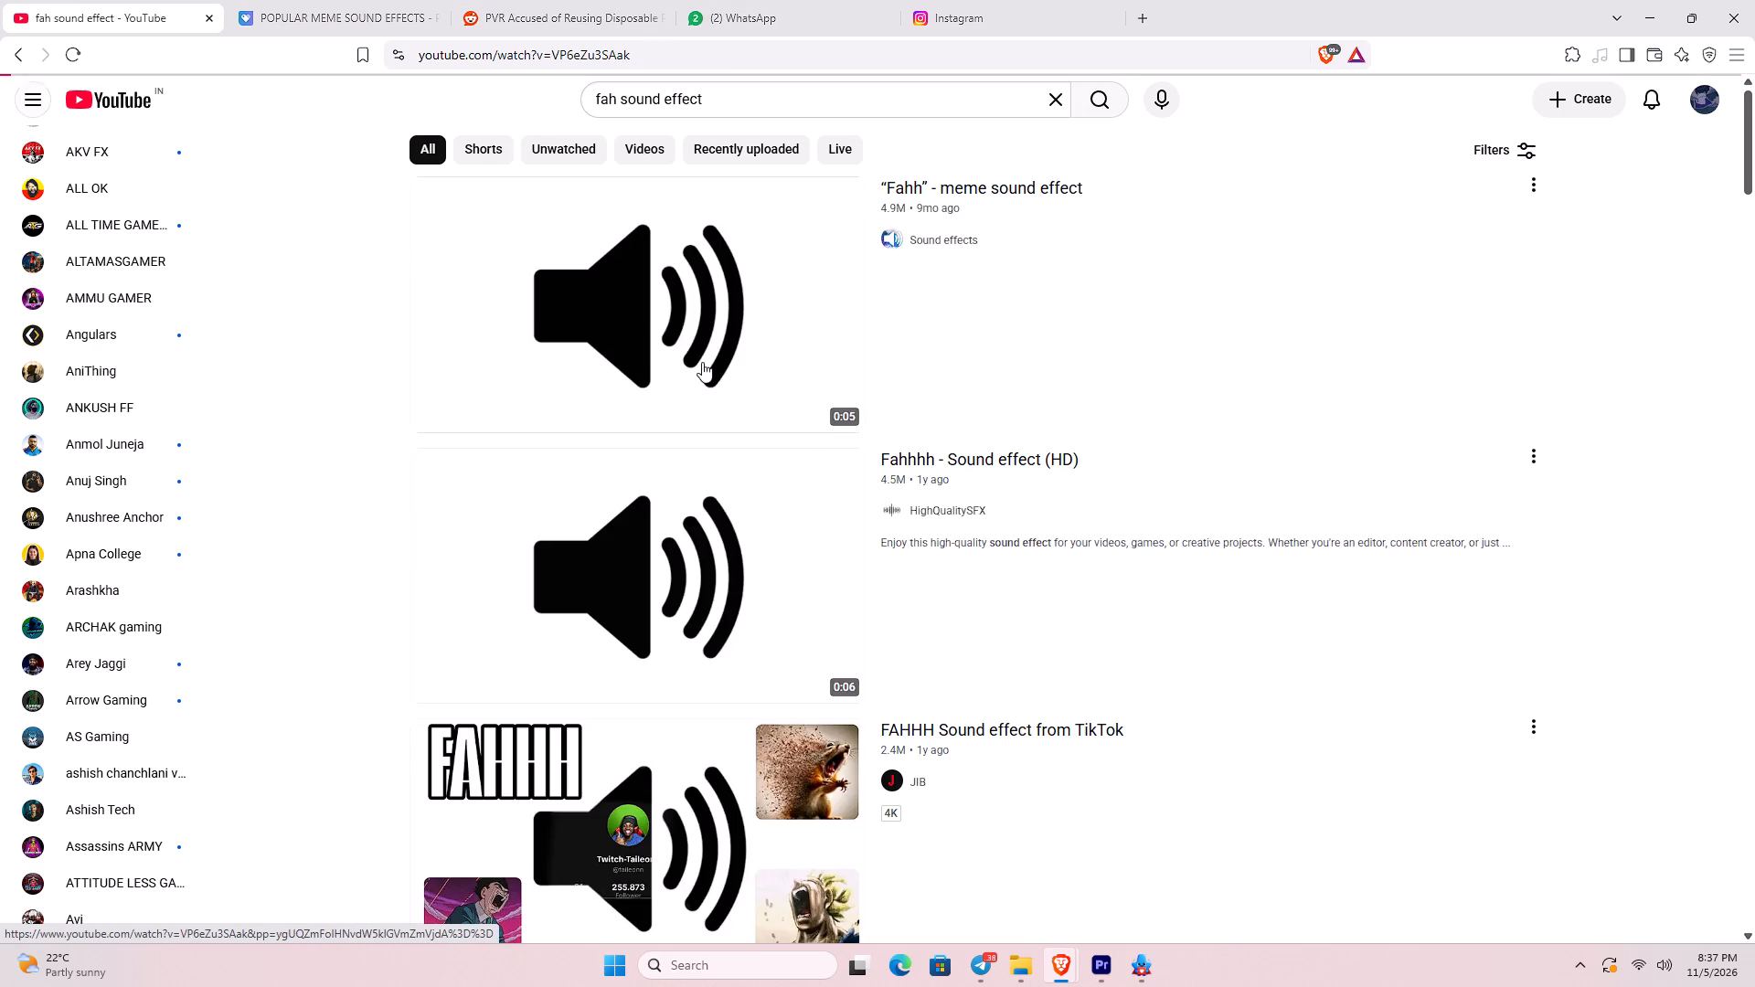
scroll(789, 509, "down", 1)
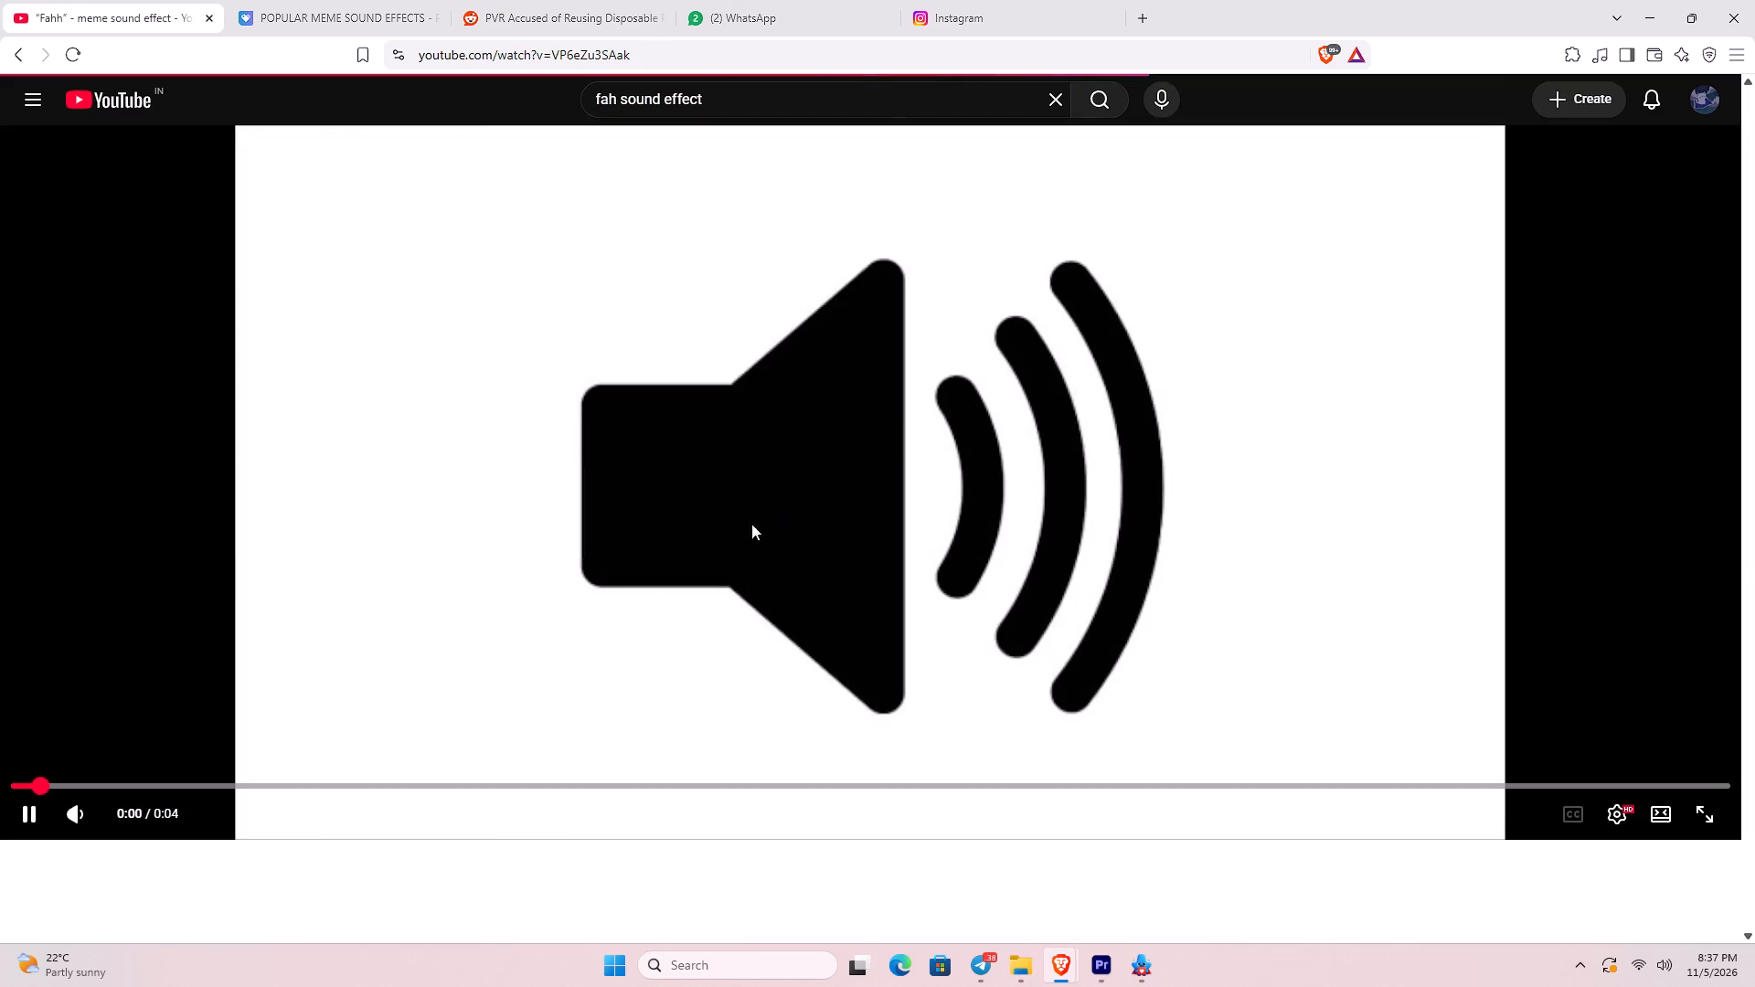
scroll(592, 612, "down", 2)
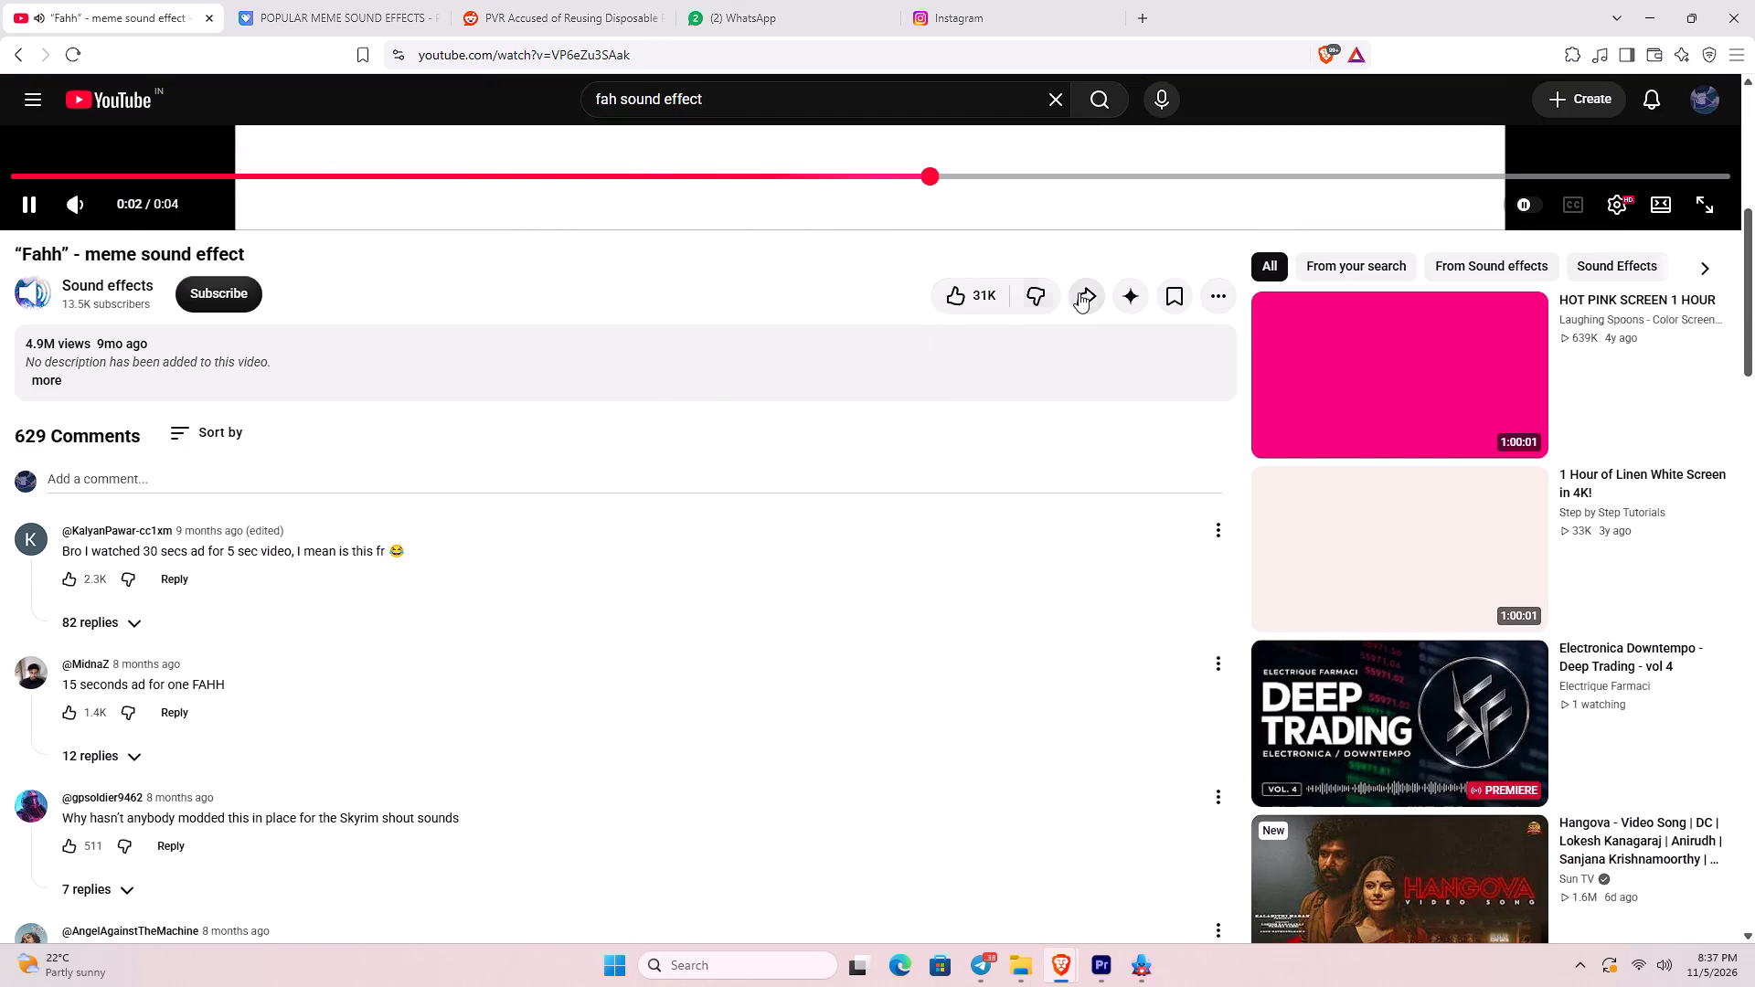
left_click(1079, 292)
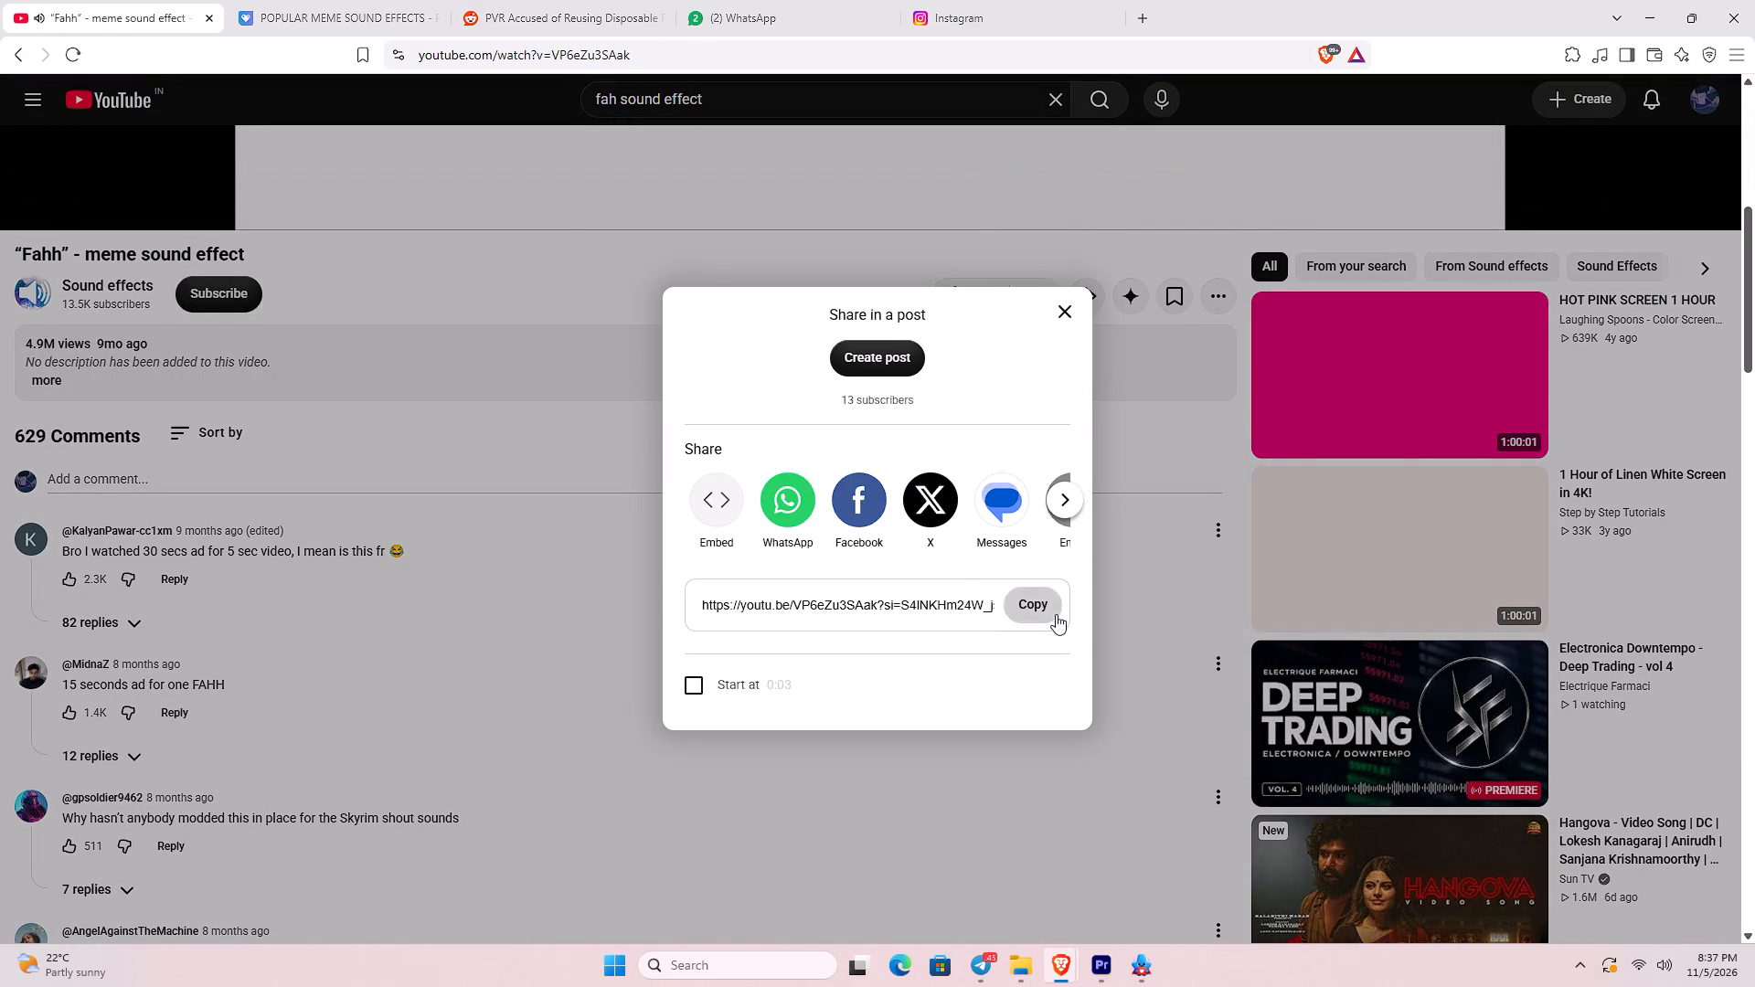
left_click(1056, 614)
left_click(1021, 611)
key("alt+Tab")
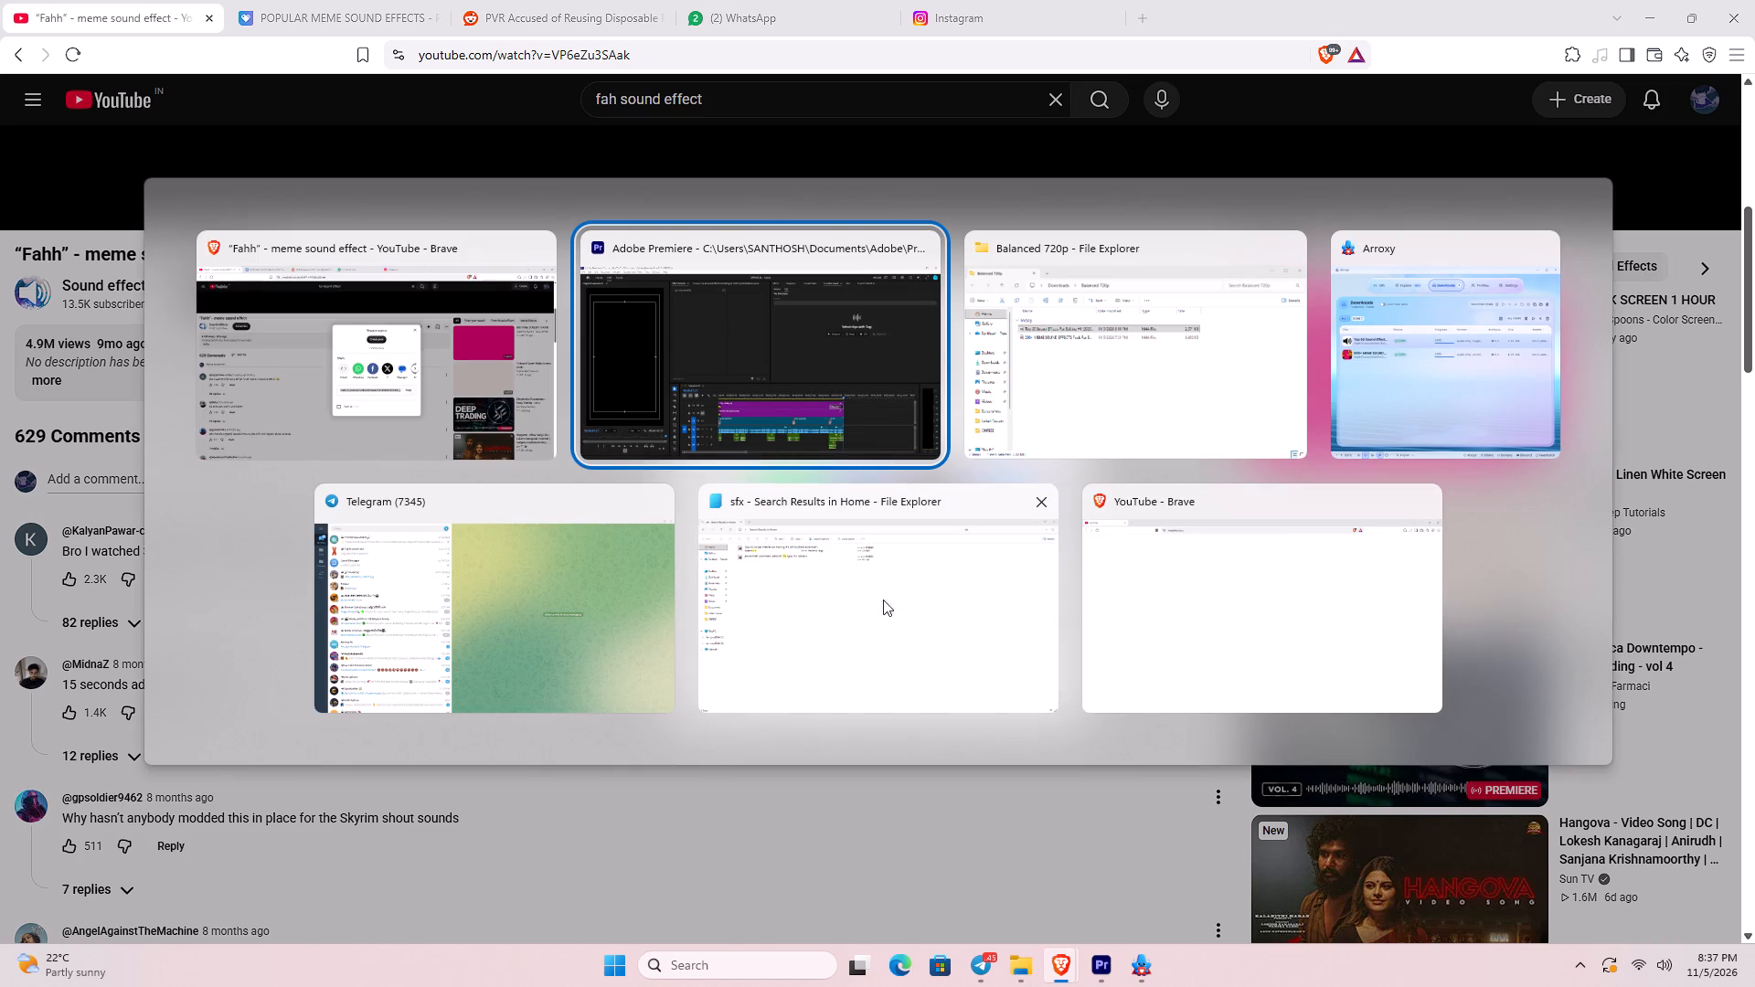
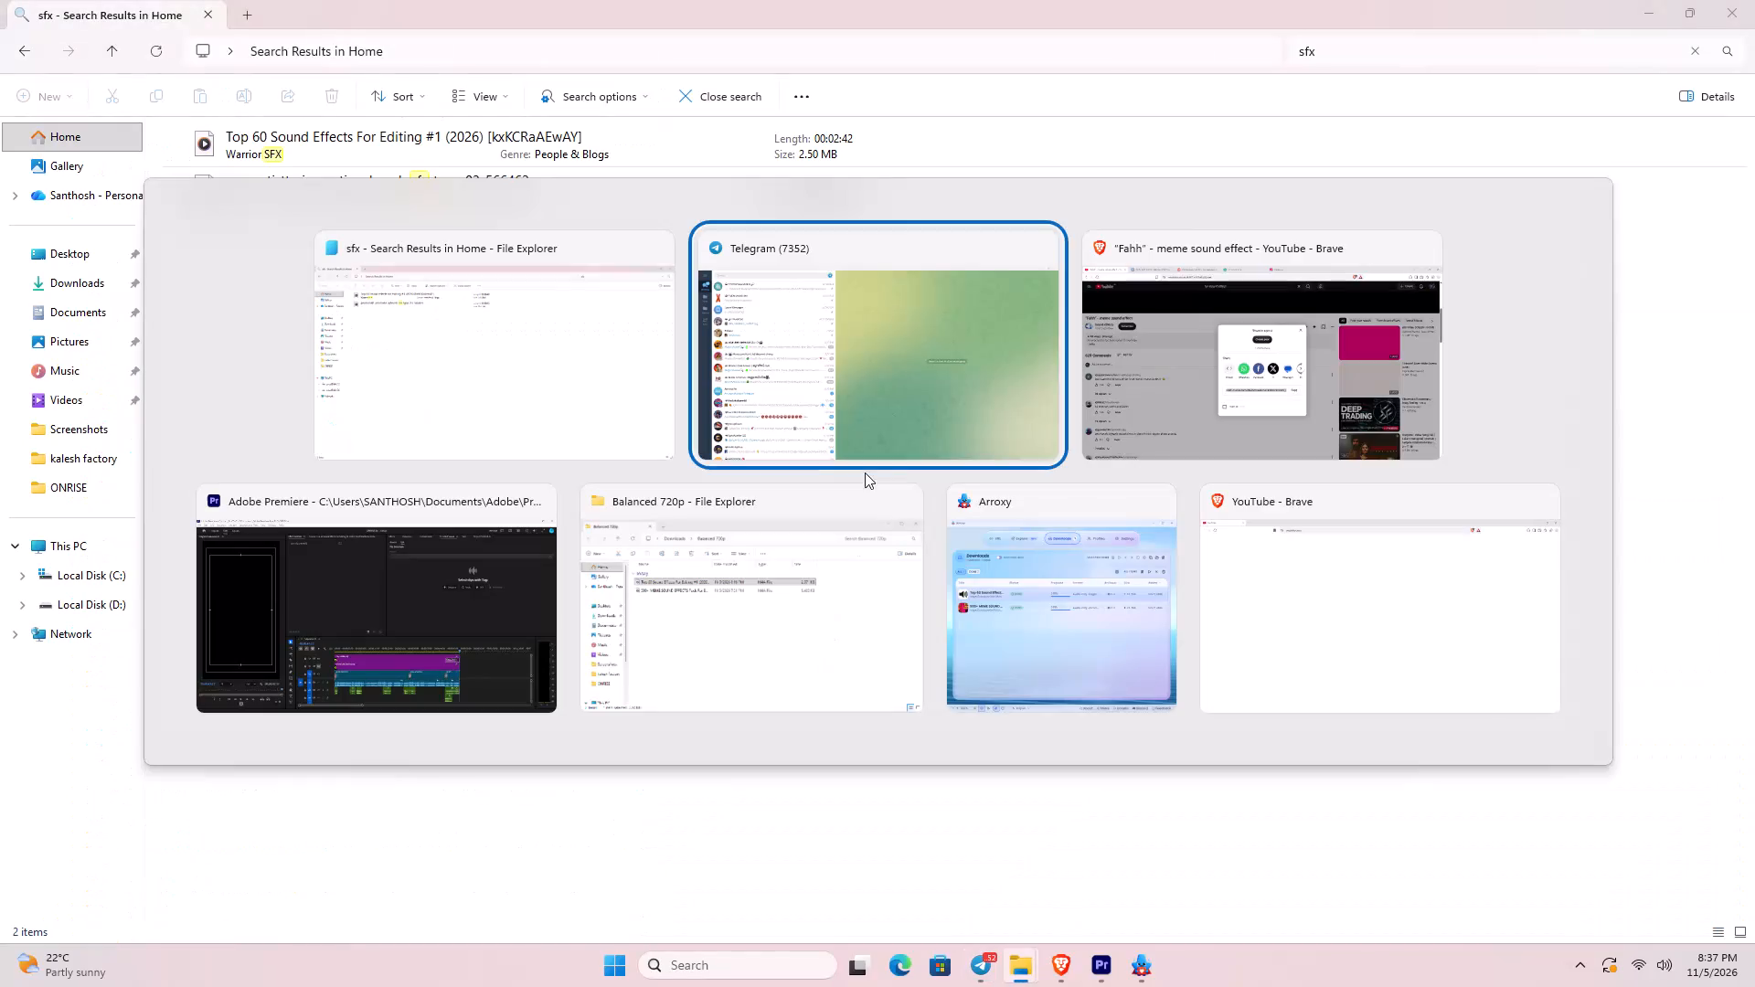
key("alt+Tab")
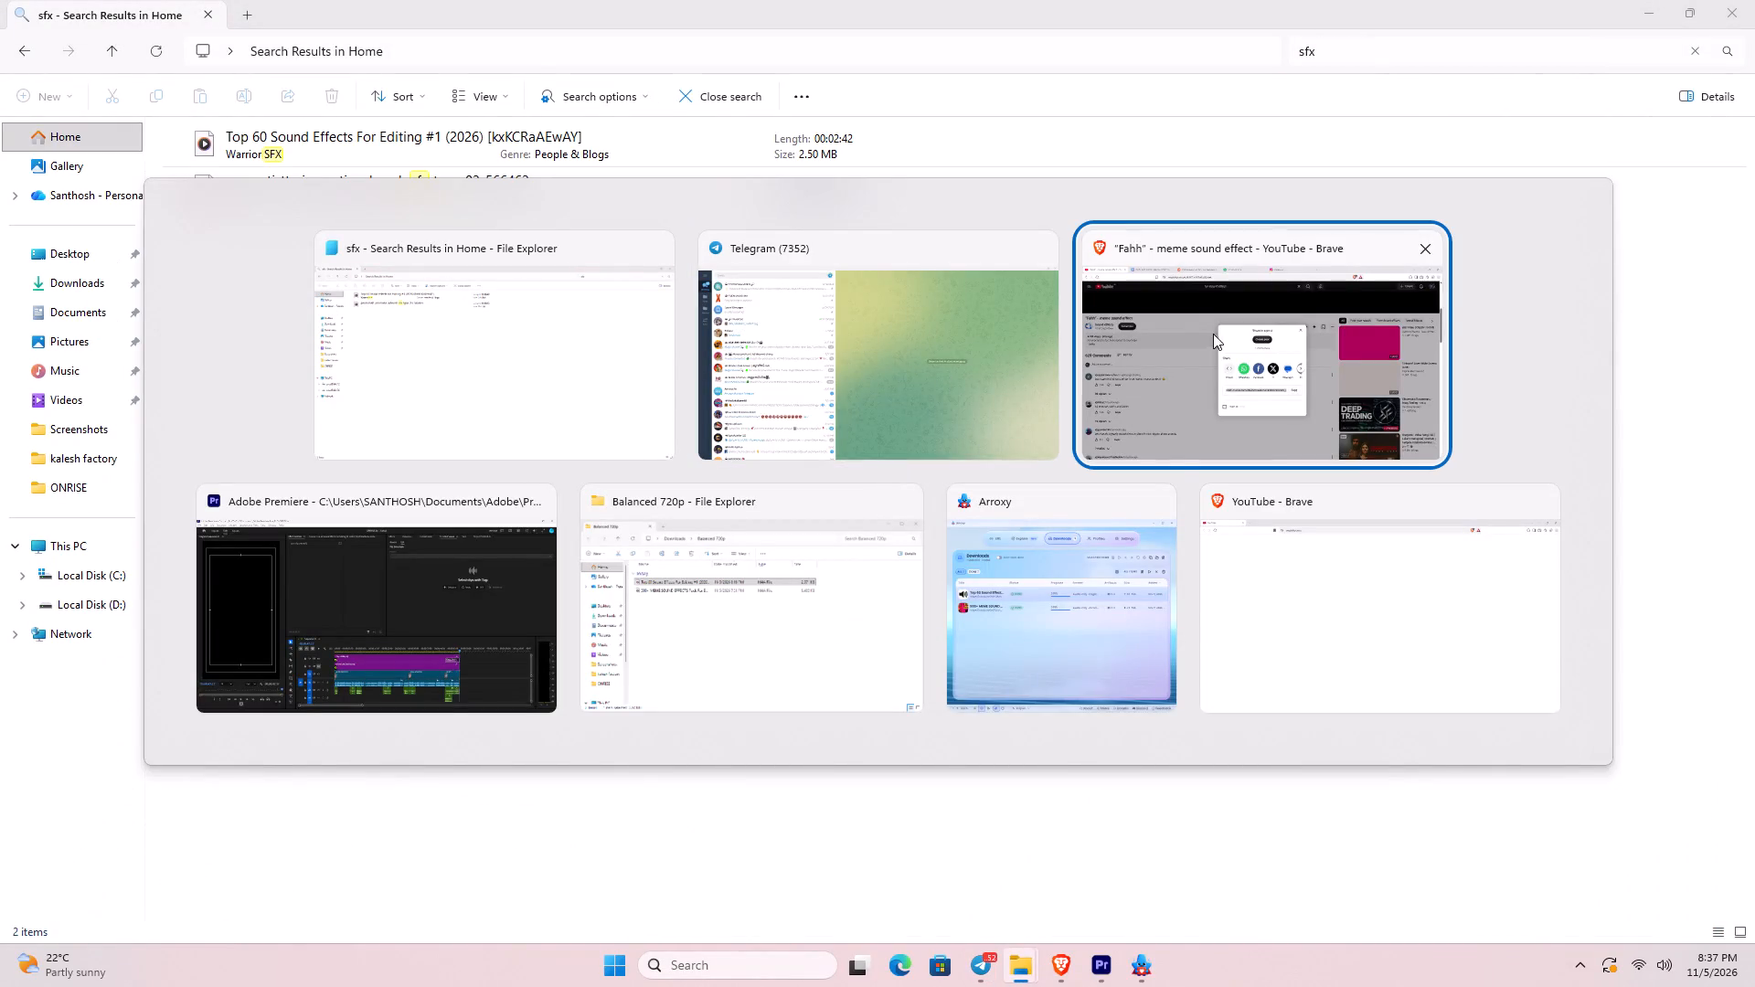
left_click(1228, 381, "alt")
key("alt+Tab")
key("alt+Tab")
key("alt+Tab")
key("alt+Tab")
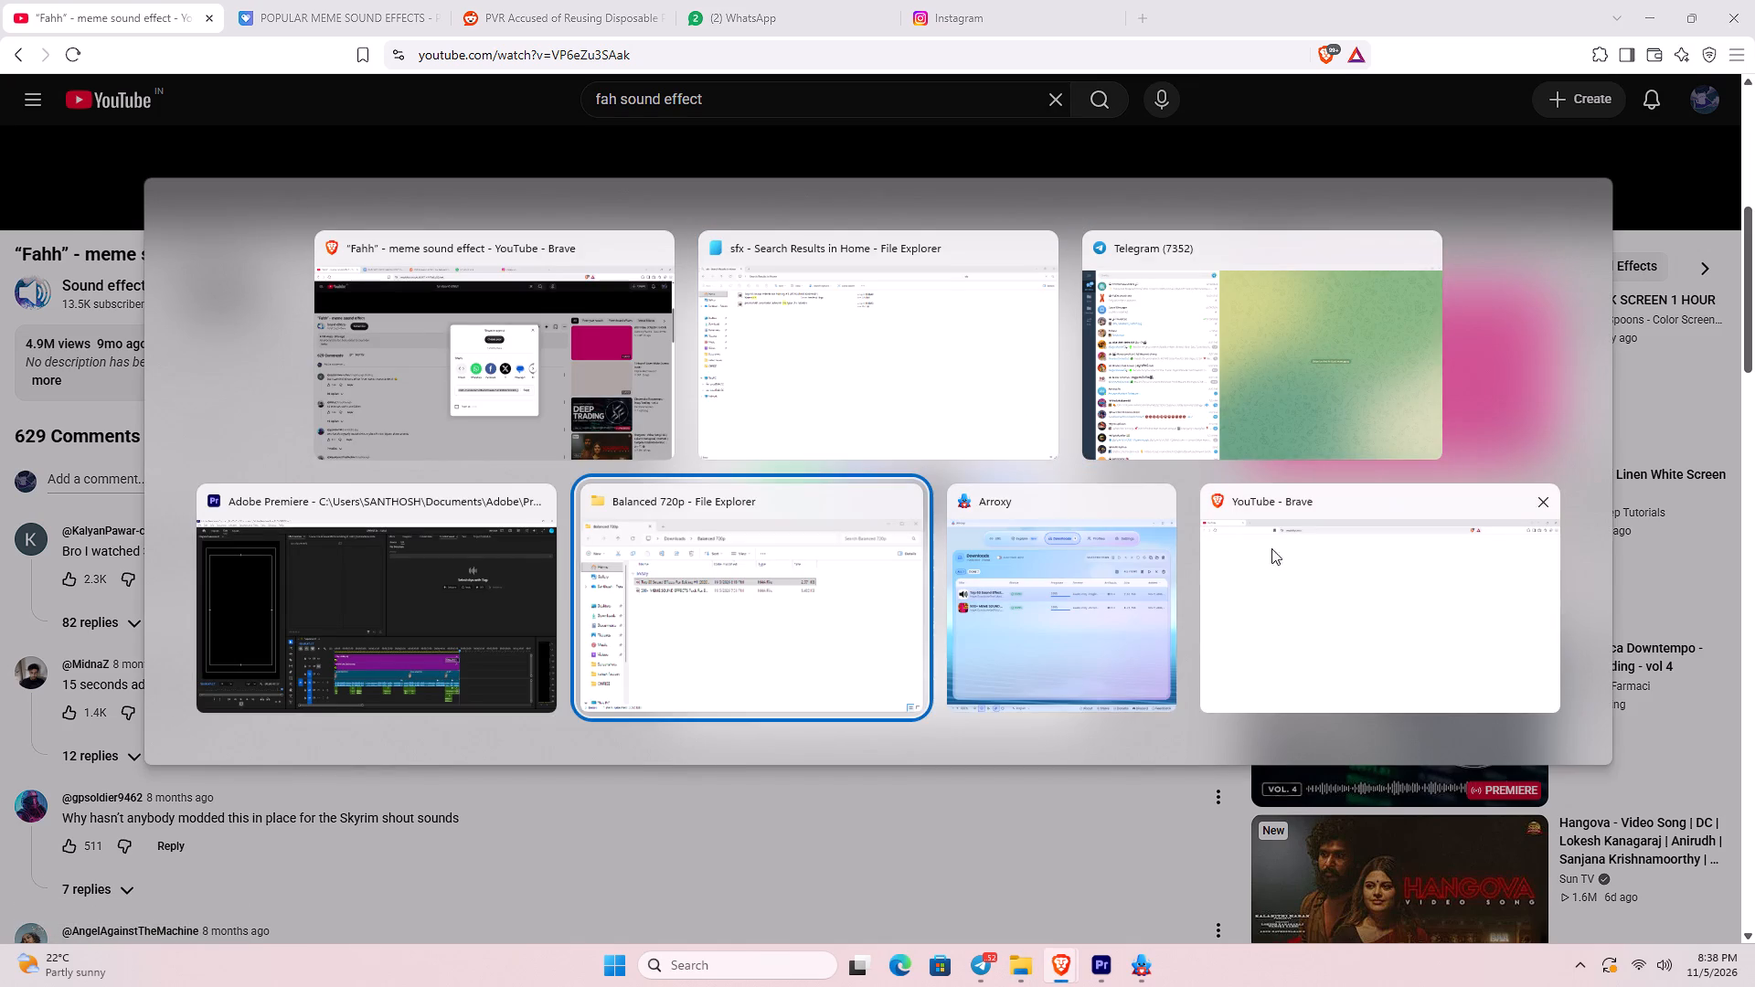
key("alt+Tab")
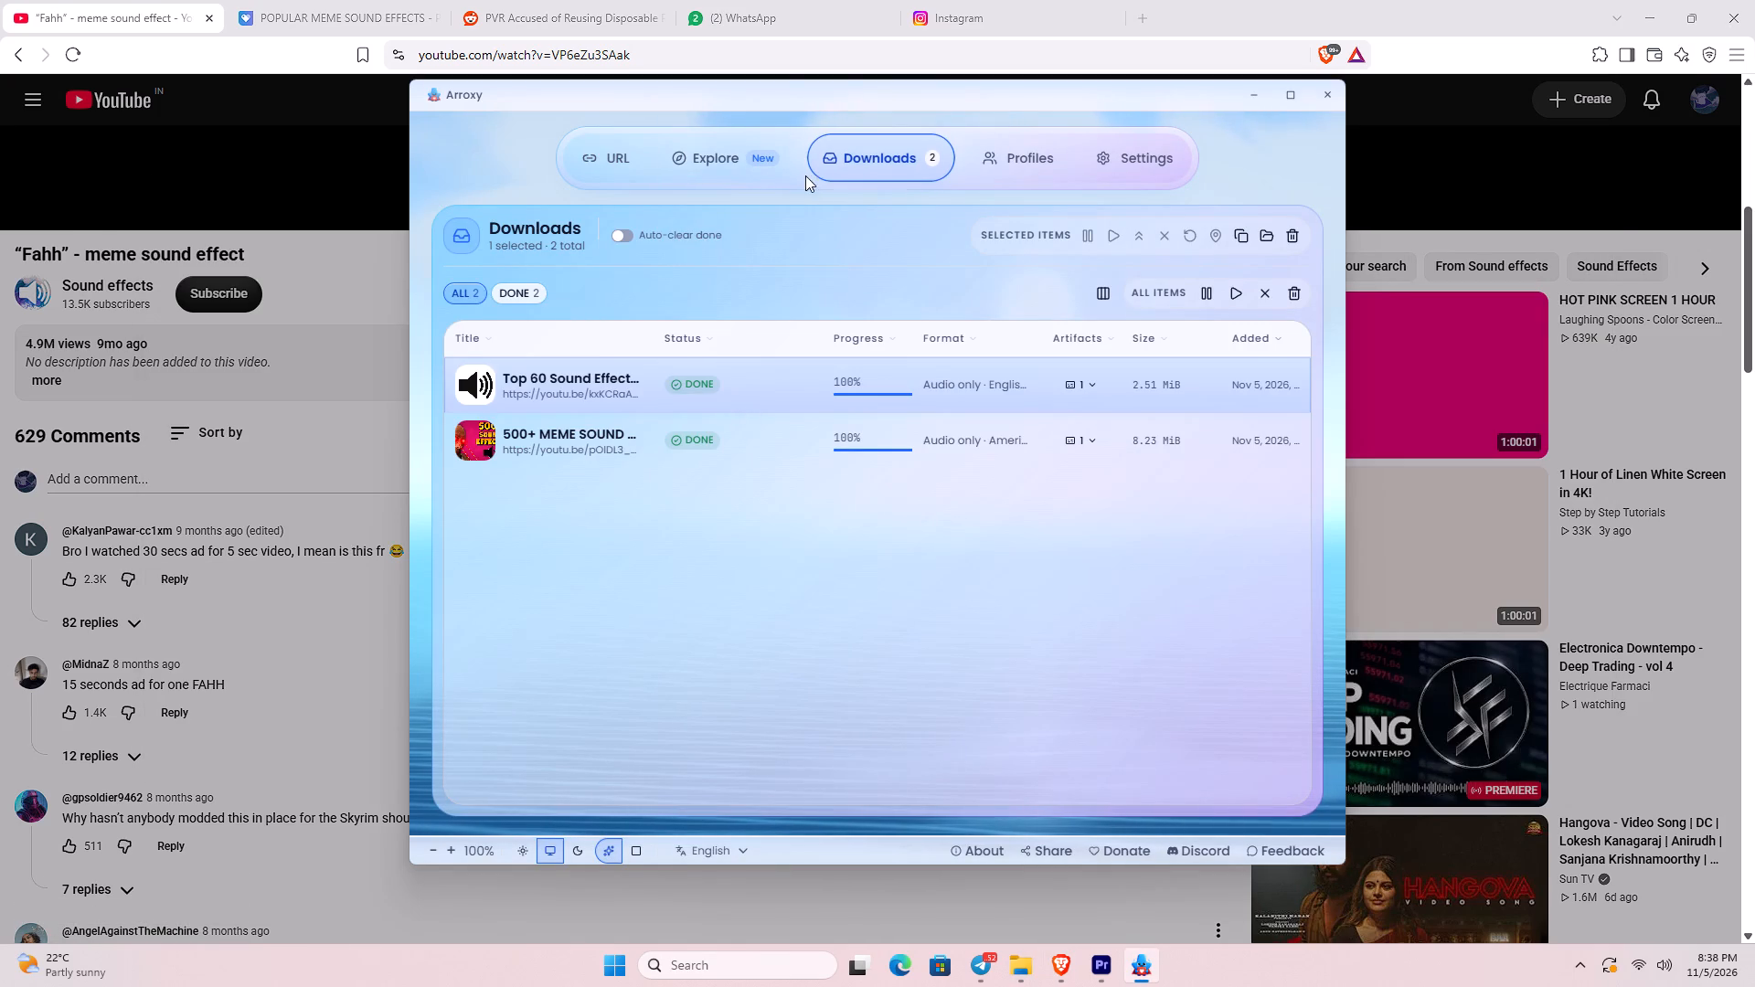
left_click(598, 185)
left_click(600, 180)
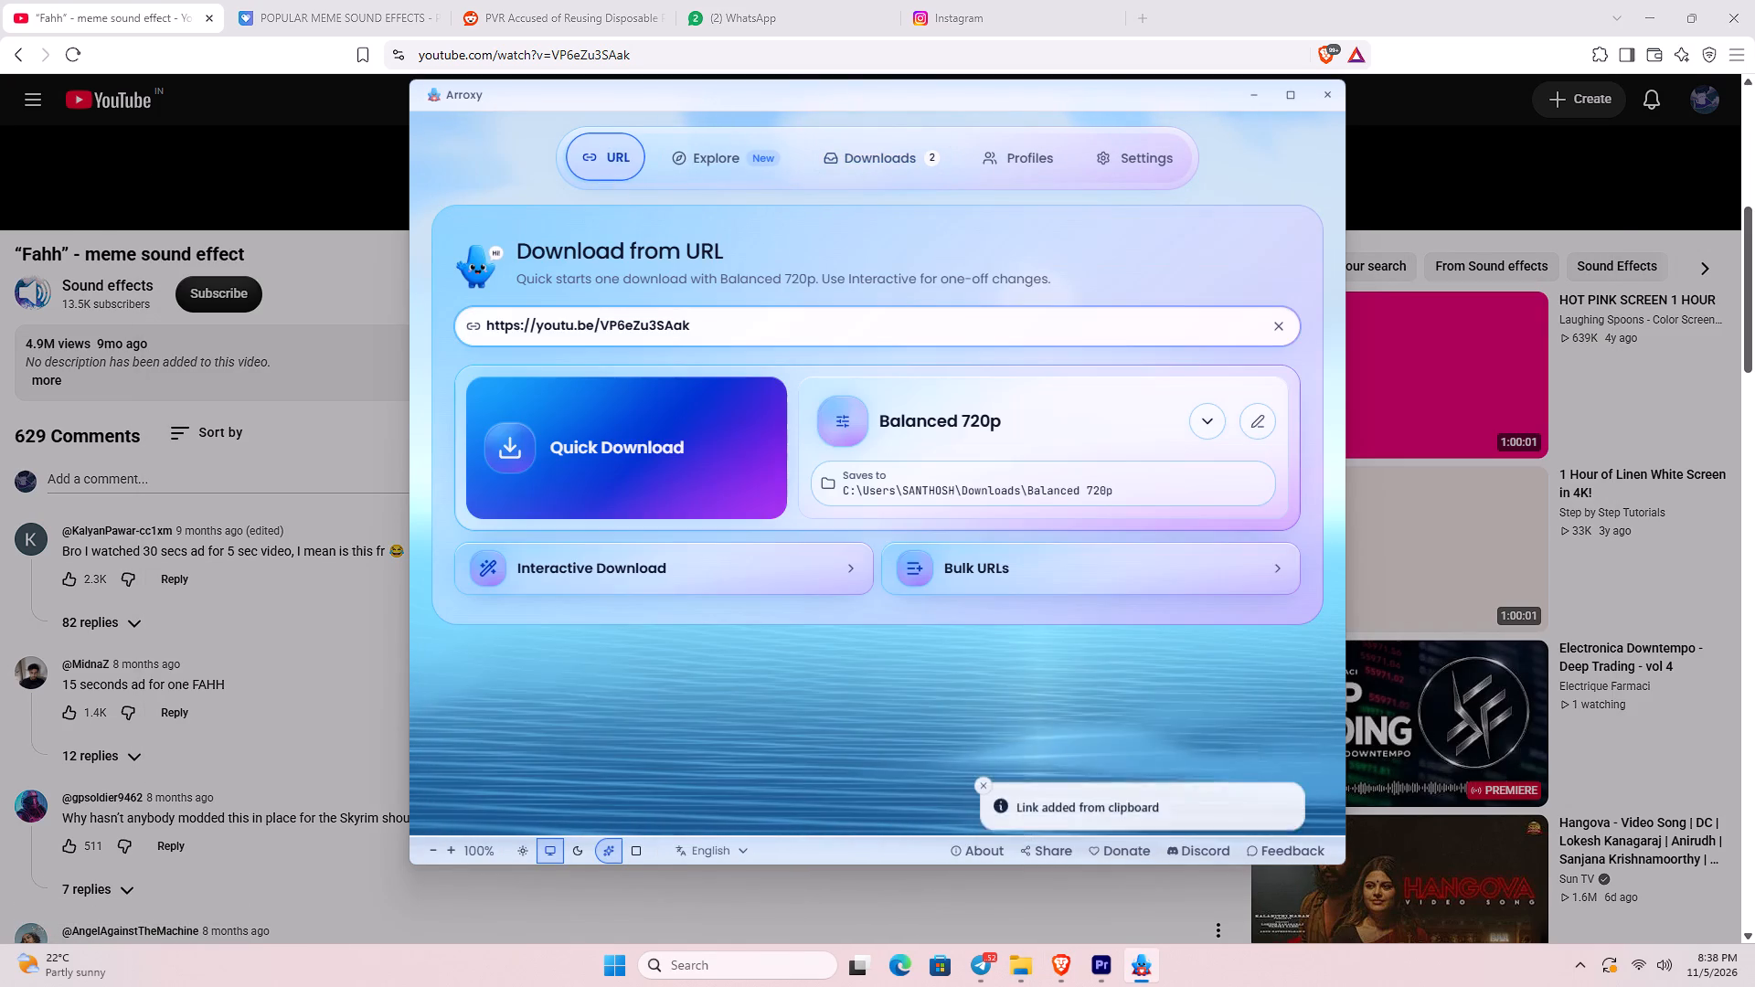
left_click_drag(721, 324, 165, 345)
key("Return")
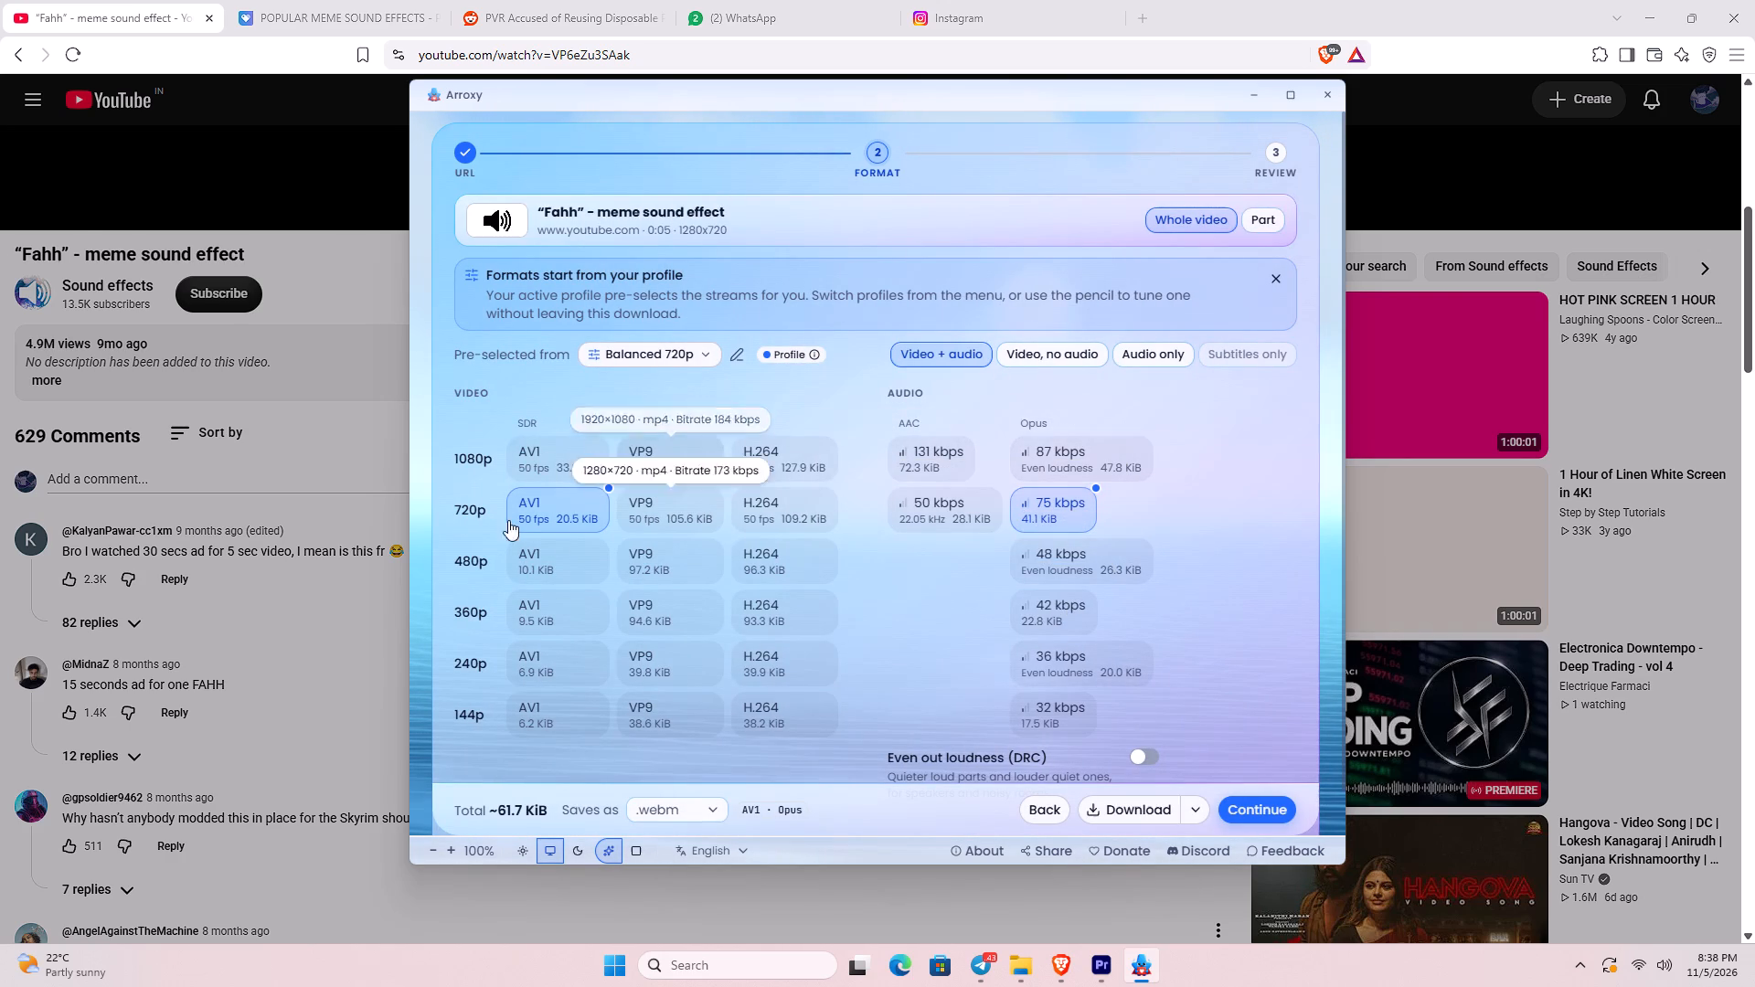
Set the "Fahh" download to audio only in 131 kbps AAC and start it.
left_click(1133, 342)
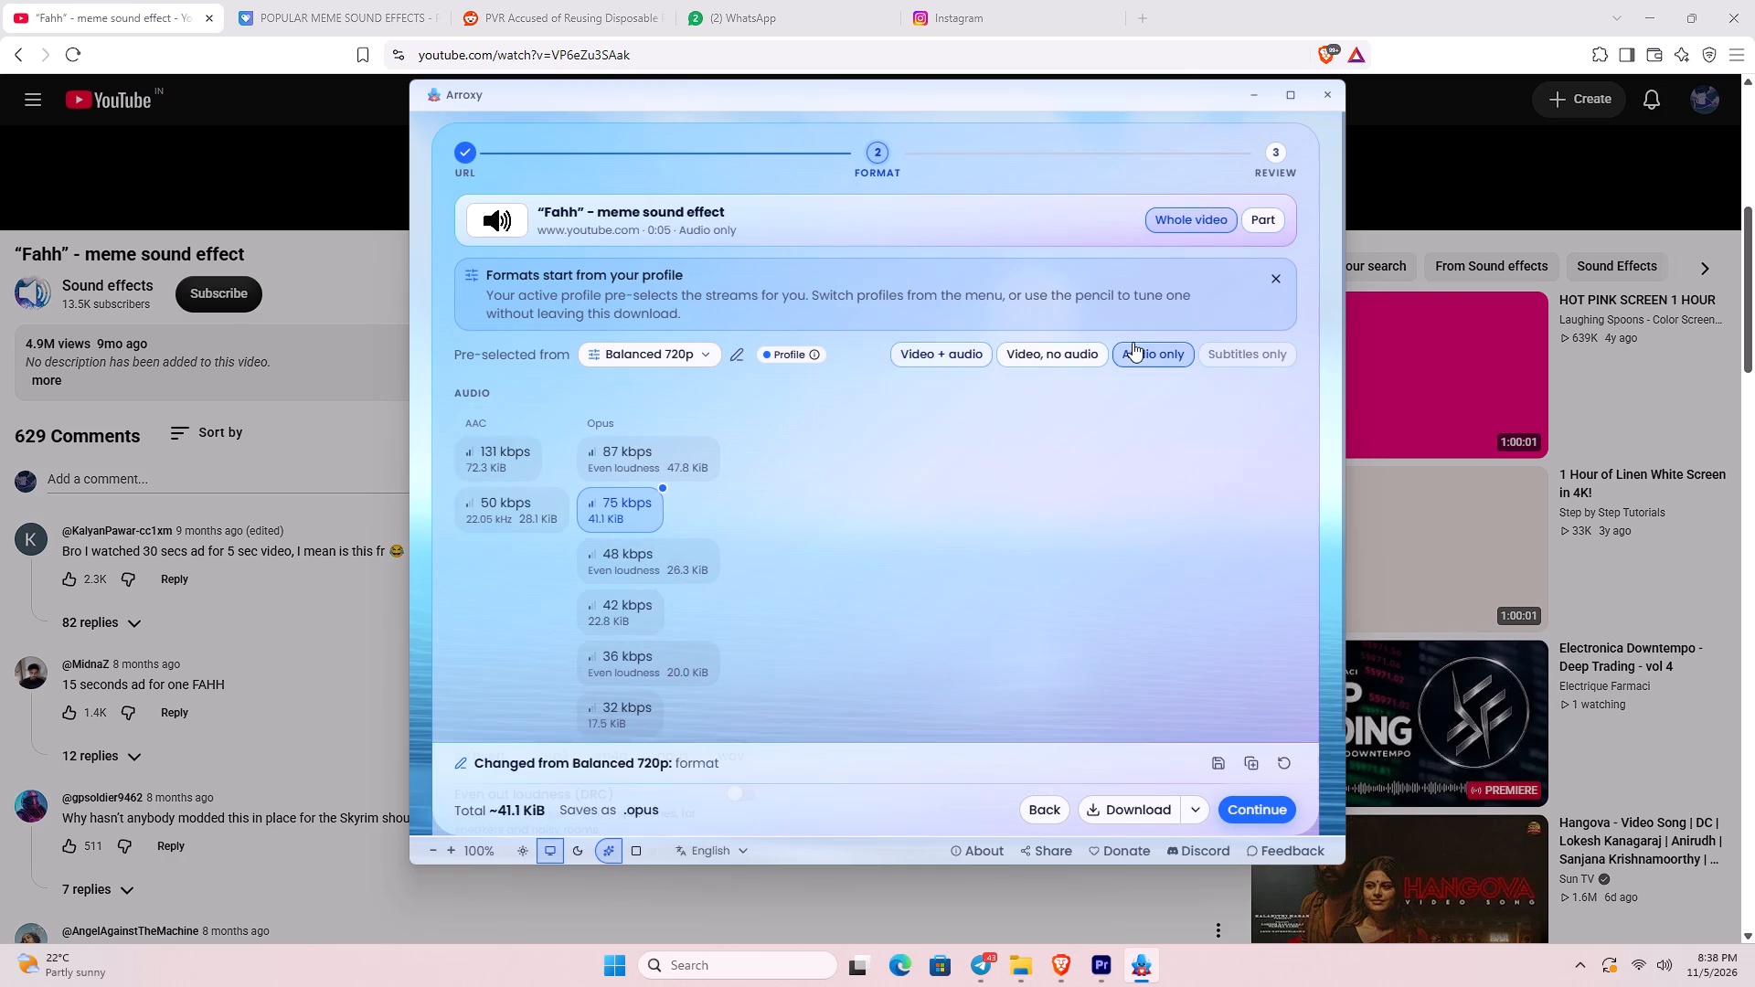
left_click(959, 356)
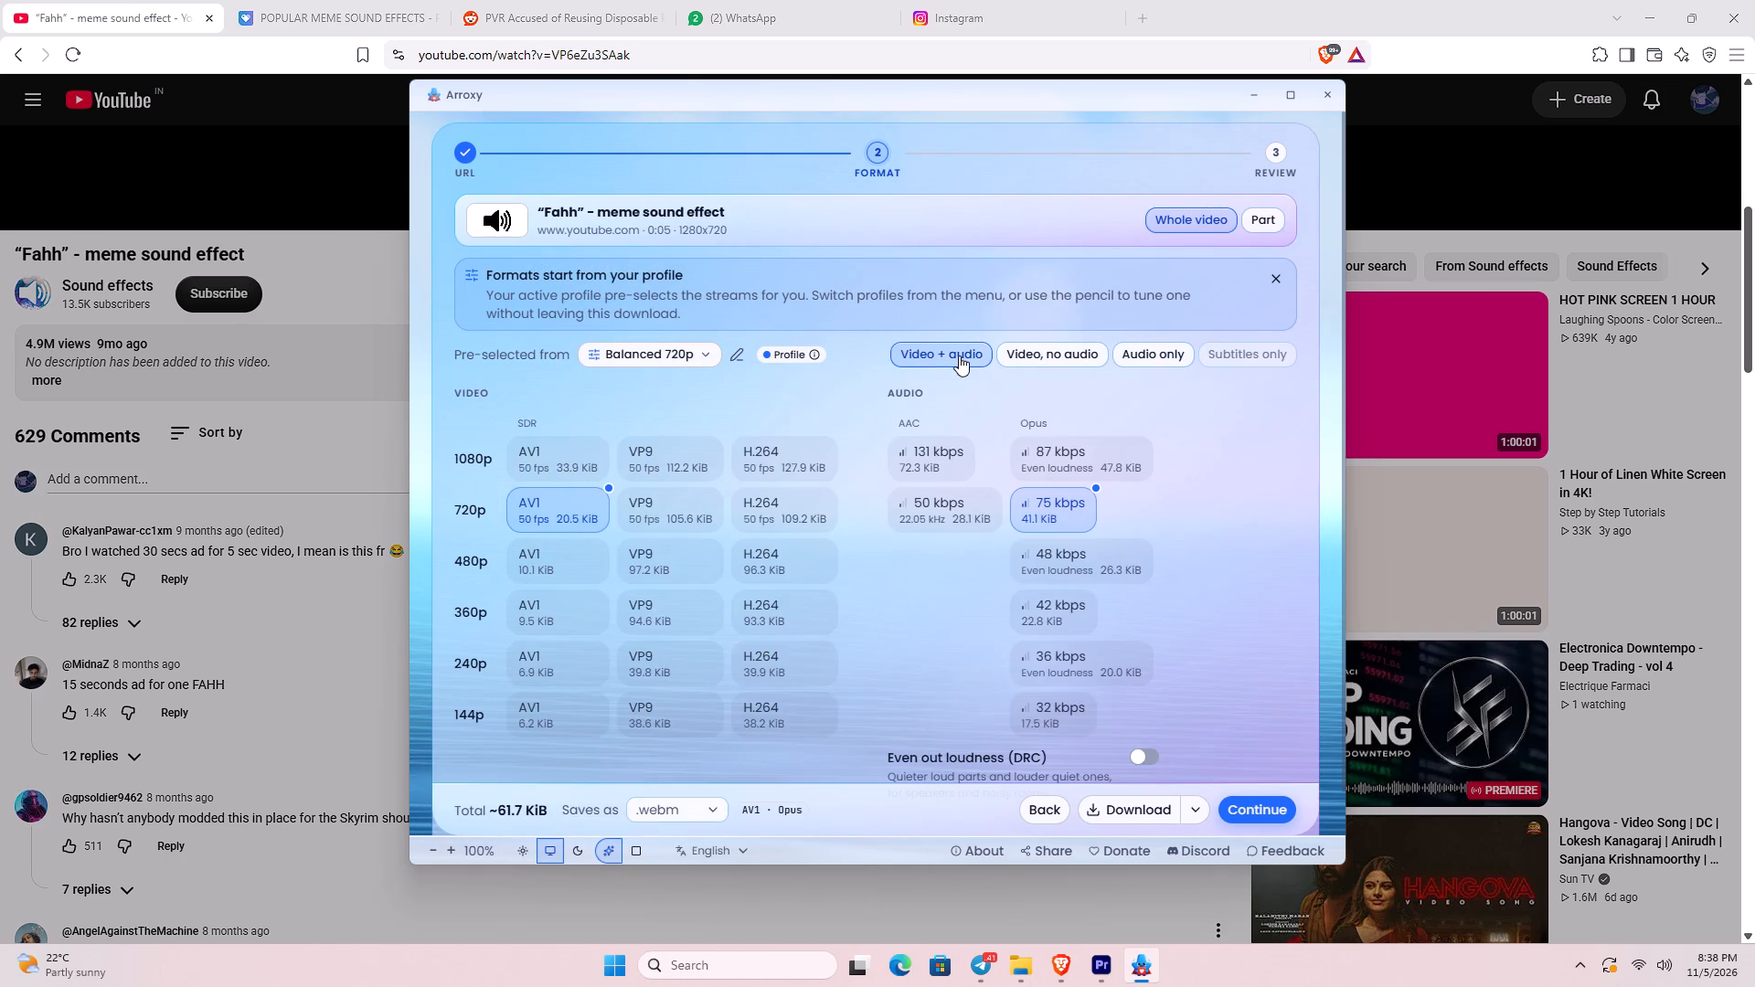
left_click(1182, 359)
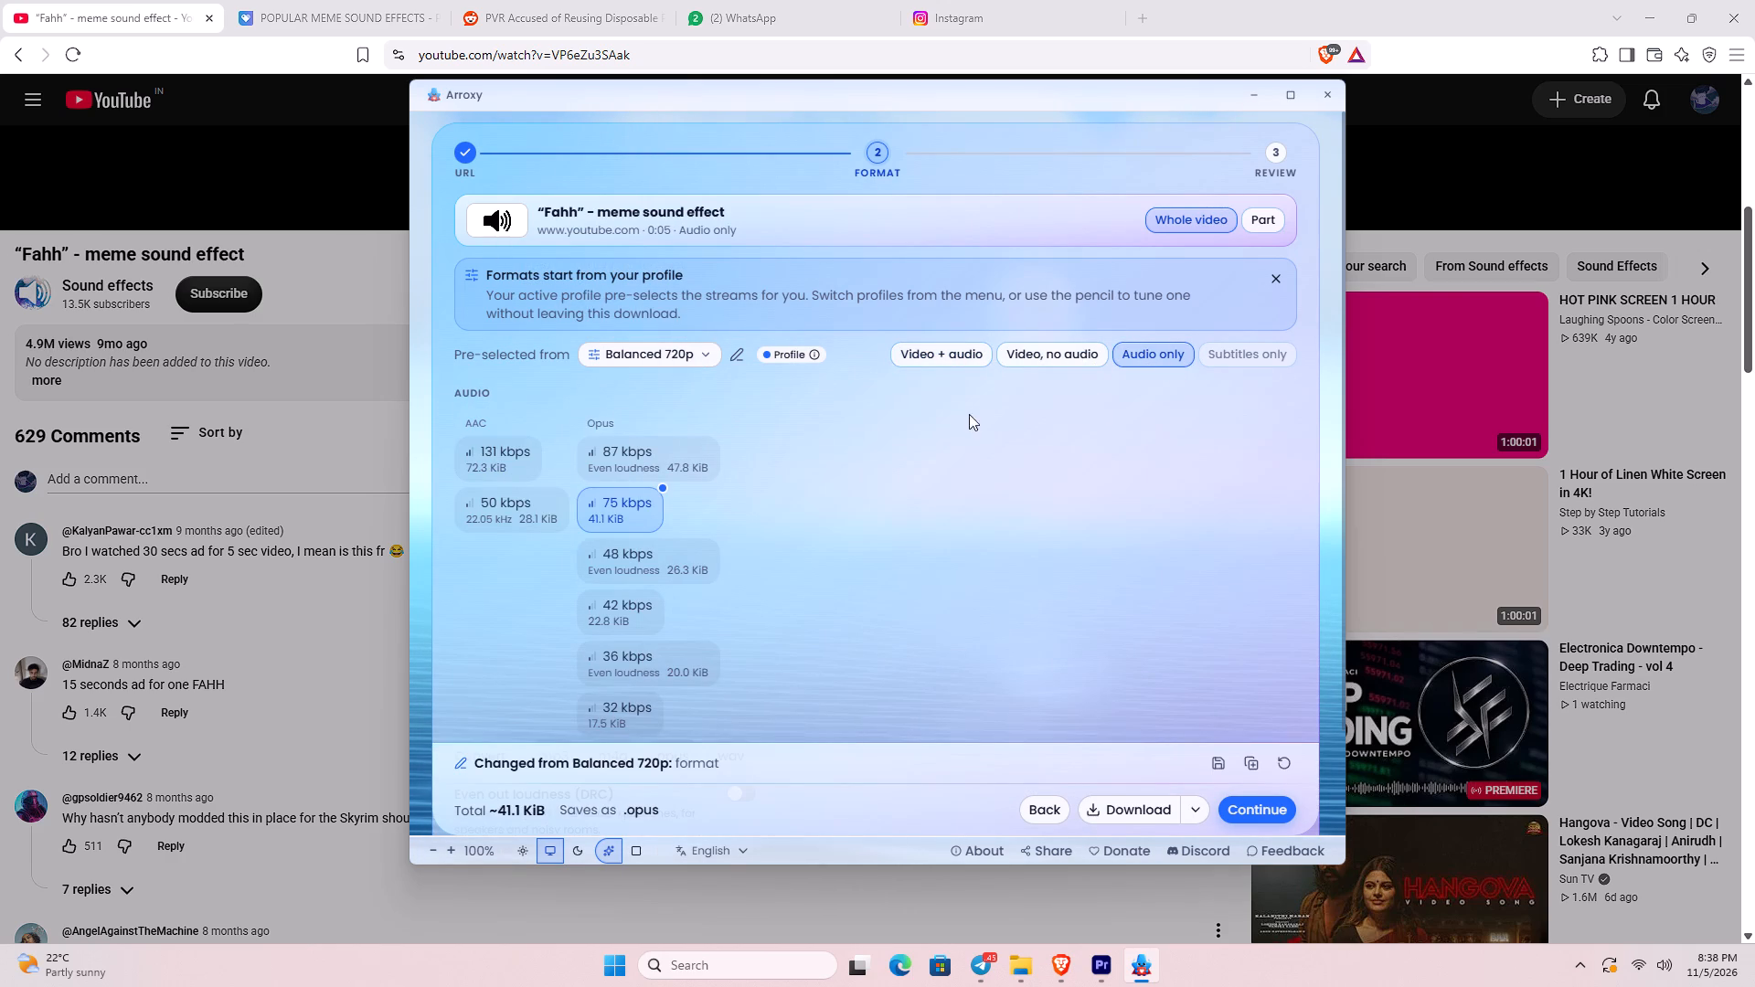
left_click(479, 467)
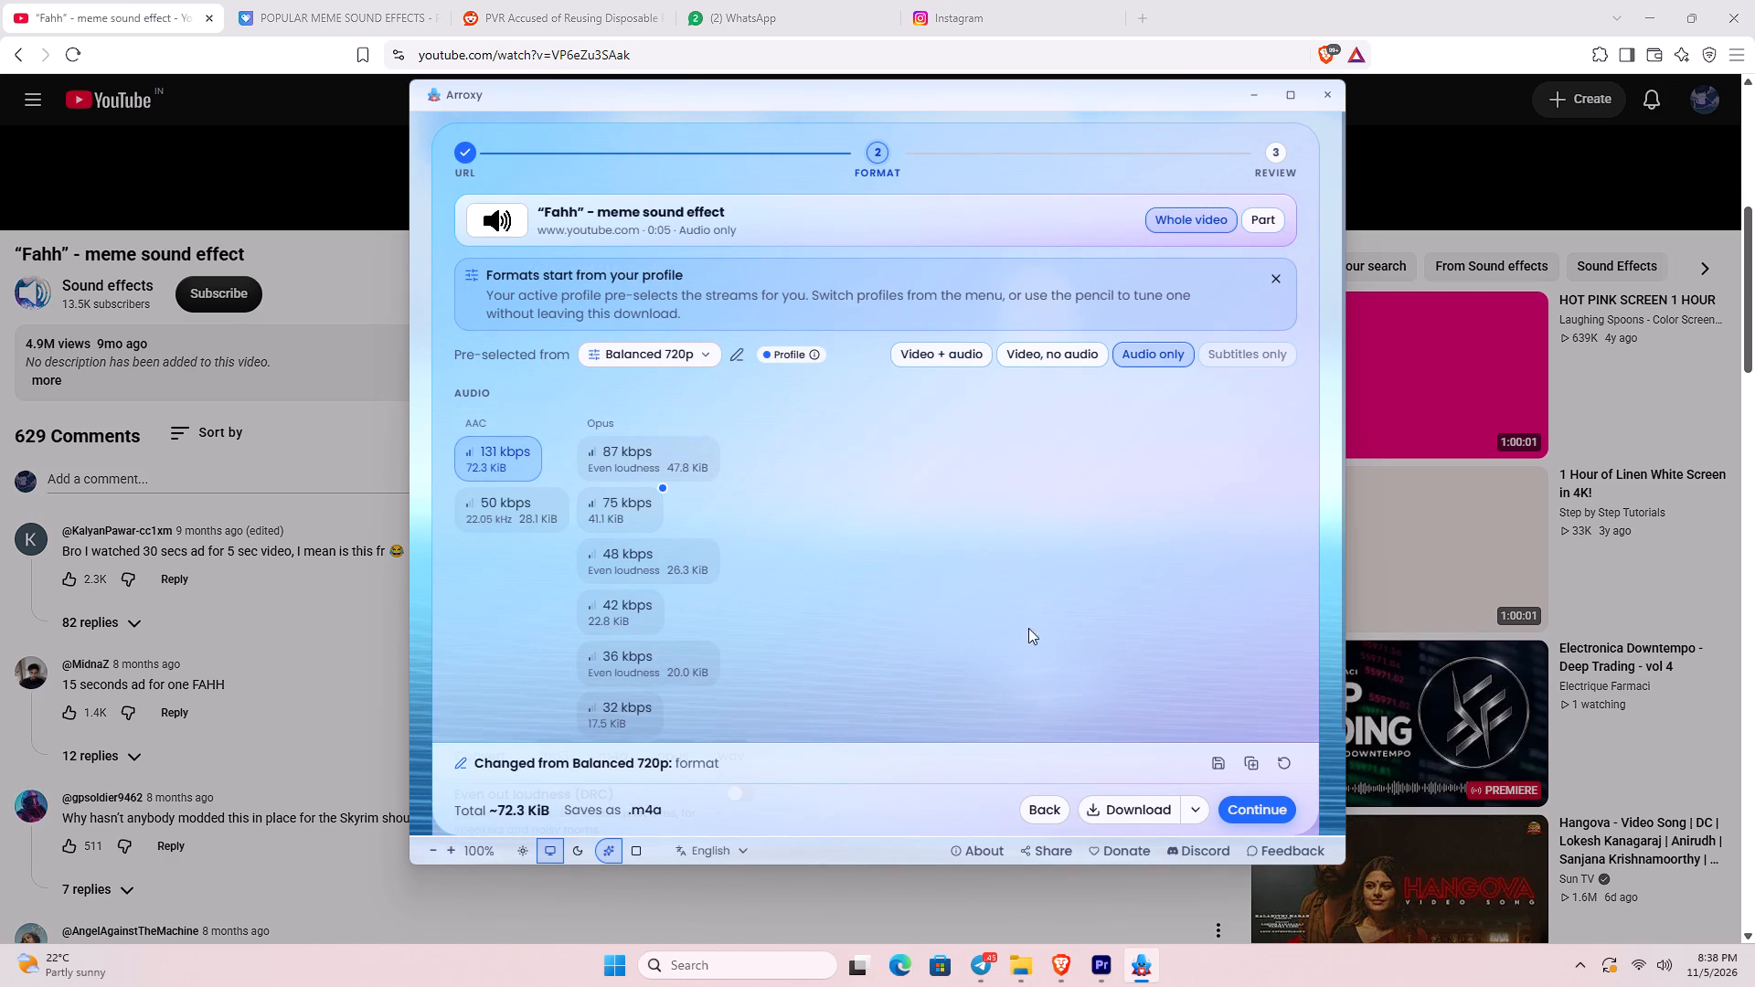
left_click(1156, 818)
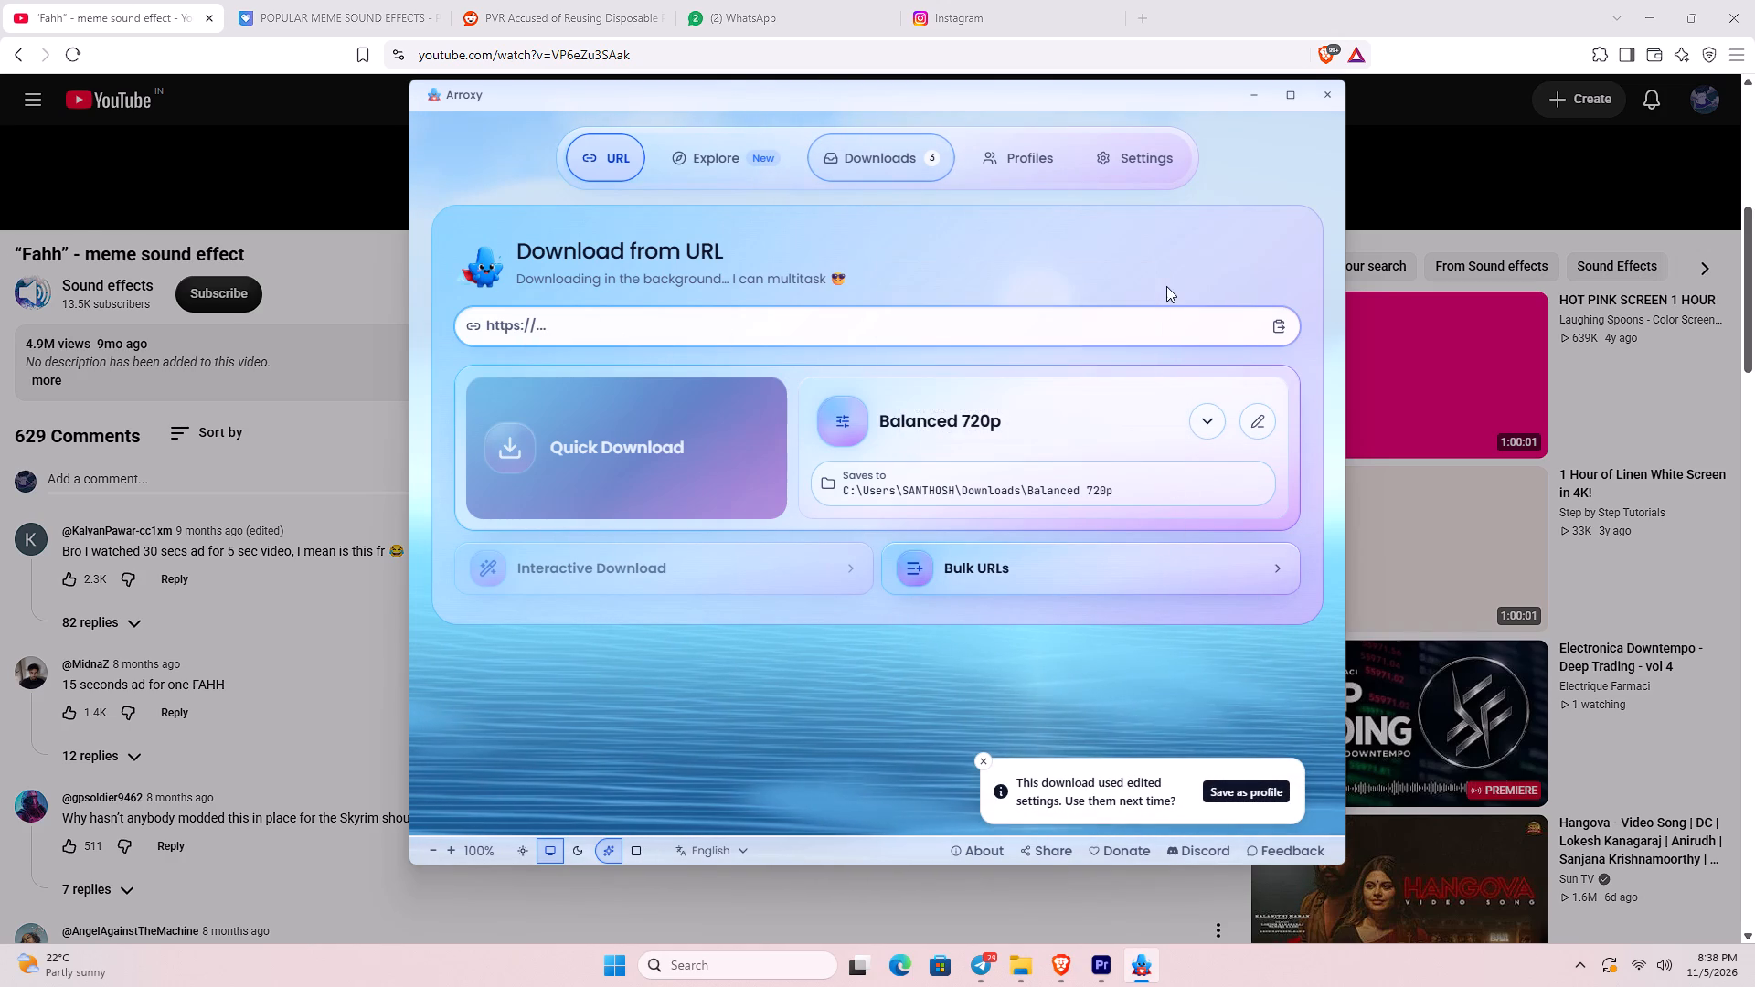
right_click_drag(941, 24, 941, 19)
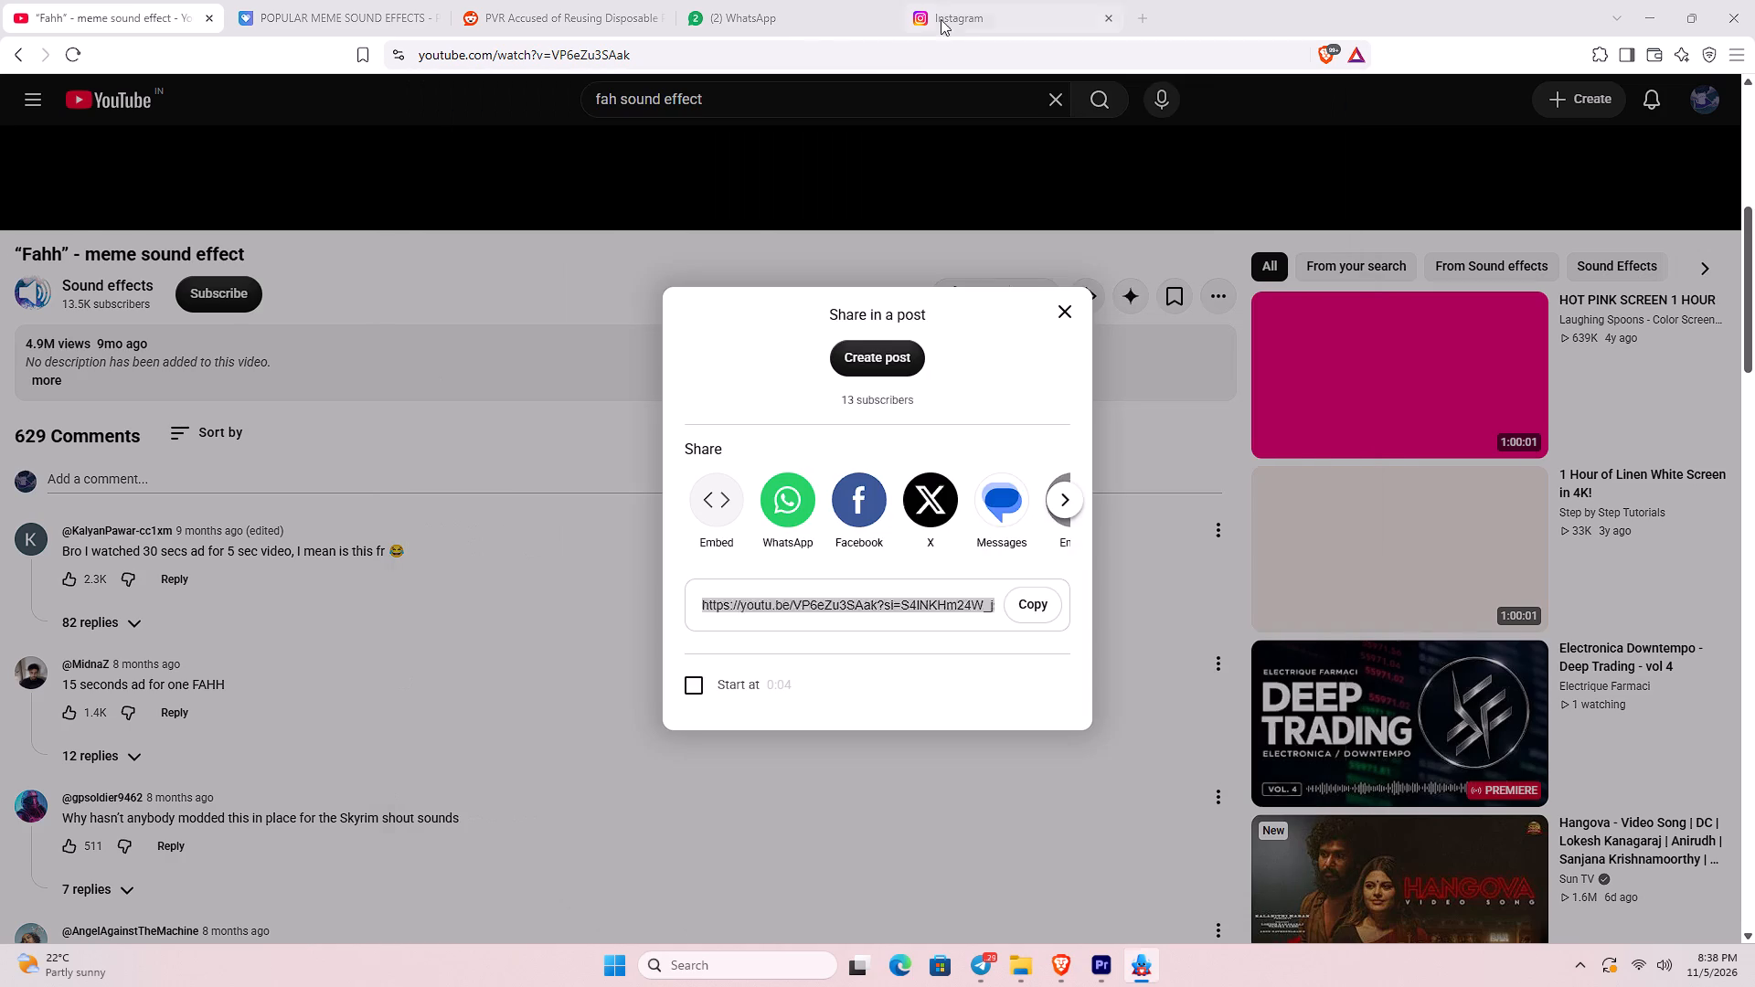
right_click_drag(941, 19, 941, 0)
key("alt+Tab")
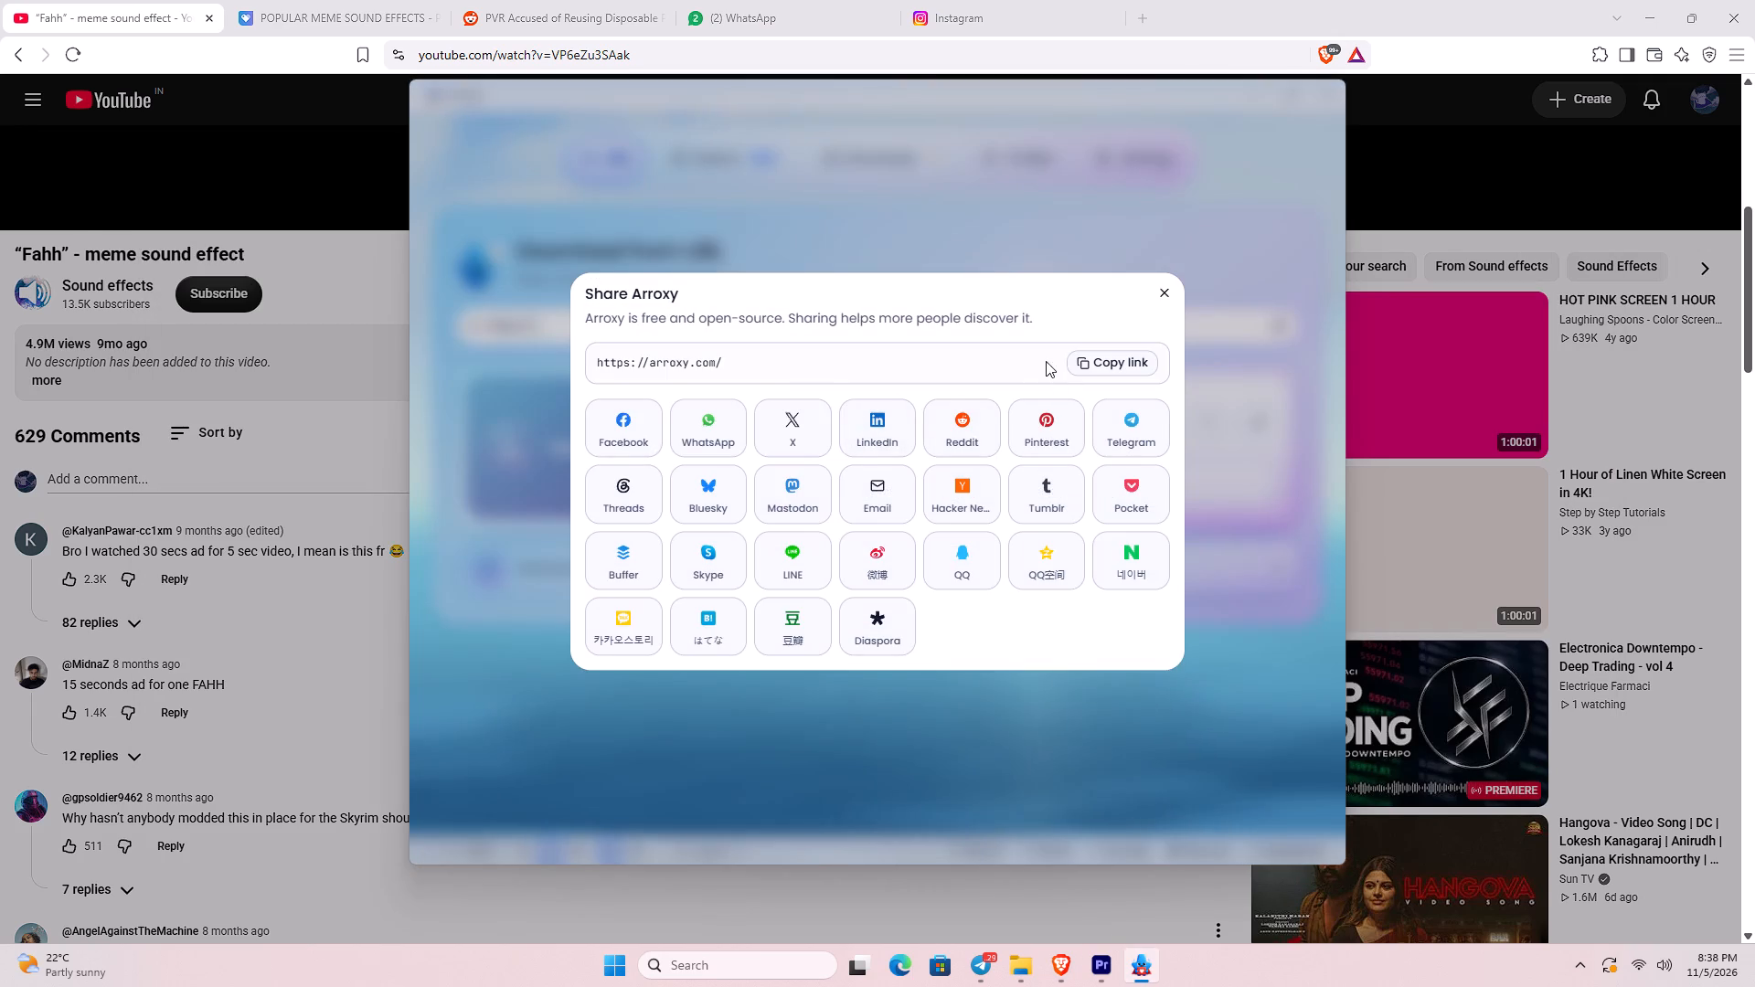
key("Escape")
Open the destination folder of the downloaded "Fahh" sound effect.
left_click(910, 163)
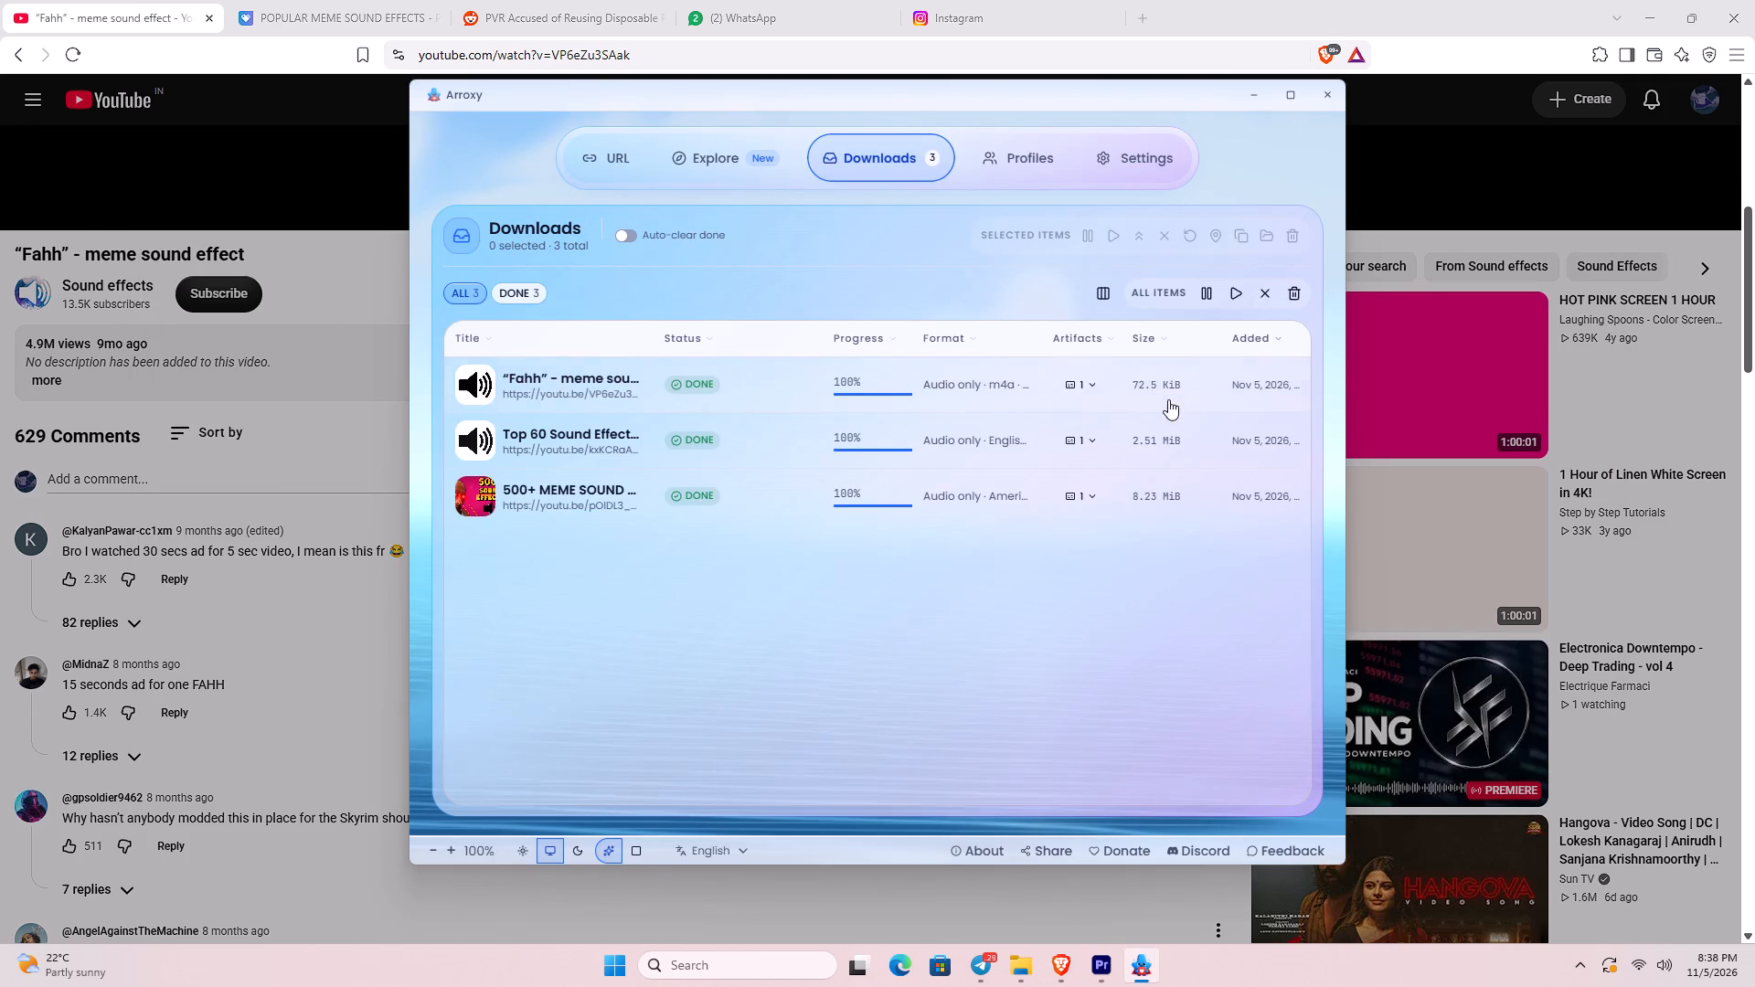
left_click(1237, 385)
right_click(1229, 384)
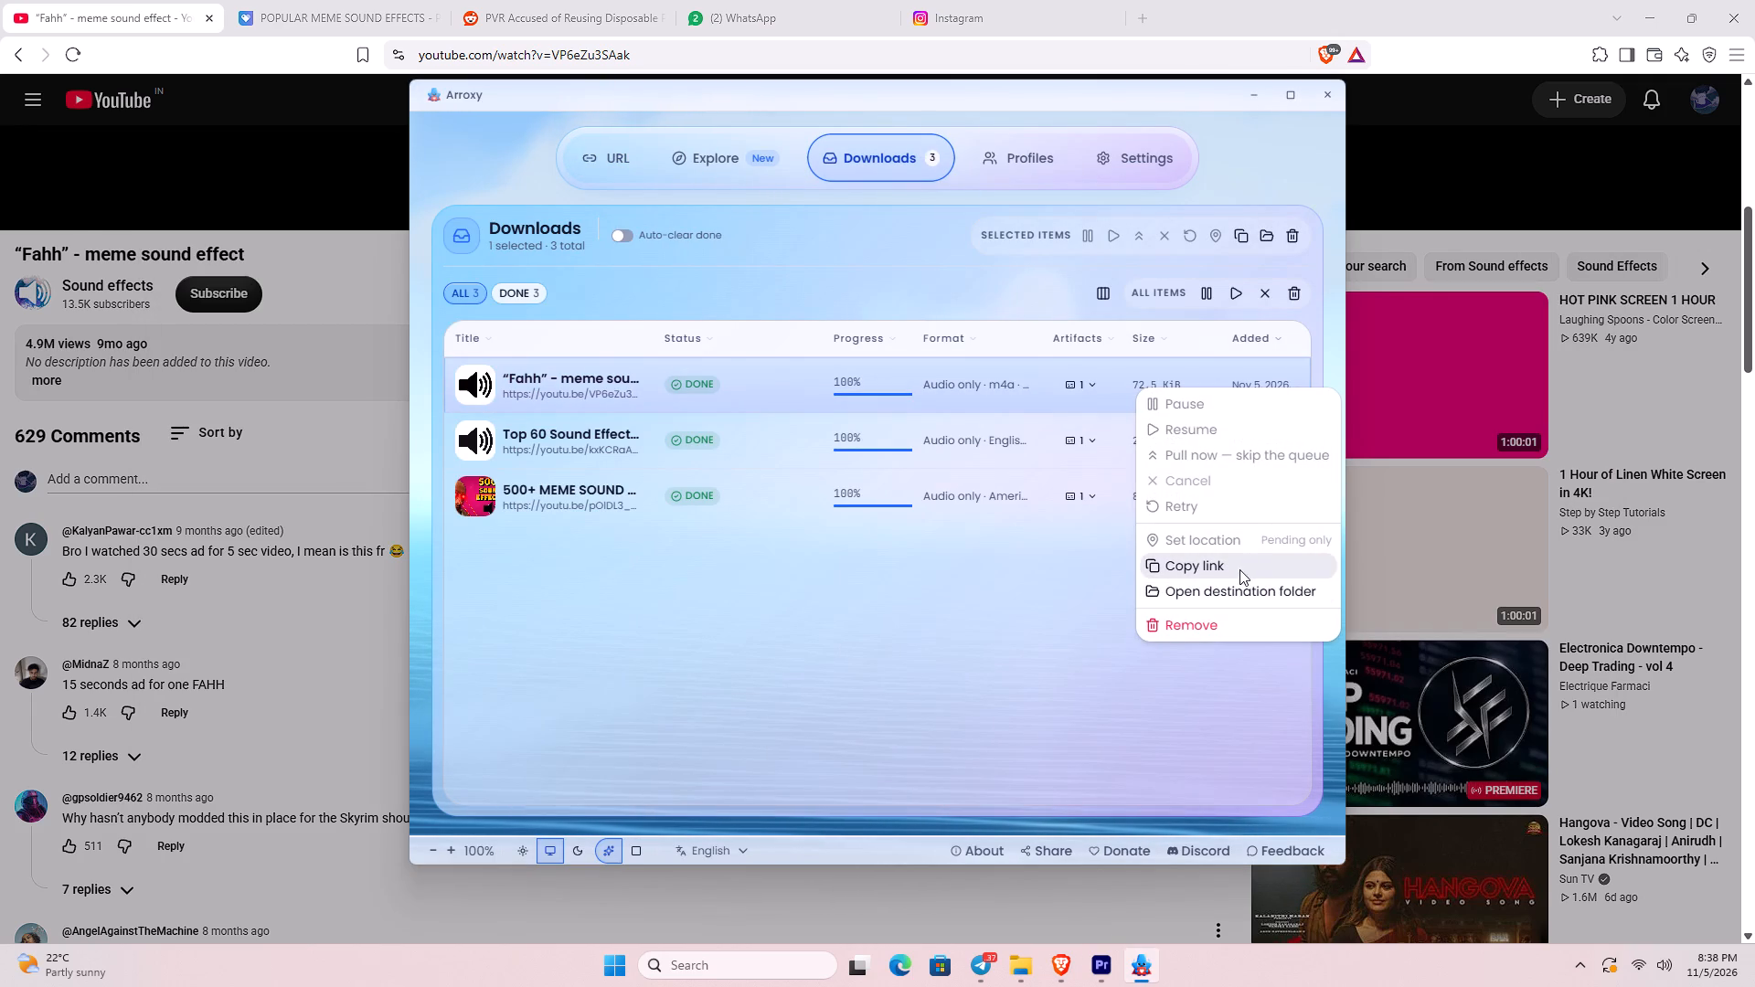
left_click(1219, 597)
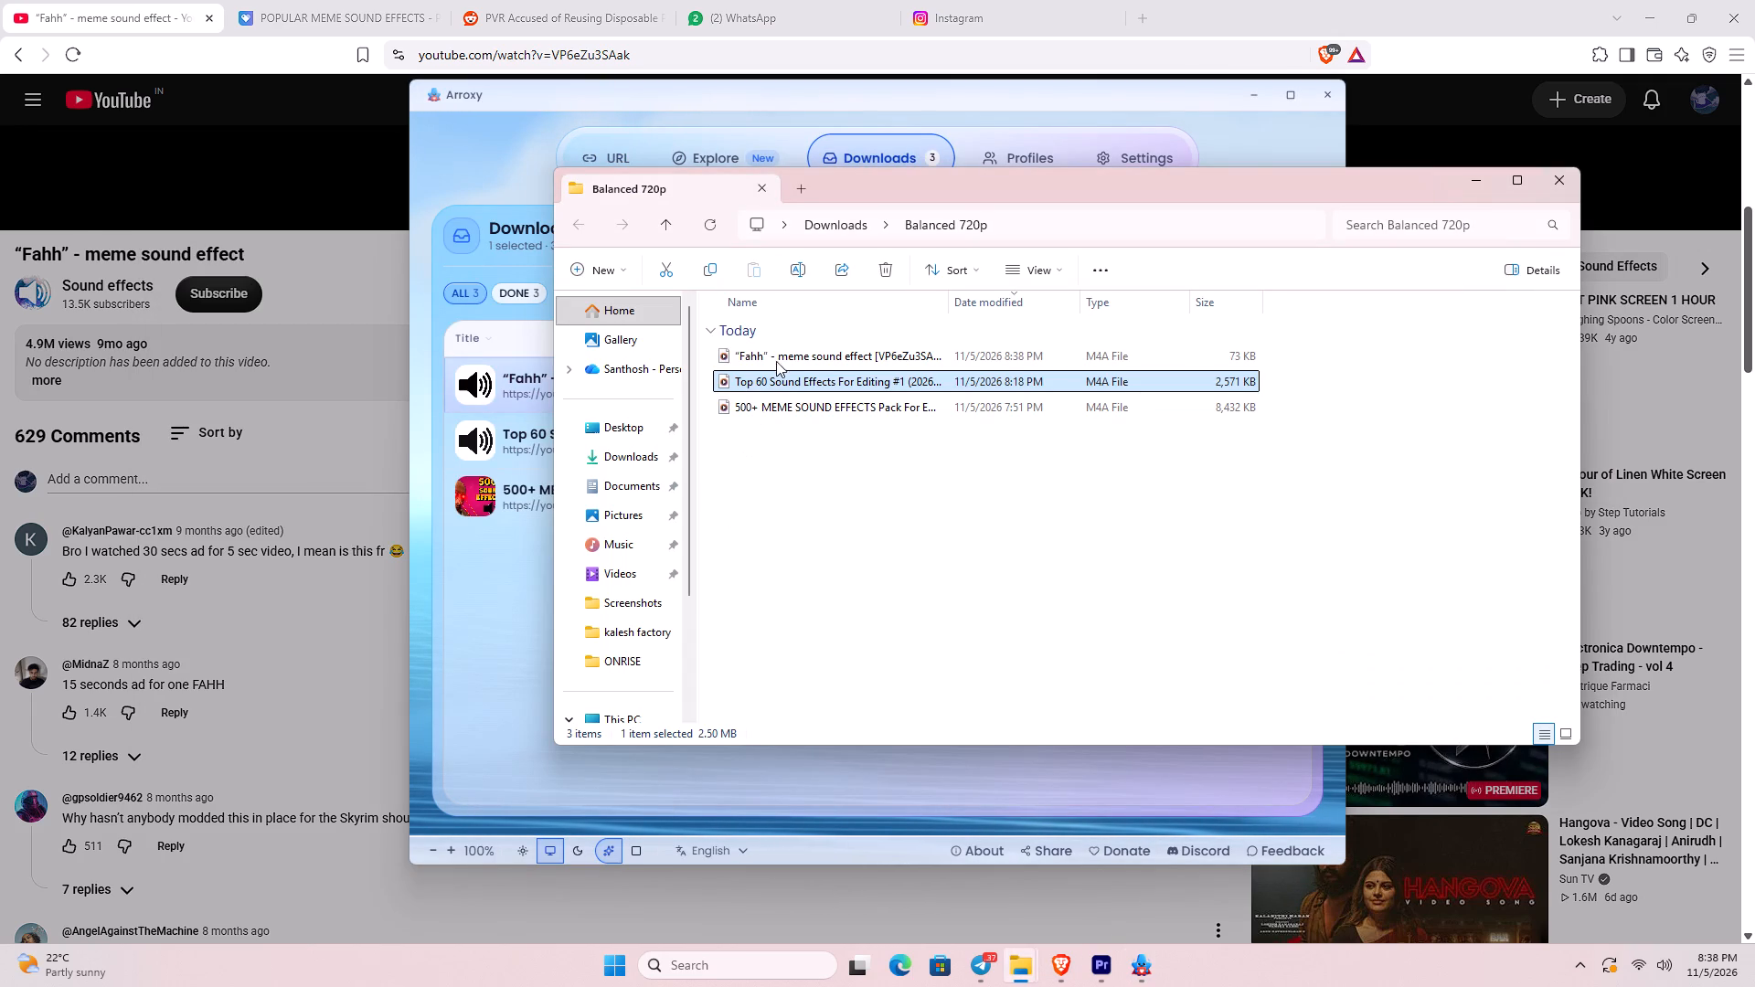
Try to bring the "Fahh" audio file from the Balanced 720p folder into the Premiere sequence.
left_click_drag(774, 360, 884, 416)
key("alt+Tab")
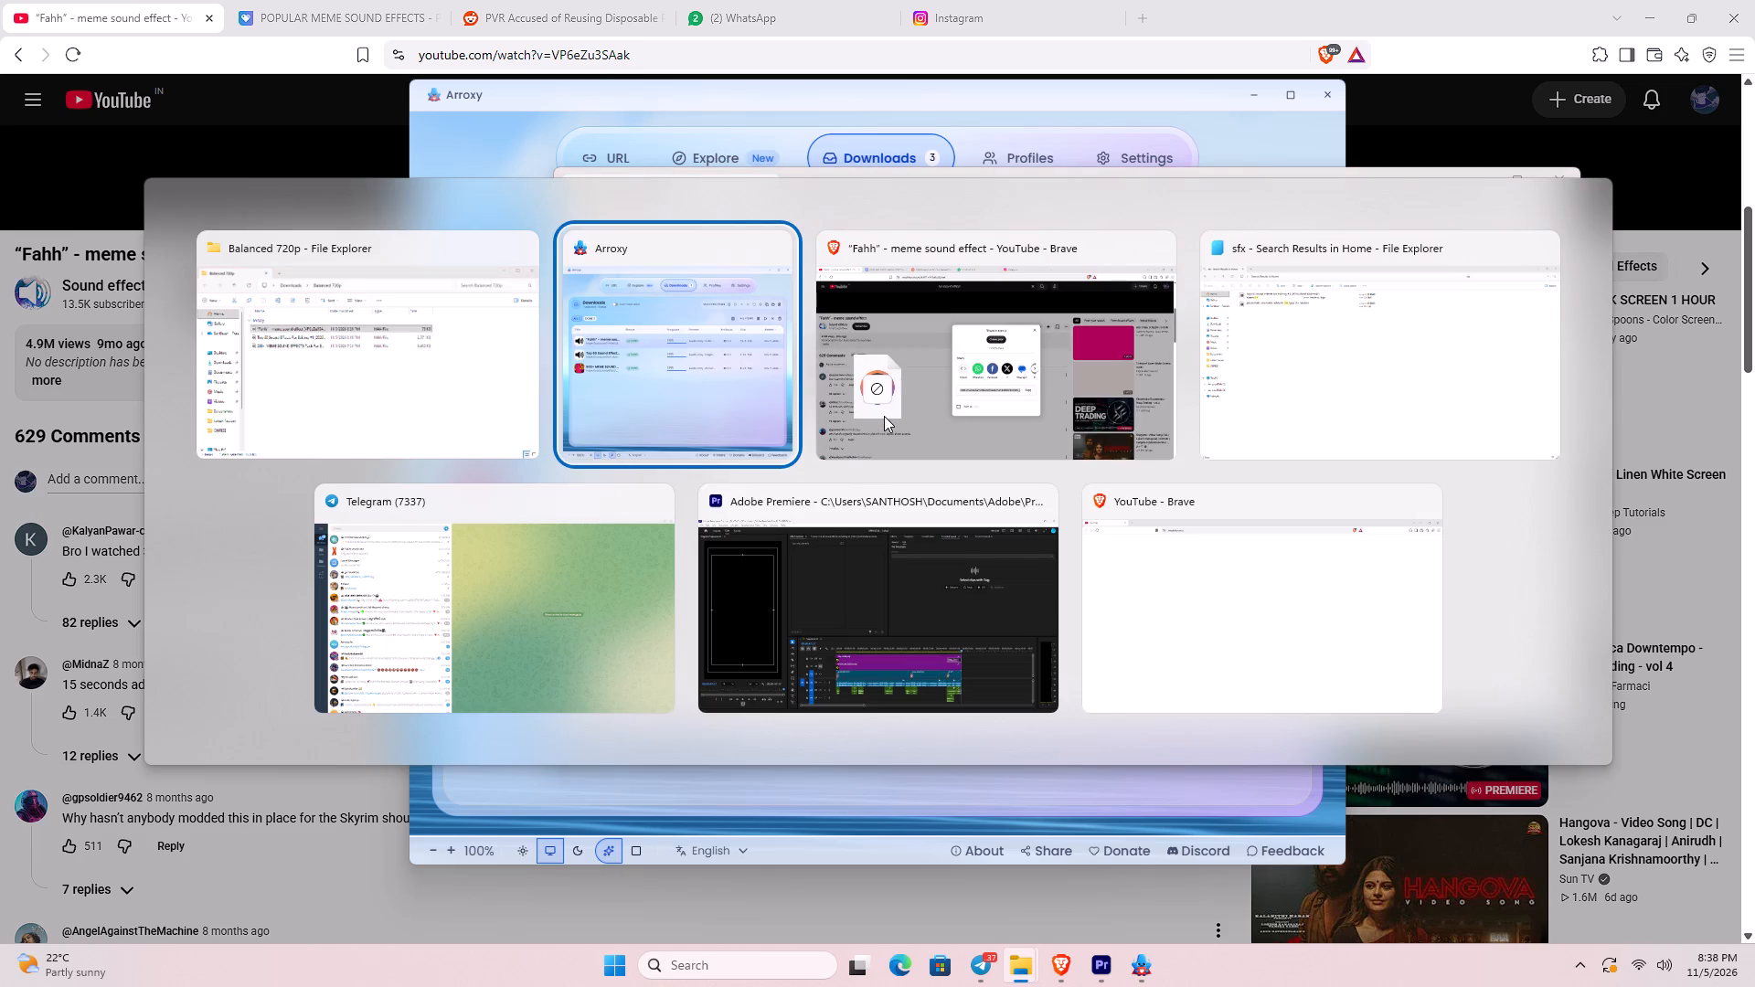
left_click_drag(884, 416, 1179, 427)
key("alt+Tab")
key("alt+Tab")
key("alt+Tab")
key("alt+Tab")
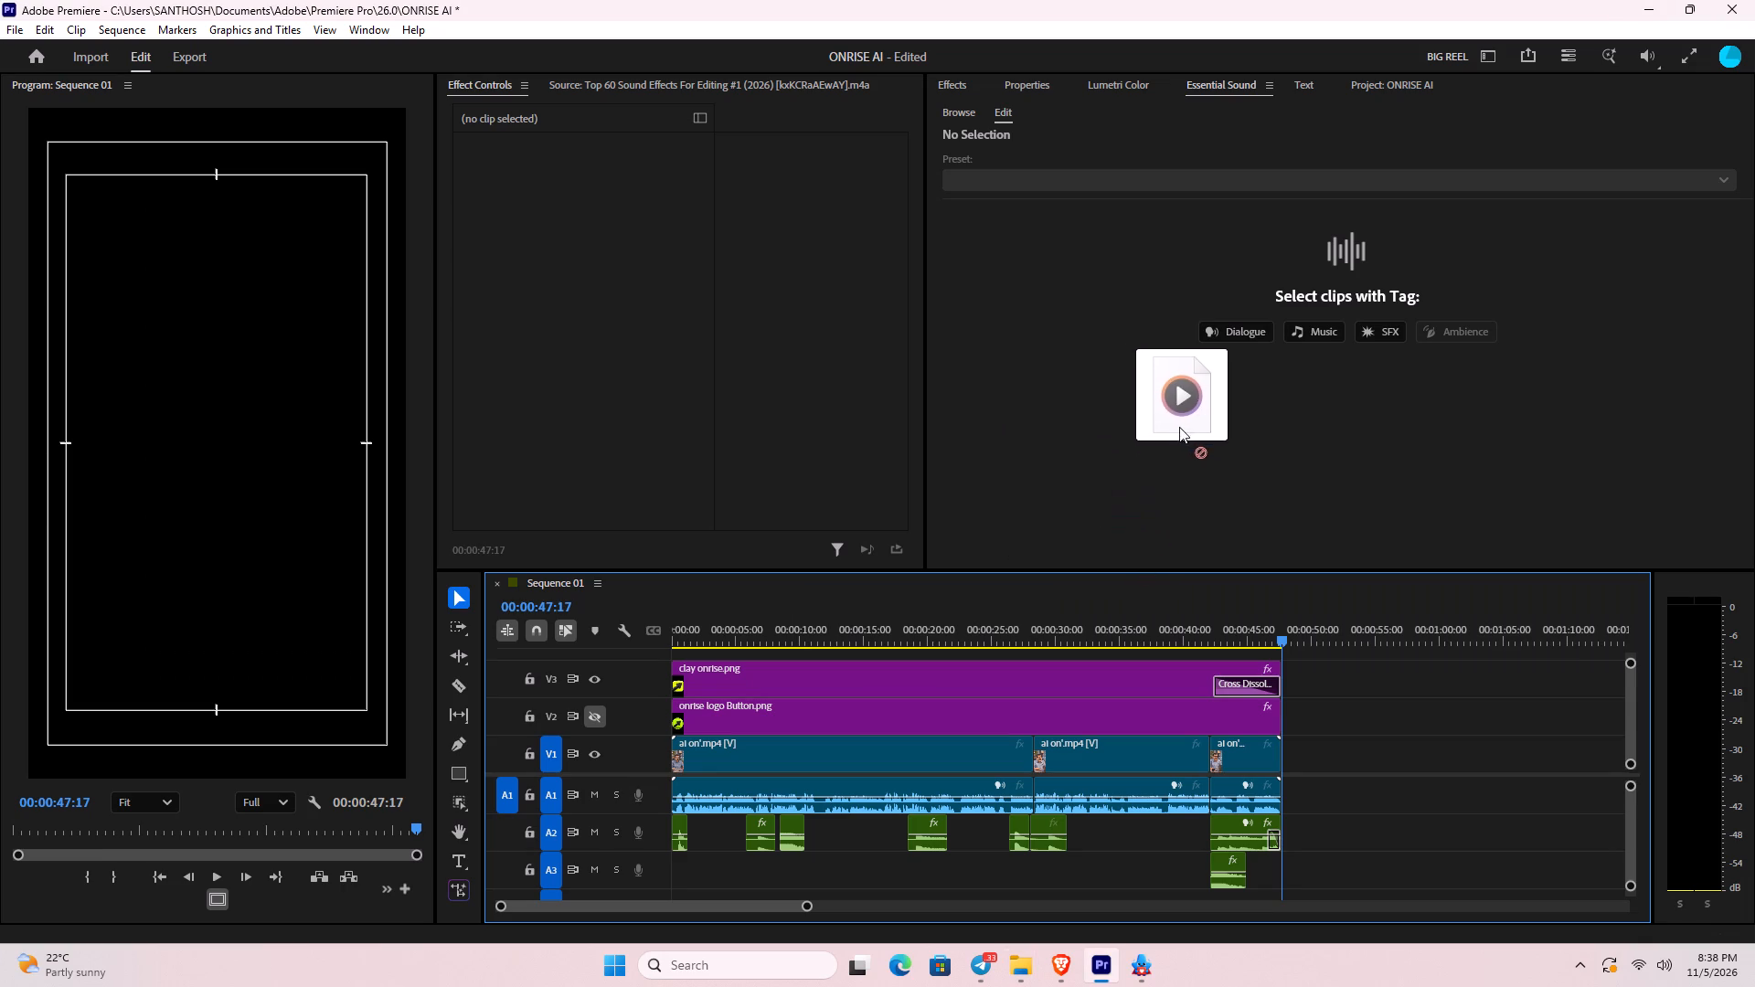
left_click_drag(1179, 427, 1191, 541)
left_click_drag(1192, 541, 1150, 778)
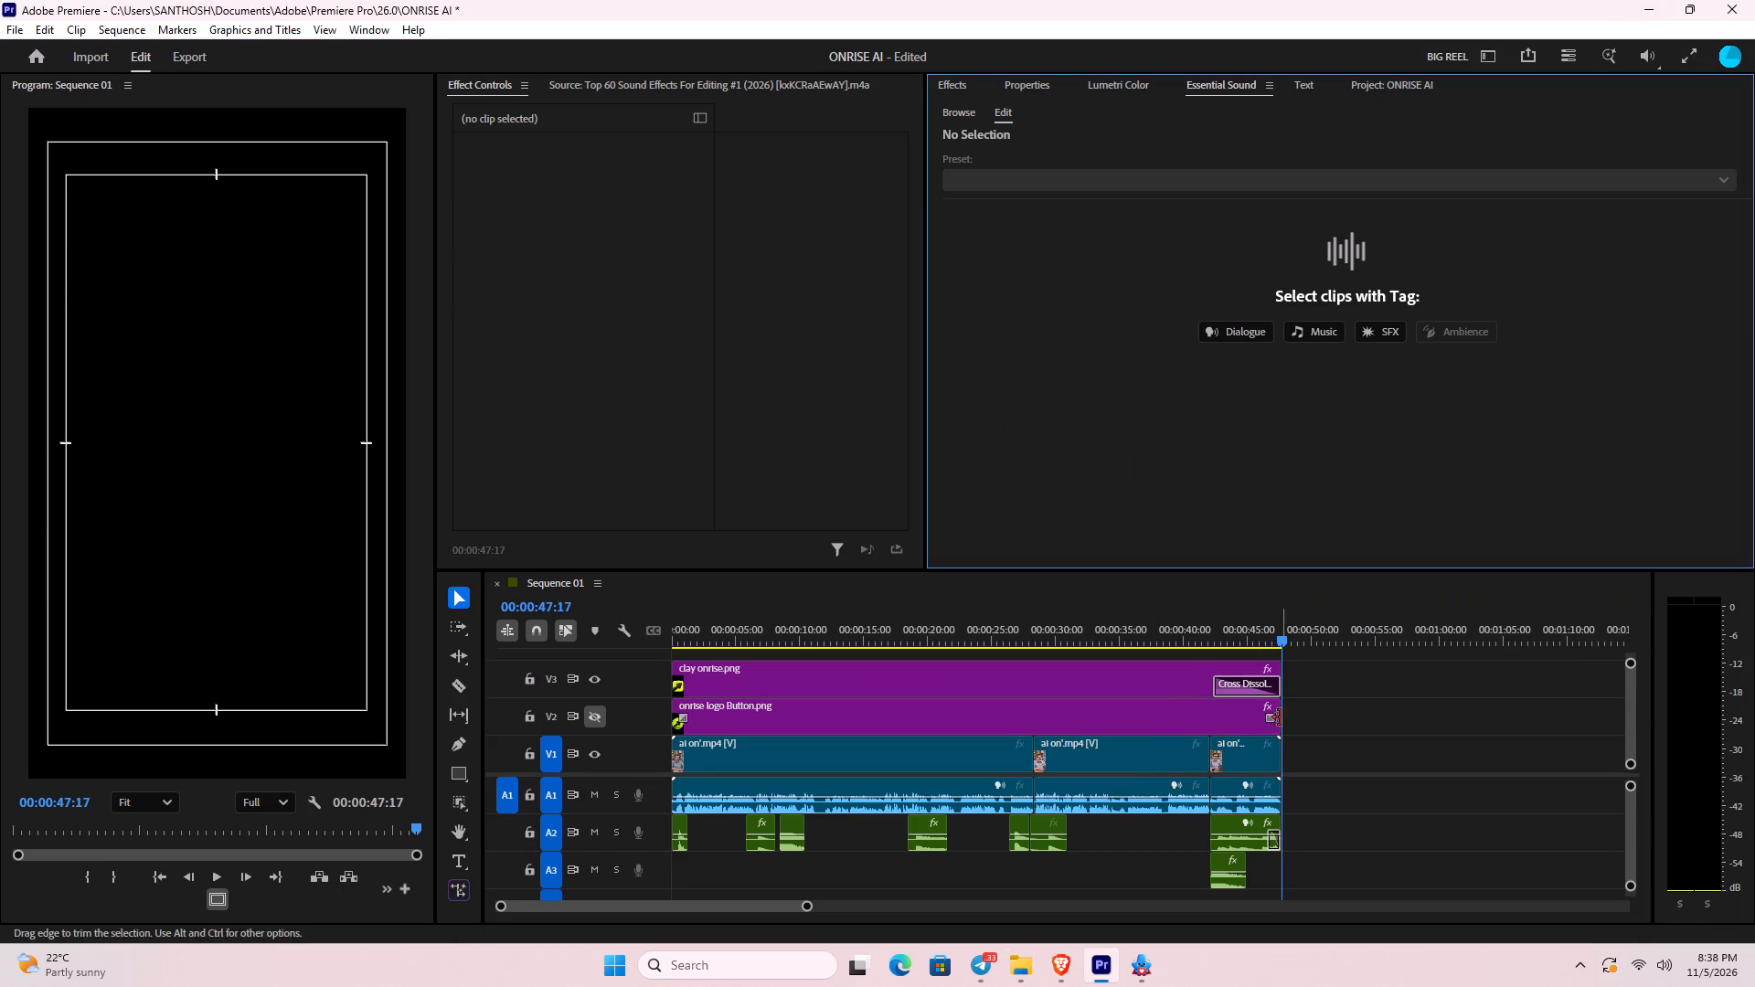
Add the "Fahh" file from the Balanced 720p folder to A4 at about 20 seconds, and move it to A3 at about 16 seconds.
key("alt+Tab")
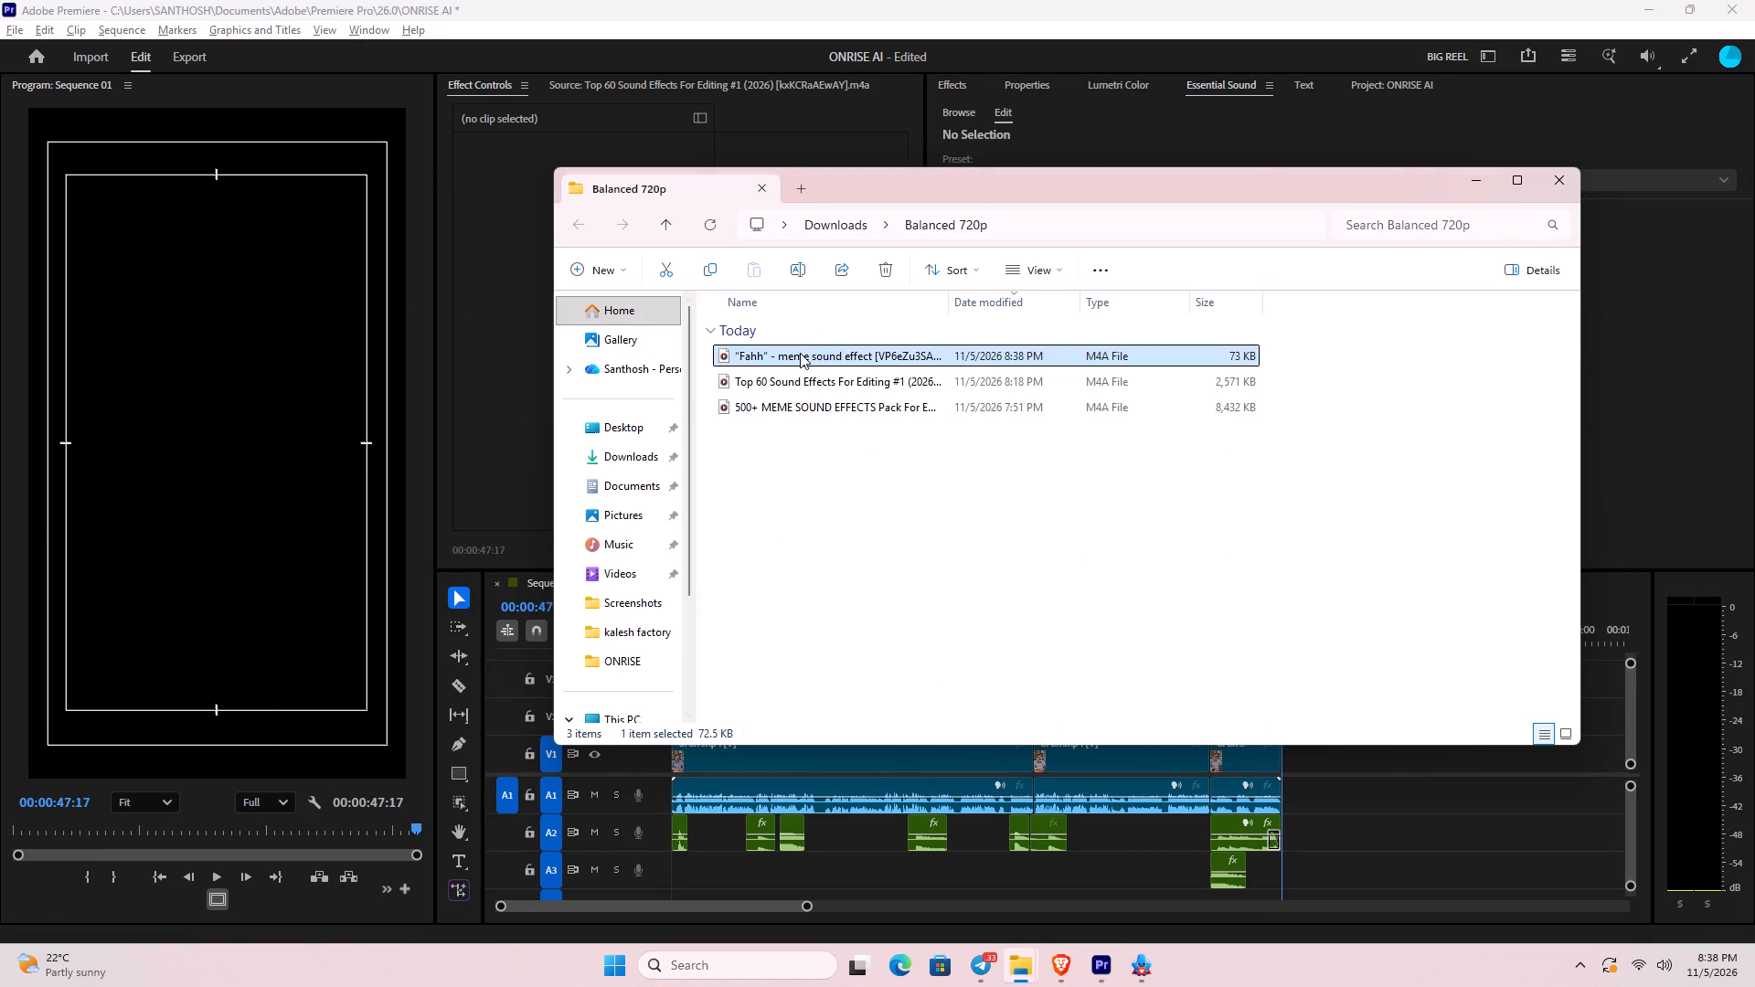
left_click_drag(800, 353, 927, 889)
key("alt+Tab")
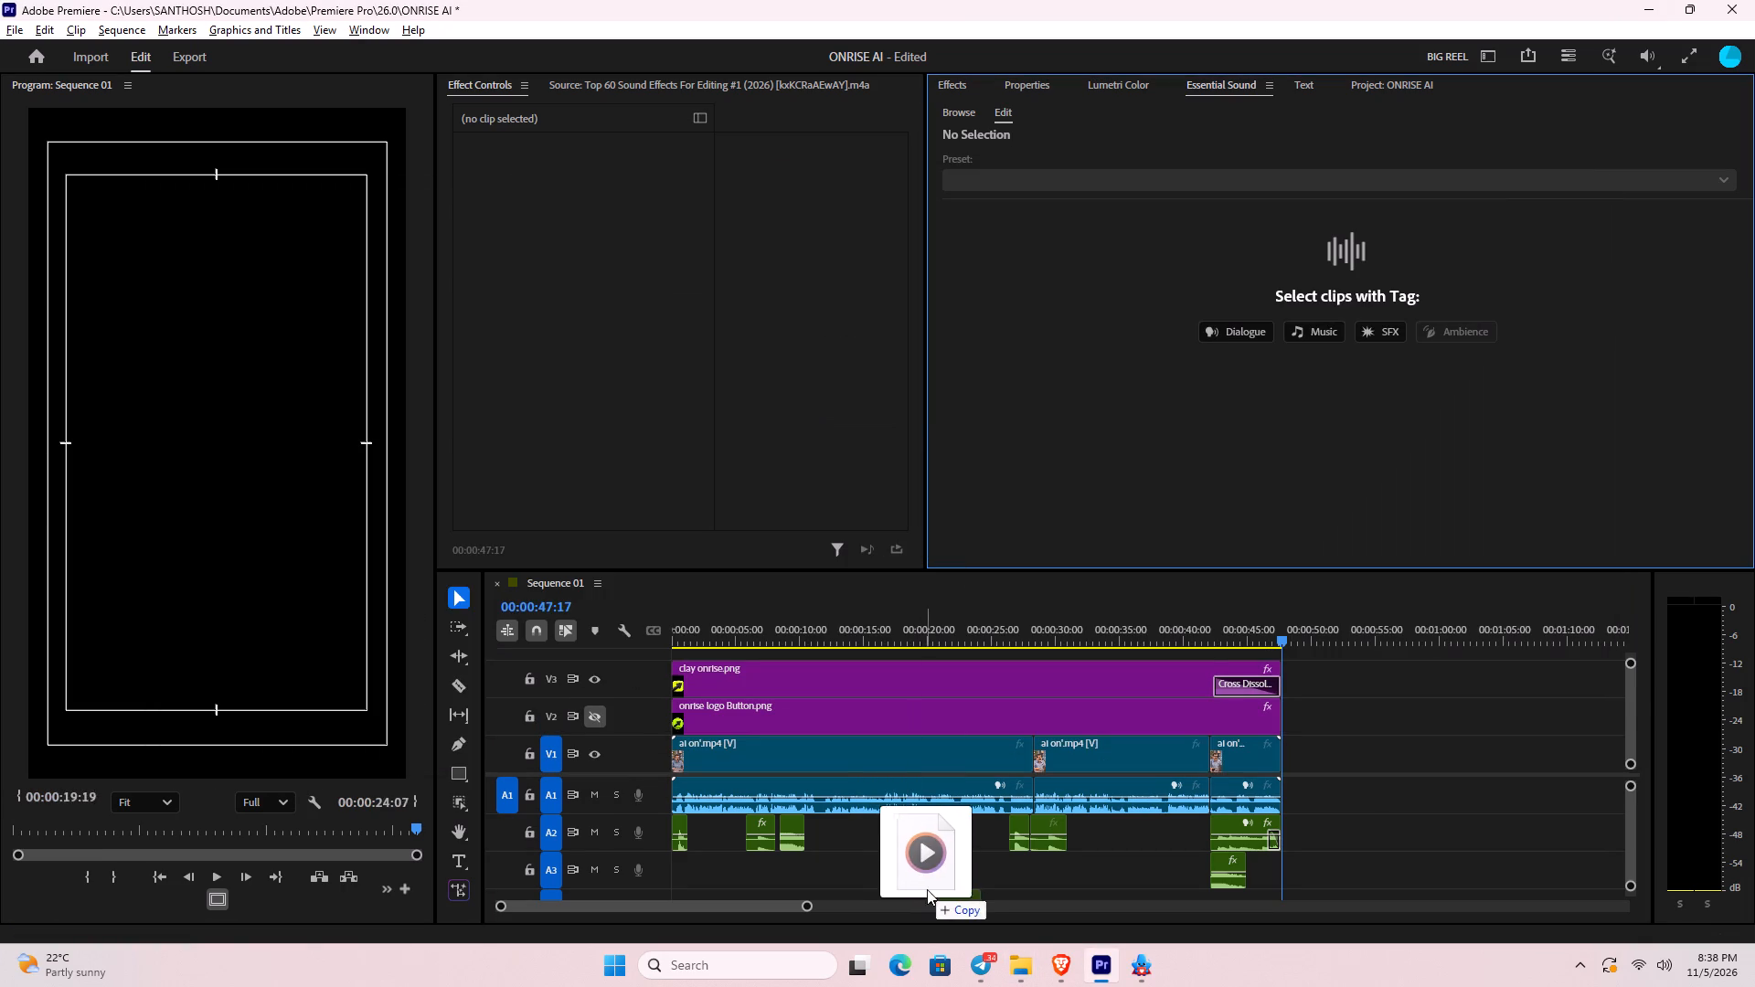
left_click_drag(927, 889, 934, 889)
scroll(1054, 814, "down", 1, "ctrl")
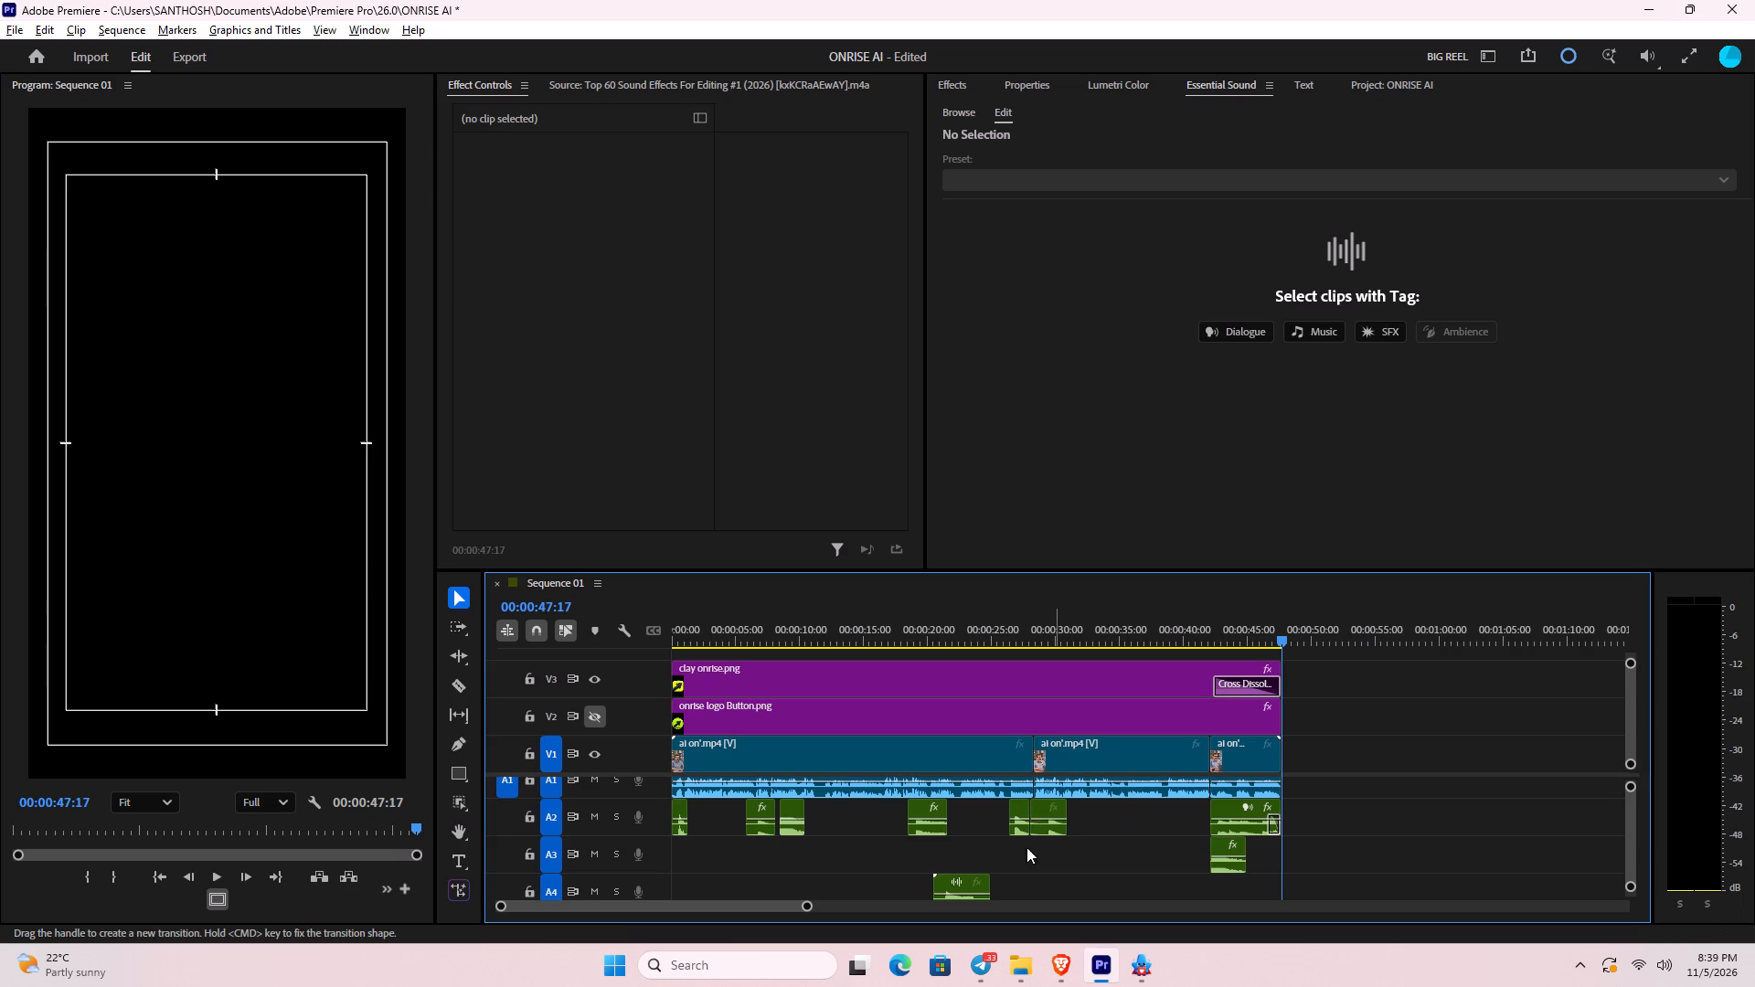
left_click_drag(964, 883, 931, 865)
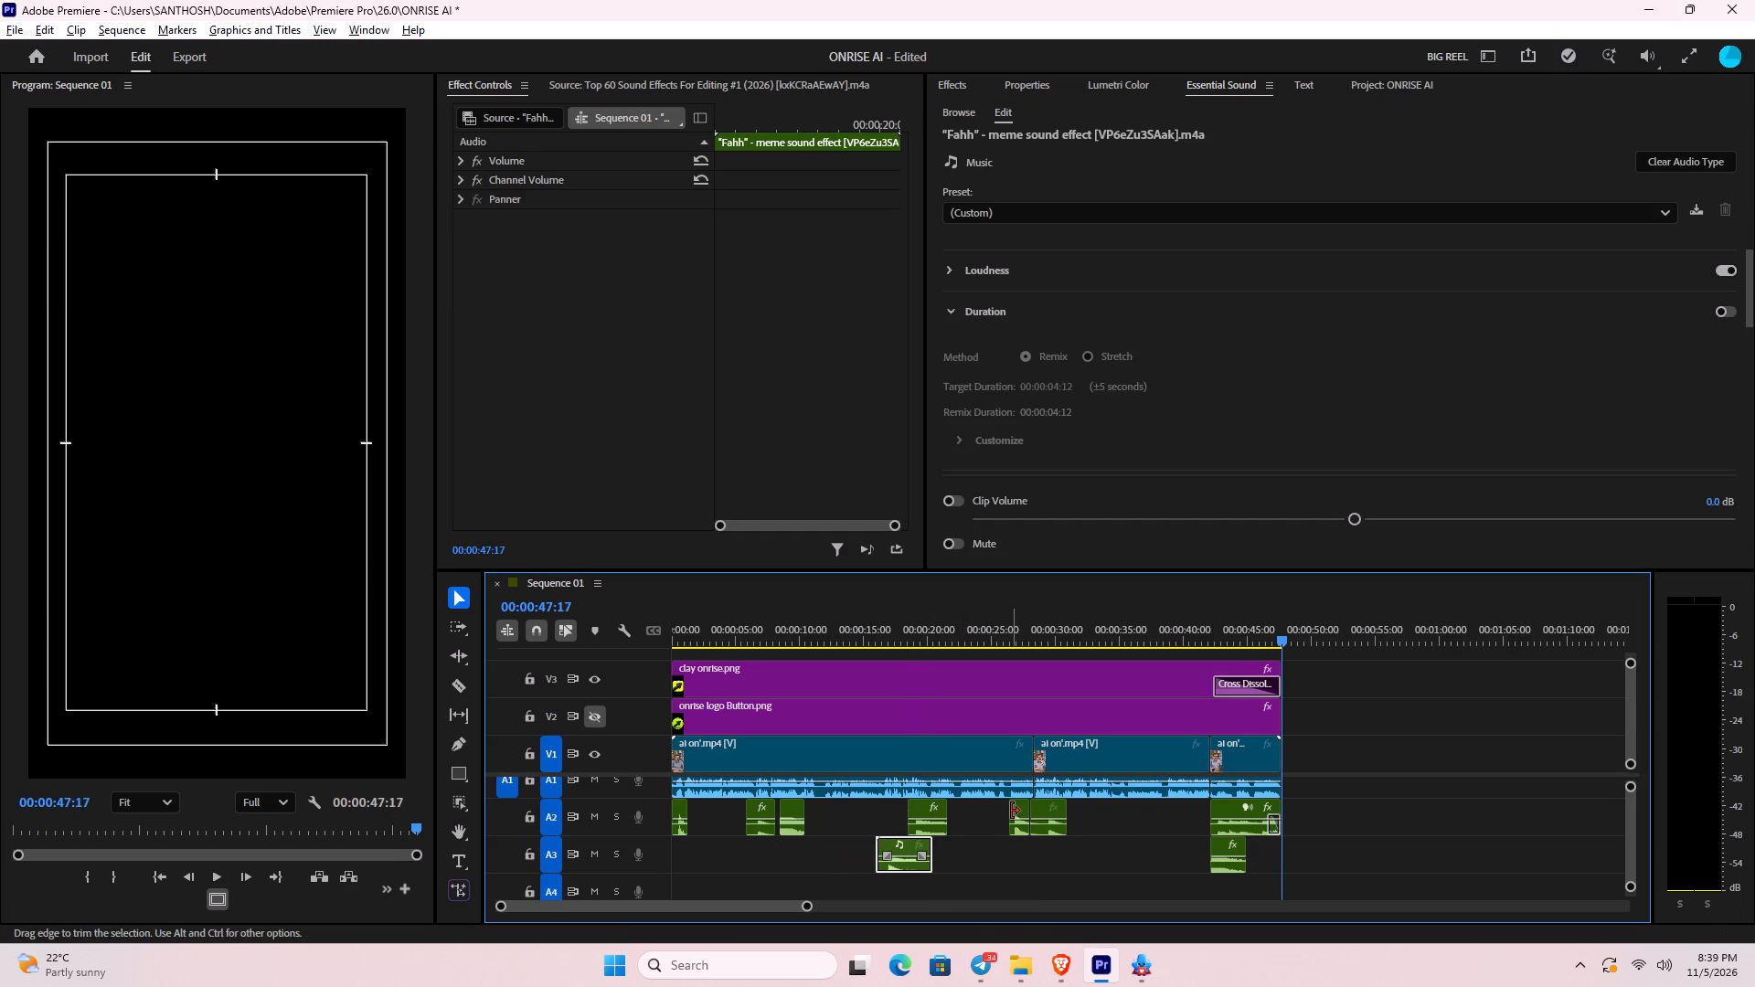
Play back around 17 to 19 seconds and from about 7 seconds, and move the A3 "Fahh" effect to start at about 8 seconds.
left_click_drag(1365, 625, 899, 666)
key("space")
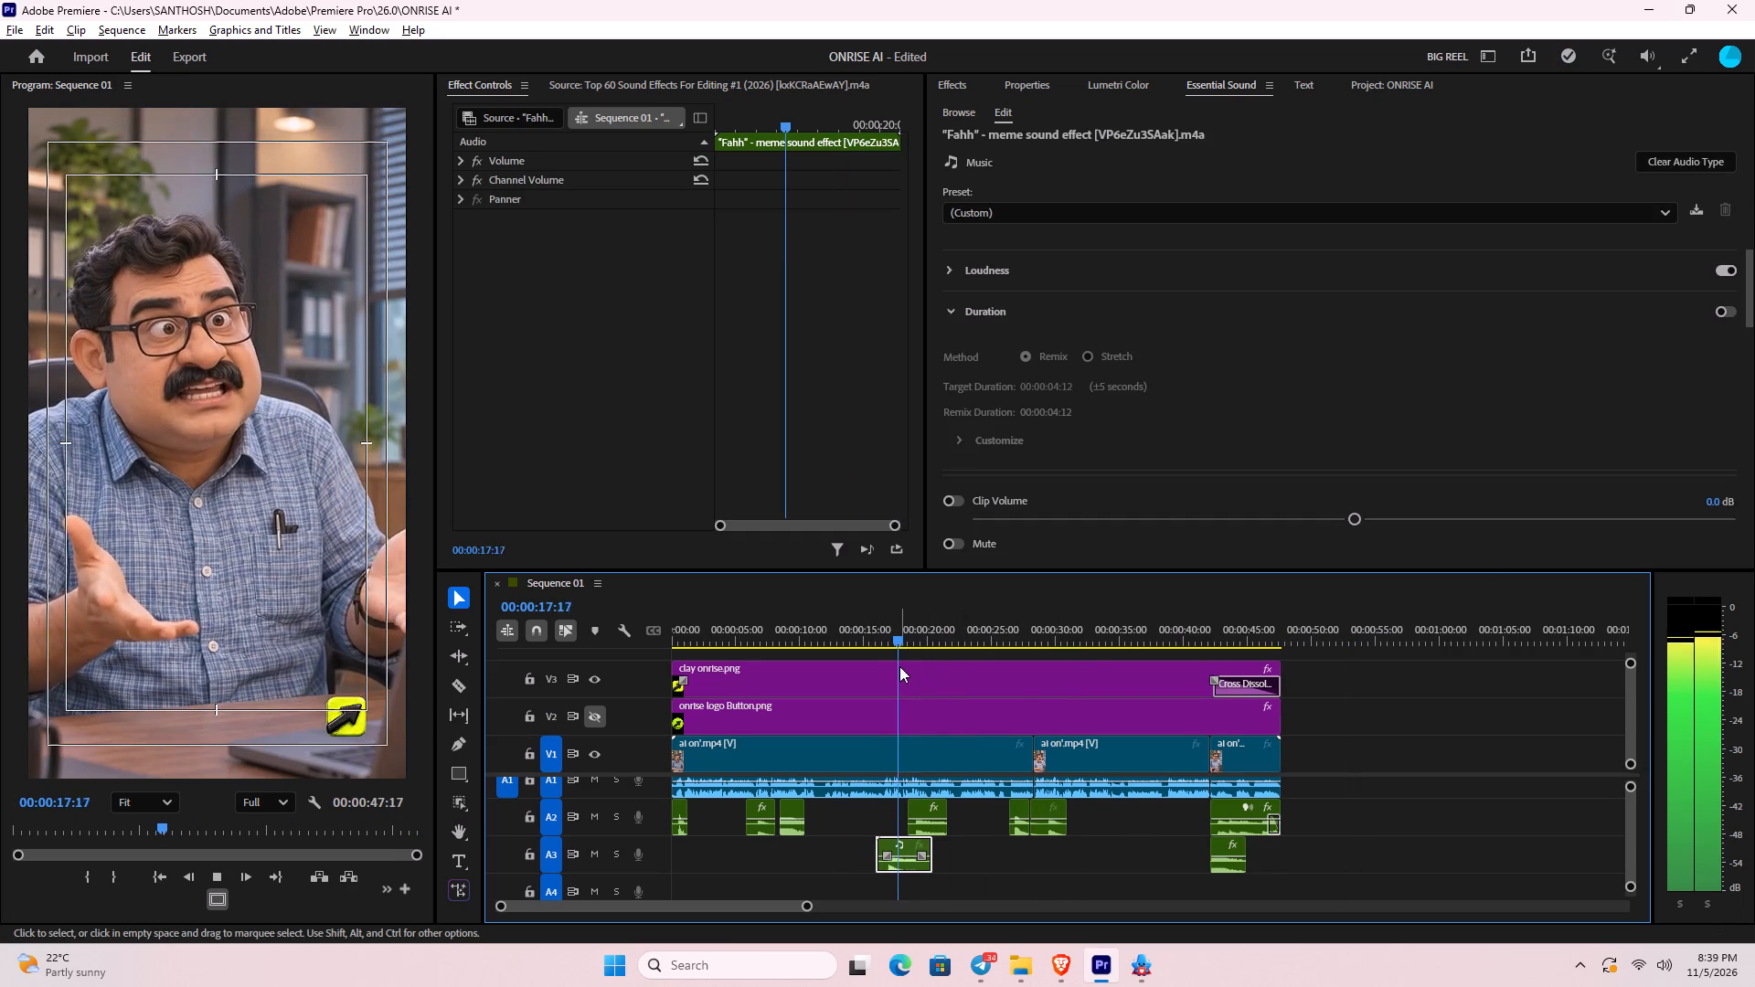
key("space")
key("space")
key("space")
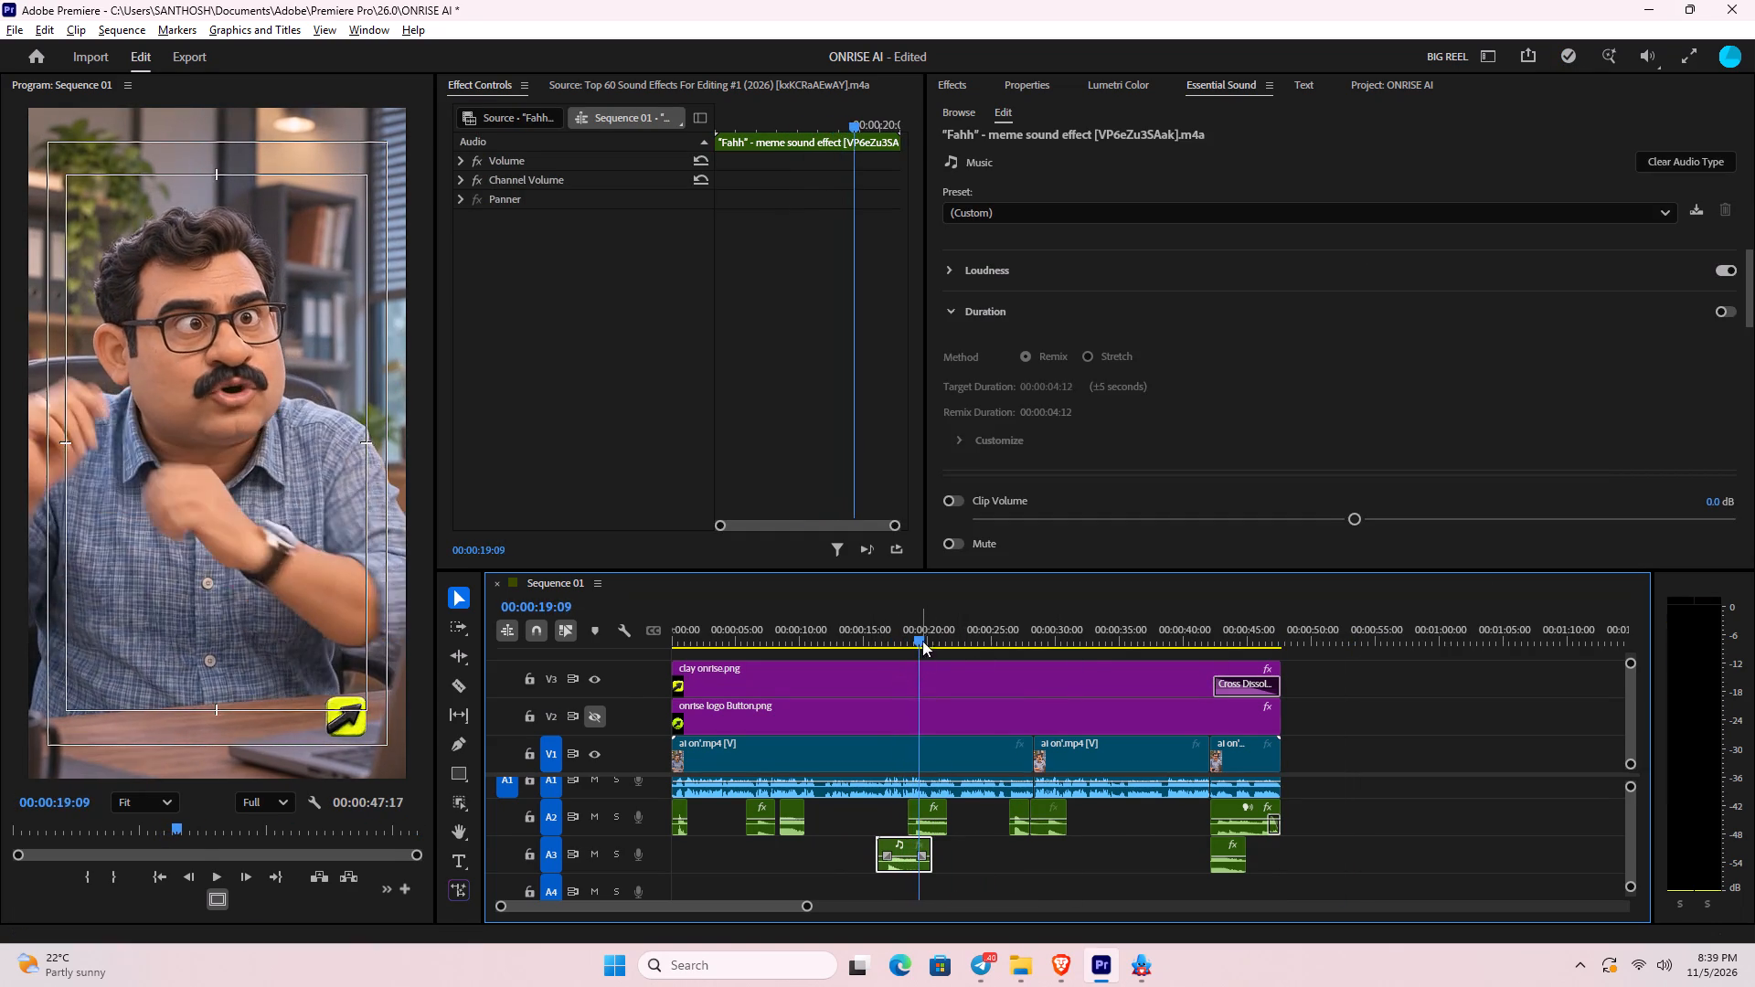
left_click_drag(922, 631, 758, 693)
key("space")
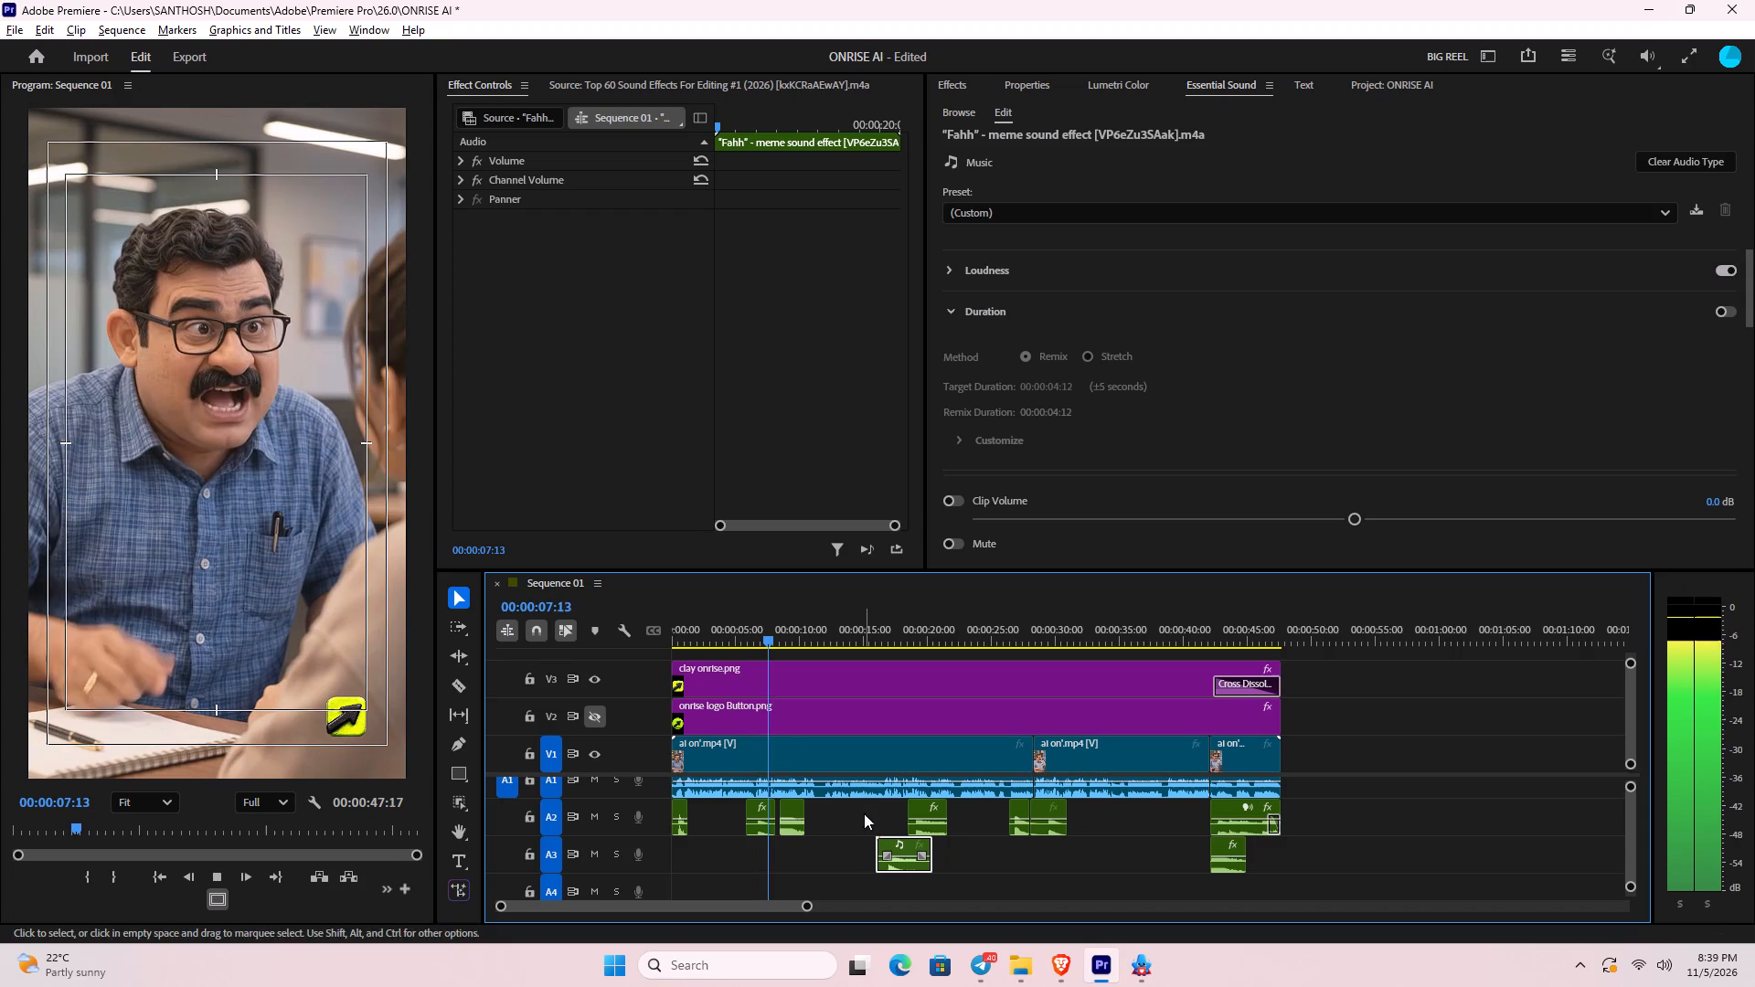
key("space")
left_click_drag(899, 851, 803, 851)
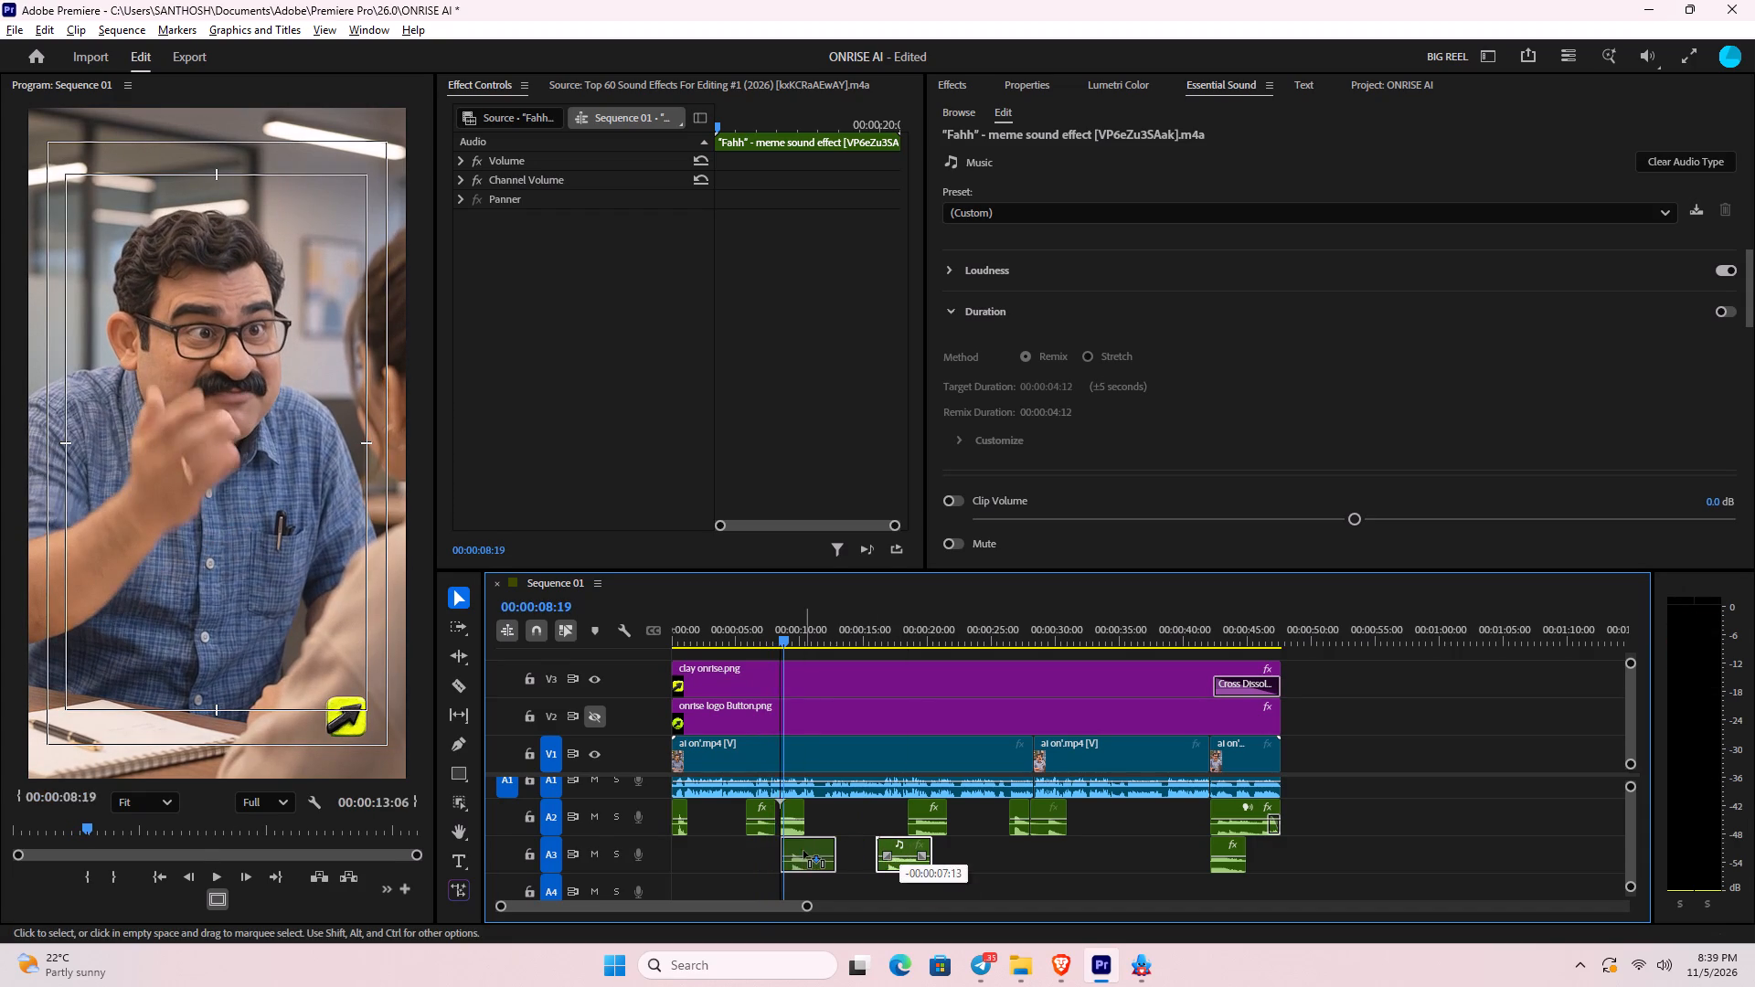
left_click_drag(803, 851, 800, 851)
Adjust the audio gain of the A2 effect above the "Fahh" clip by -6 dB.
left_click(780, 828)
left_click(802, 822)
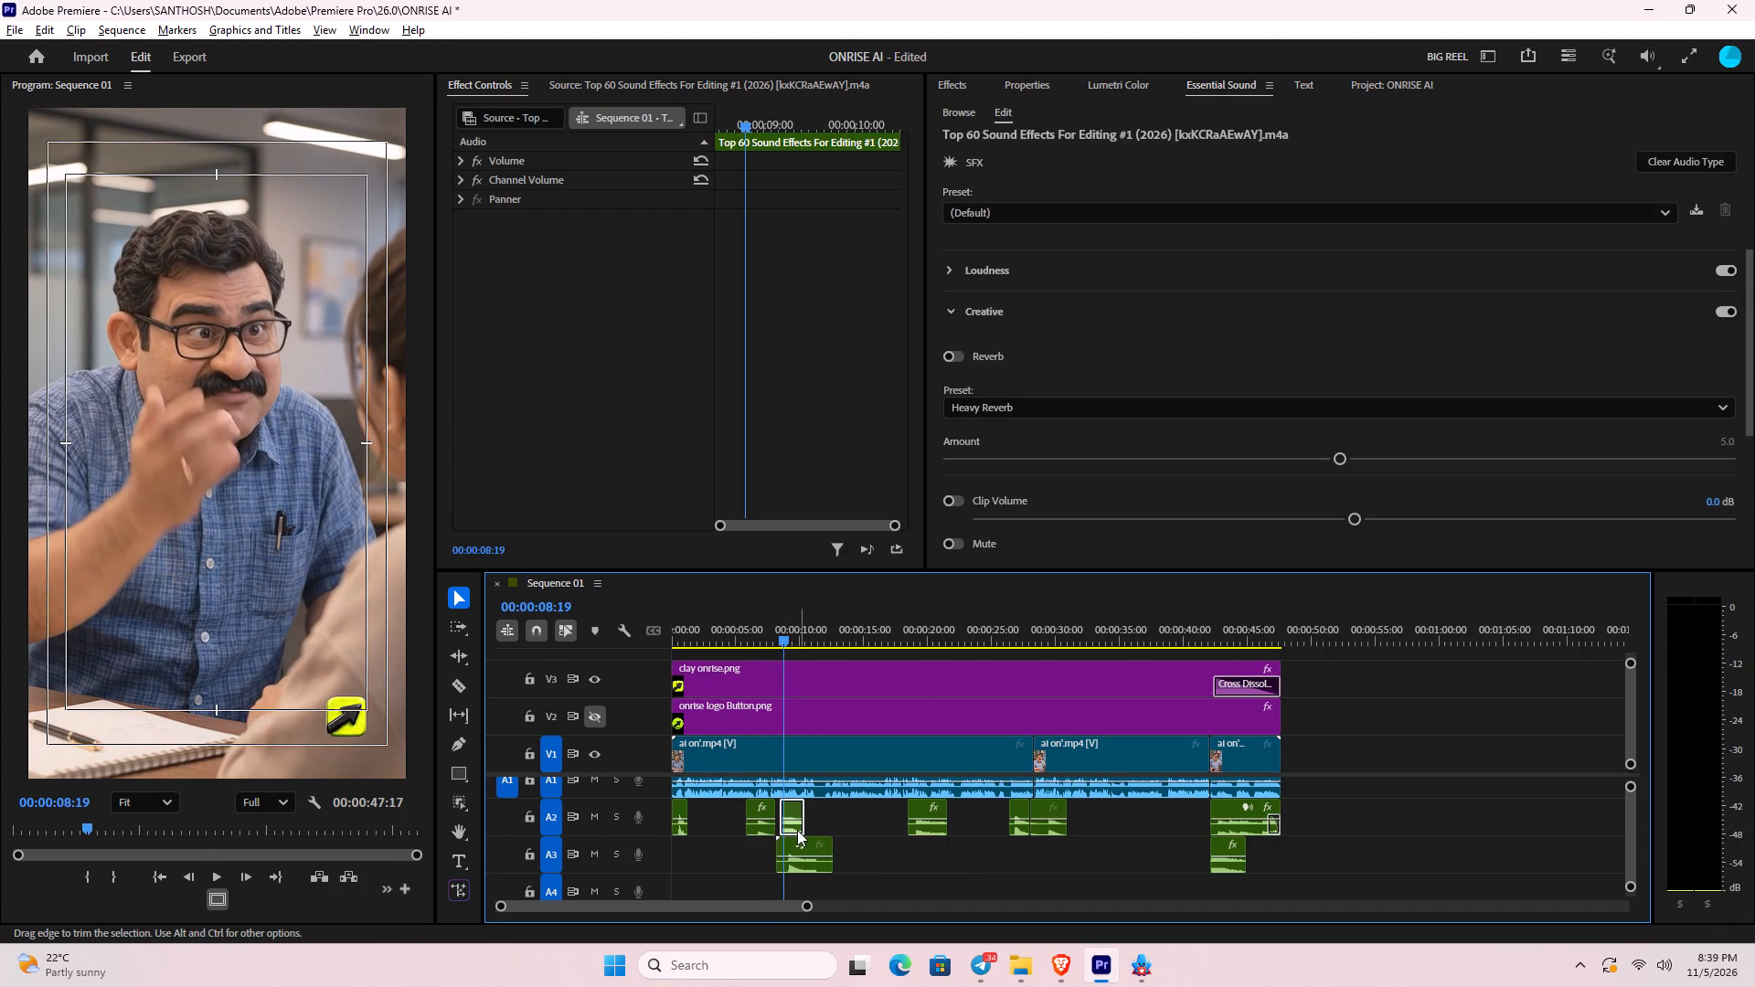
key("g")
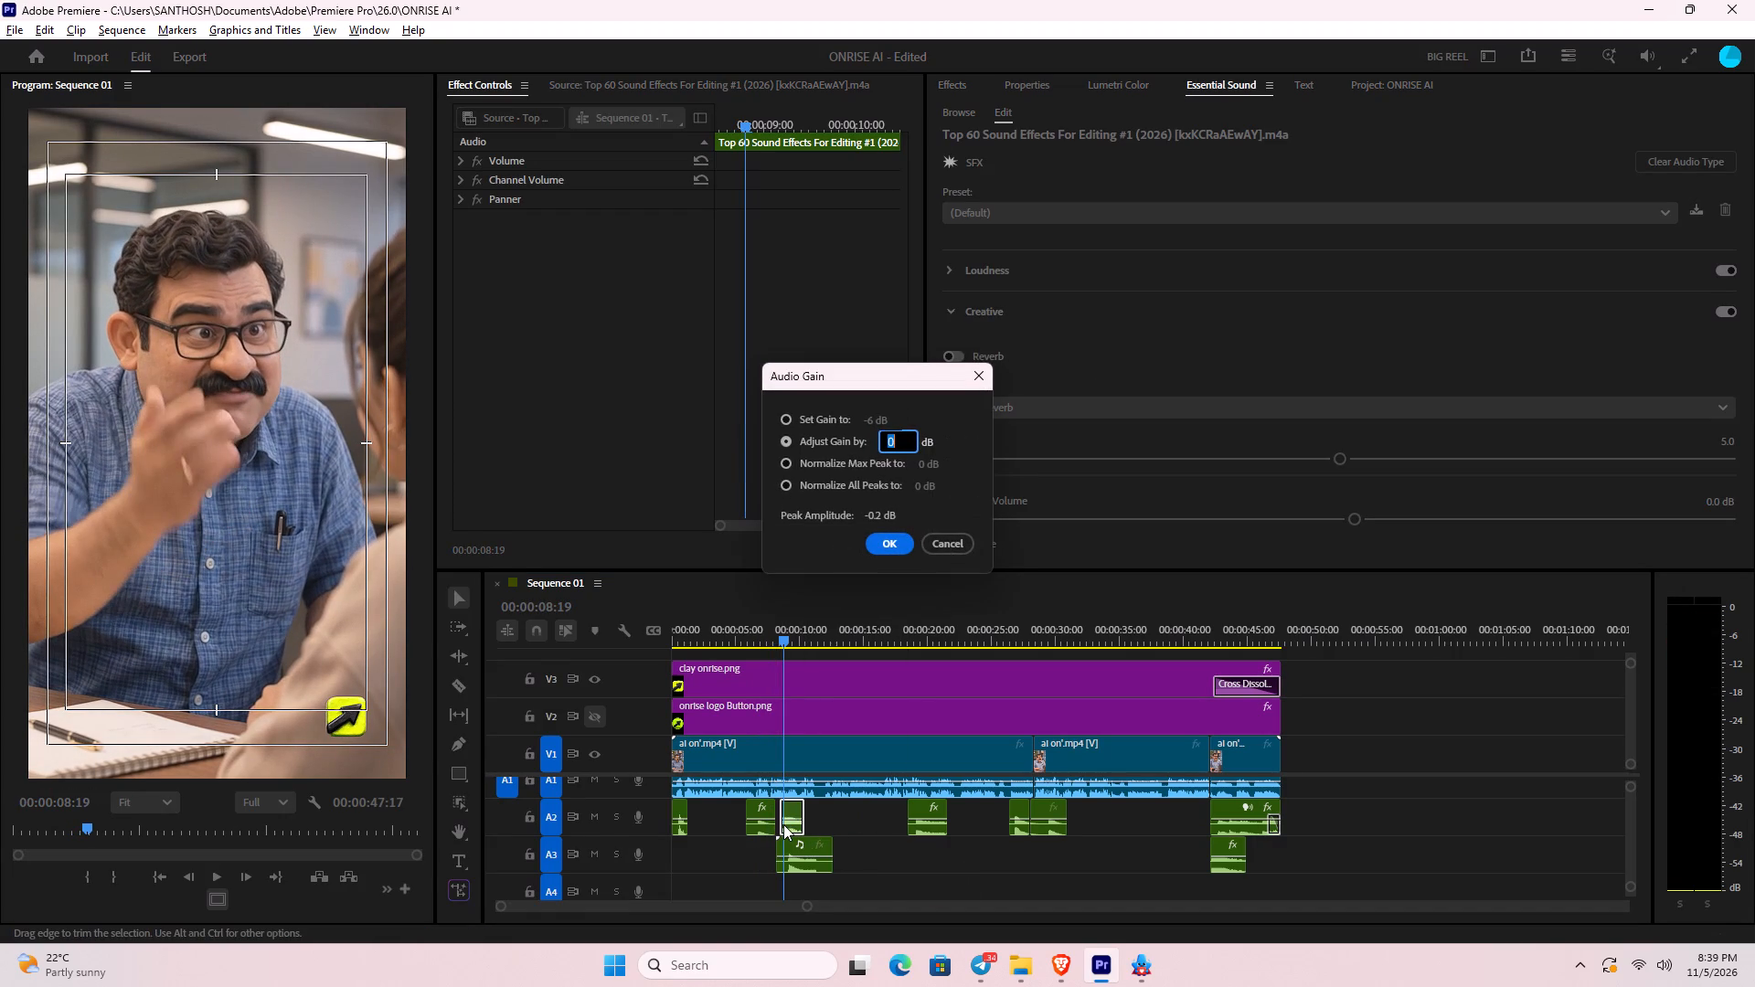
type("-6")
key("Return")
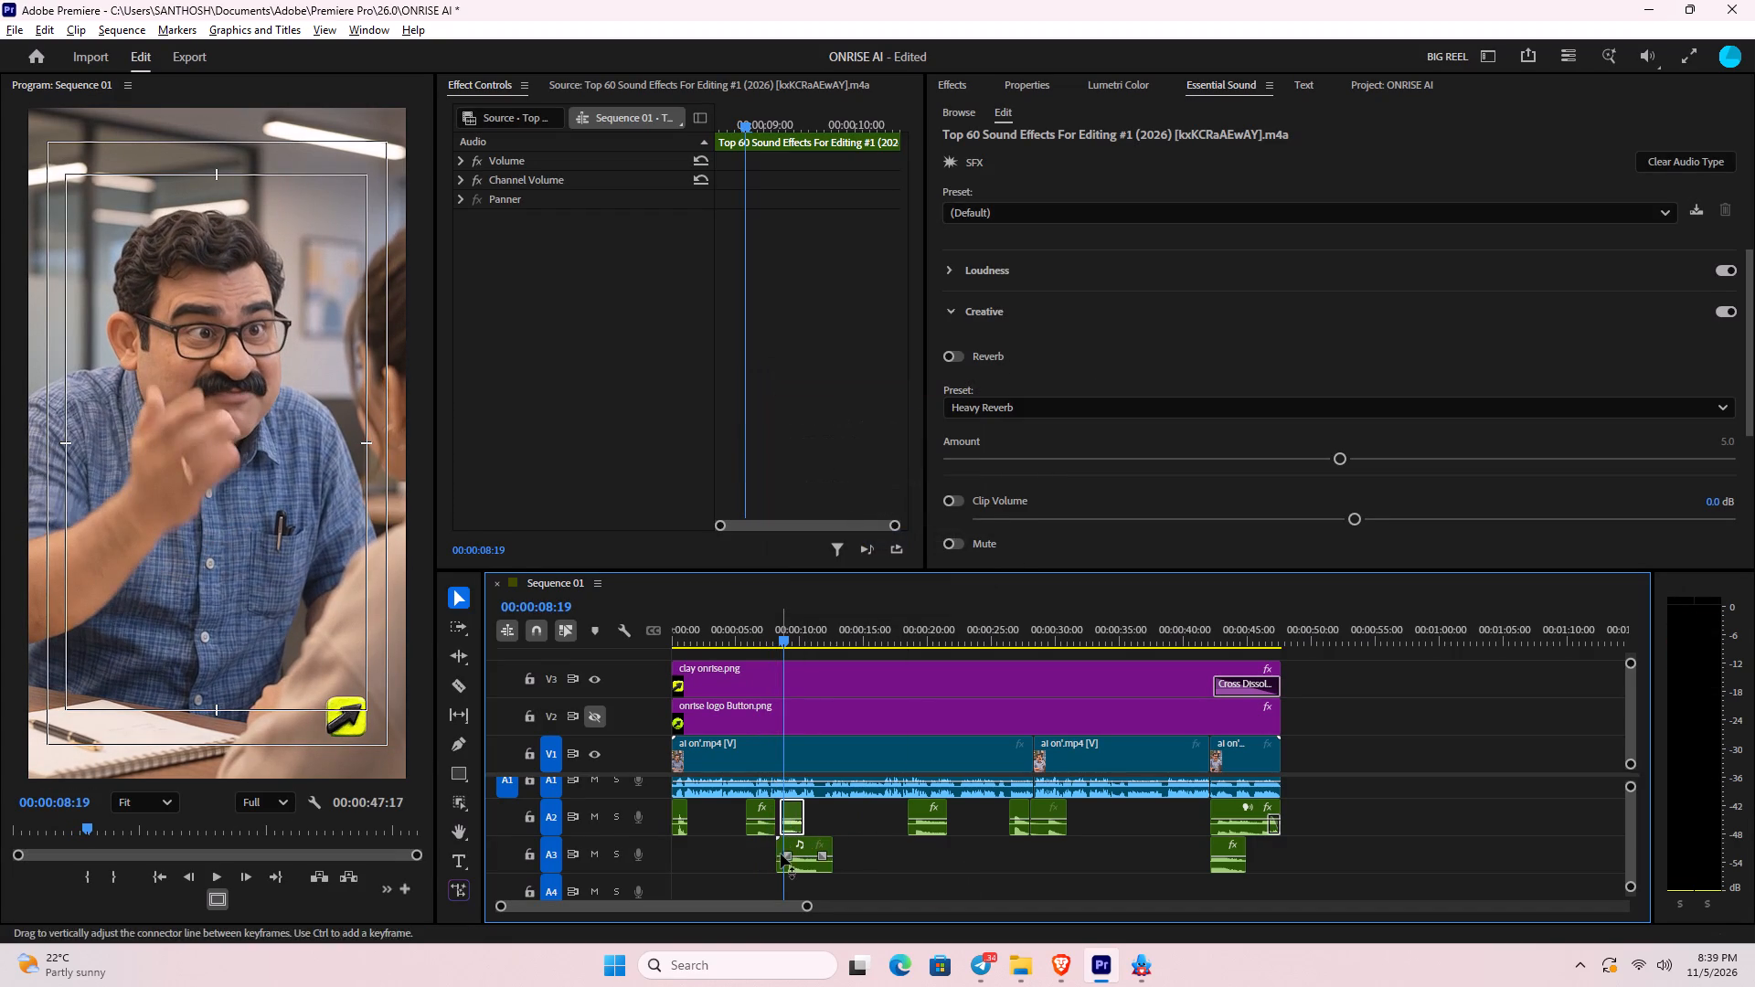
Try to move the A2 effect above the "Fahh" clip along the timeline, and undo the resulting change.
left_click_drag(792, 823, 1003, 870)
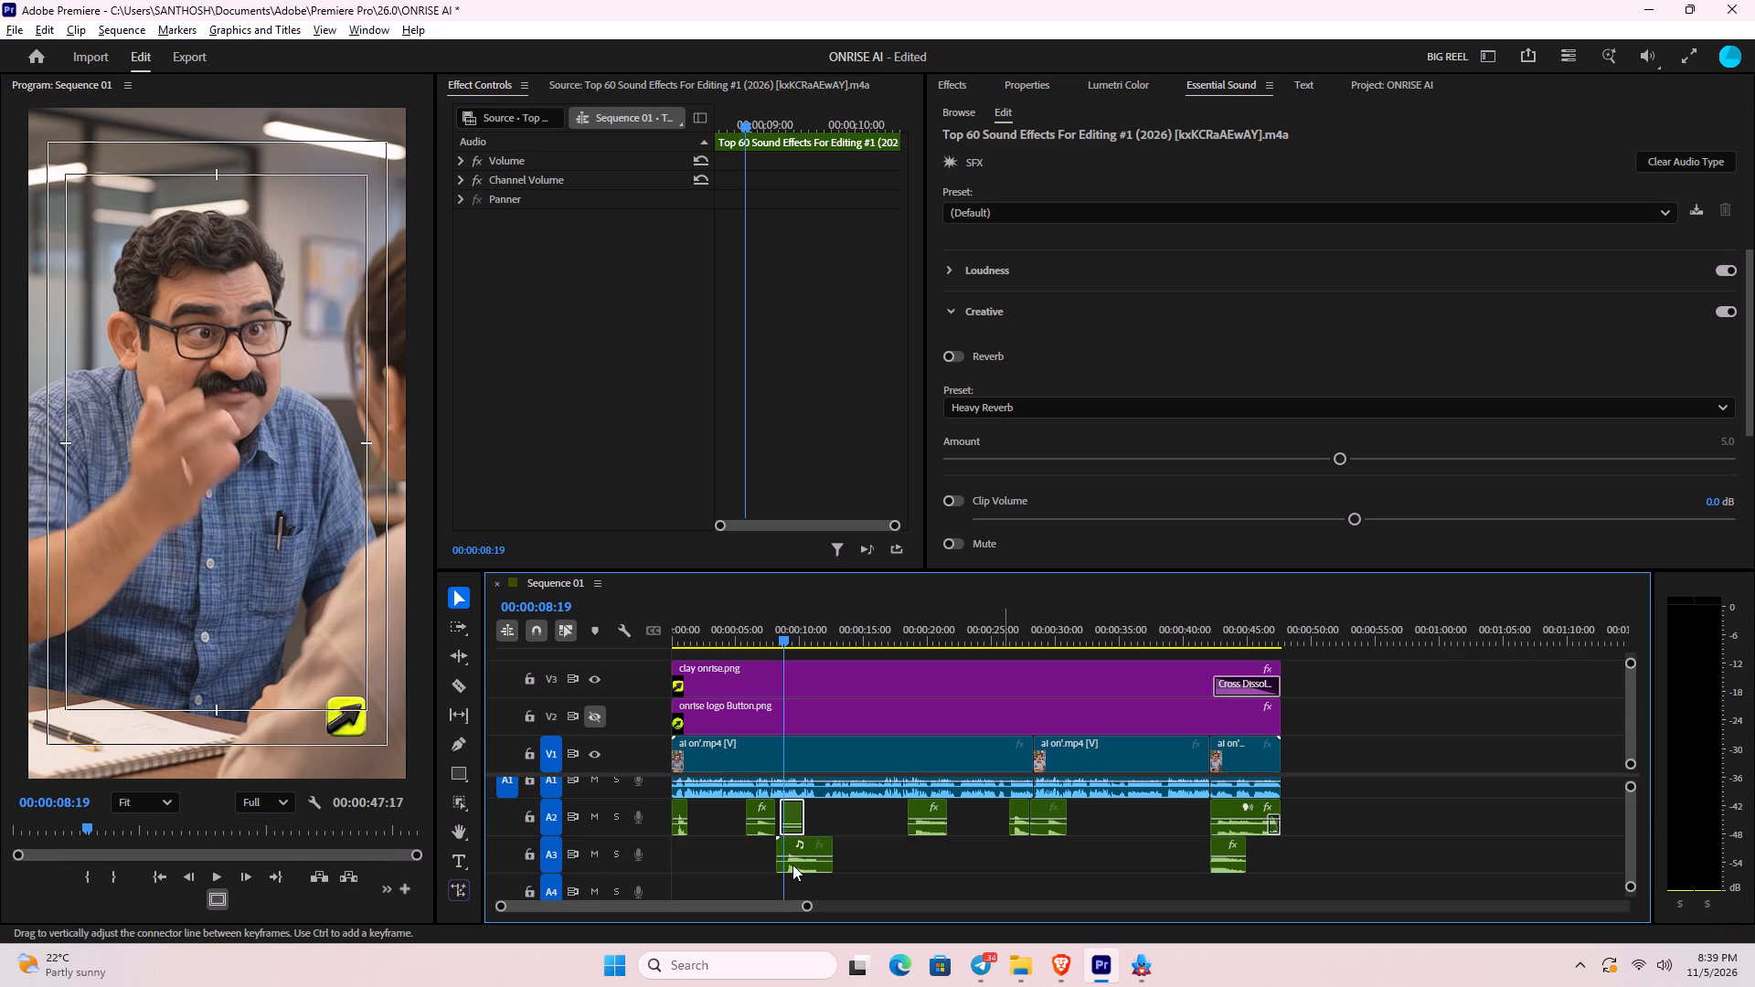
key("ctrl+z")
Move the A2 effect above the "Fahh" clip to about 13 seconds, and play back from 00:00:08:19.
left_click(783, 812)
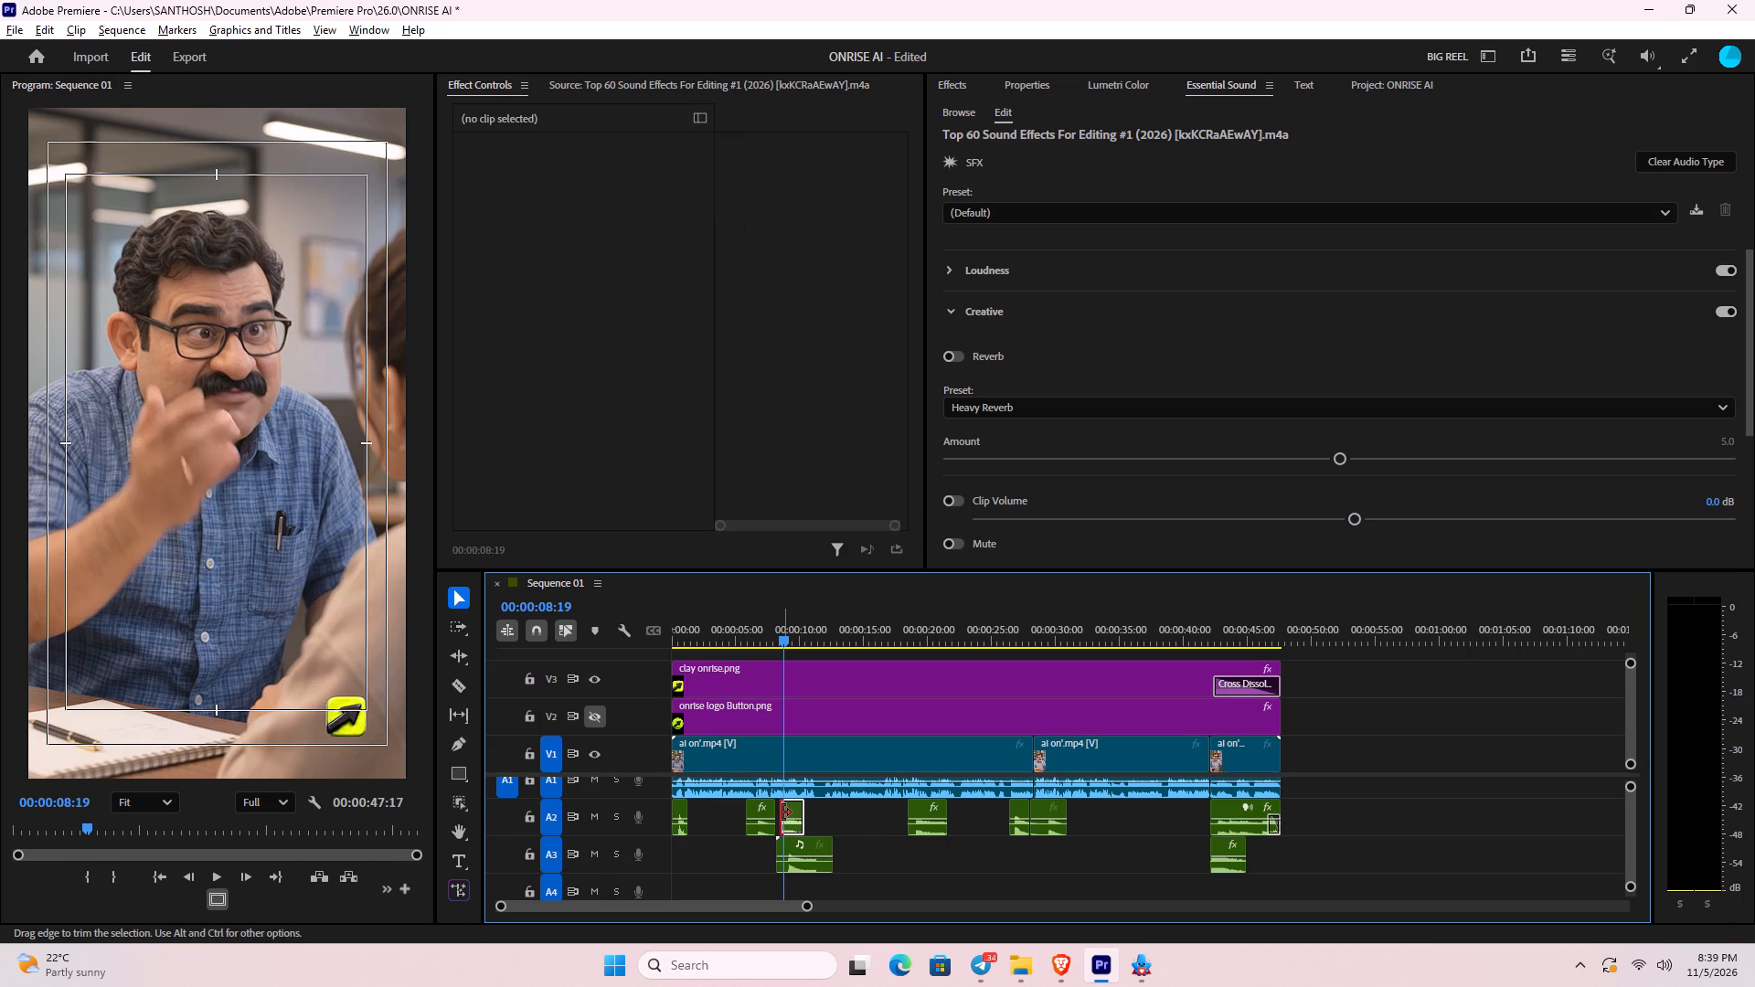
left_click_drag(792, 812, 856, 822)
key("space")
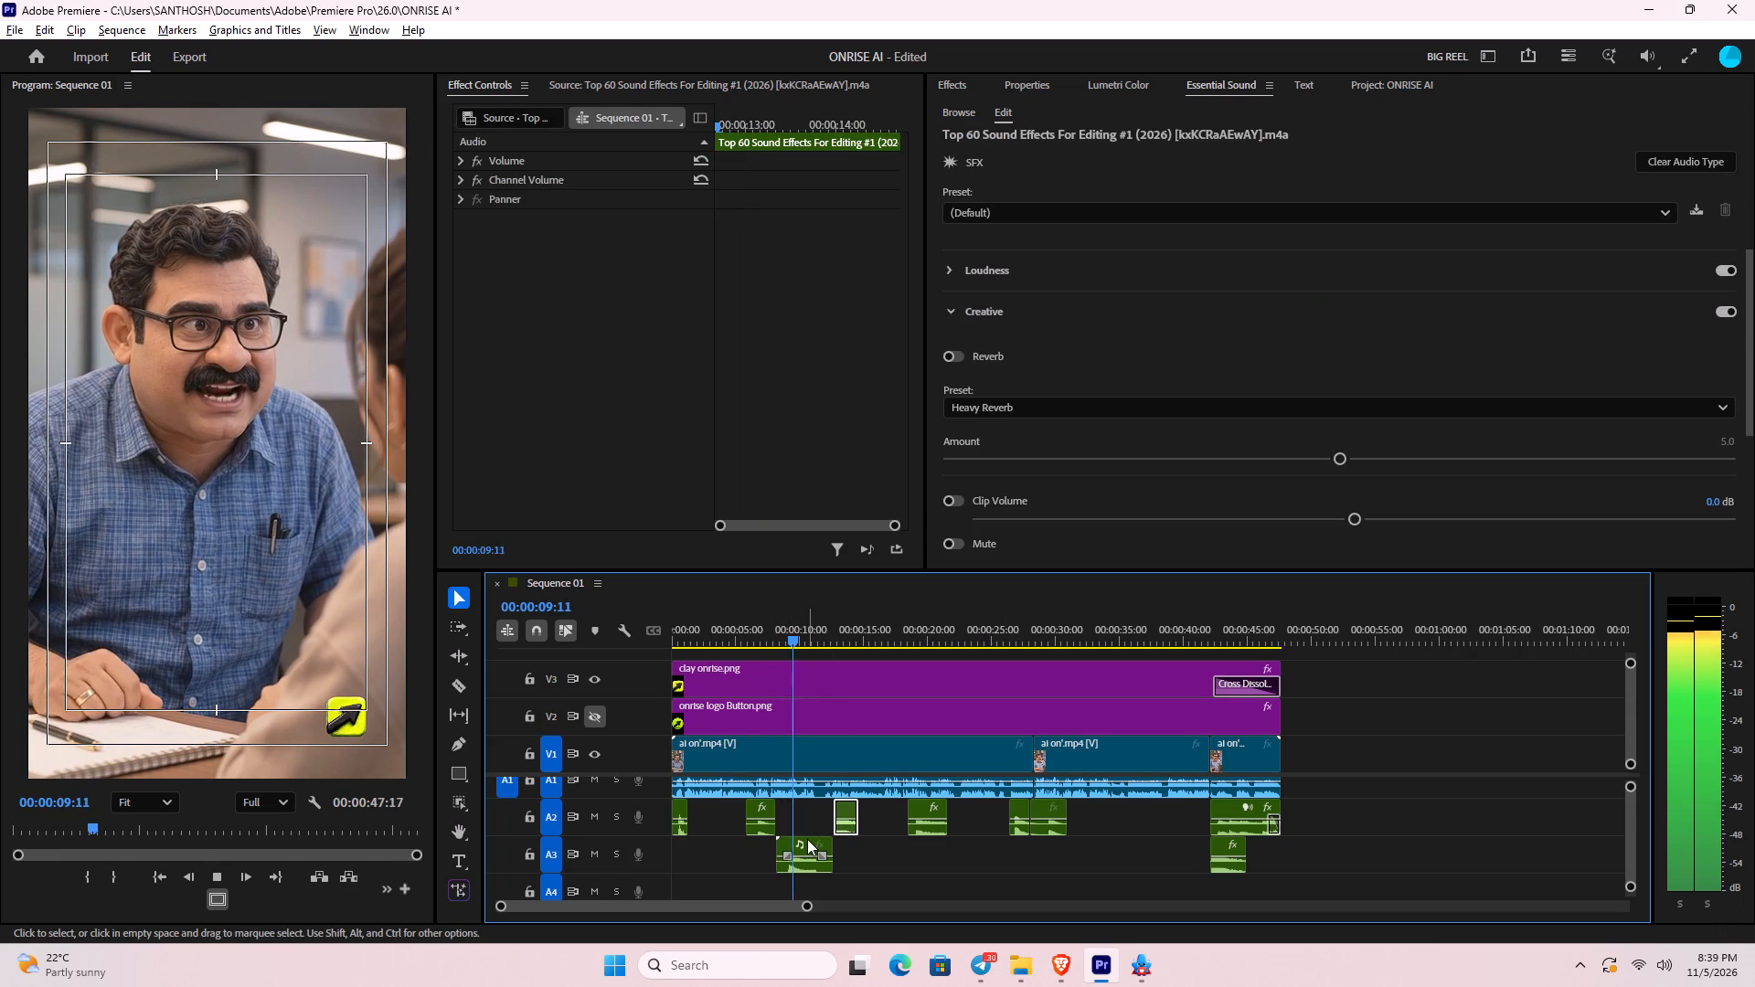
key("space")
key("space")
key("space")
Adjust the audio gain of the "Fahh" effect on A3 by -6 dB.
left_click(814, 838)
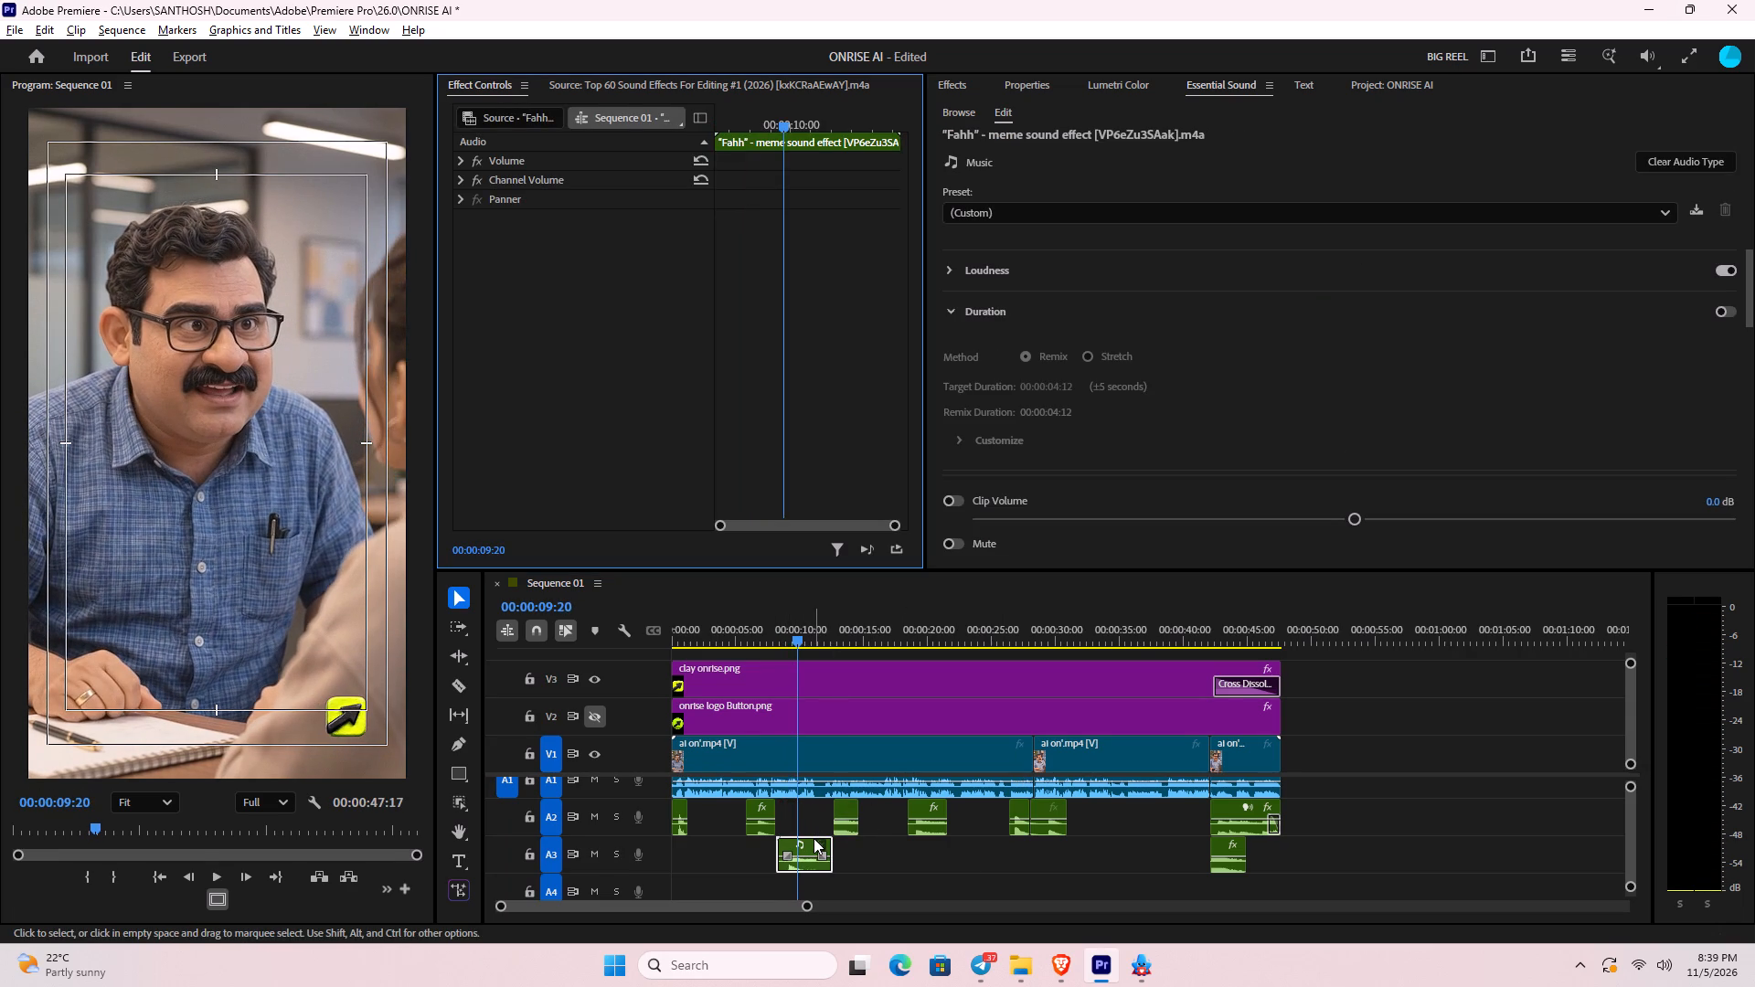
key("g")
type("-6")
key("minus")
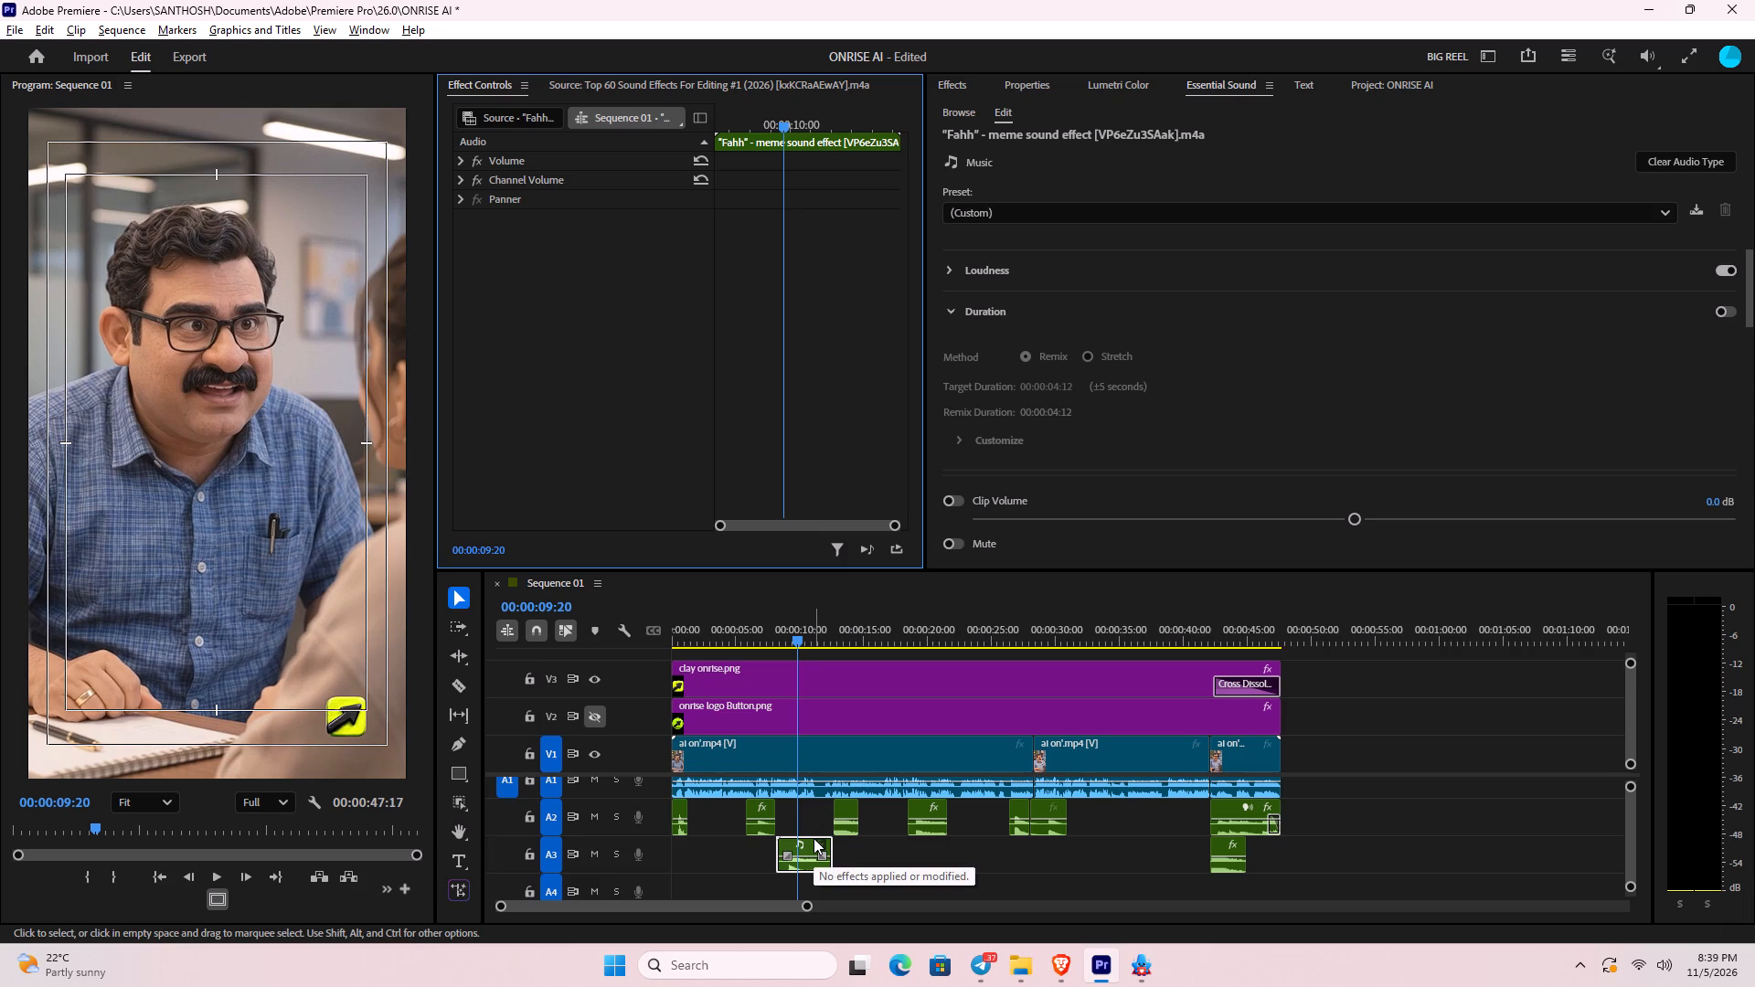
left_click(814, 838)
key("minus")
left_click(814, 838)
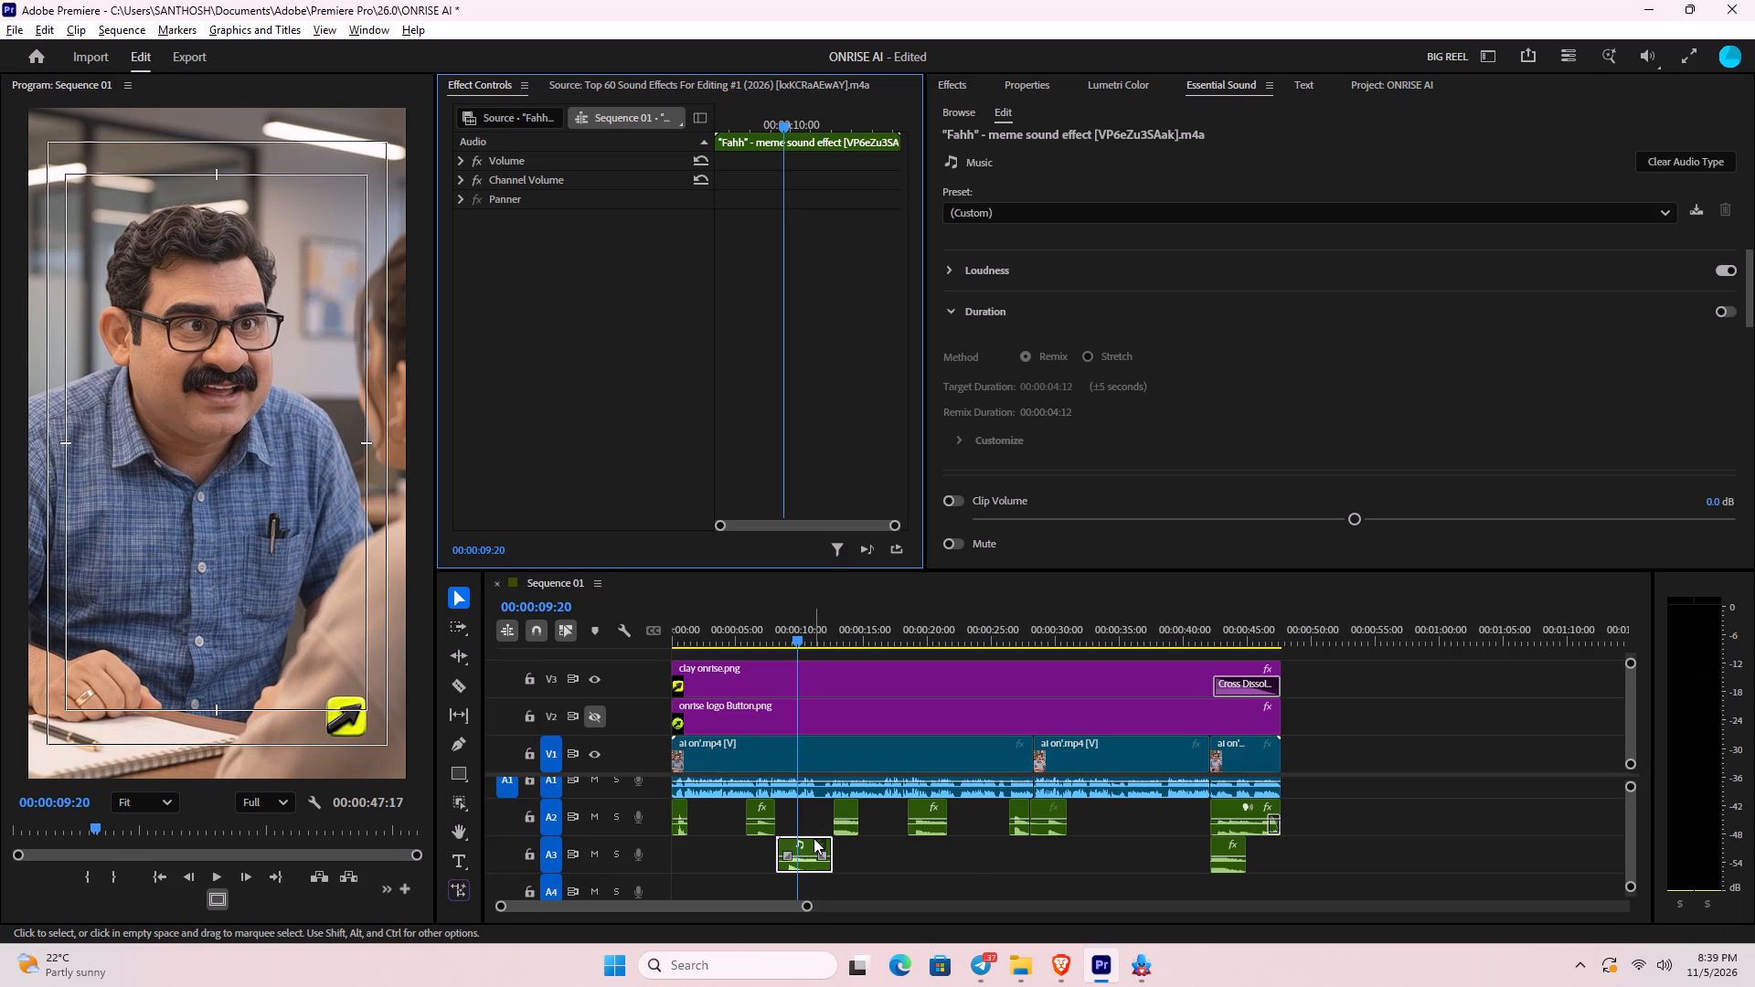
key("g")
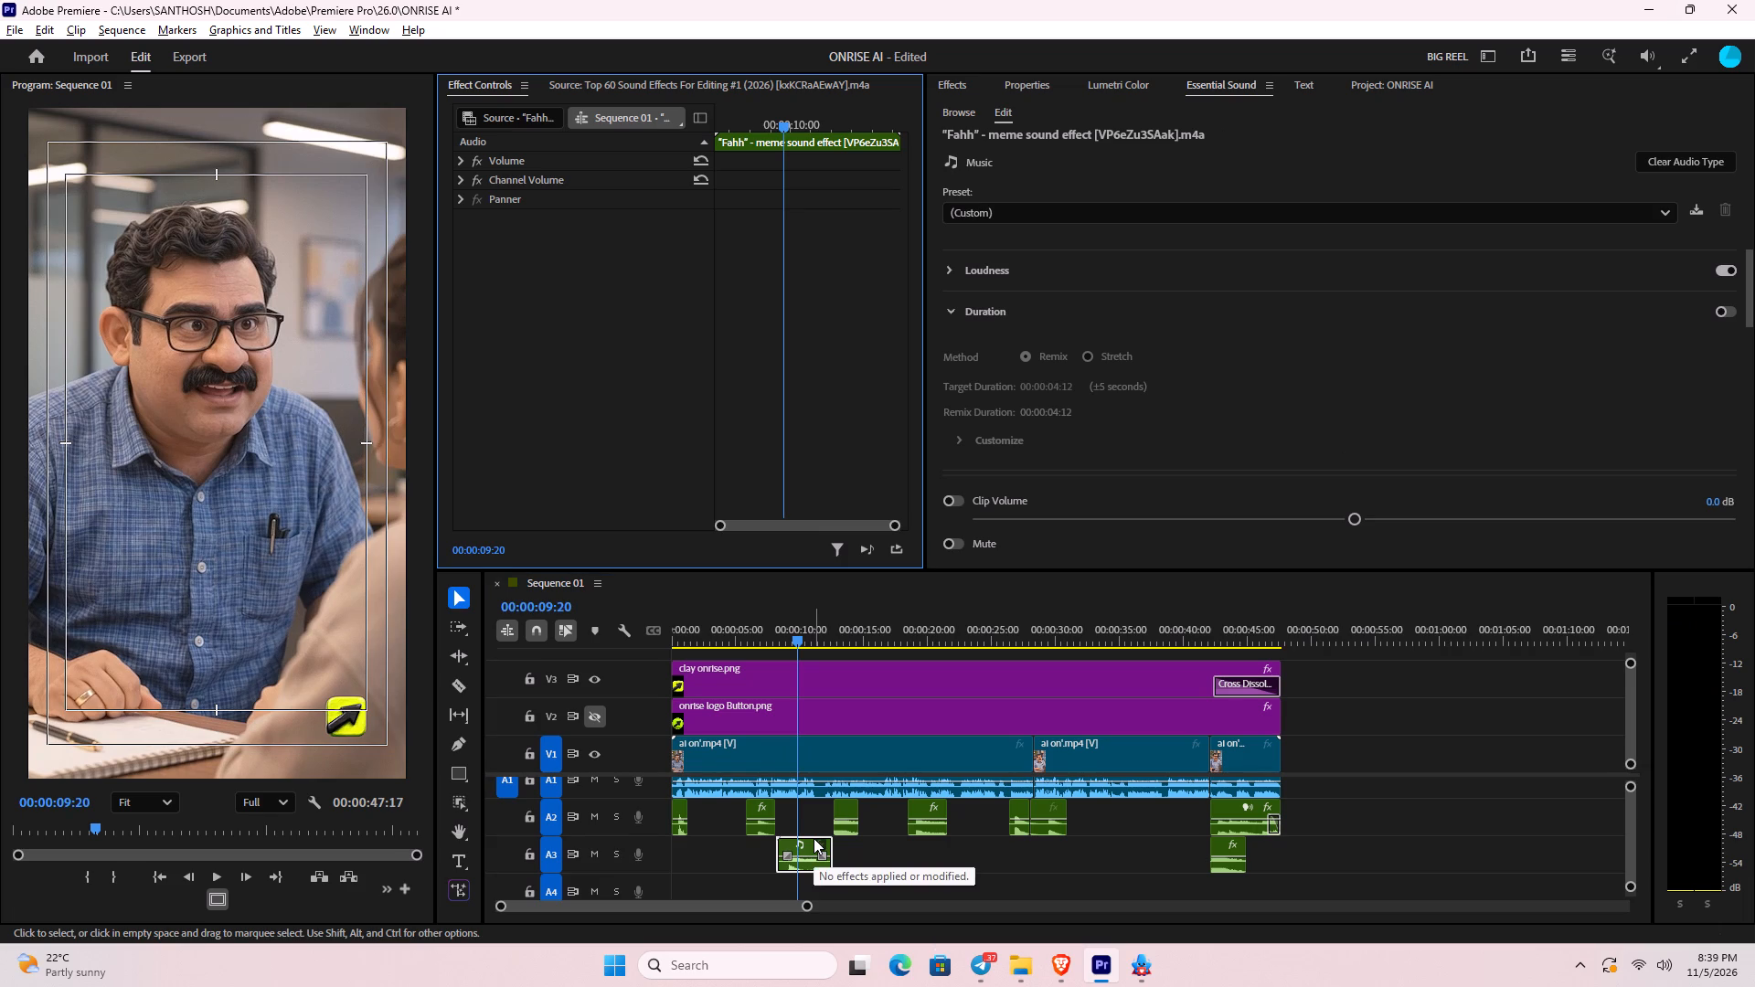
left_click(726, 848)
left_click(827, 873)
left_click(811, 871)
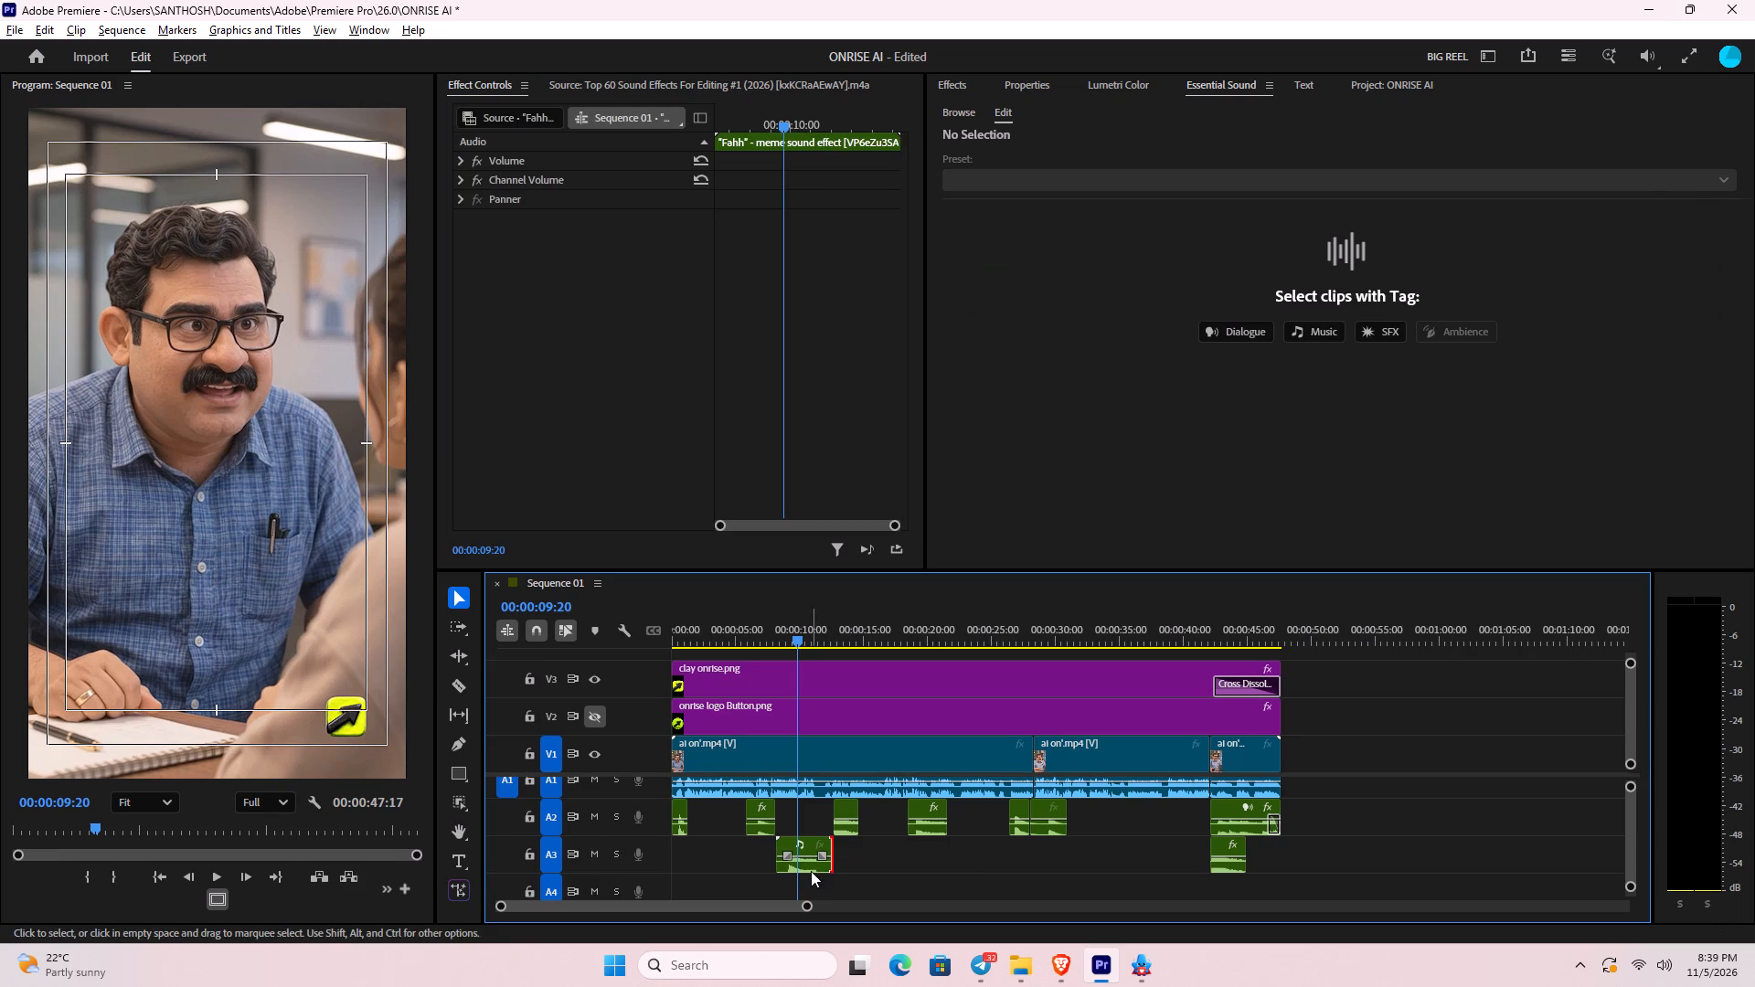
key("minus")
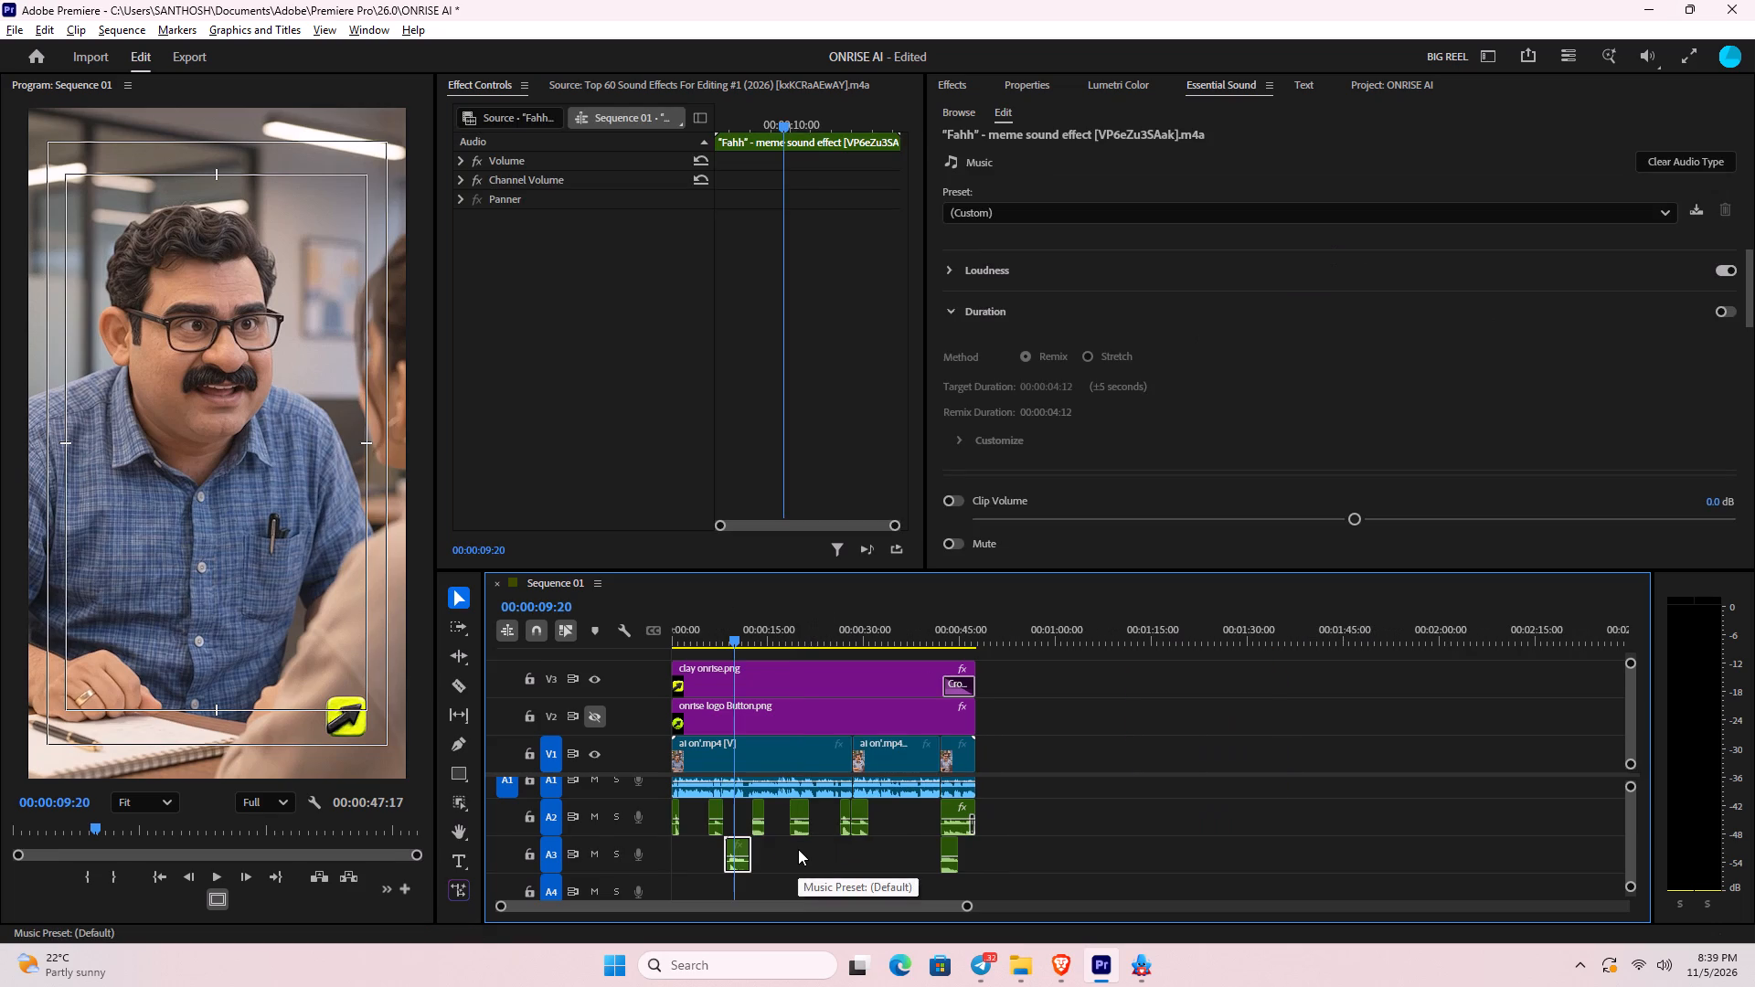
key("g")
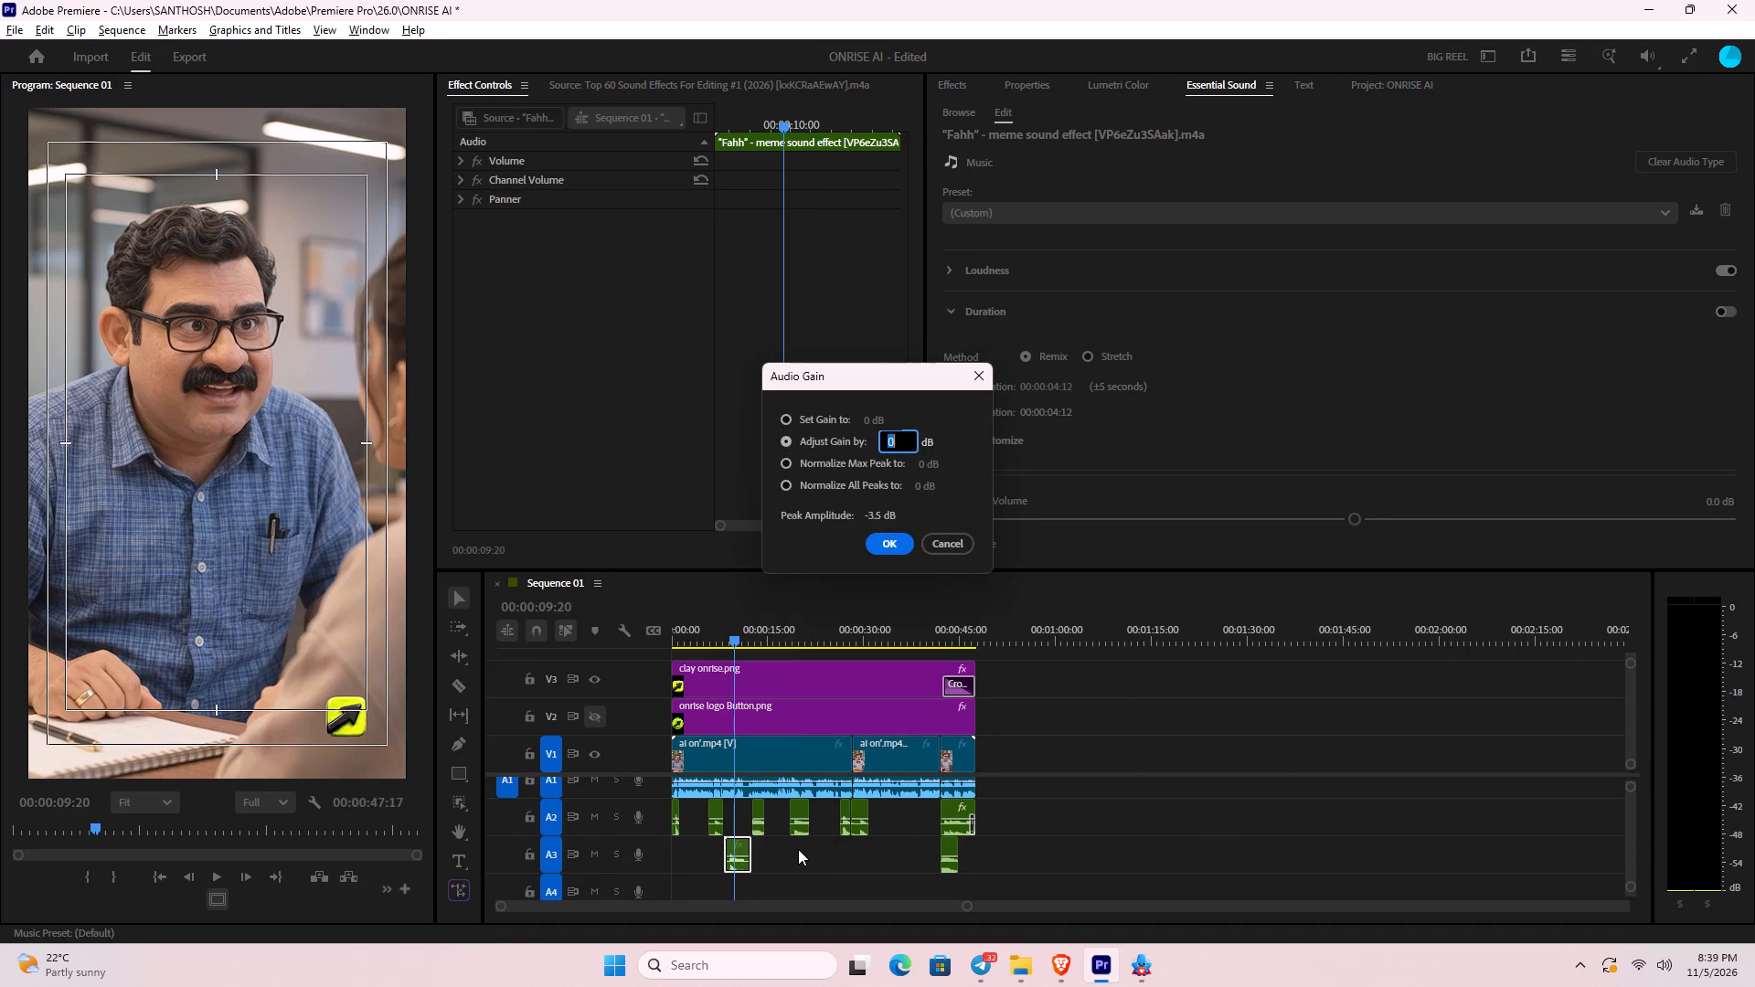
type("-6")
key("Return")
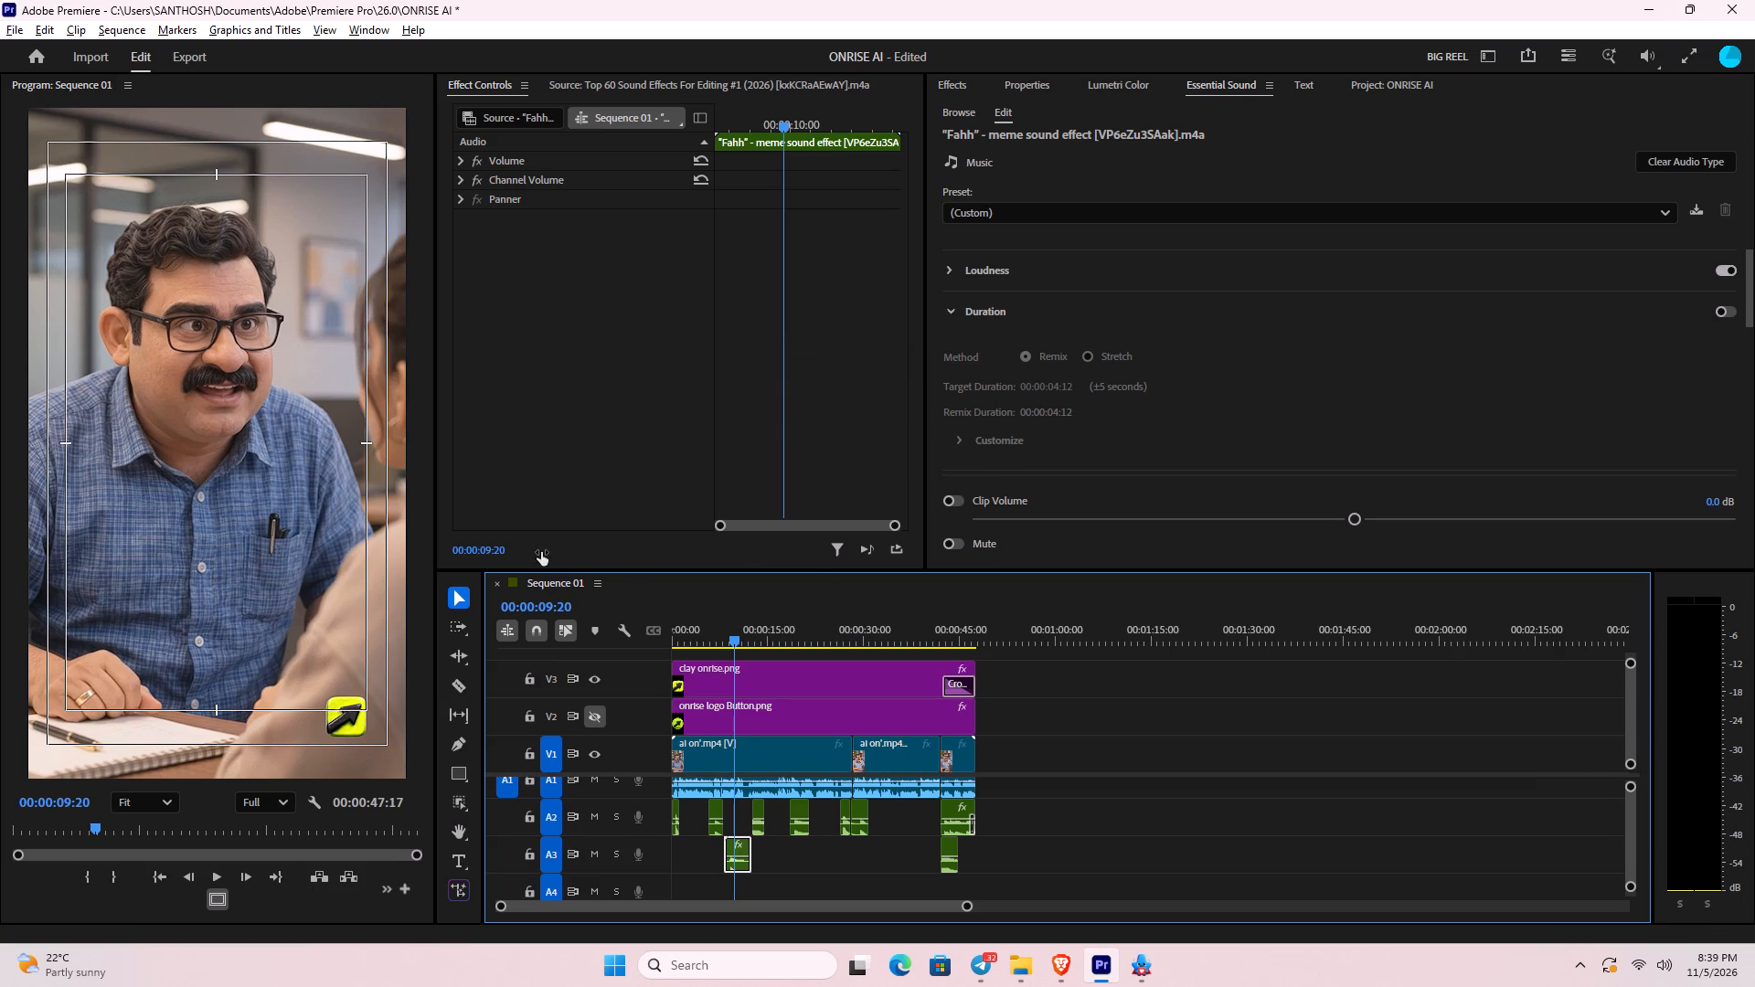
Play back the section up to about 10 seconds, and move the A3 "Fahh" effect to start at about 7 seconds.
left_click_drag(721, 619, 693, 619)
key("space")
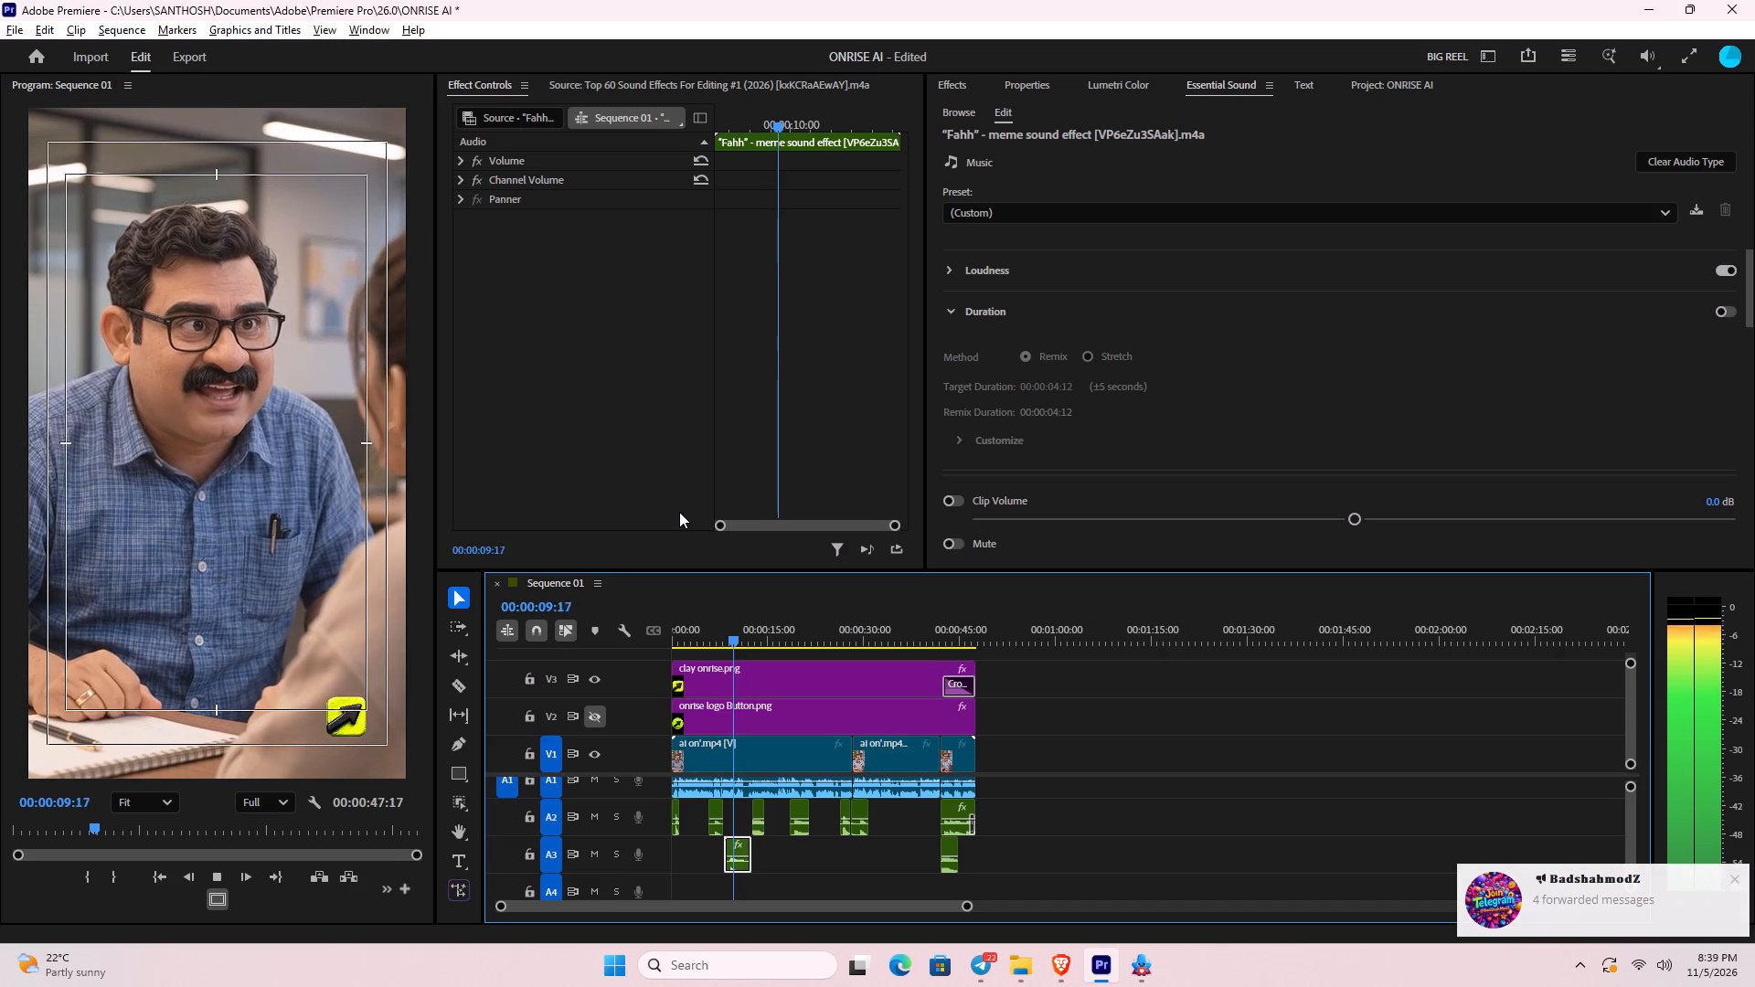
key("space")
key("equal")
key("equal")
key("space")
key("space")
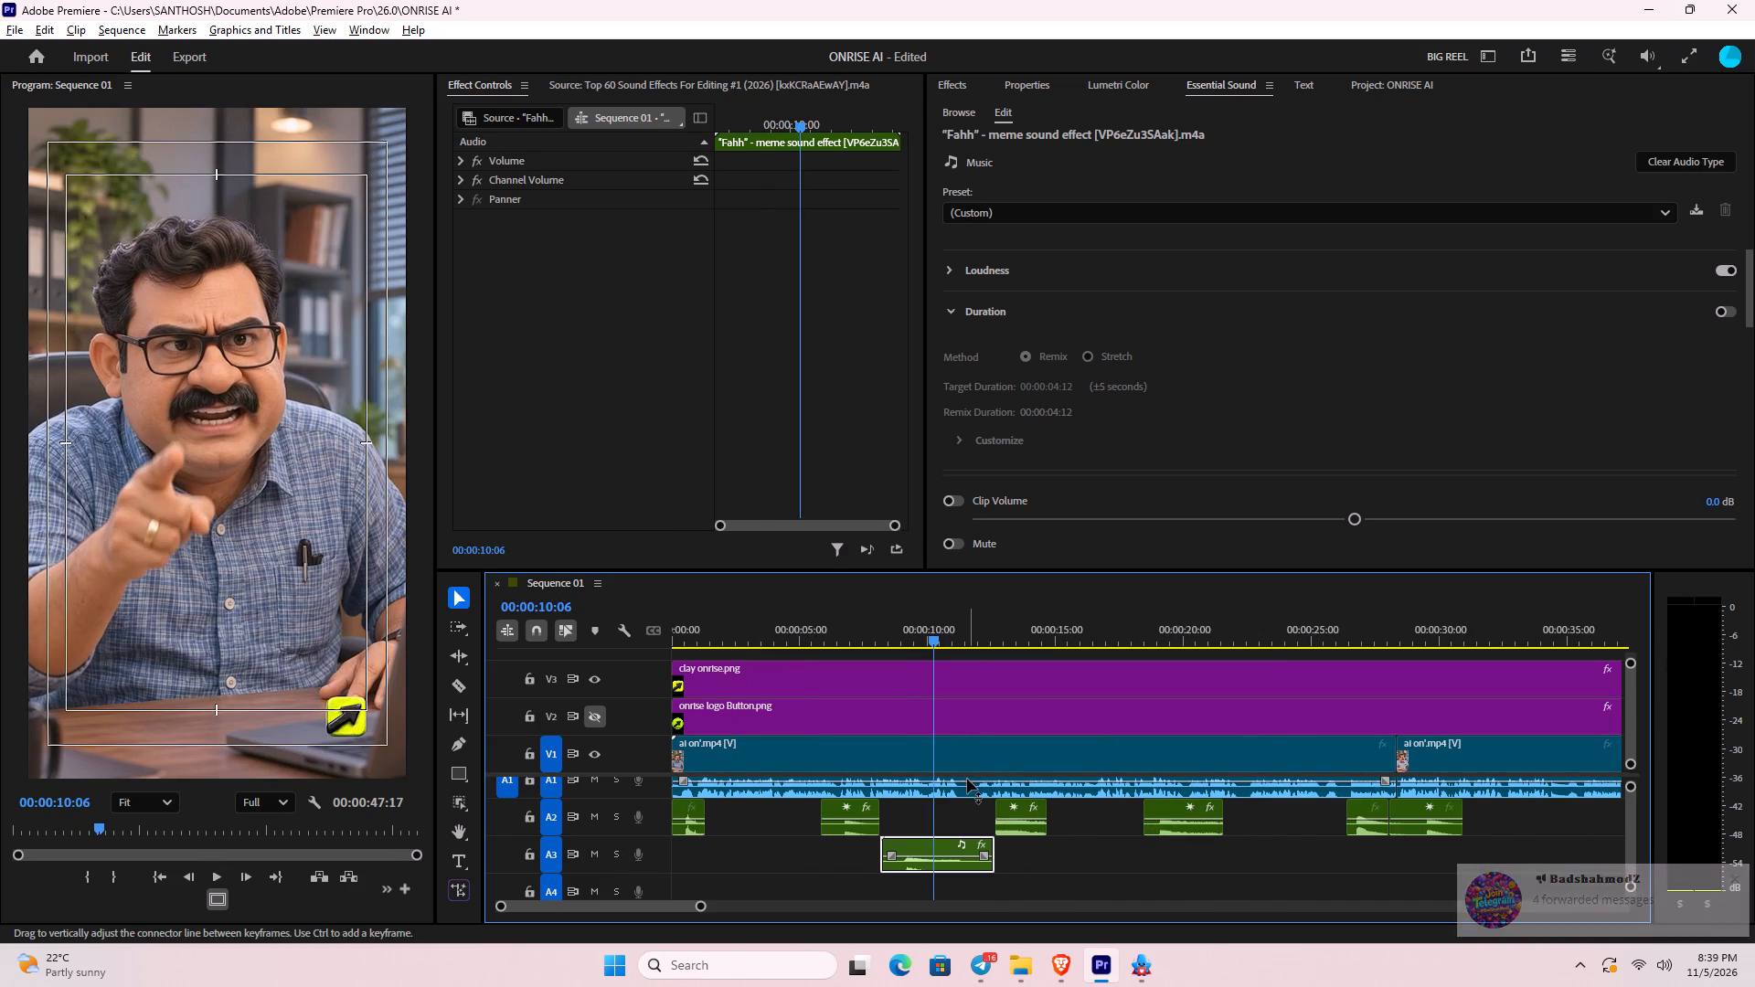
left_click_drag(933, 833, 924, 832)
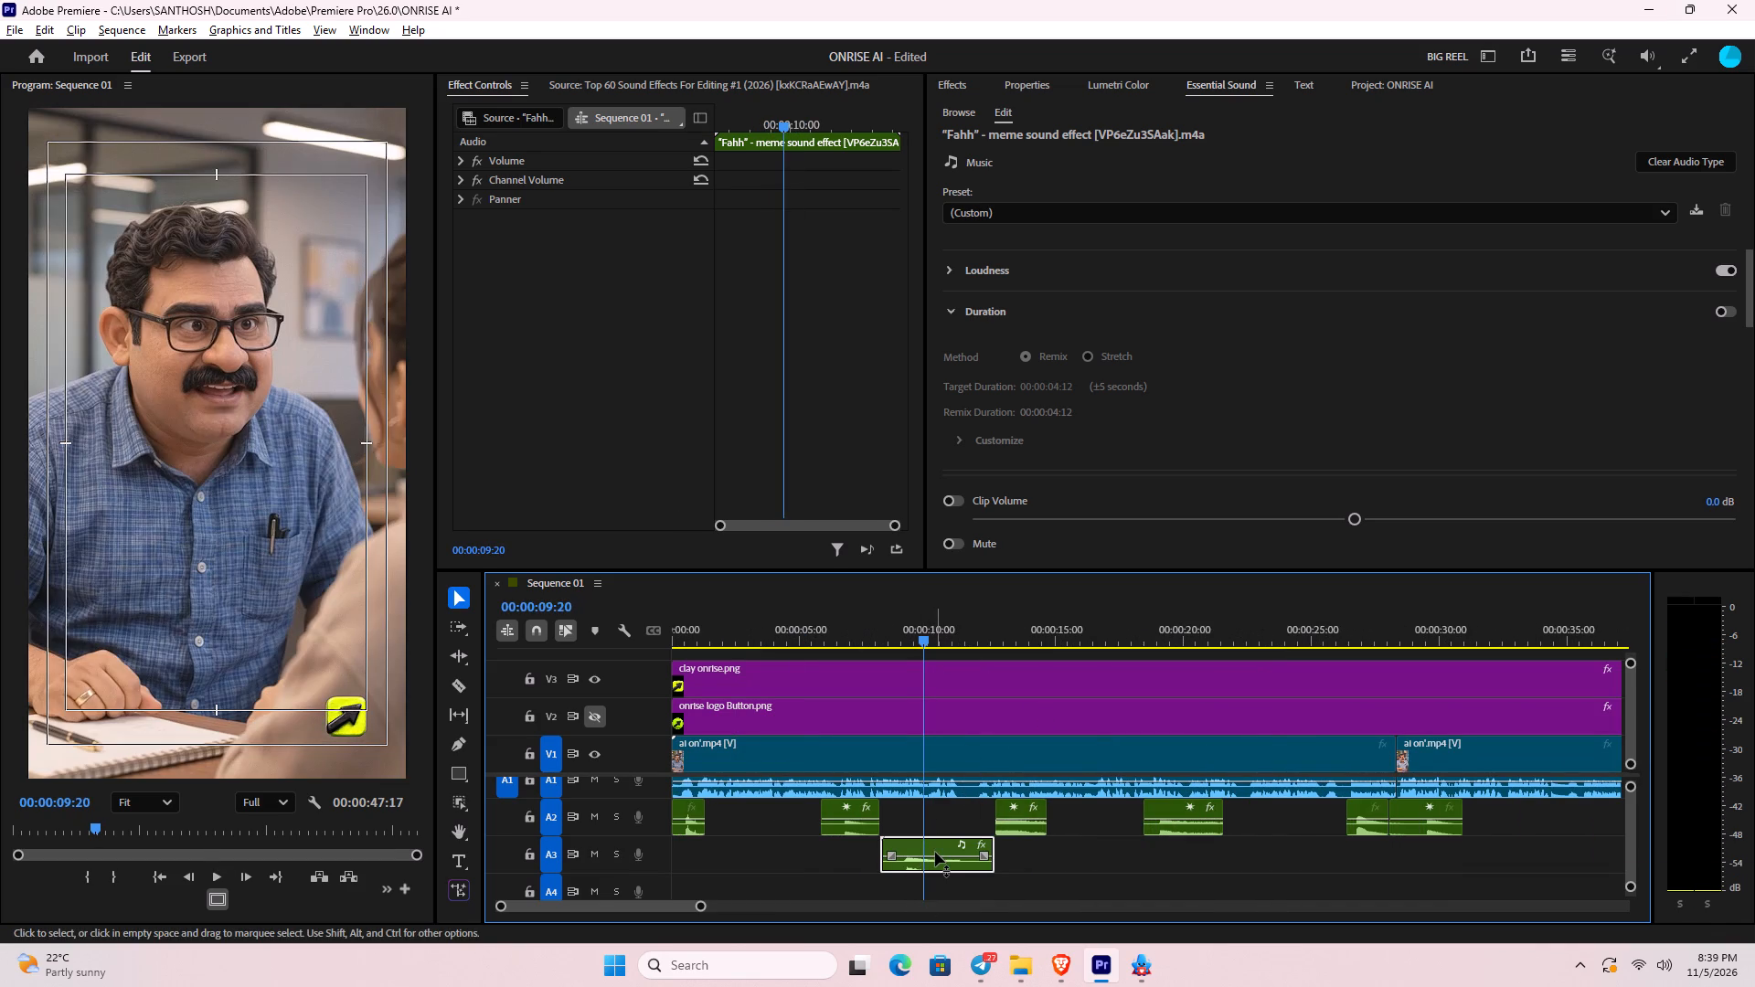
left_click_drag(935, 852, 924, 854)
key("ctrl+z")
left_click_drag(948, 845, 924, 849)
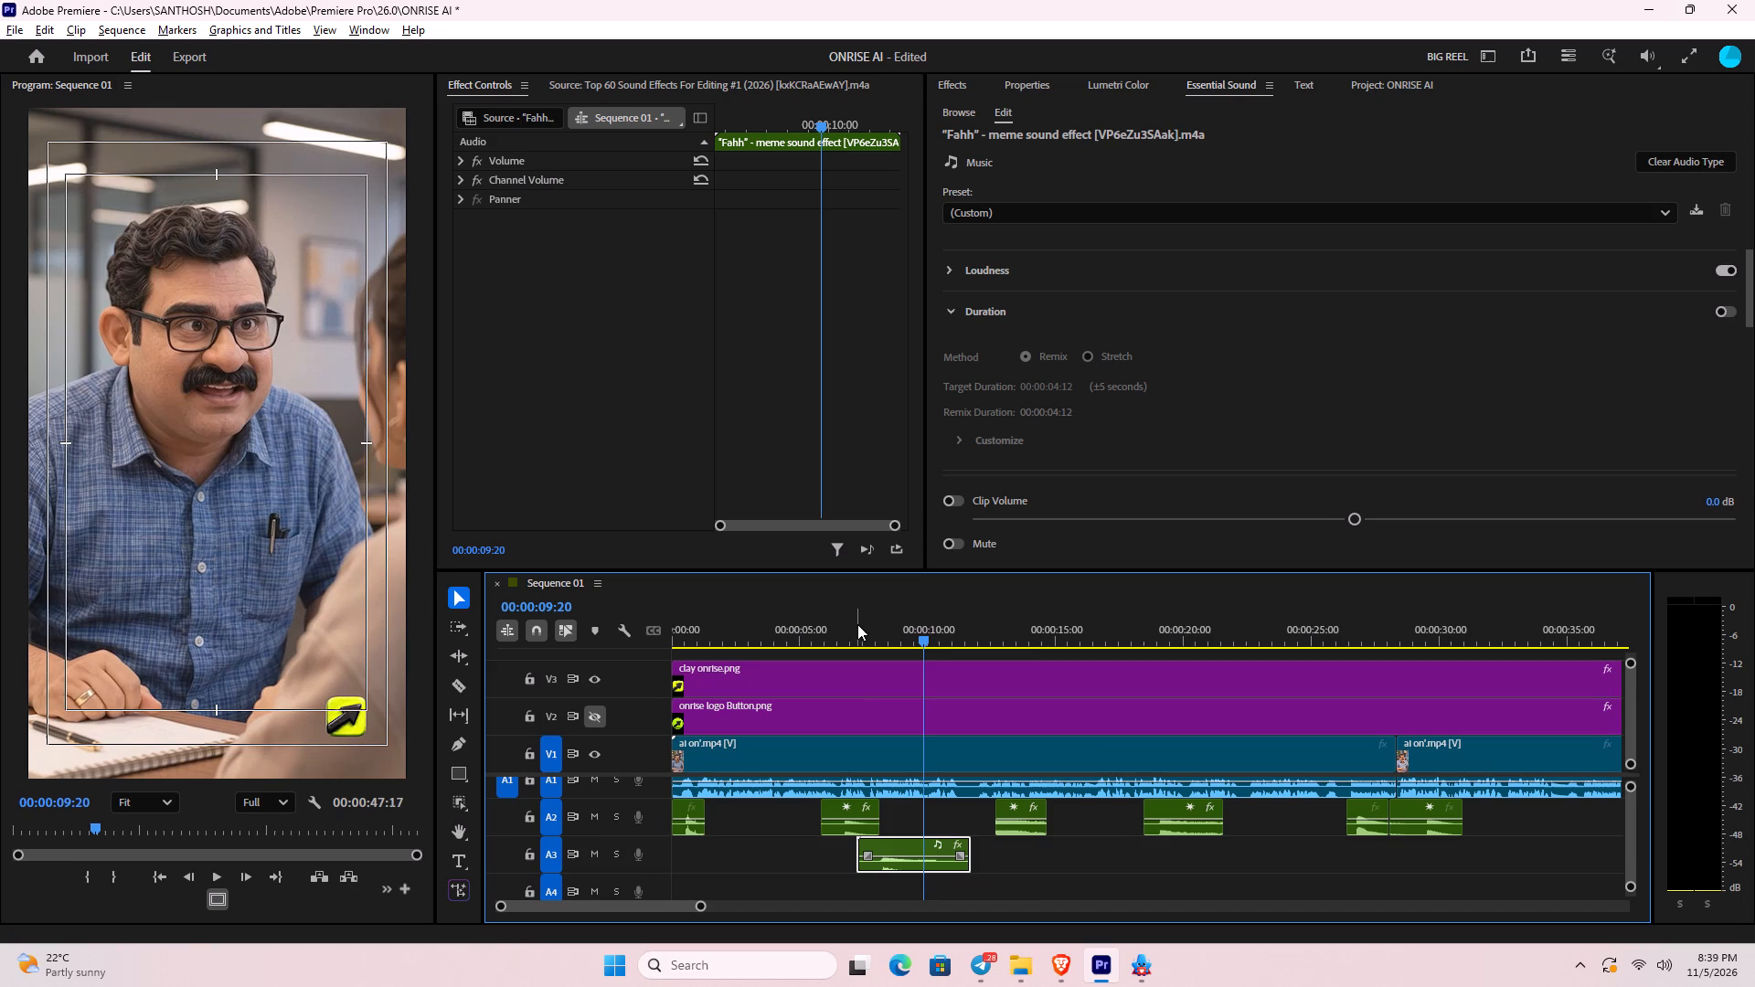
Play back from about 8 seconds, and add a roughly 2-second fade-out to the A2 effect that starts near 18 seconds.
left_click_drag(938, 637, 868, 648)
key("space")
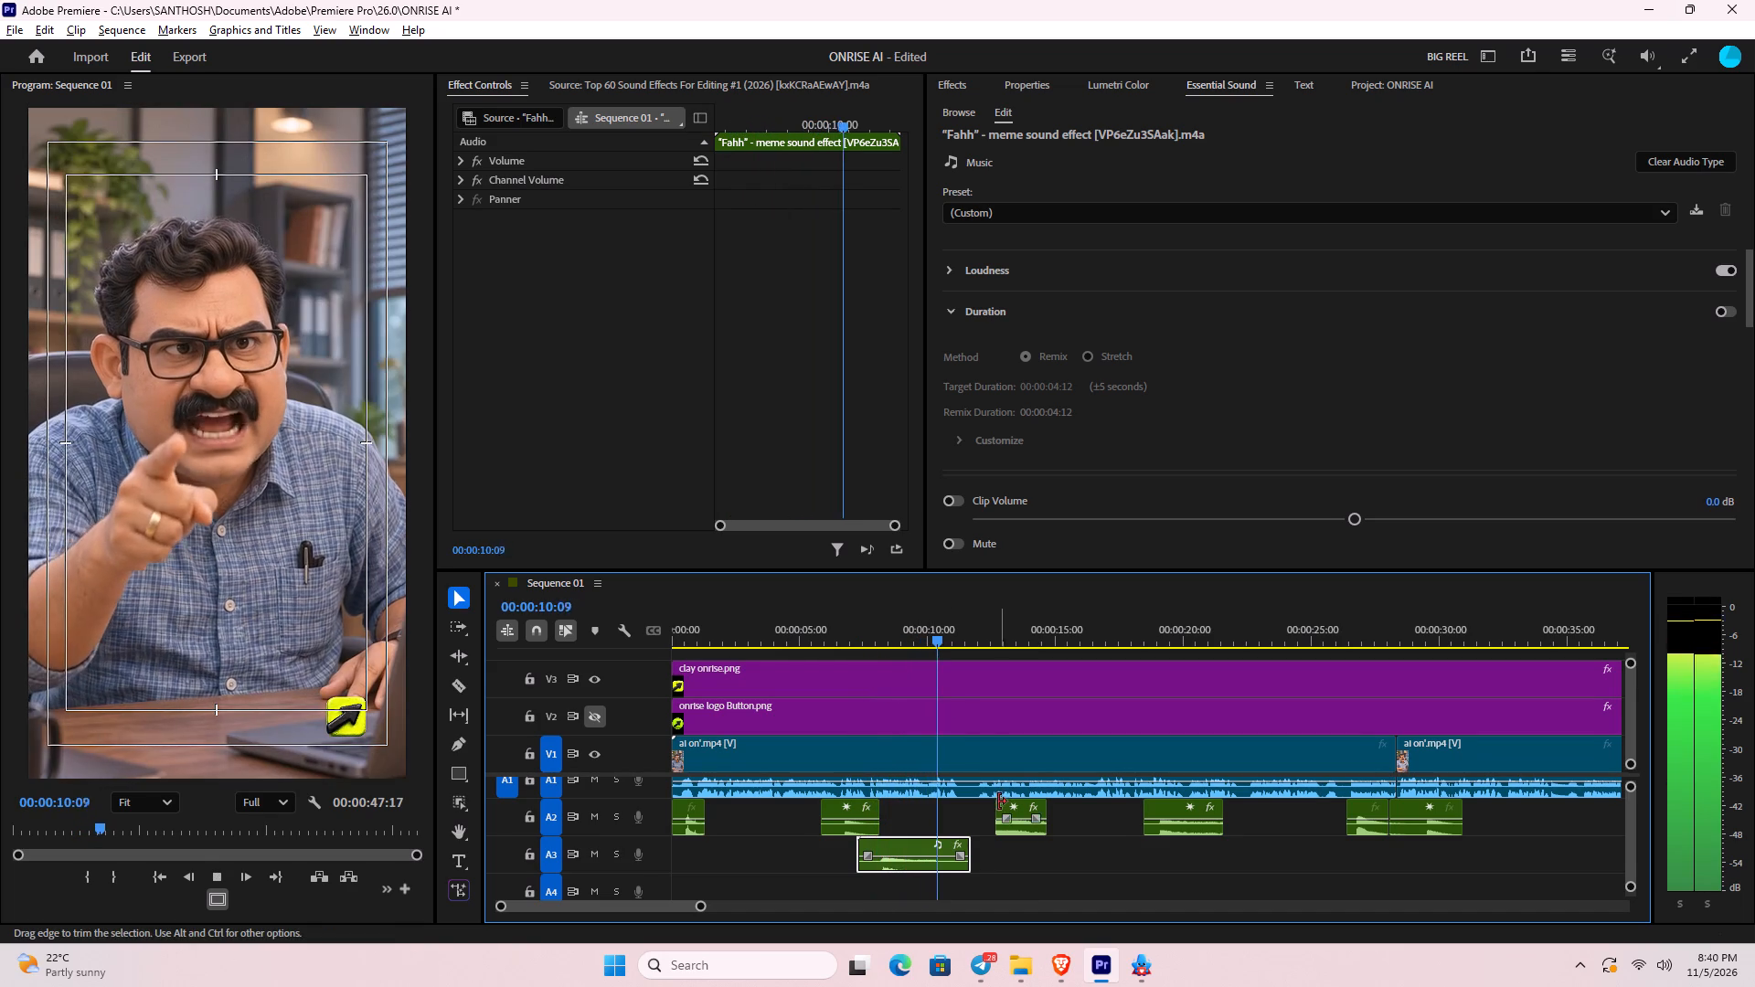
key("space")
key("space")
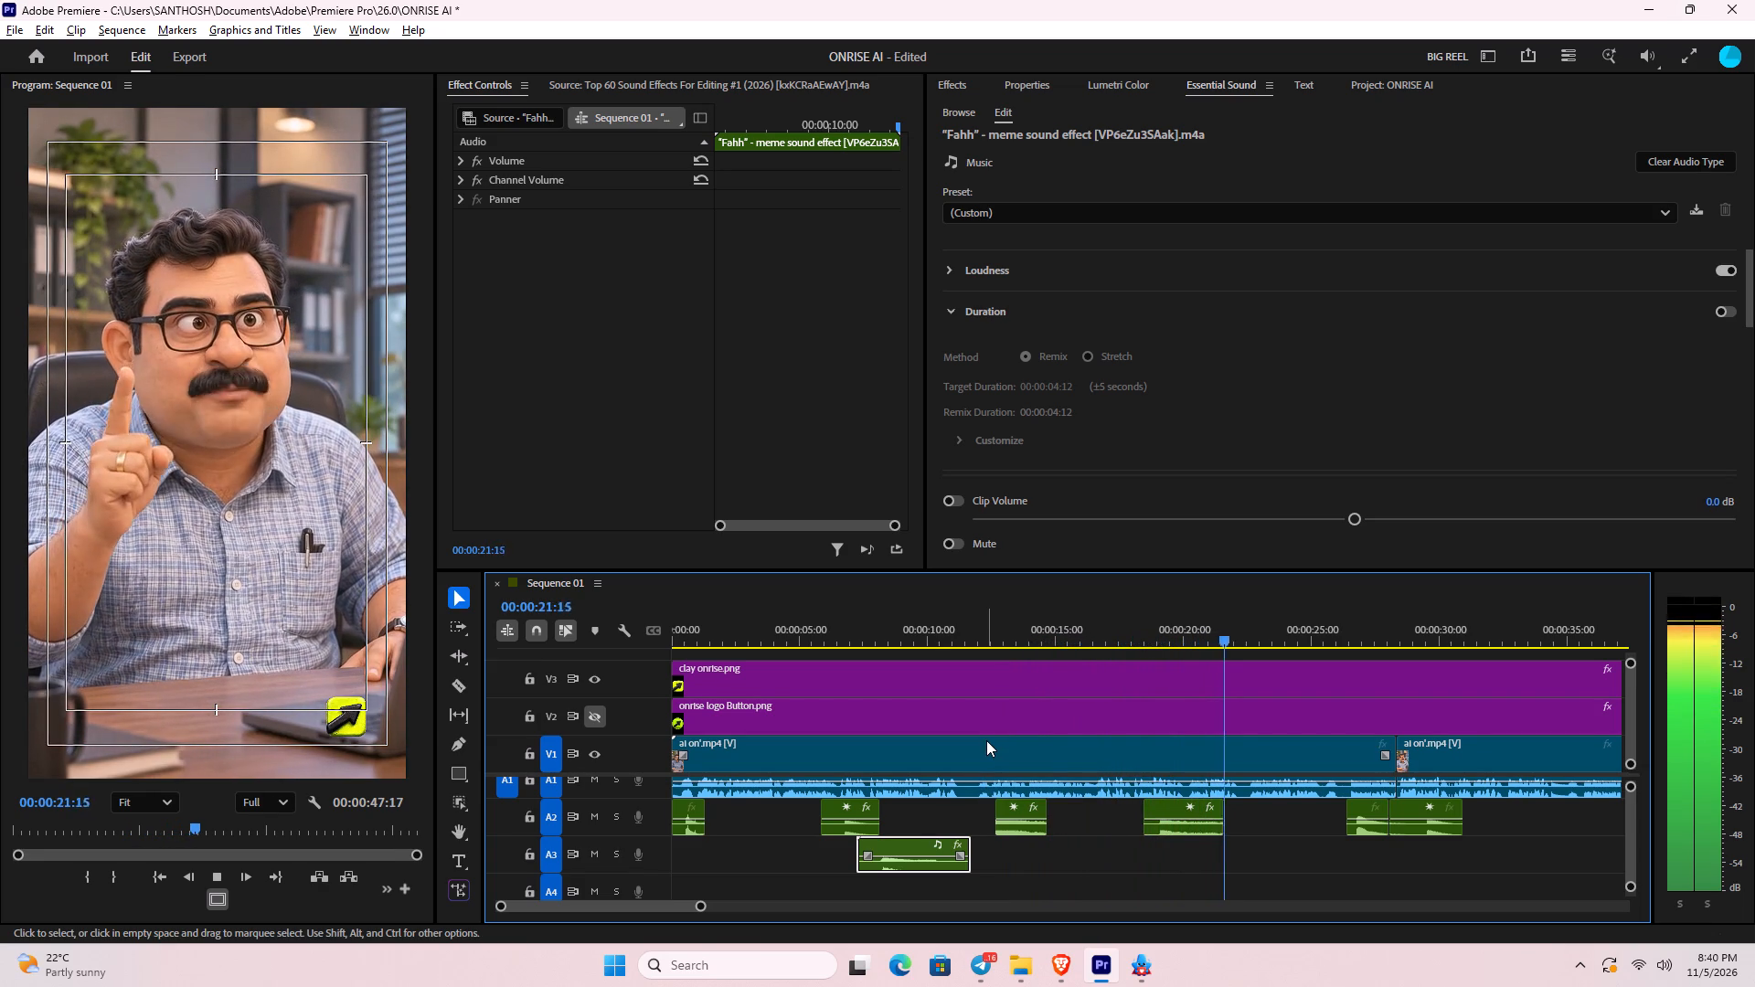
key("space")
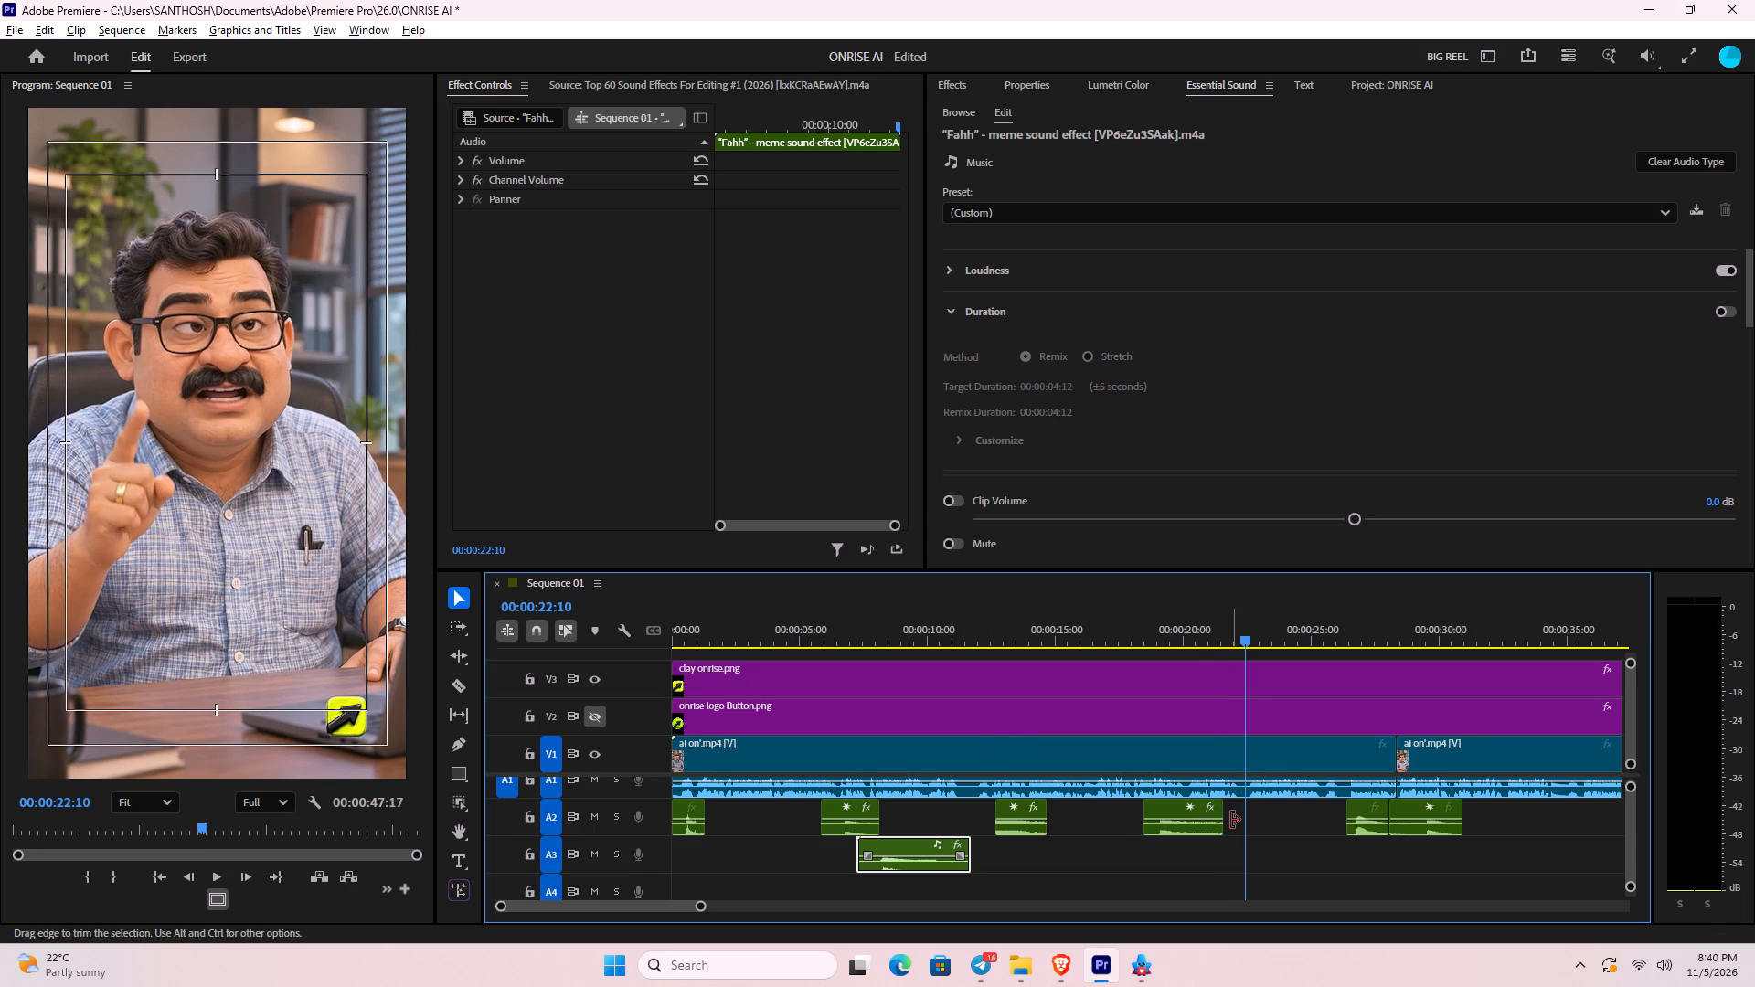
left_click(1201, 830)
left_click_drag(1210, 821, 1168, 819)
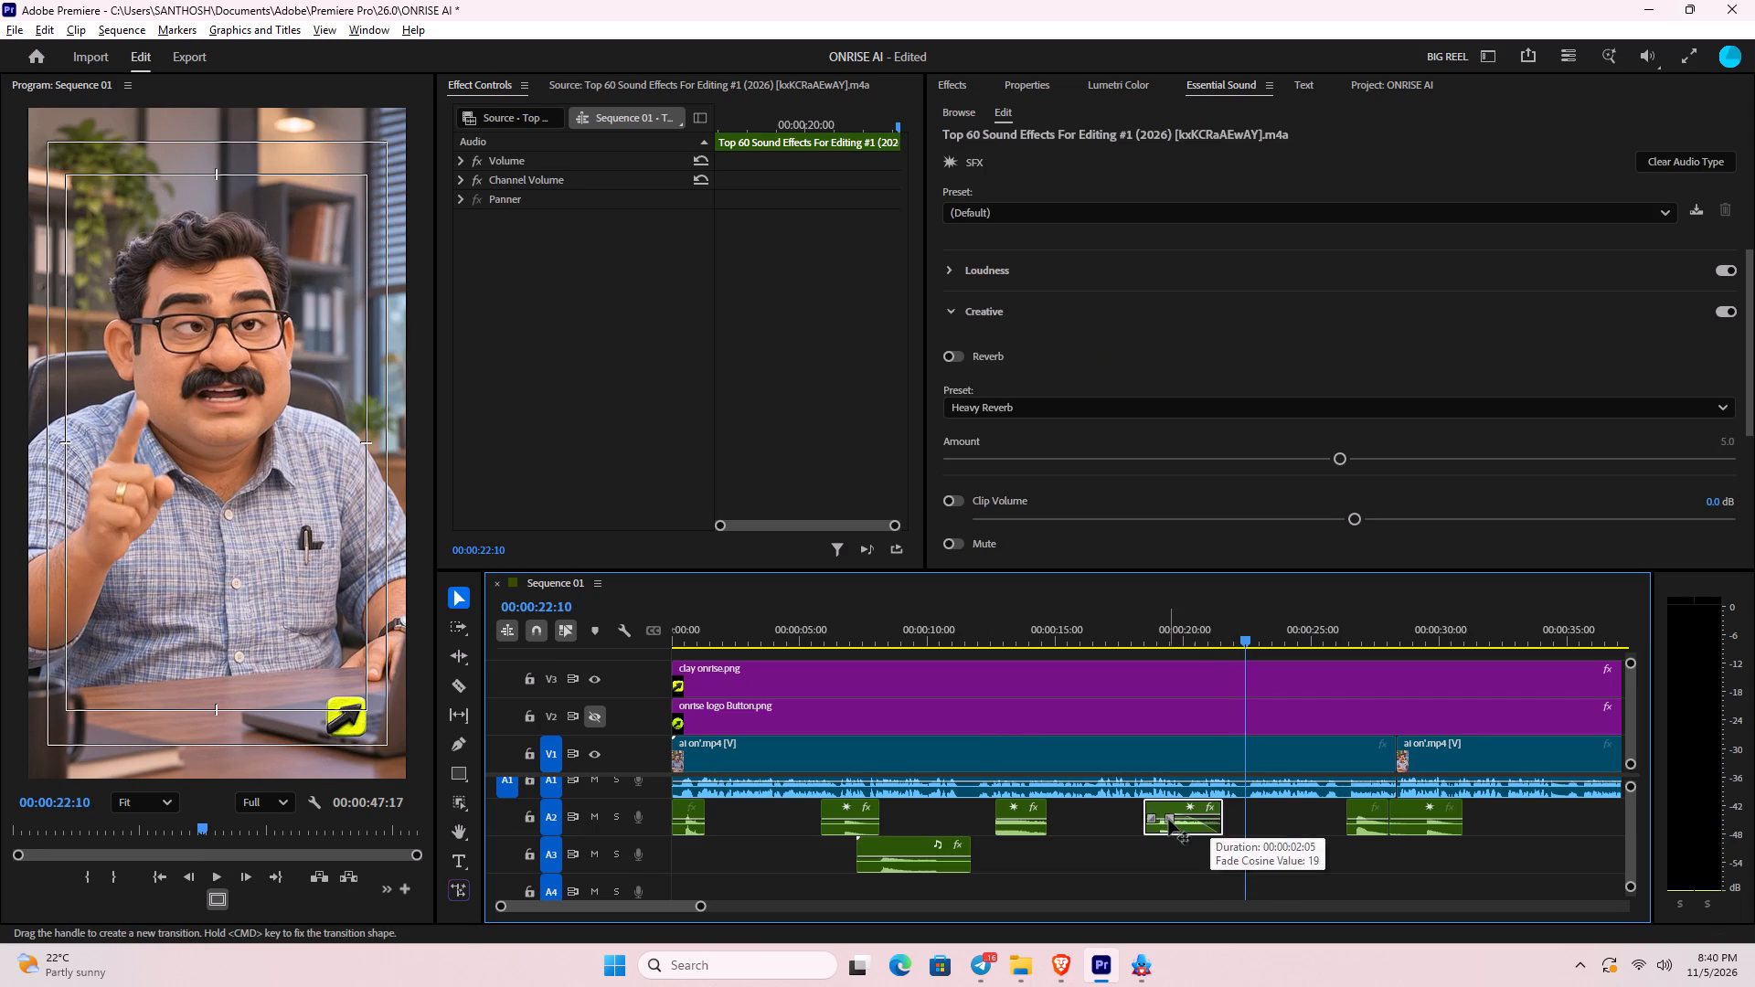
left_click_drag(1168, 819, 1166, 819)
left_click_drag(1251, 642, 1132, 648)
key("space")
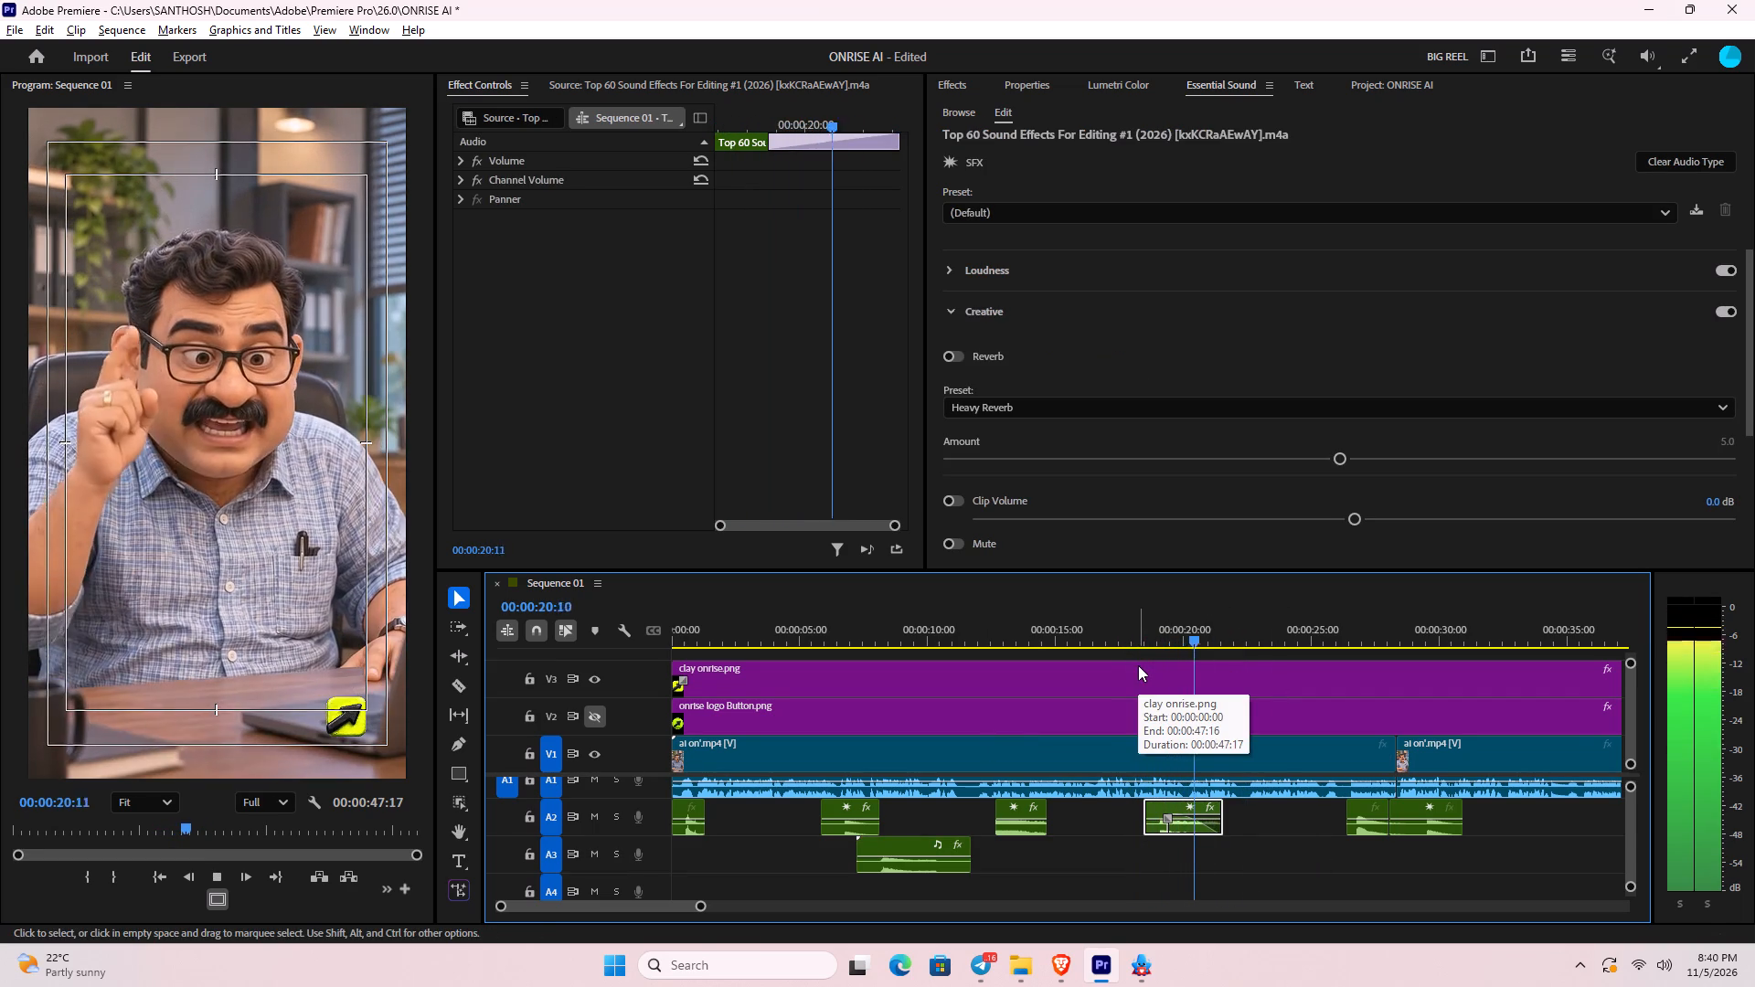
key("space")
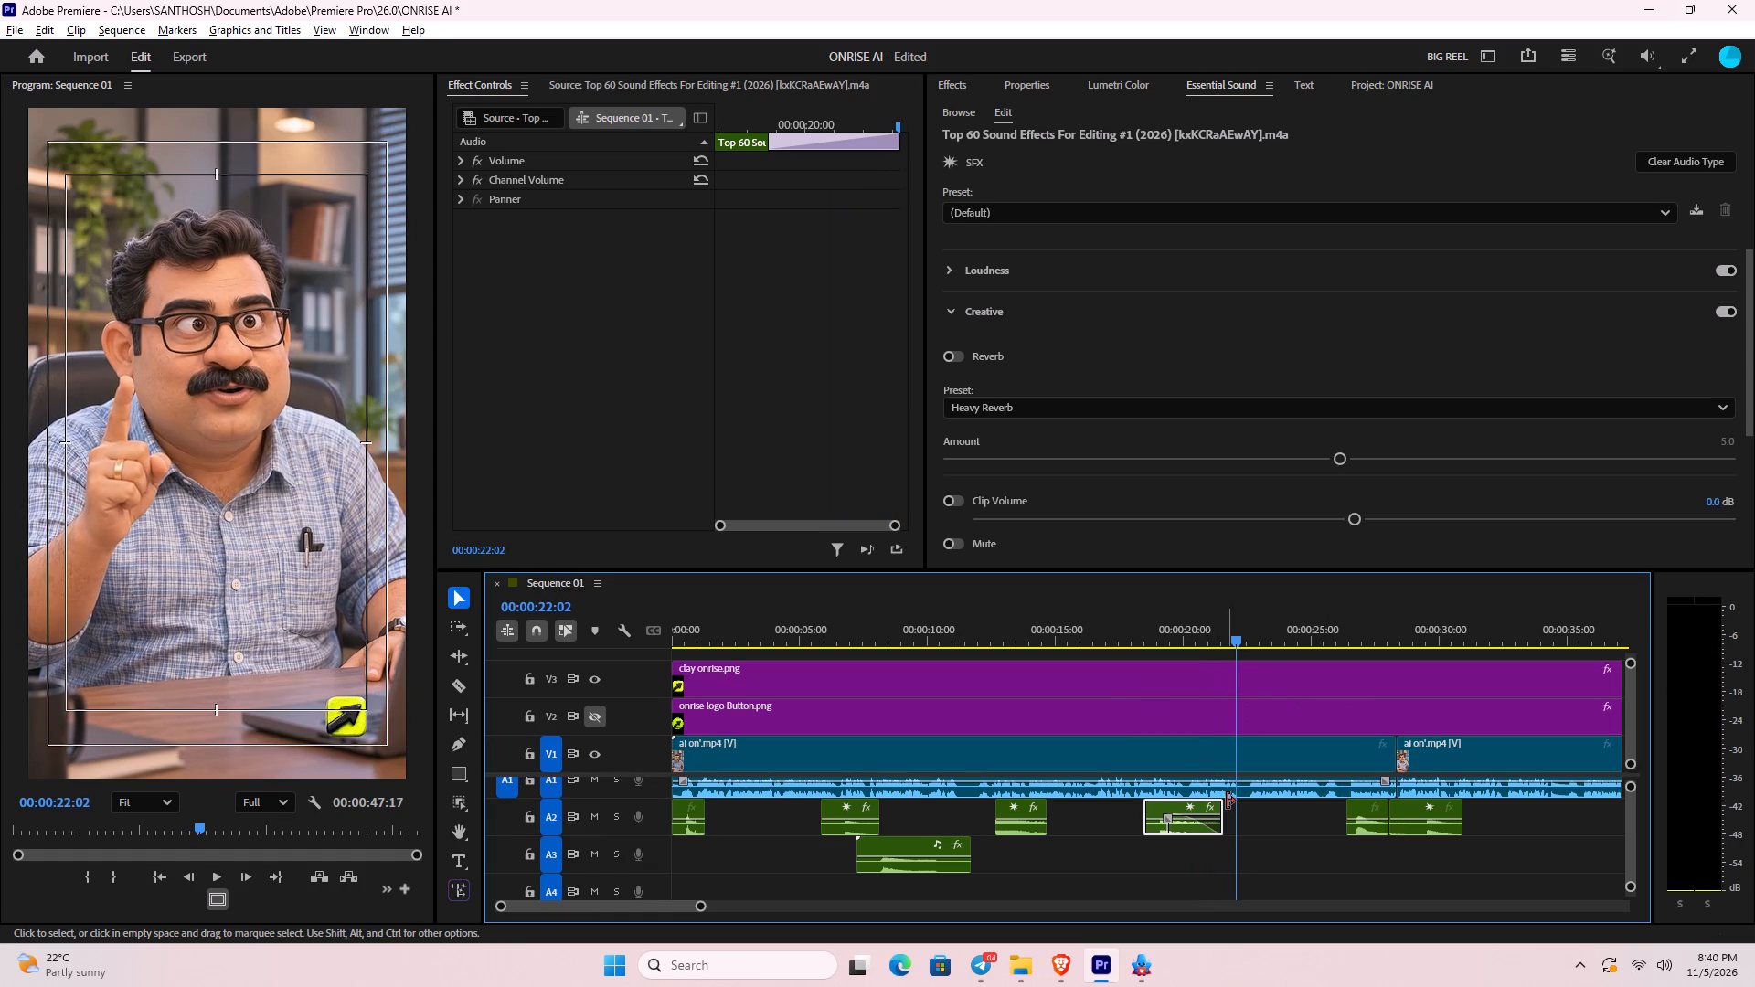
Trim the end of the faded A2 effect to about 20.5 seconds, and play back through to about 29 seconds.
left_click(1220, 797)
left_click_drag(1218, 809, 1194, 811)
left_click_drag(1234, 635, 1143, 663)
key("space")
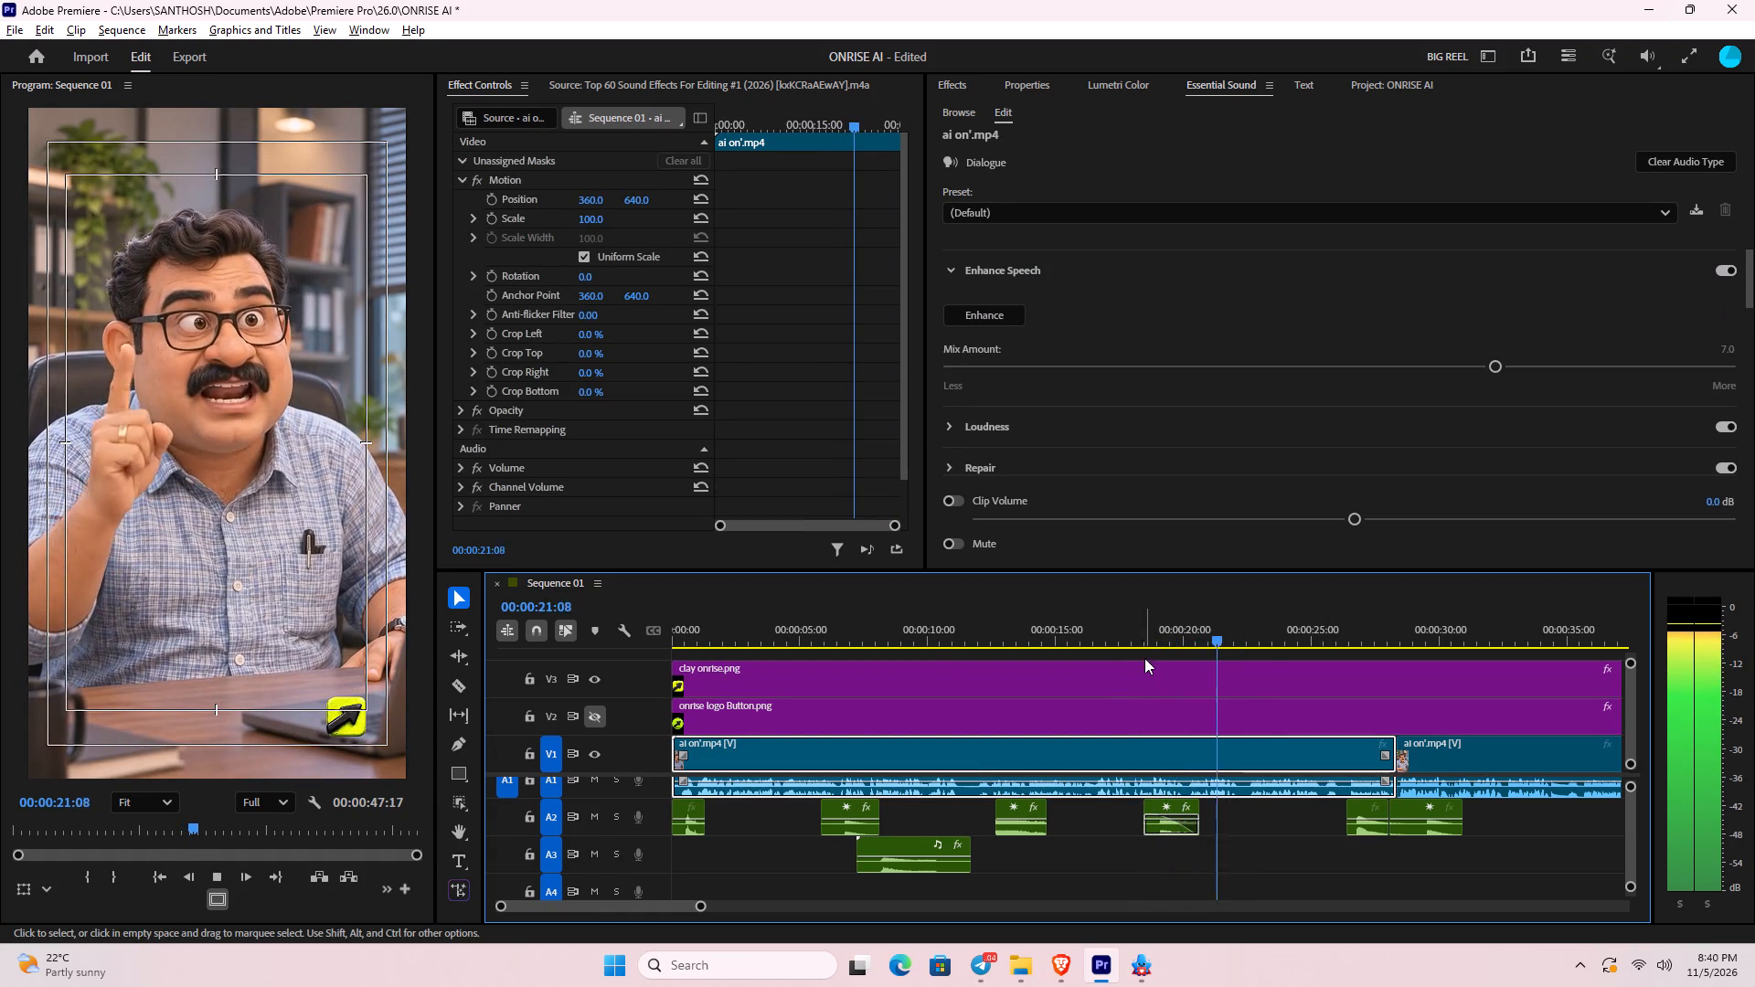
left_click(1257, 819)
left_click(1267, 827)
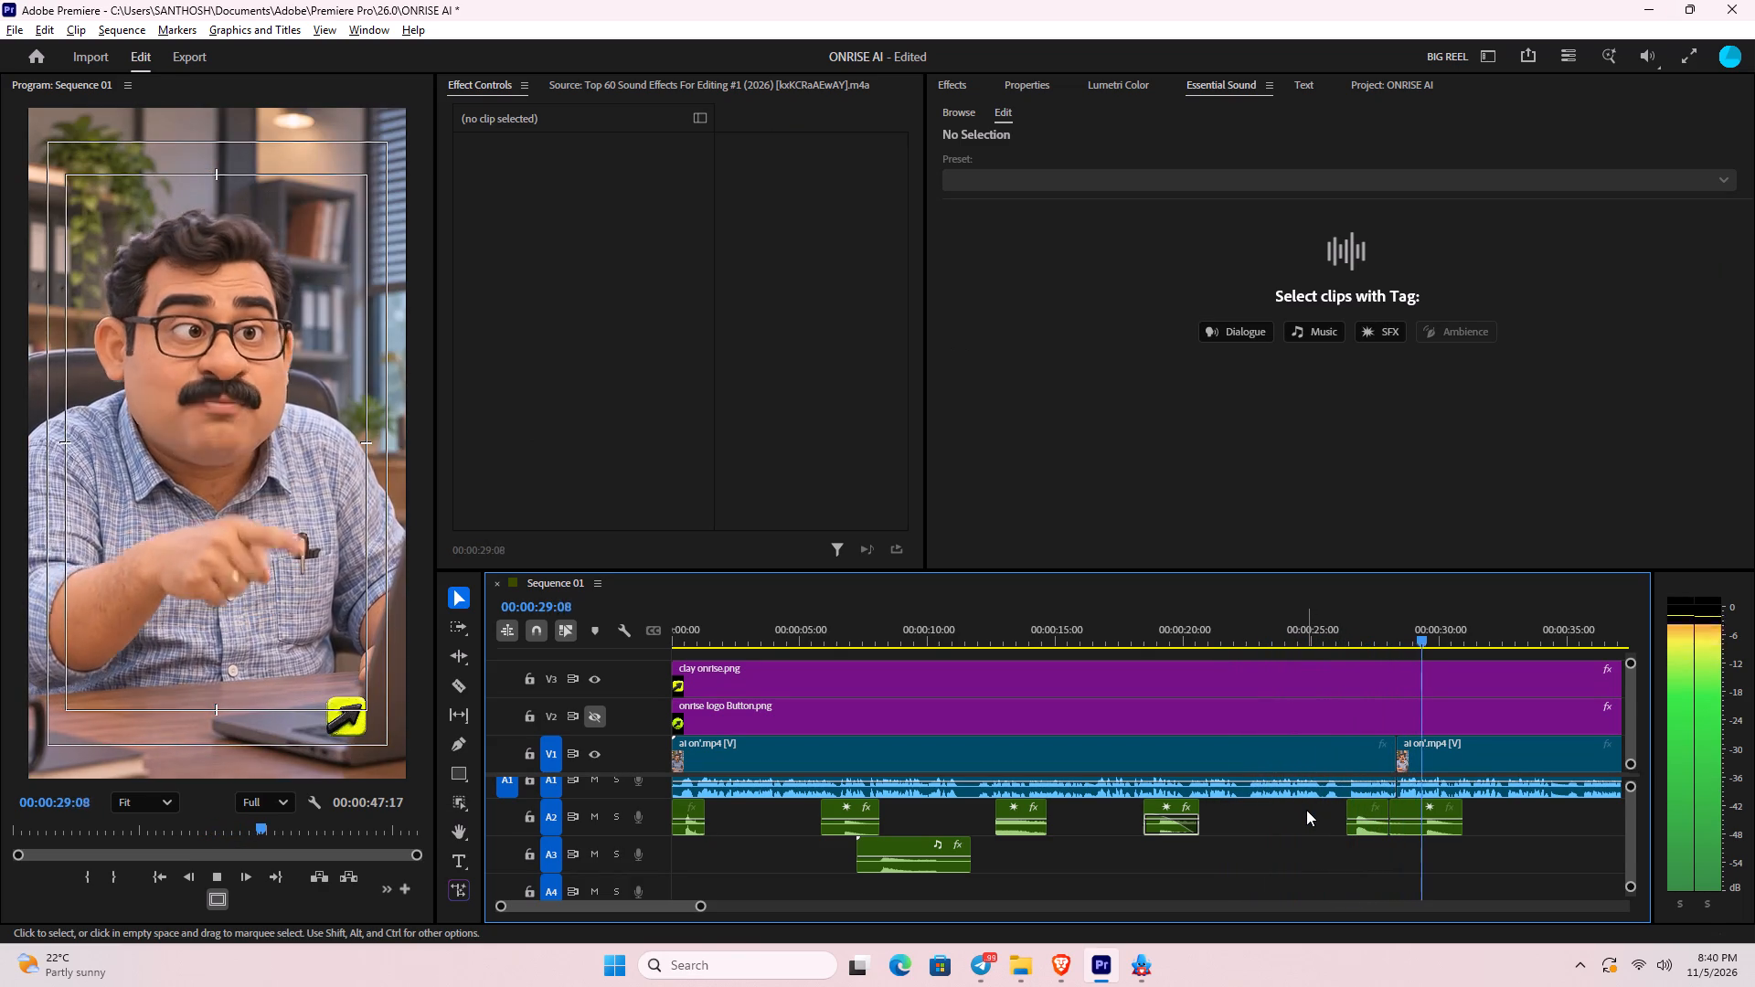
key("space")
Duplicate the first A2 sound effect from the start of the sequence to about 22 seconds on A2.
left_click_drag(1414, 619, 1291, 646)
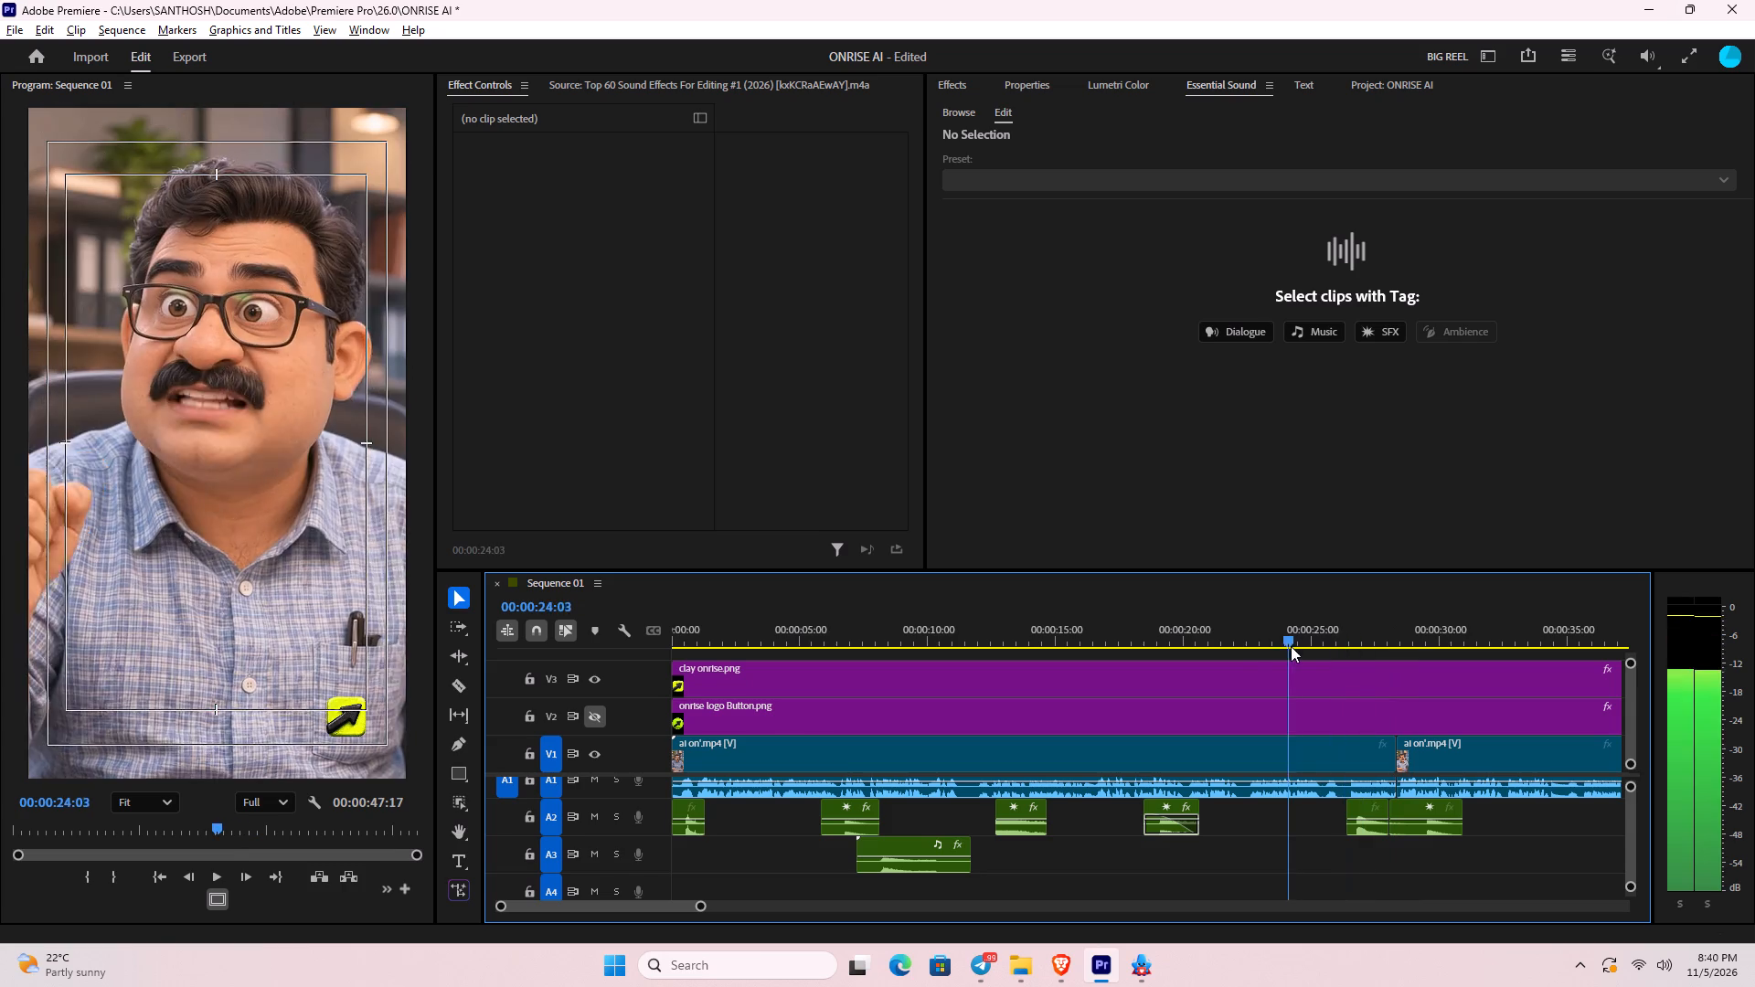
left_click_drag(1291, 646, 1261, 649)
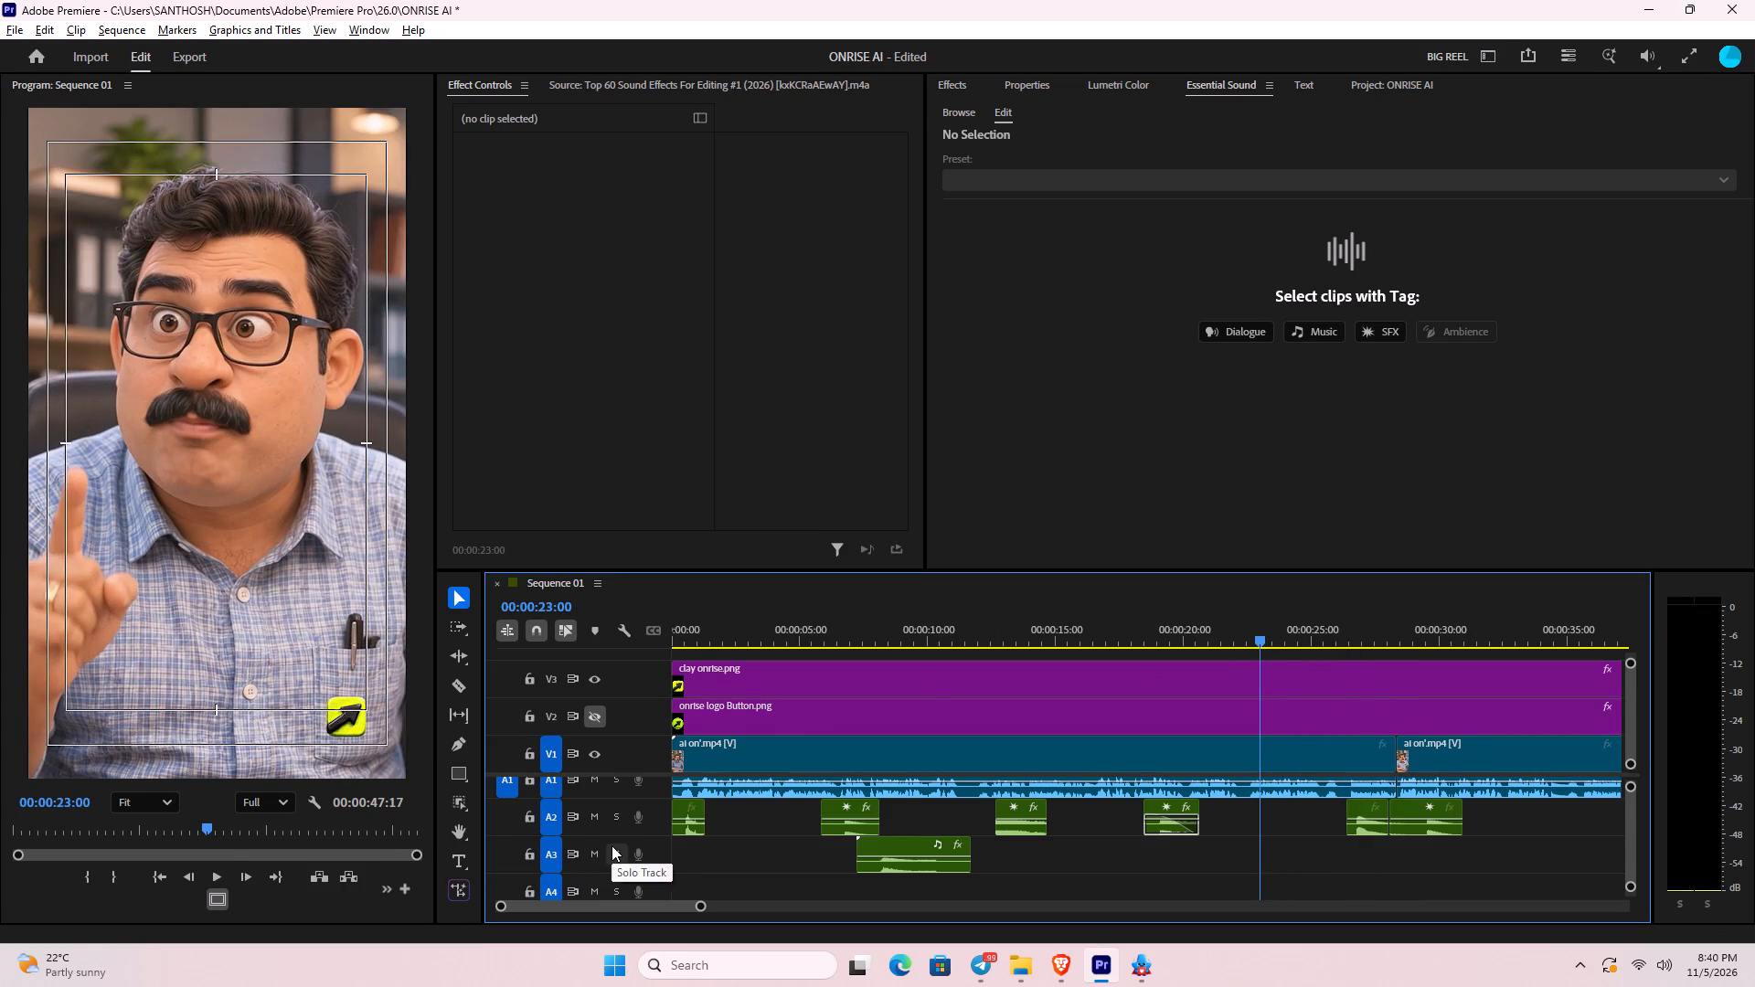
left_click_drag(686, 827, 1140, 809, "alt")
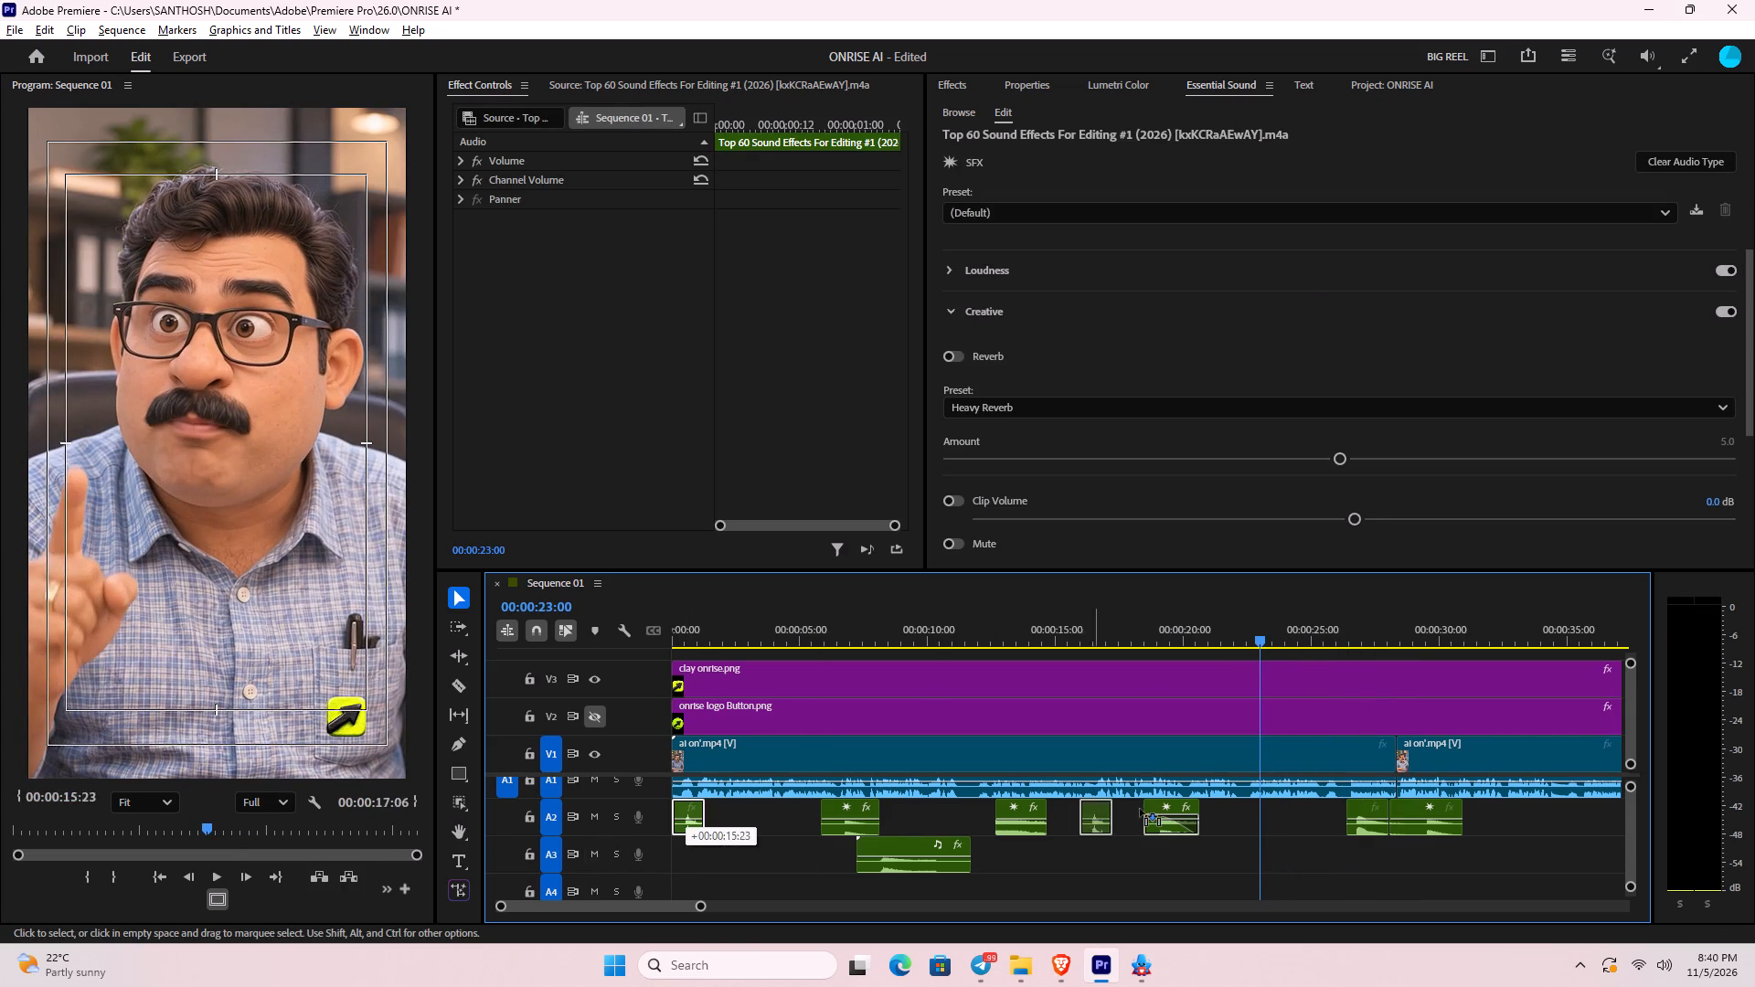
left_click_drag(1140, 809, 1255, 818, "alt")
Play back from about 00:00:21:19, and move the duplicated A2 effect to start at about 25 seconds.
left_click_drag(1261, 640, 1231, 640)
key("space")
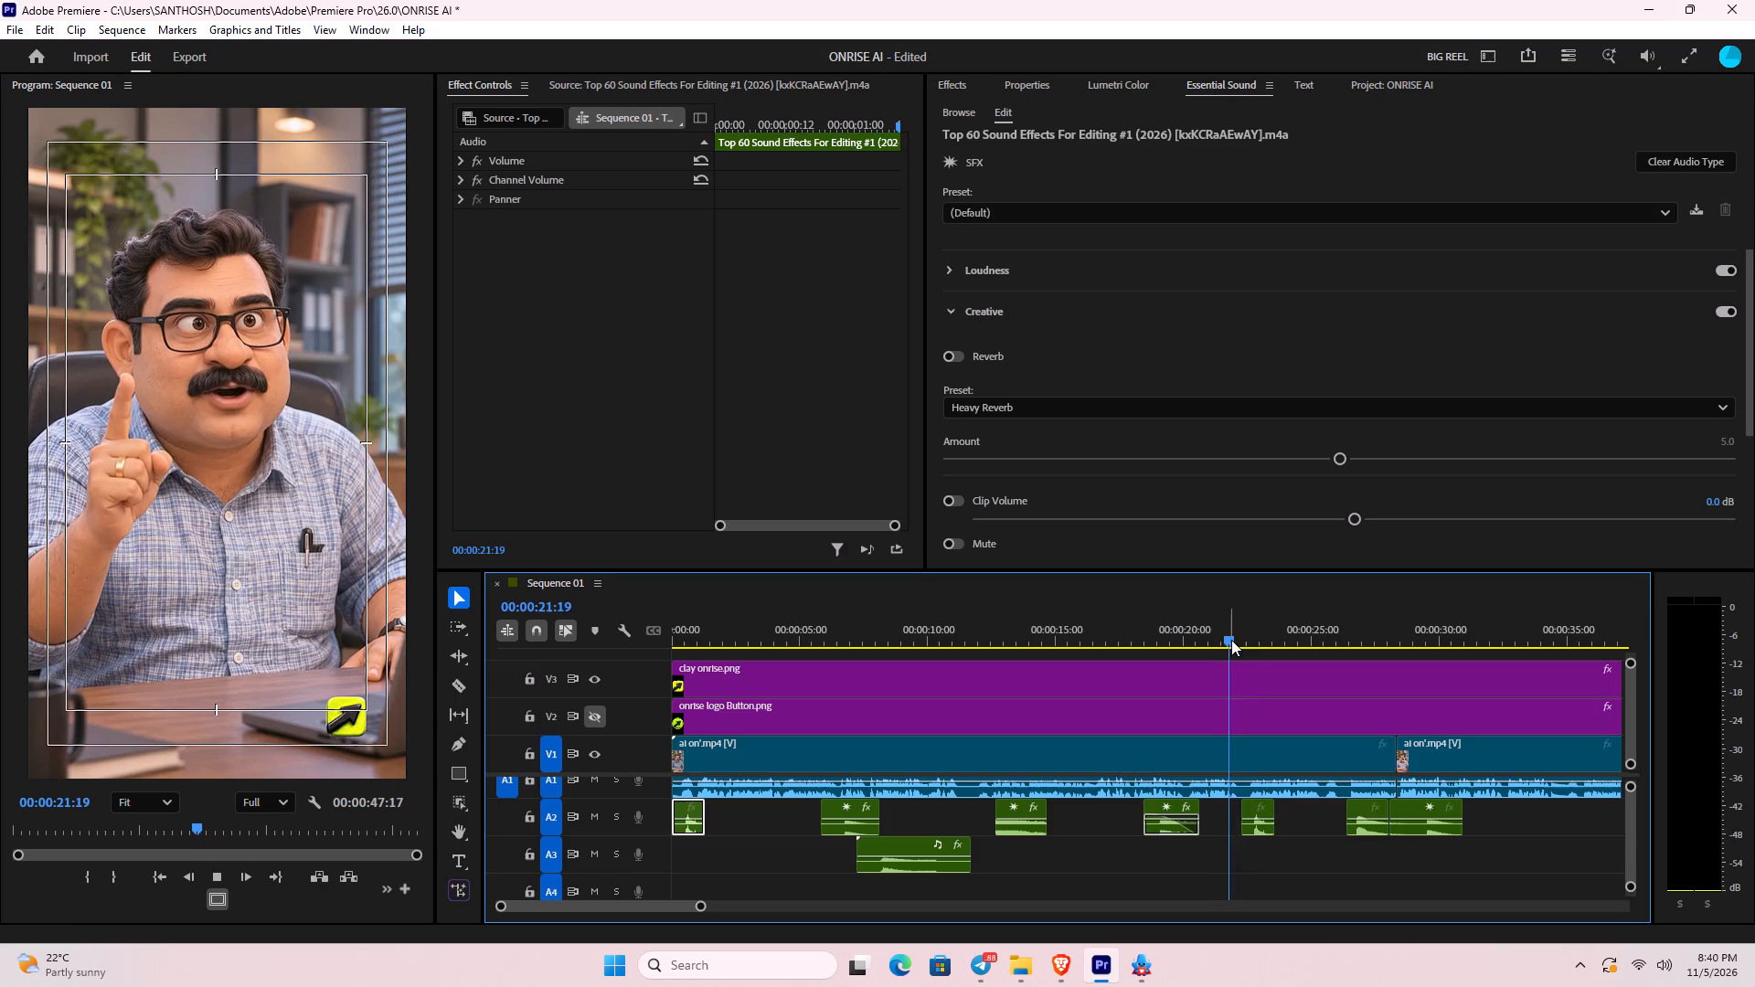
key("space")
key("space")
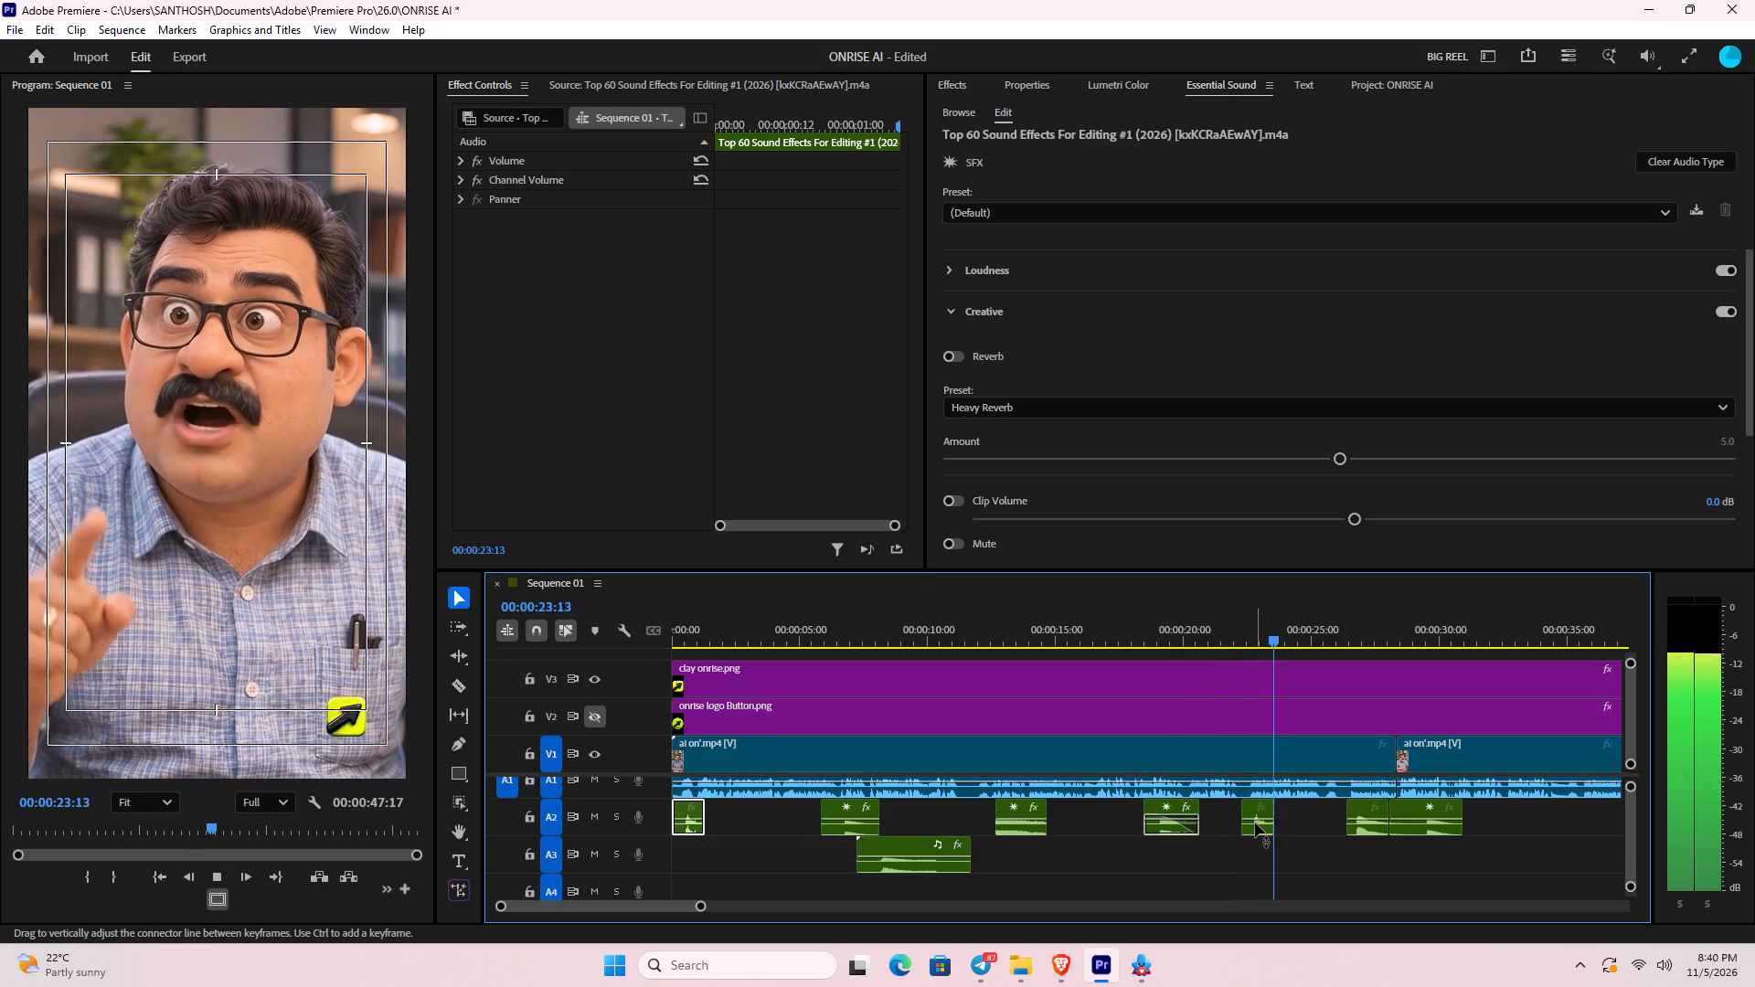
key("space")
key("space")
left_click_drag(1264, 811, 1337, 805)
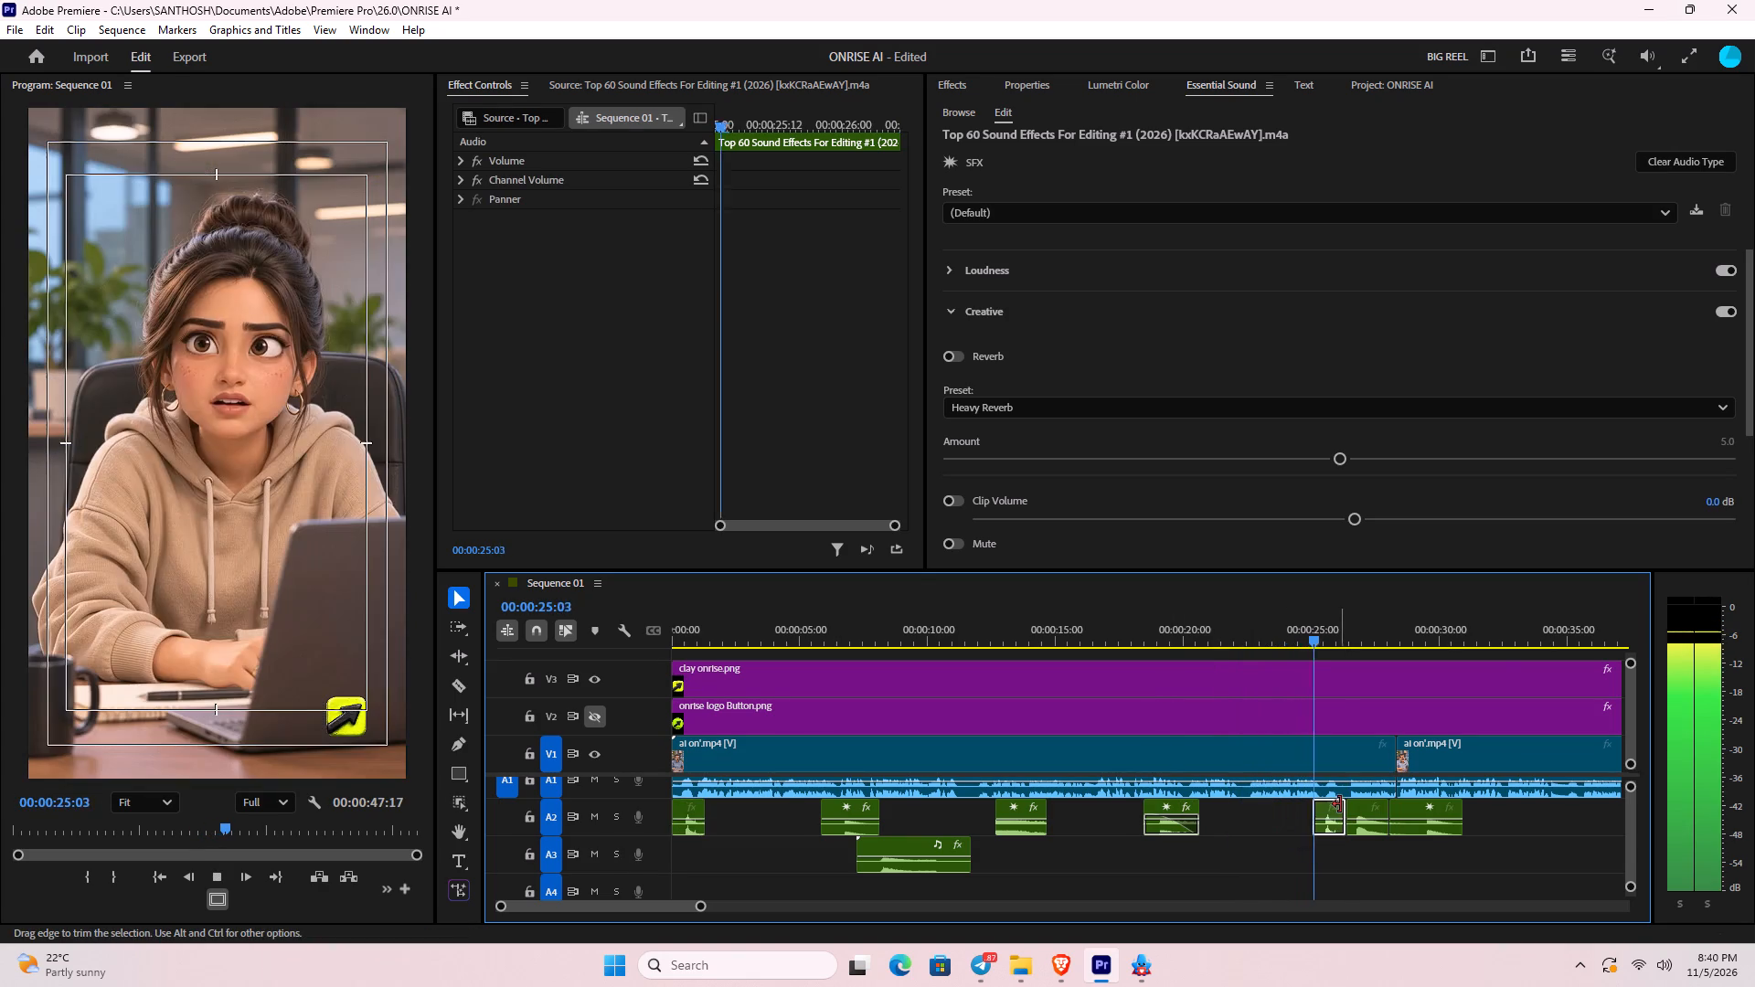
key("space")
key("space")
key("space")
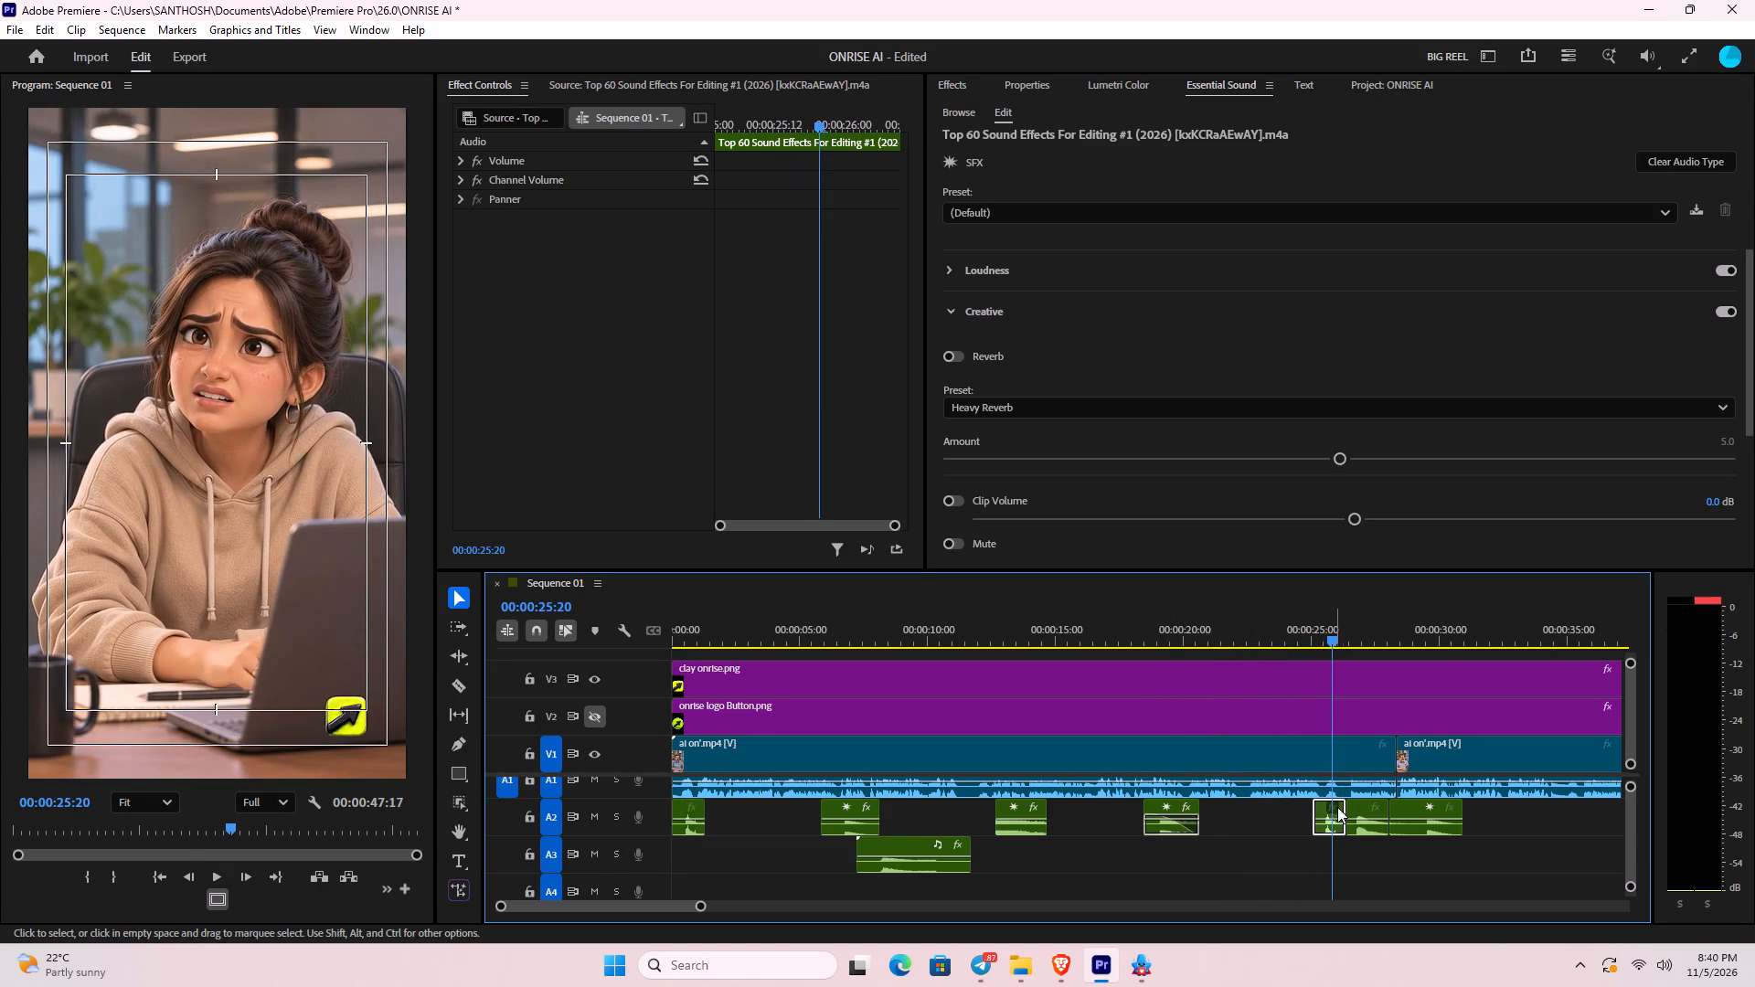
Adjust the audio gain of the duplicated A2 effect at about 25 seconds by -6 dB.
key("g")
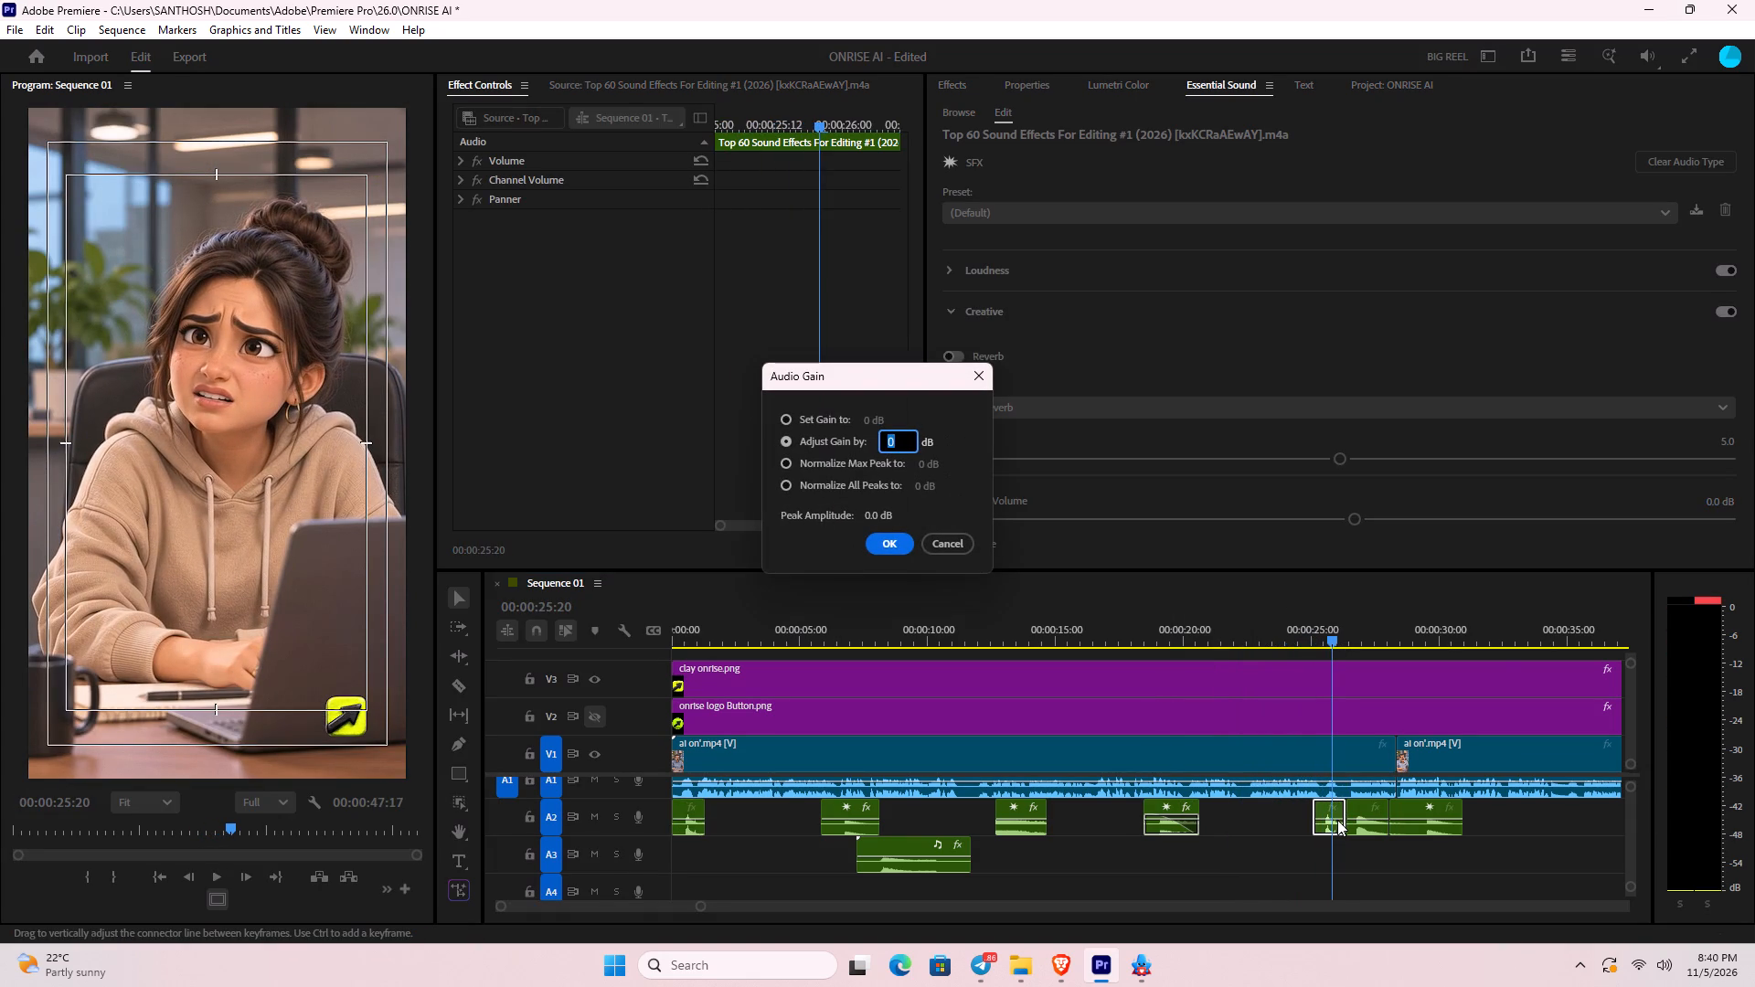
type("-6")
key("Return")
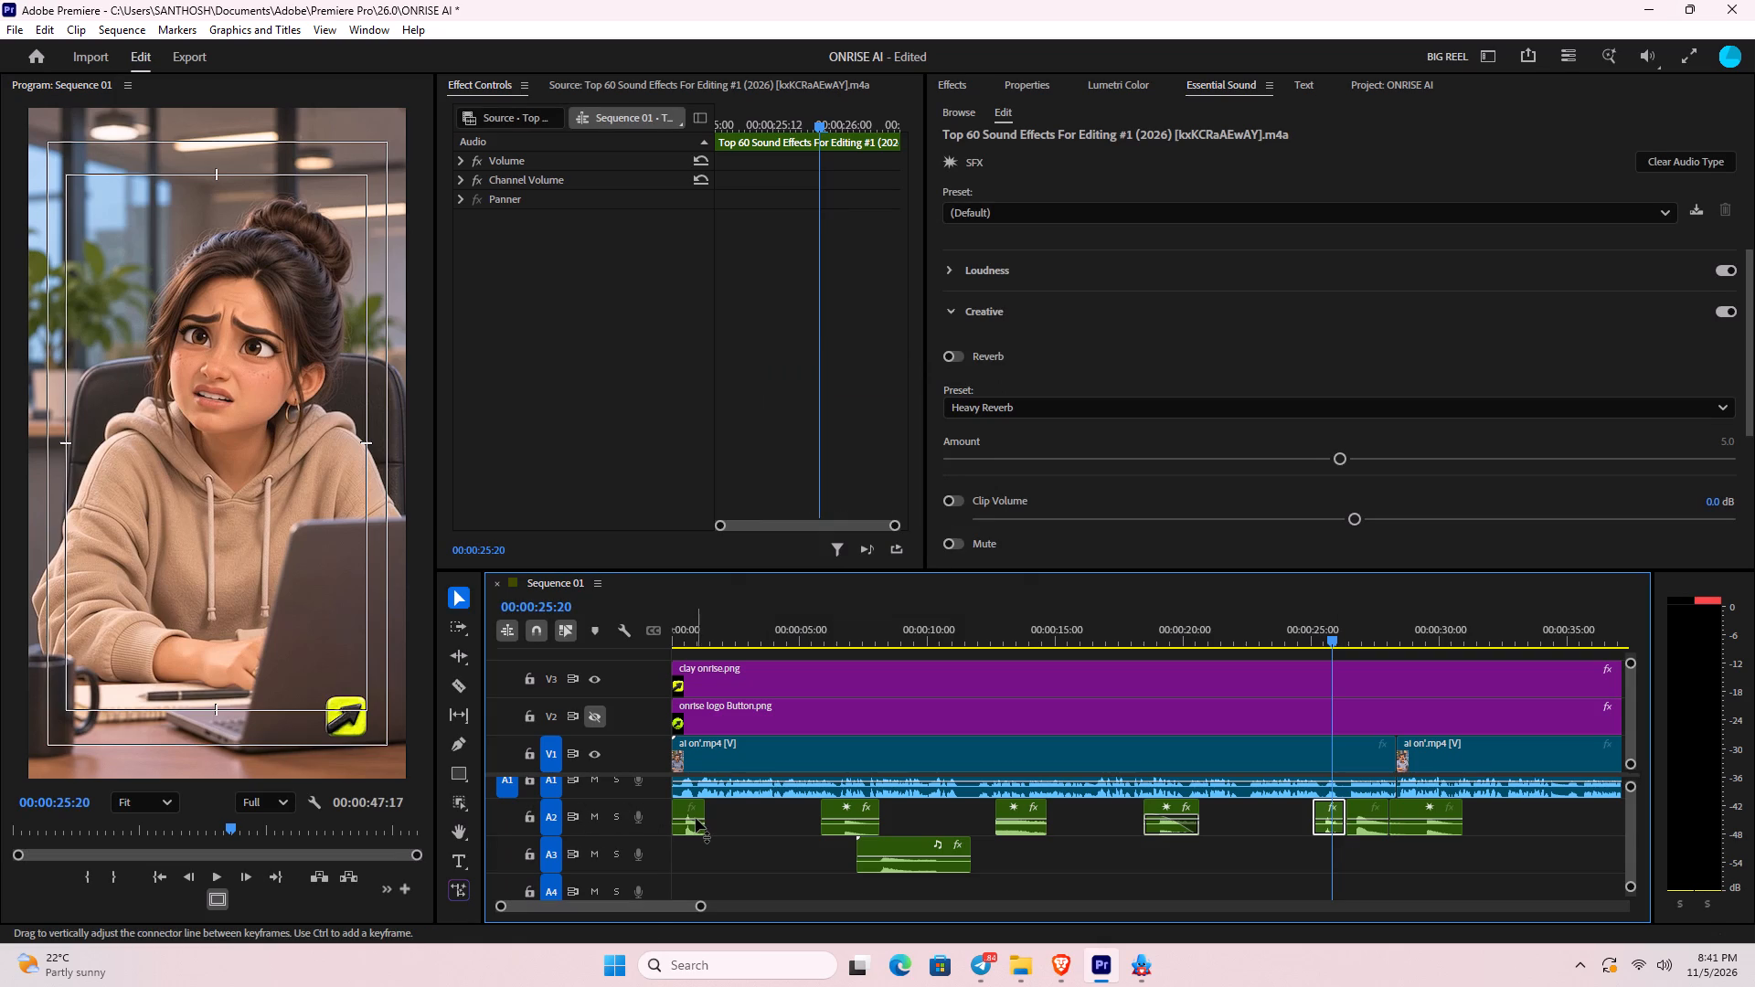
Adjust the audio gain of the first A2 effect at the sequence start by -6 dB, and play back from 00:00:25:20.
left_click(697, 818)
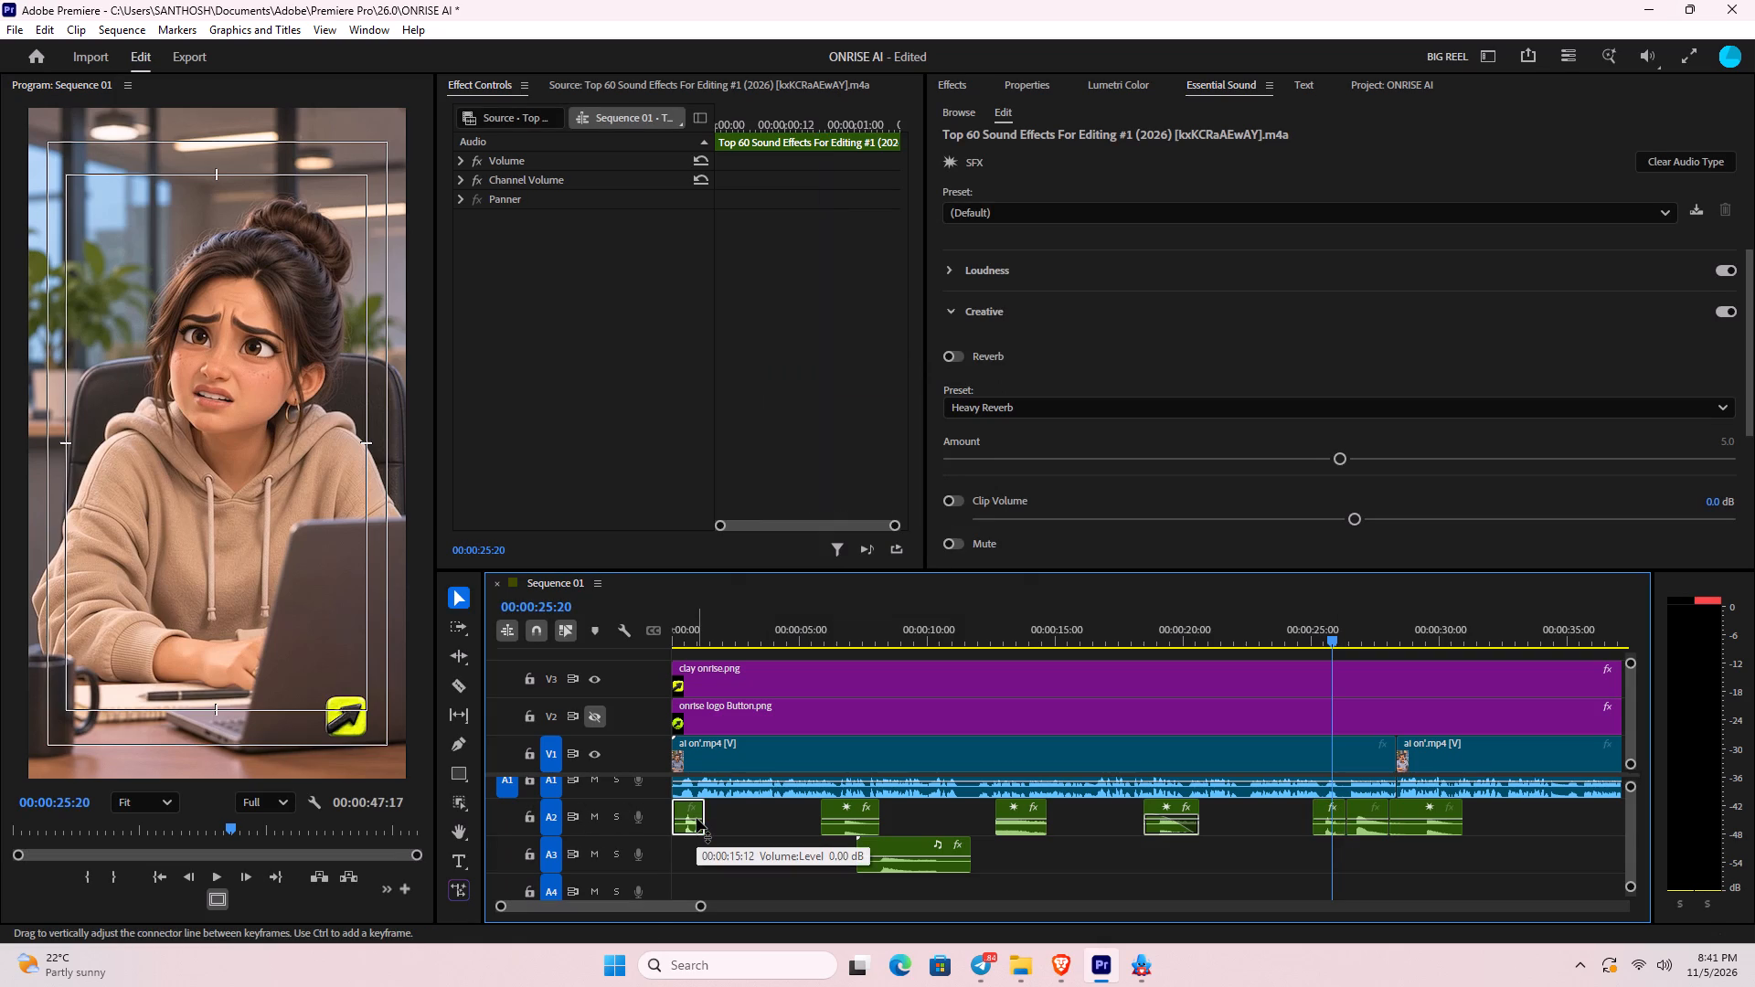
key("g")
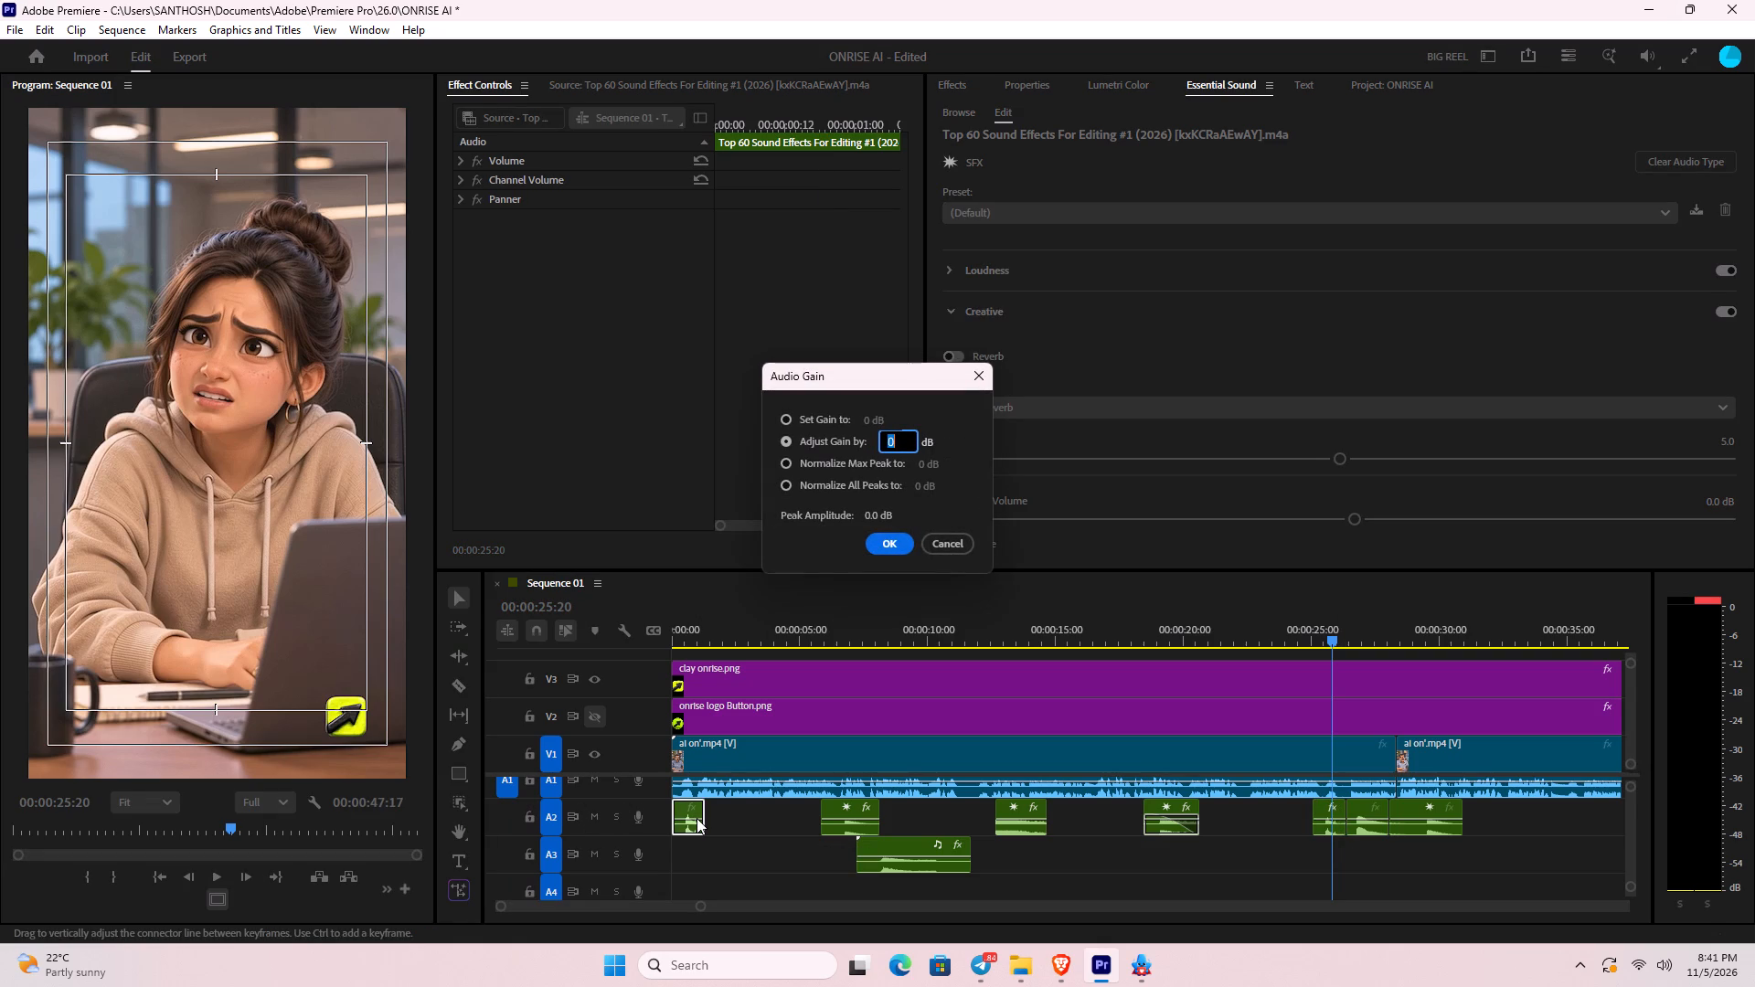
type("-6")
key("Return")
key("space")
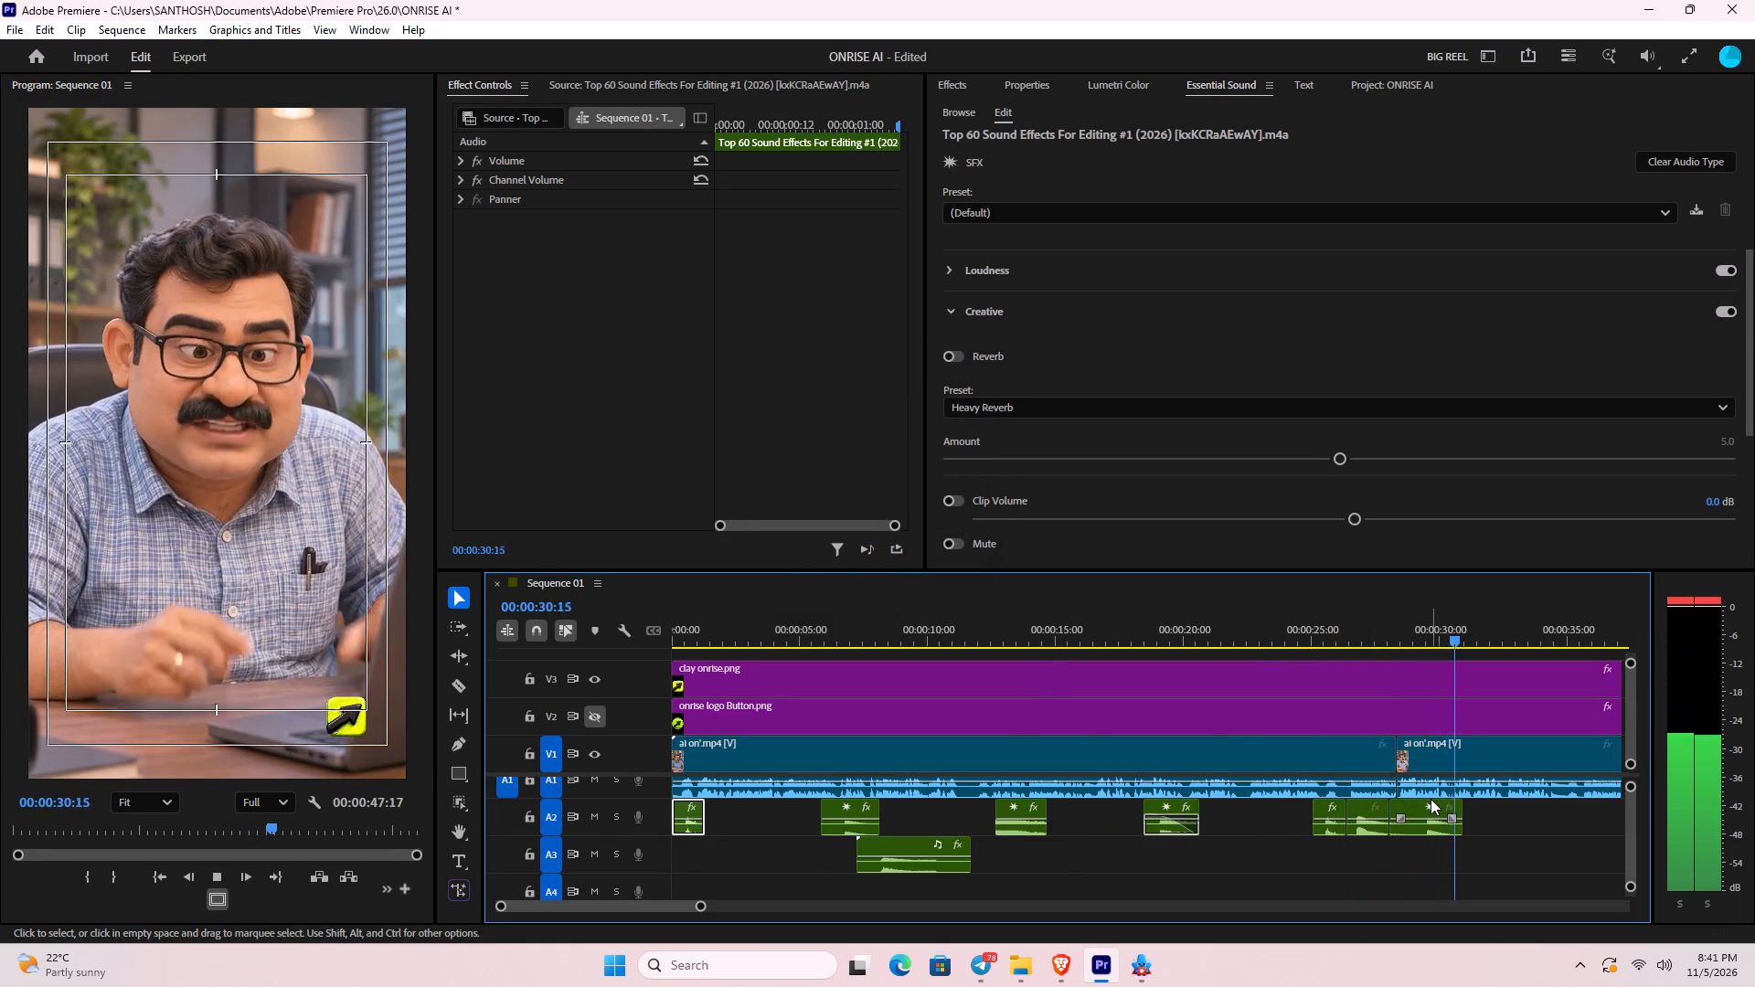
Play back the rest of the sequence to its end, and again from the start to about 15 seconds.
type("--")
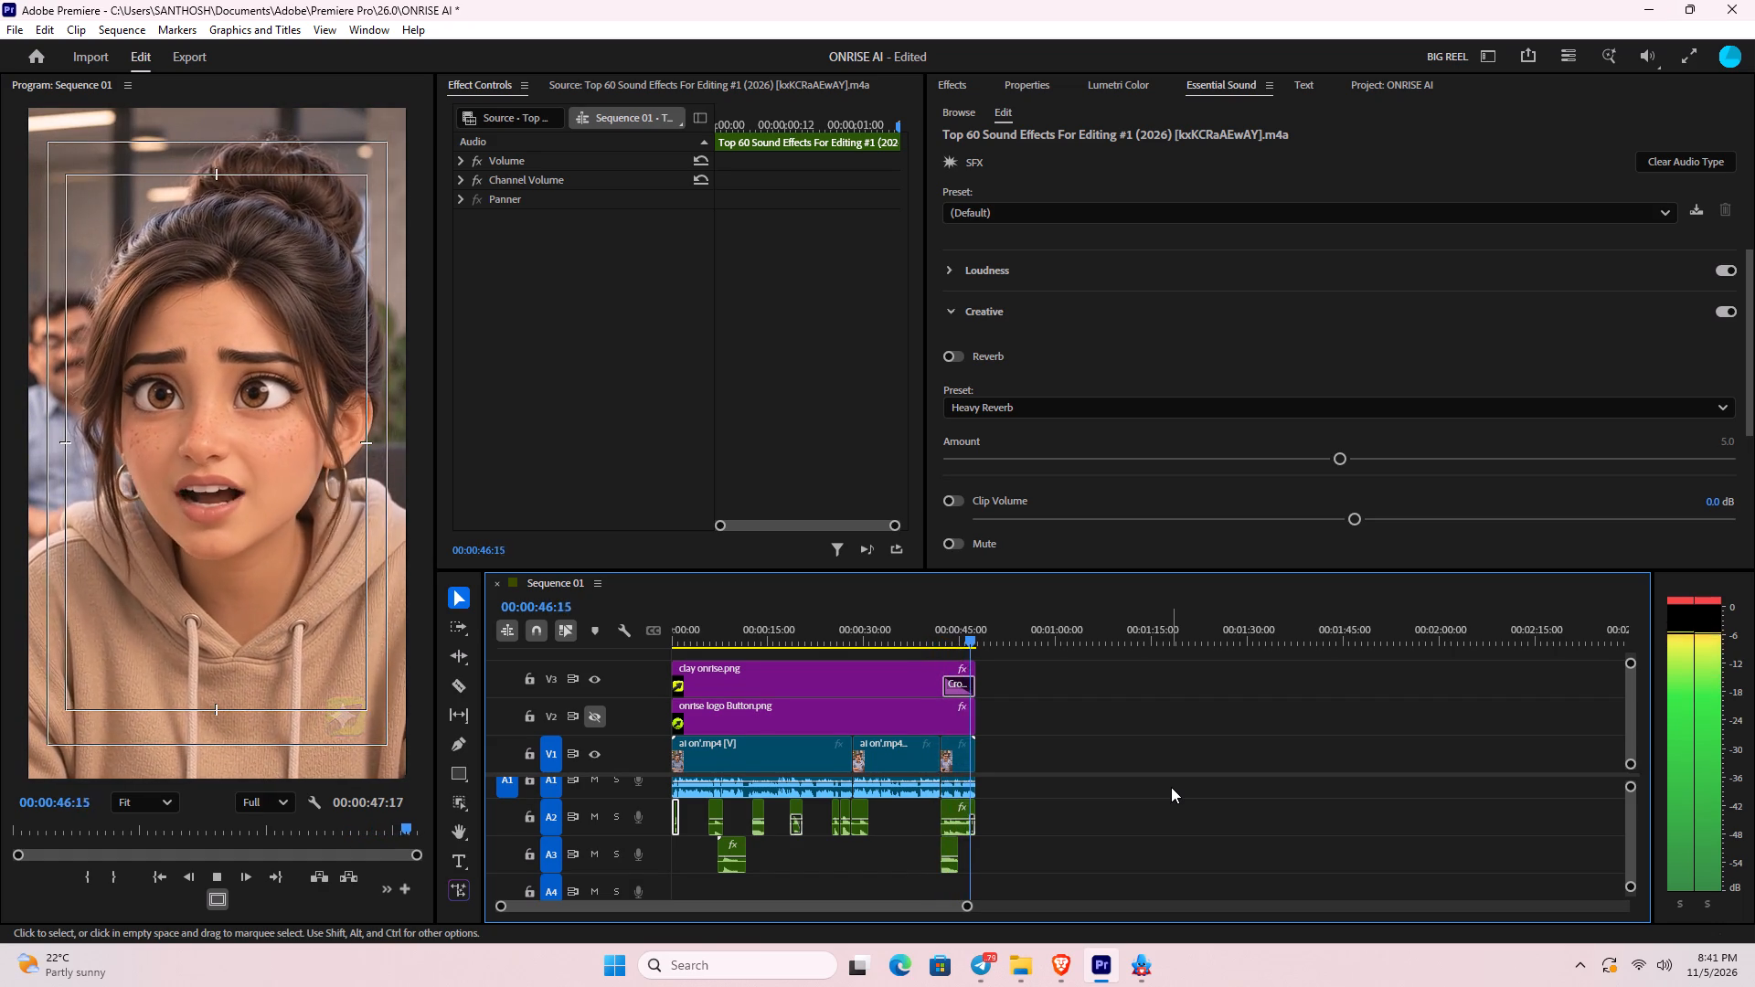
key("space")
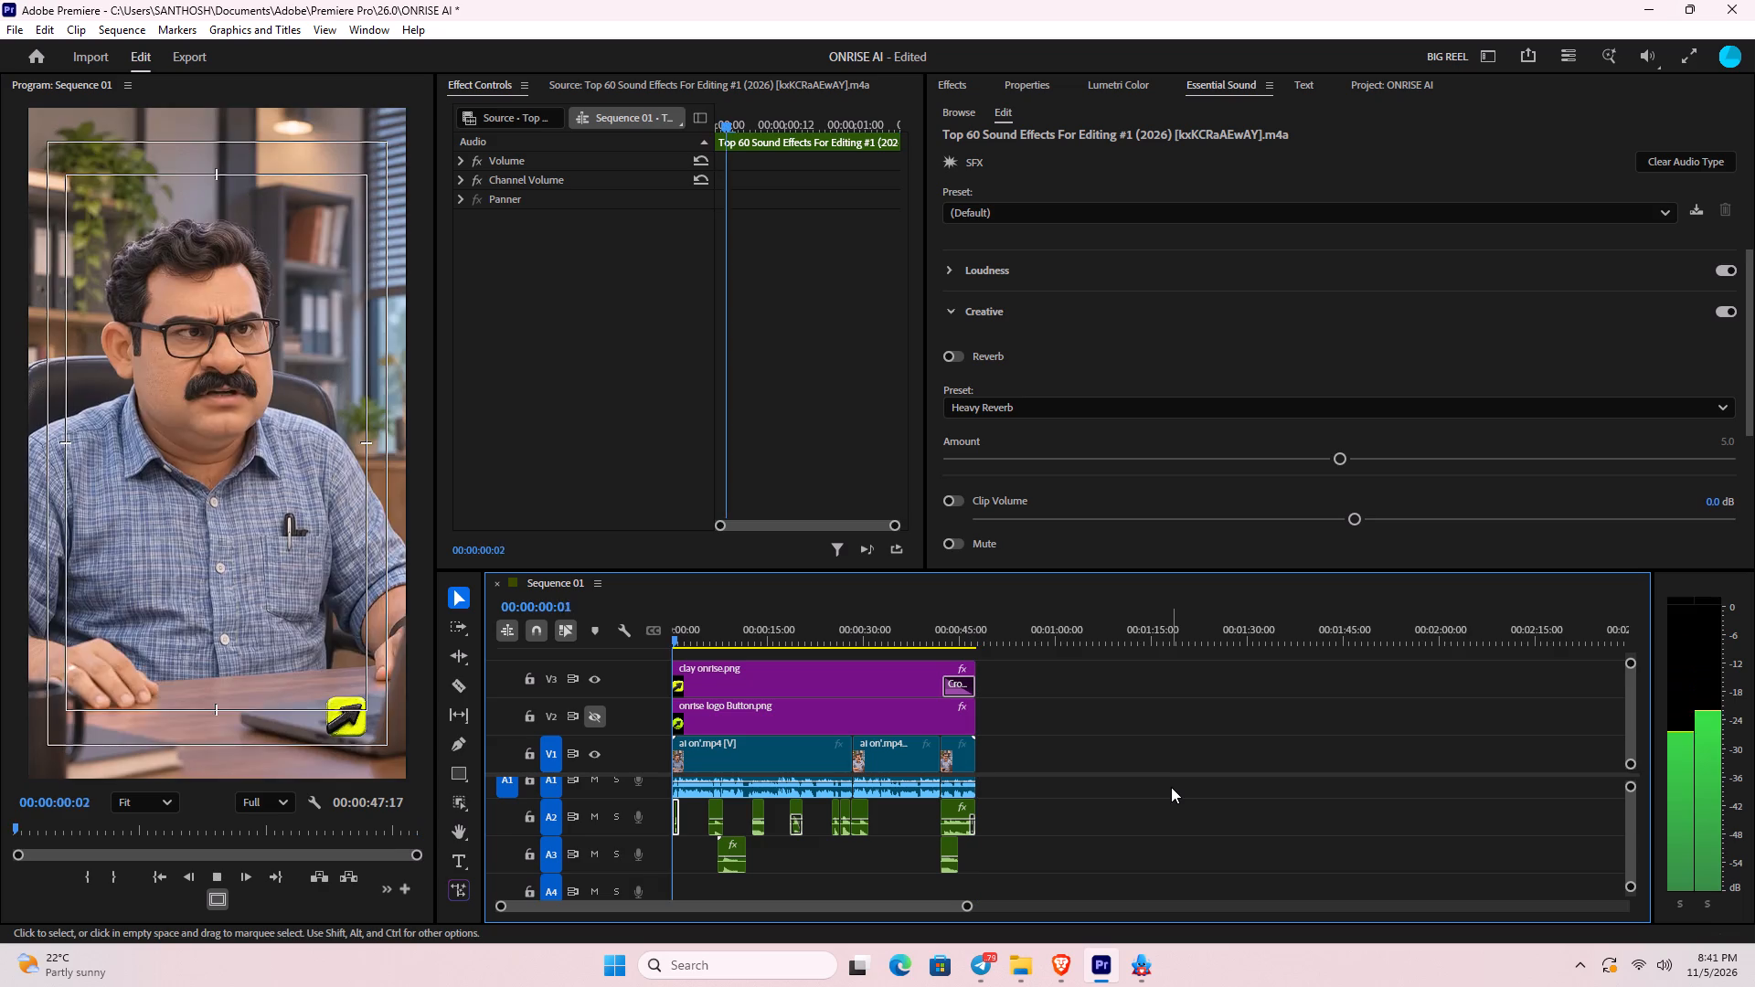
type("==")
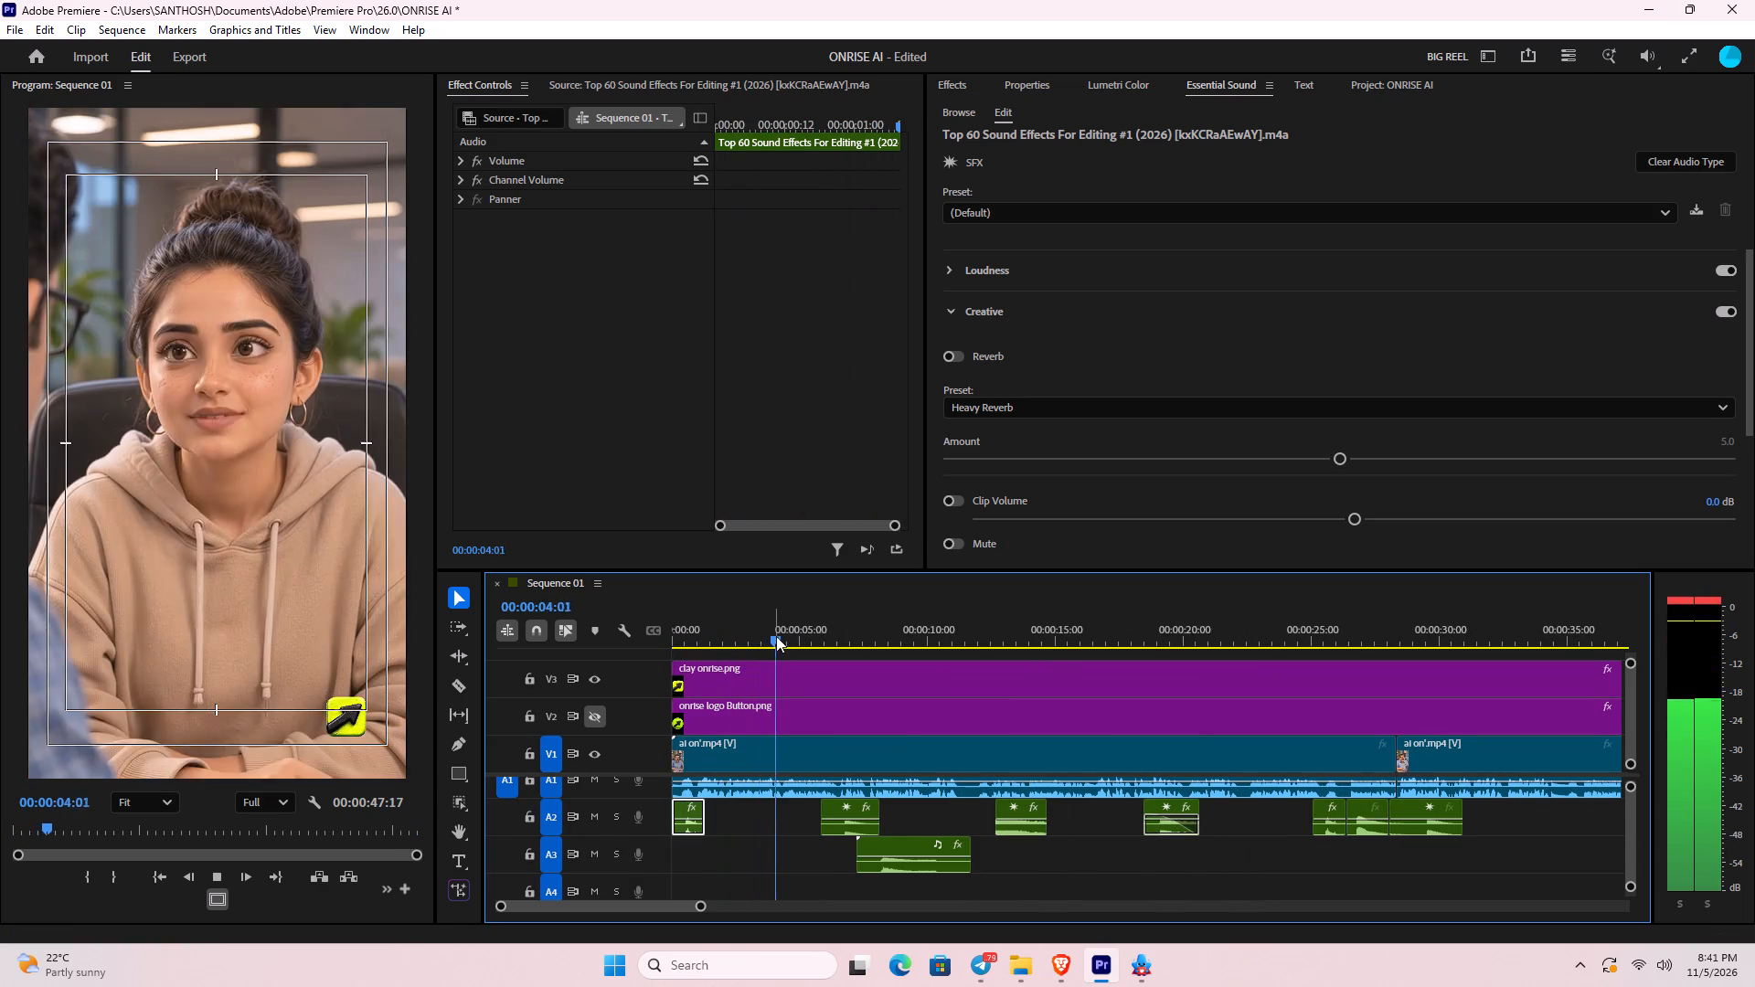
key("minus")
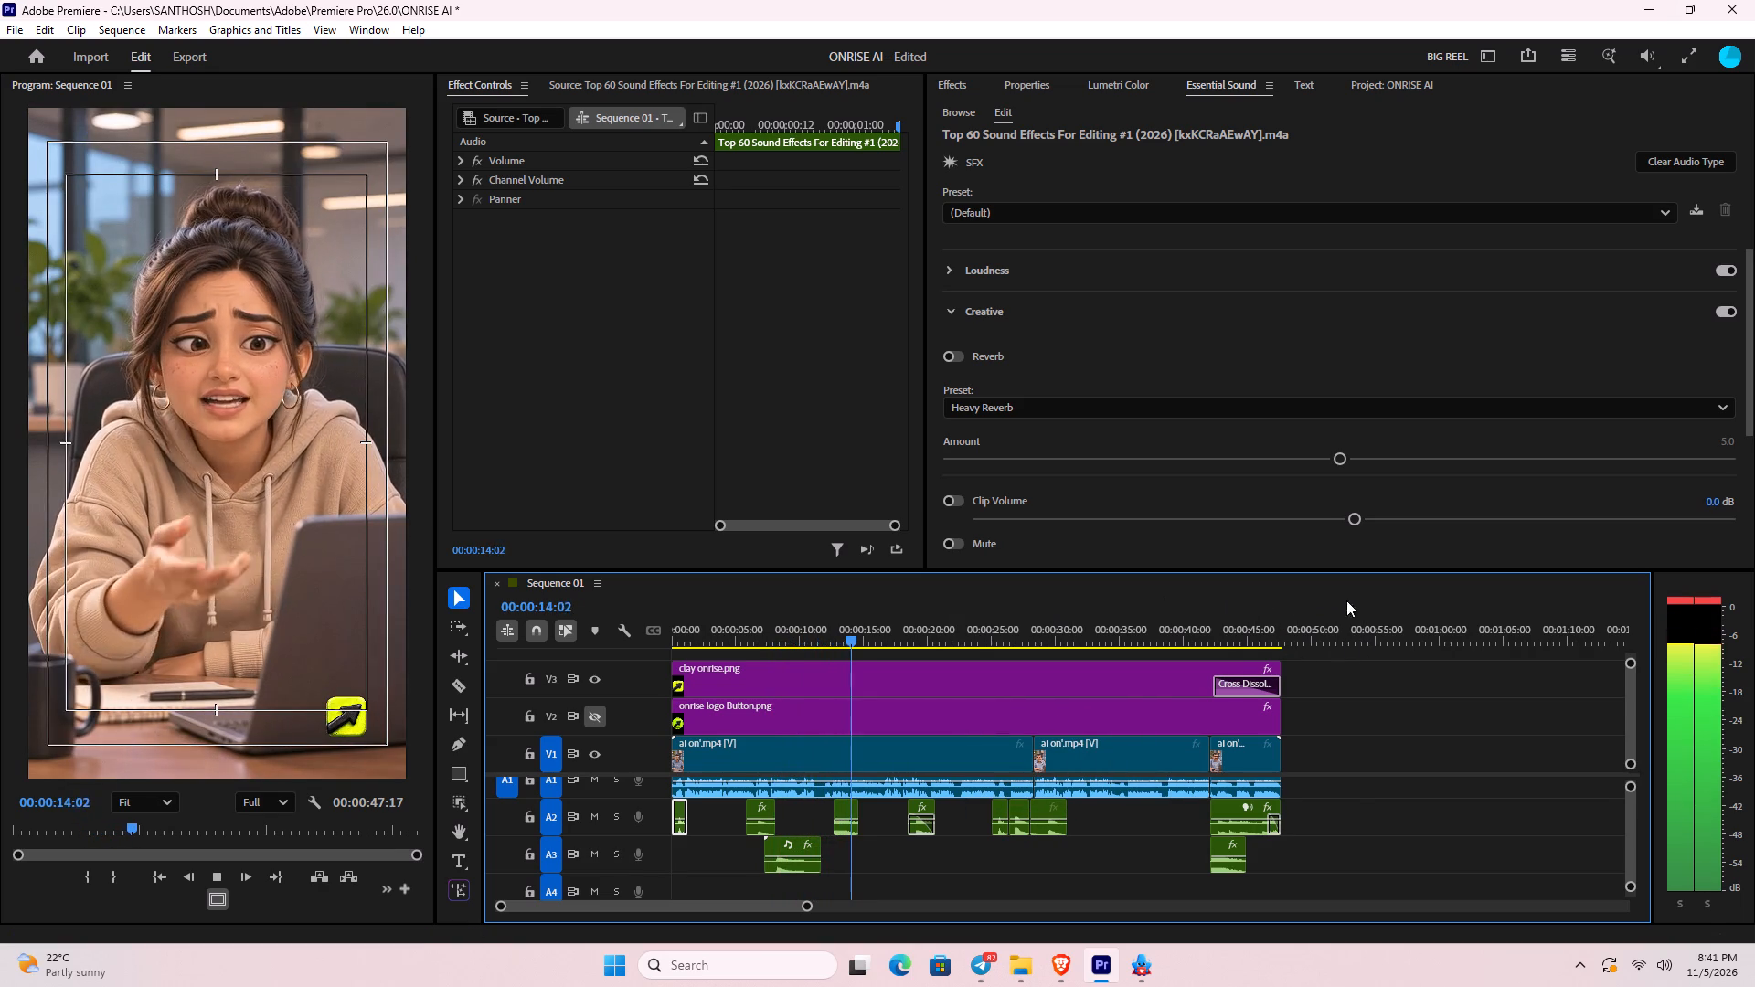
key("space")
Adjust the audio gain of the A2 sound effect at about 13 seconds by -6 dB, and play that section back.
left_click(837, 830)
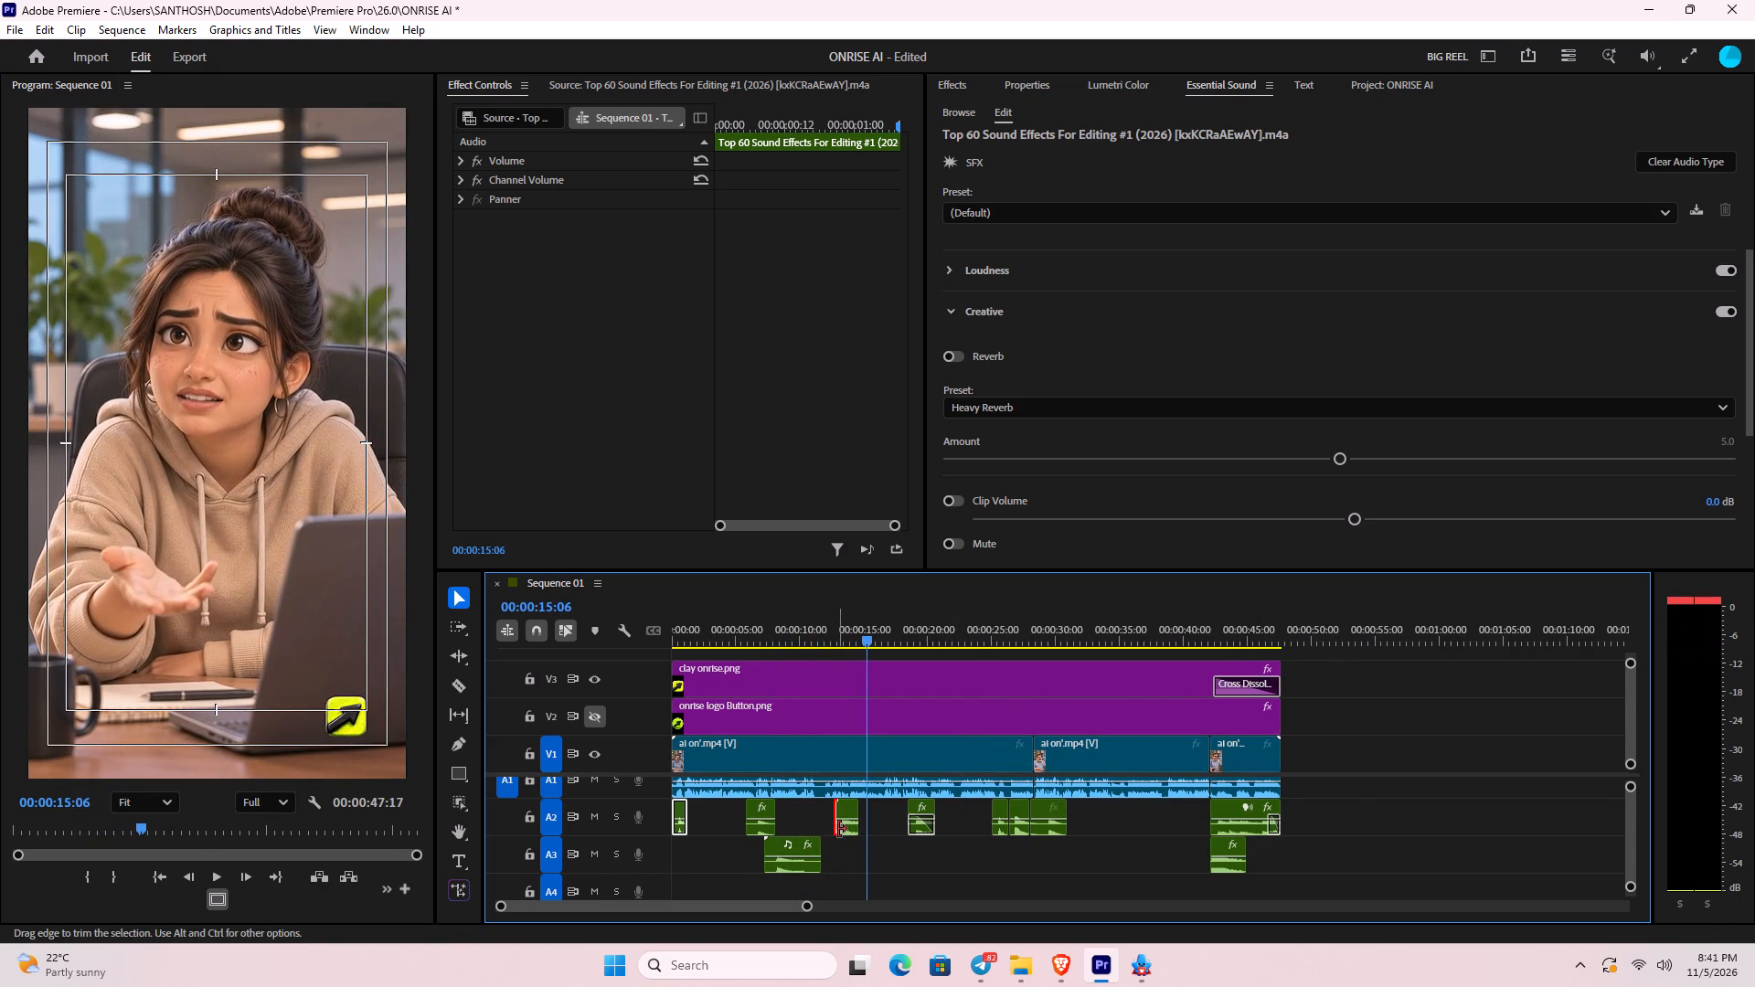
left_click(851, 831)
key("g")
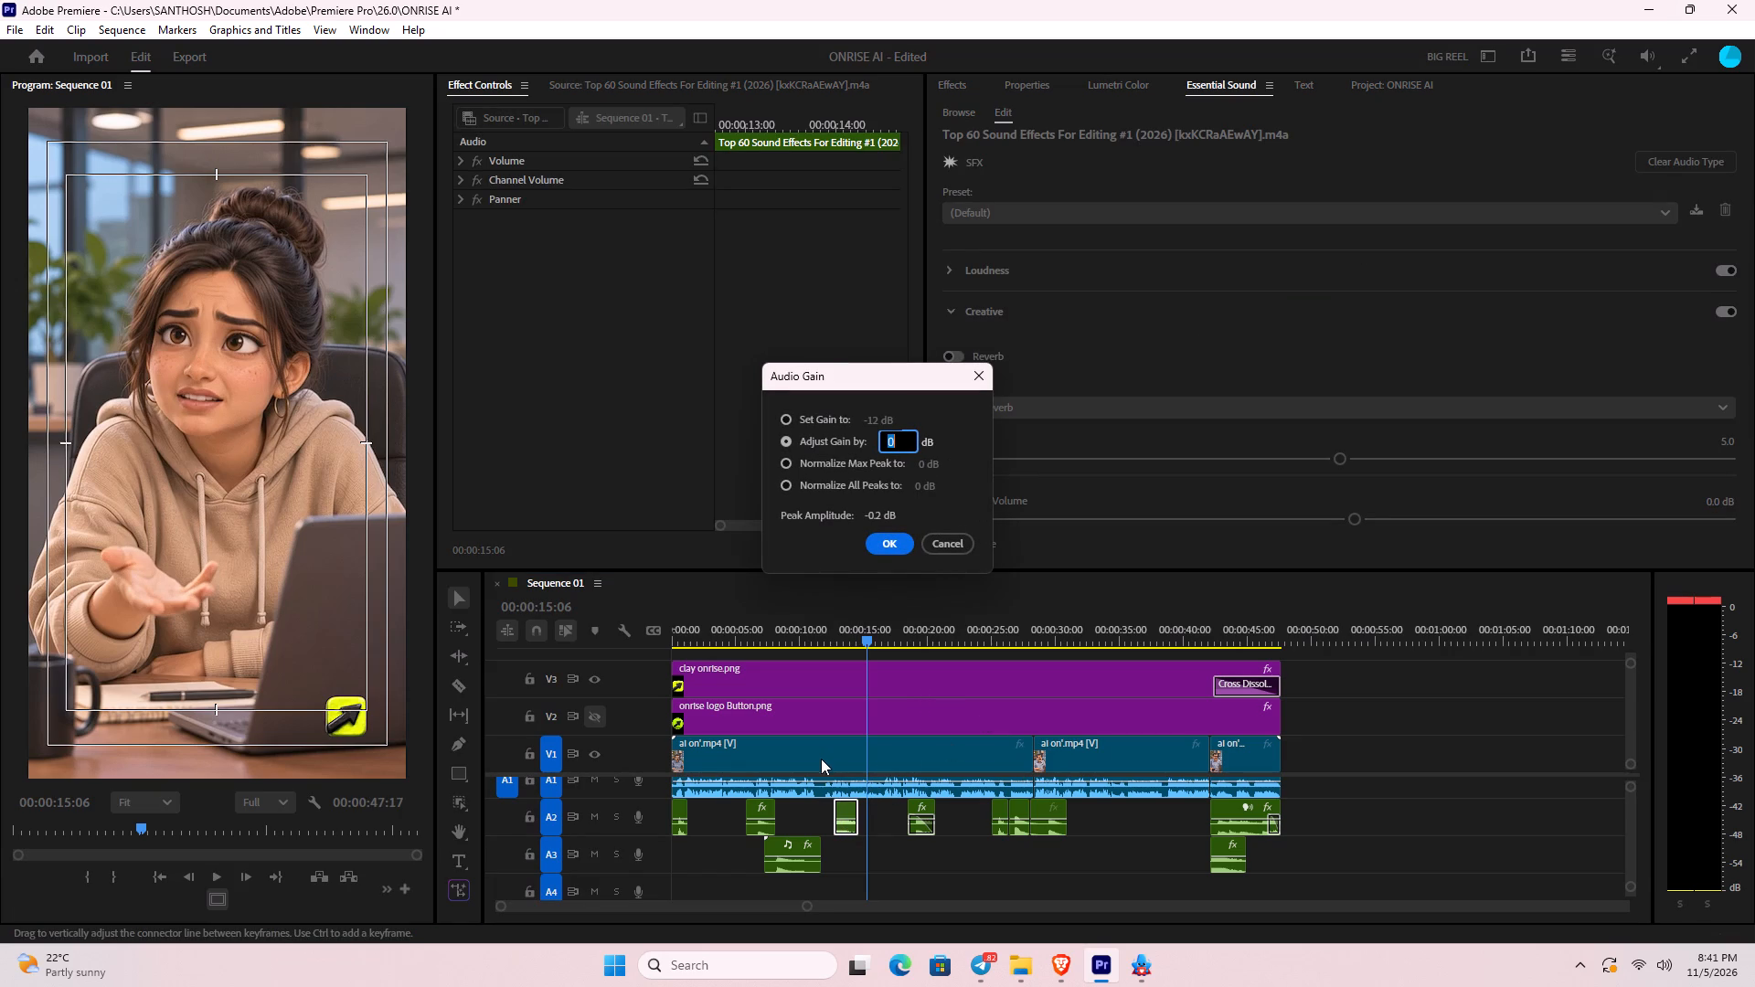
type("-6")
key("Return")
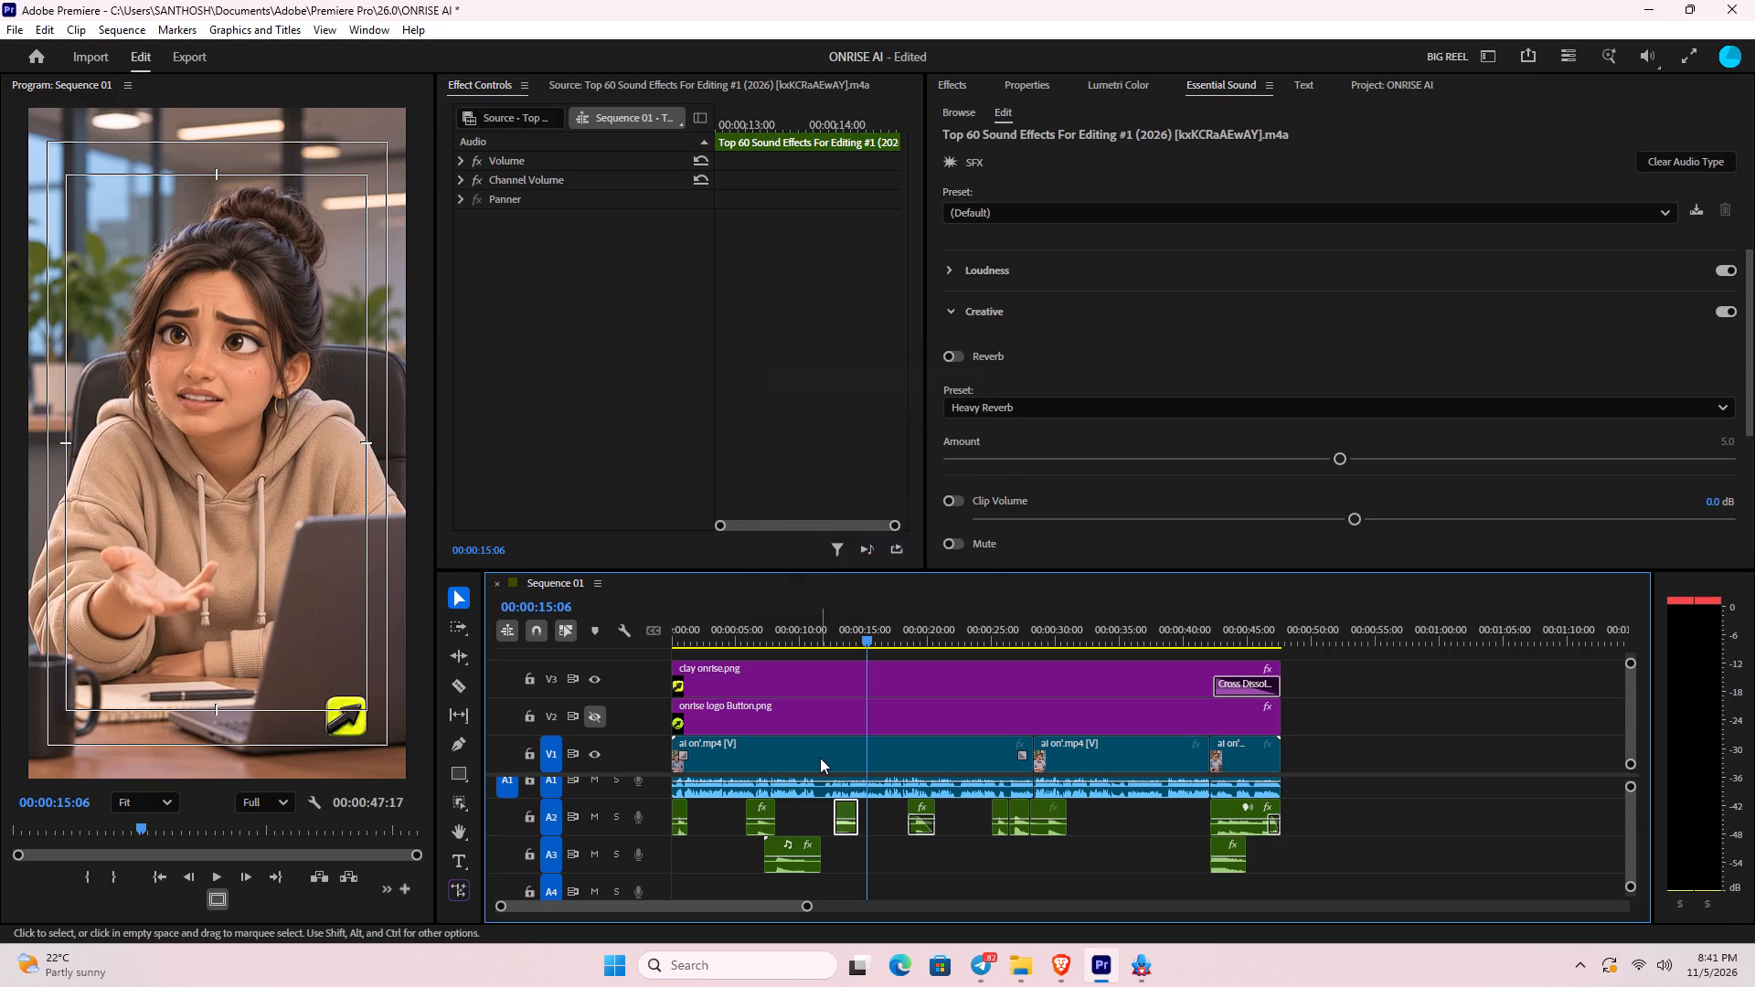
key("space")
key("space")
left_click_drag(864, 634, 834, 643)
key("space")
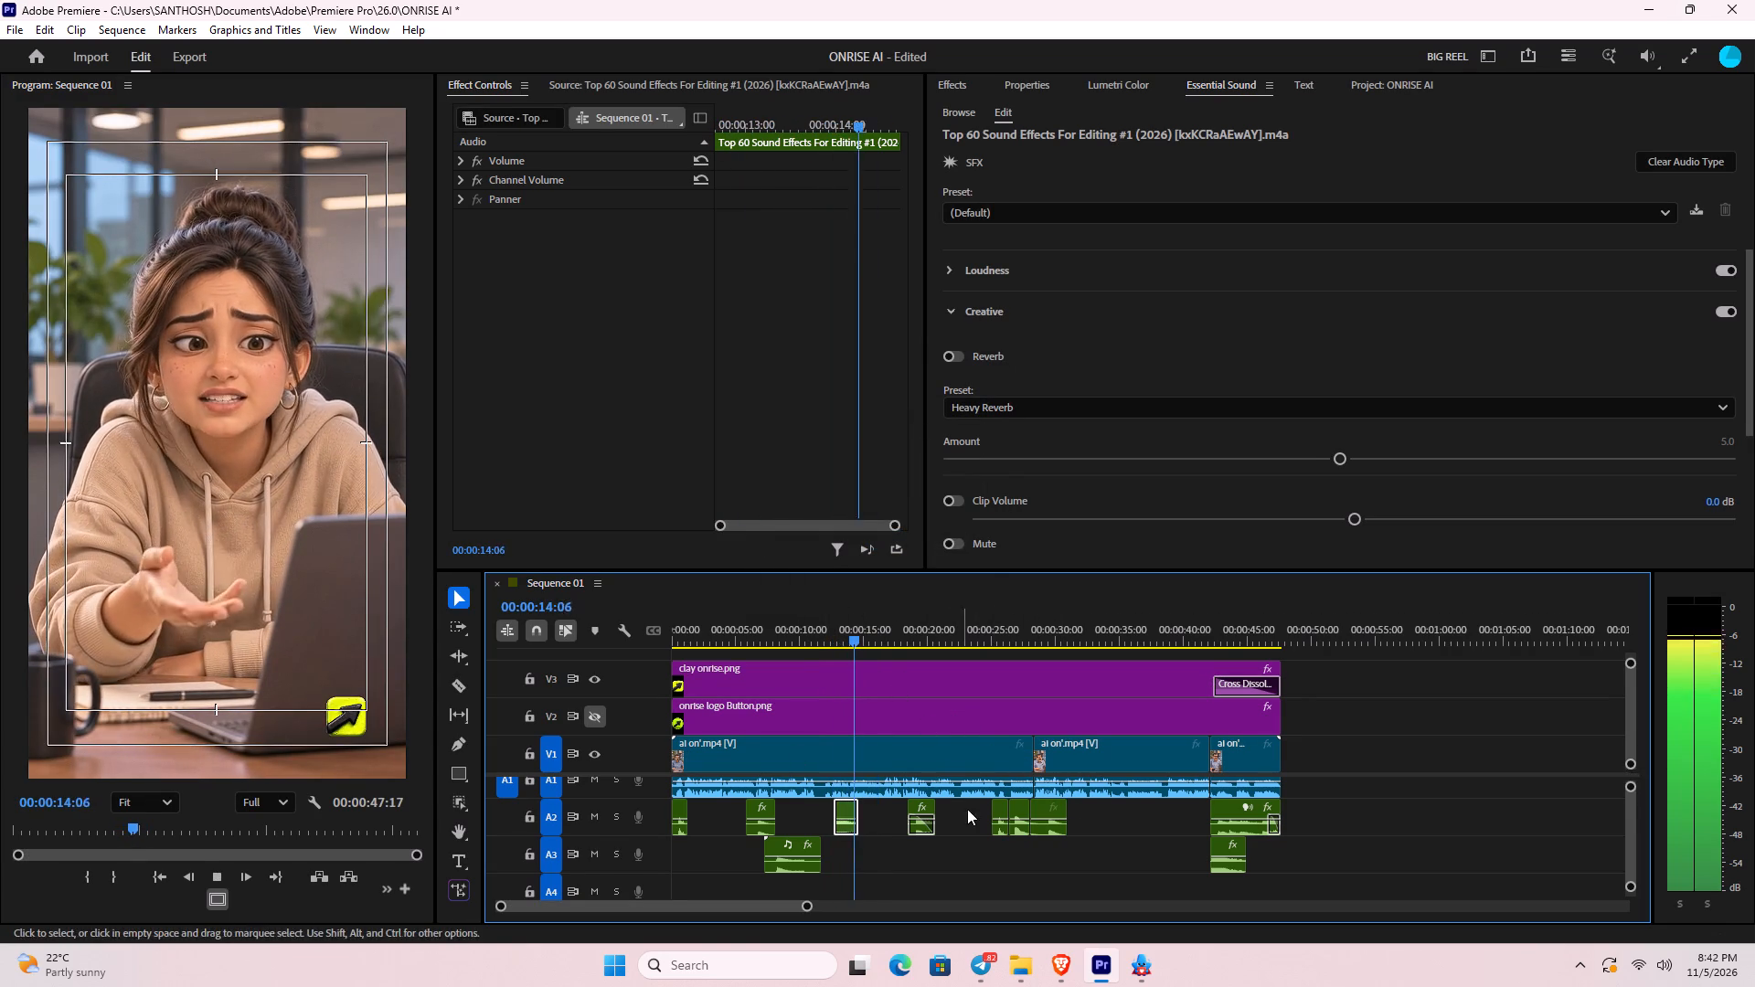
key("space")
key("space")
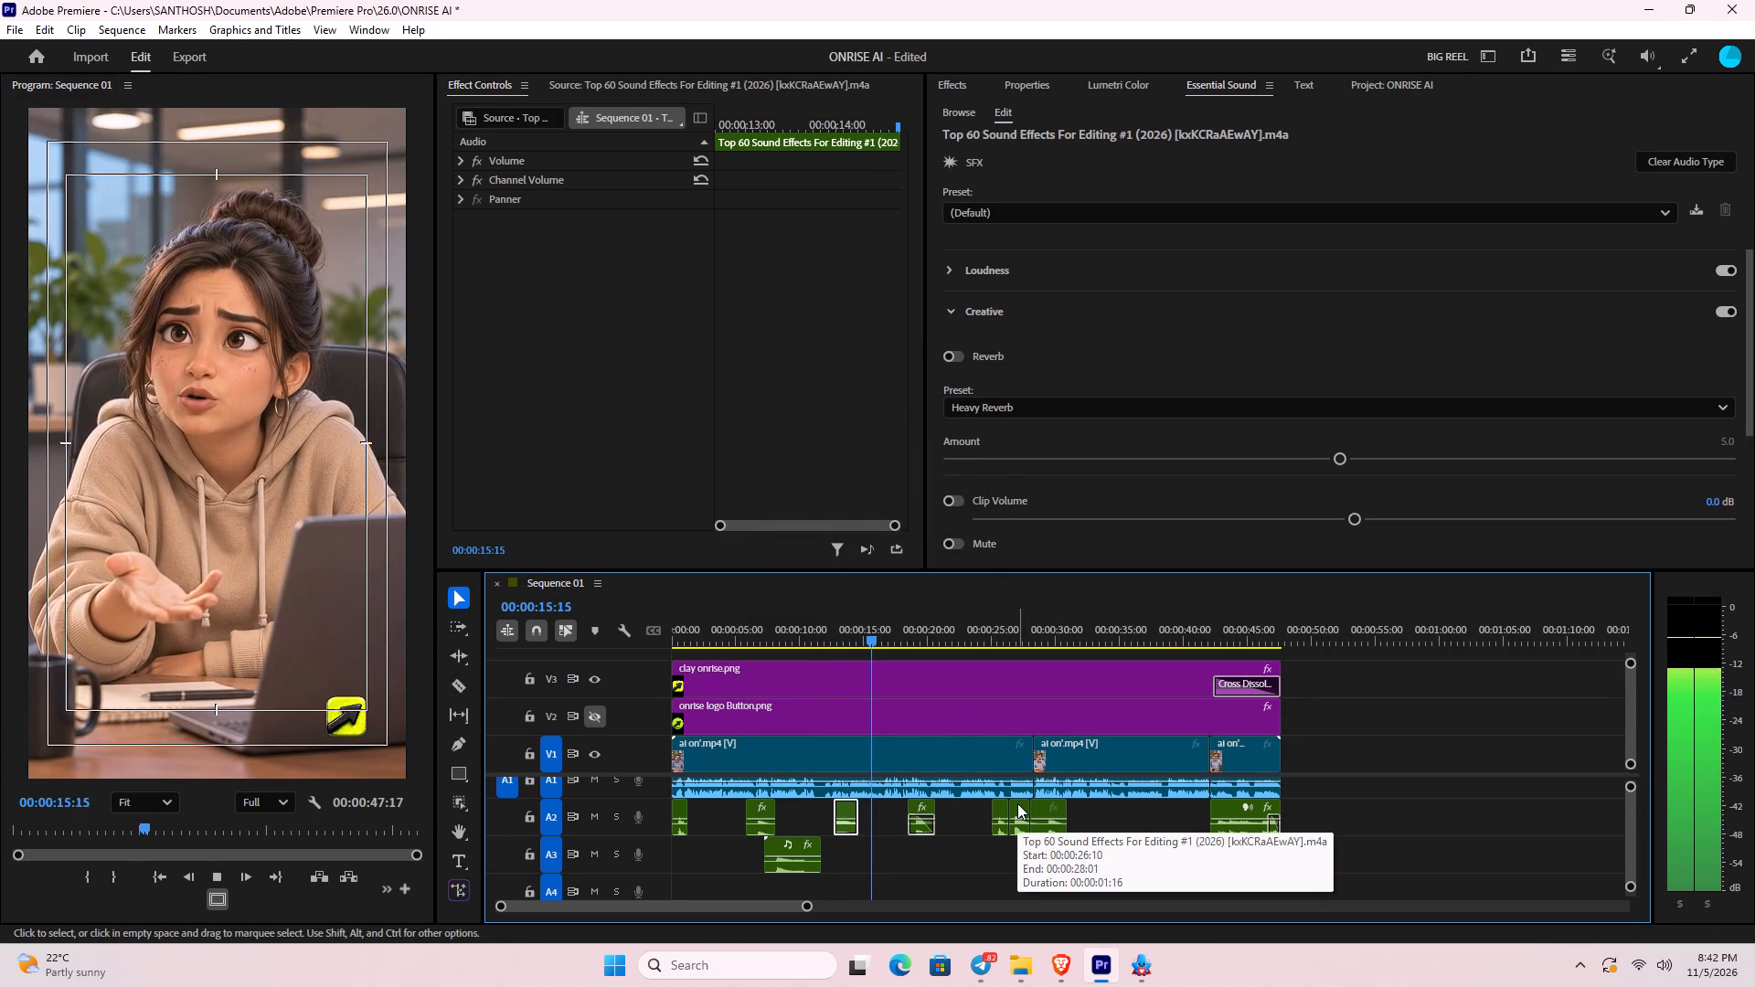
Open the export settings for Sequence 01.
key("ctrl+m")
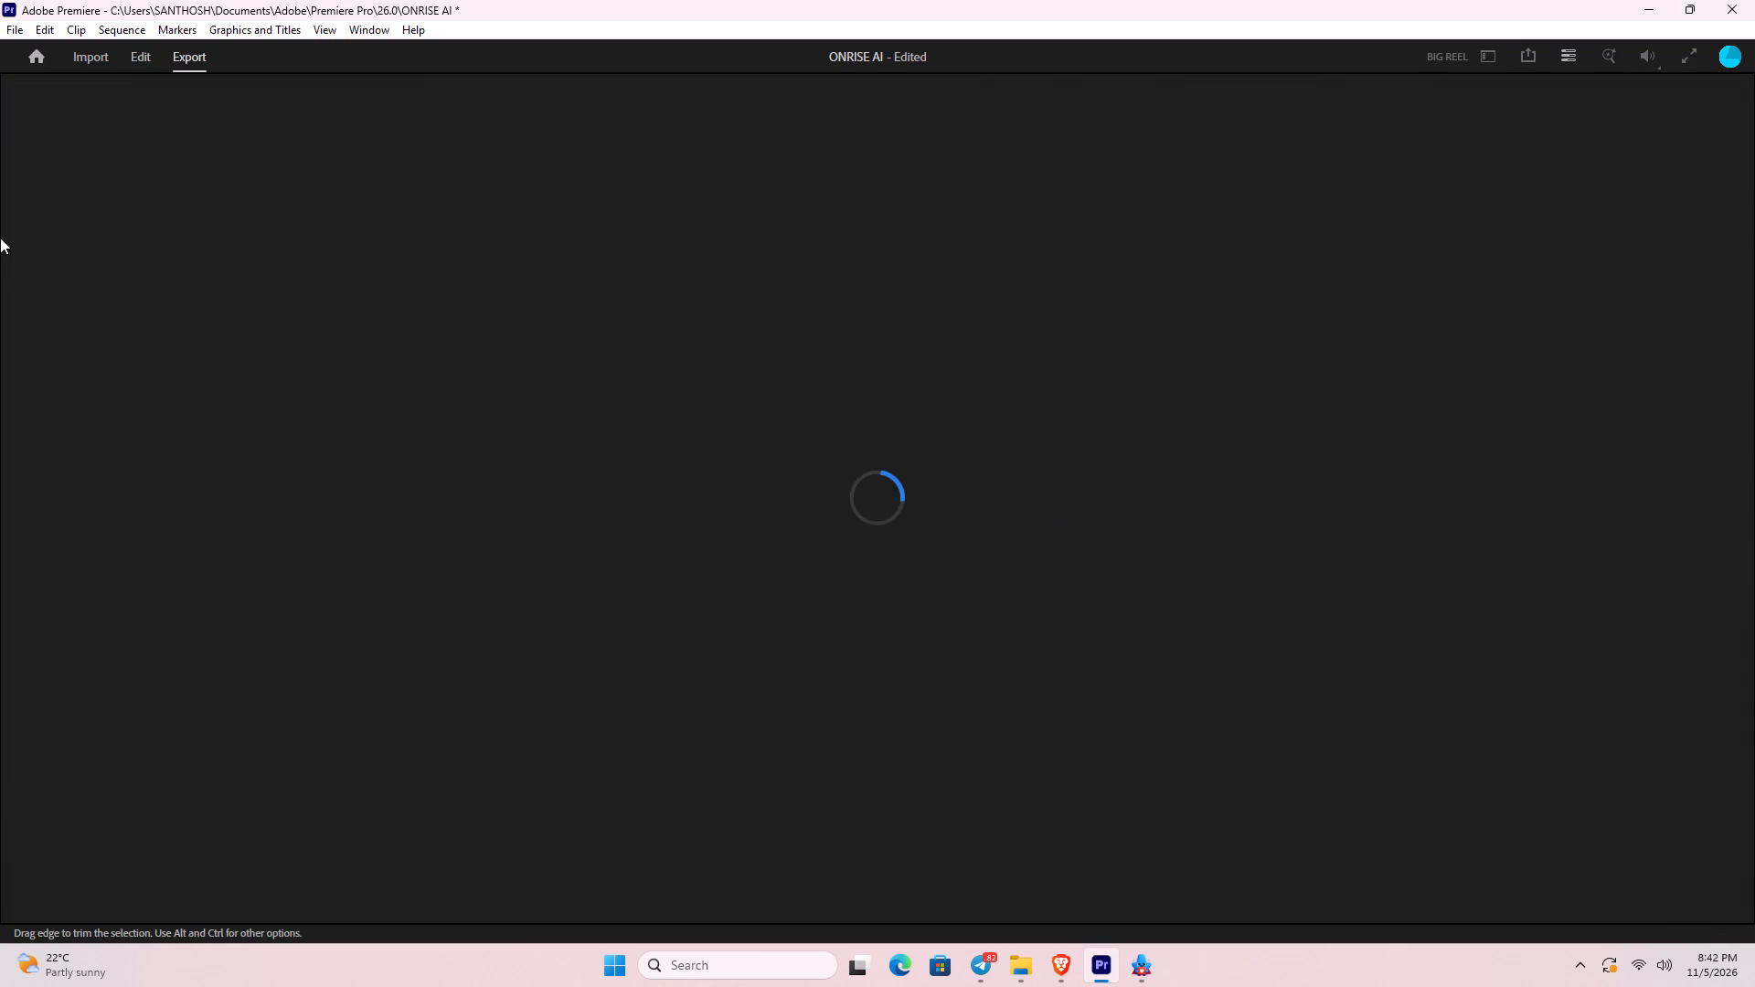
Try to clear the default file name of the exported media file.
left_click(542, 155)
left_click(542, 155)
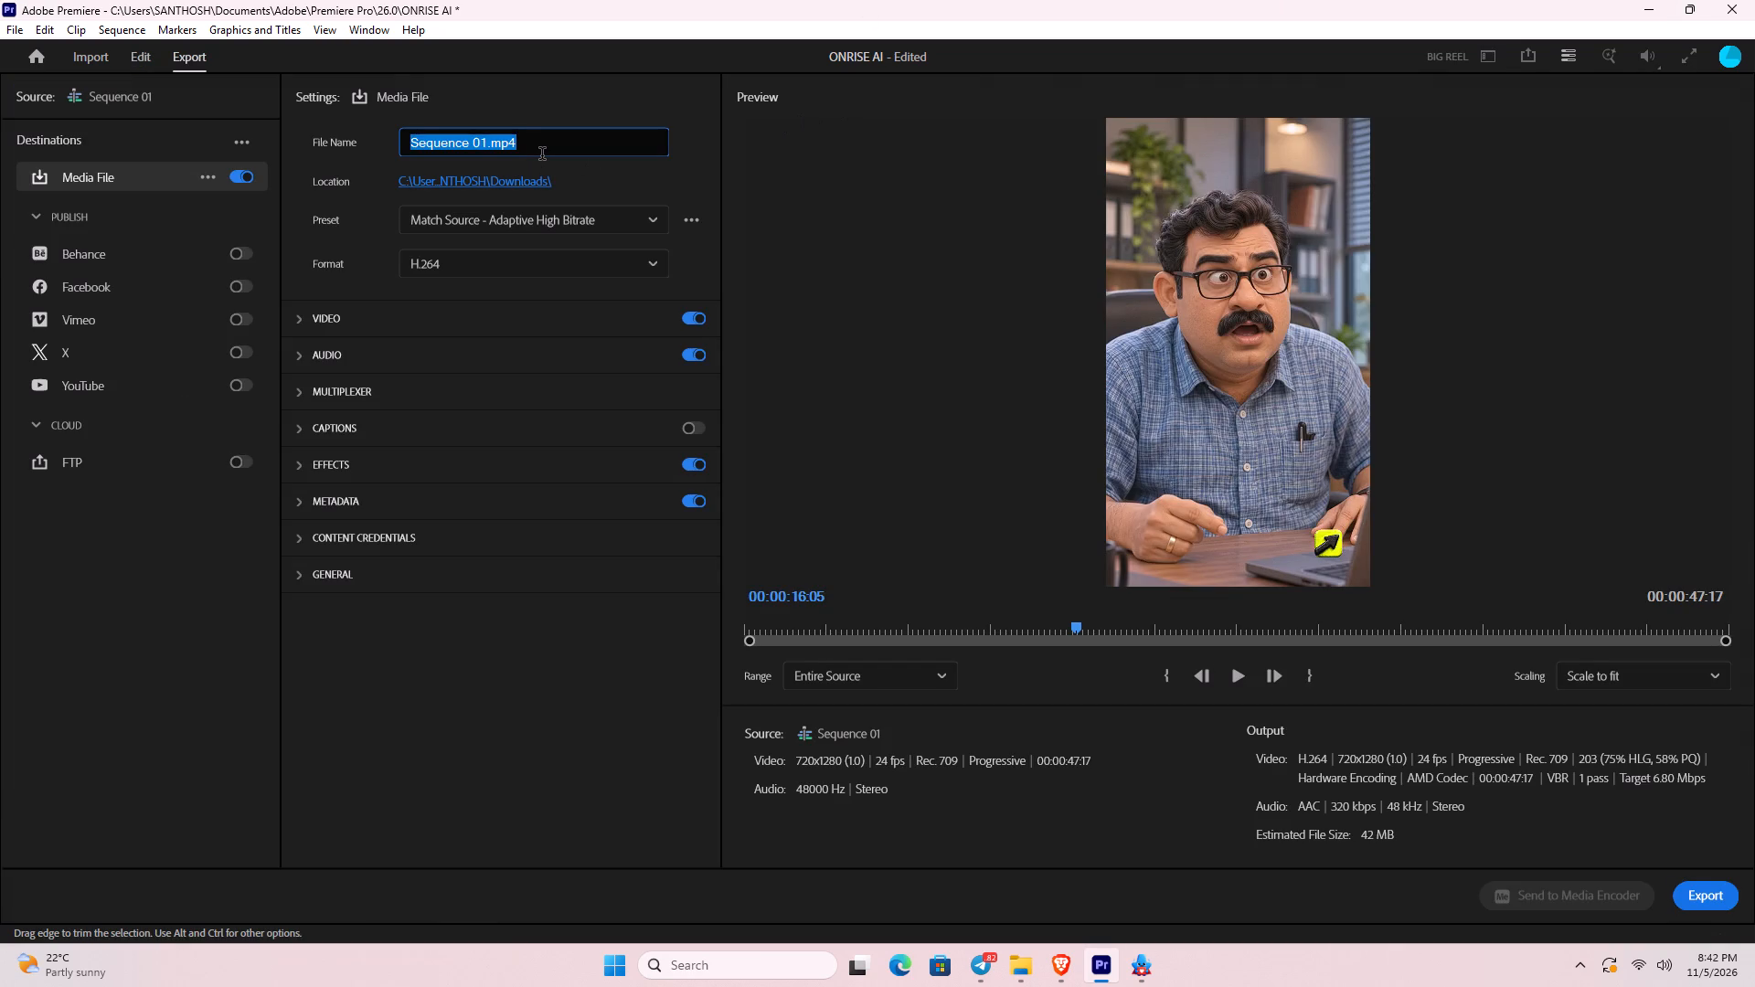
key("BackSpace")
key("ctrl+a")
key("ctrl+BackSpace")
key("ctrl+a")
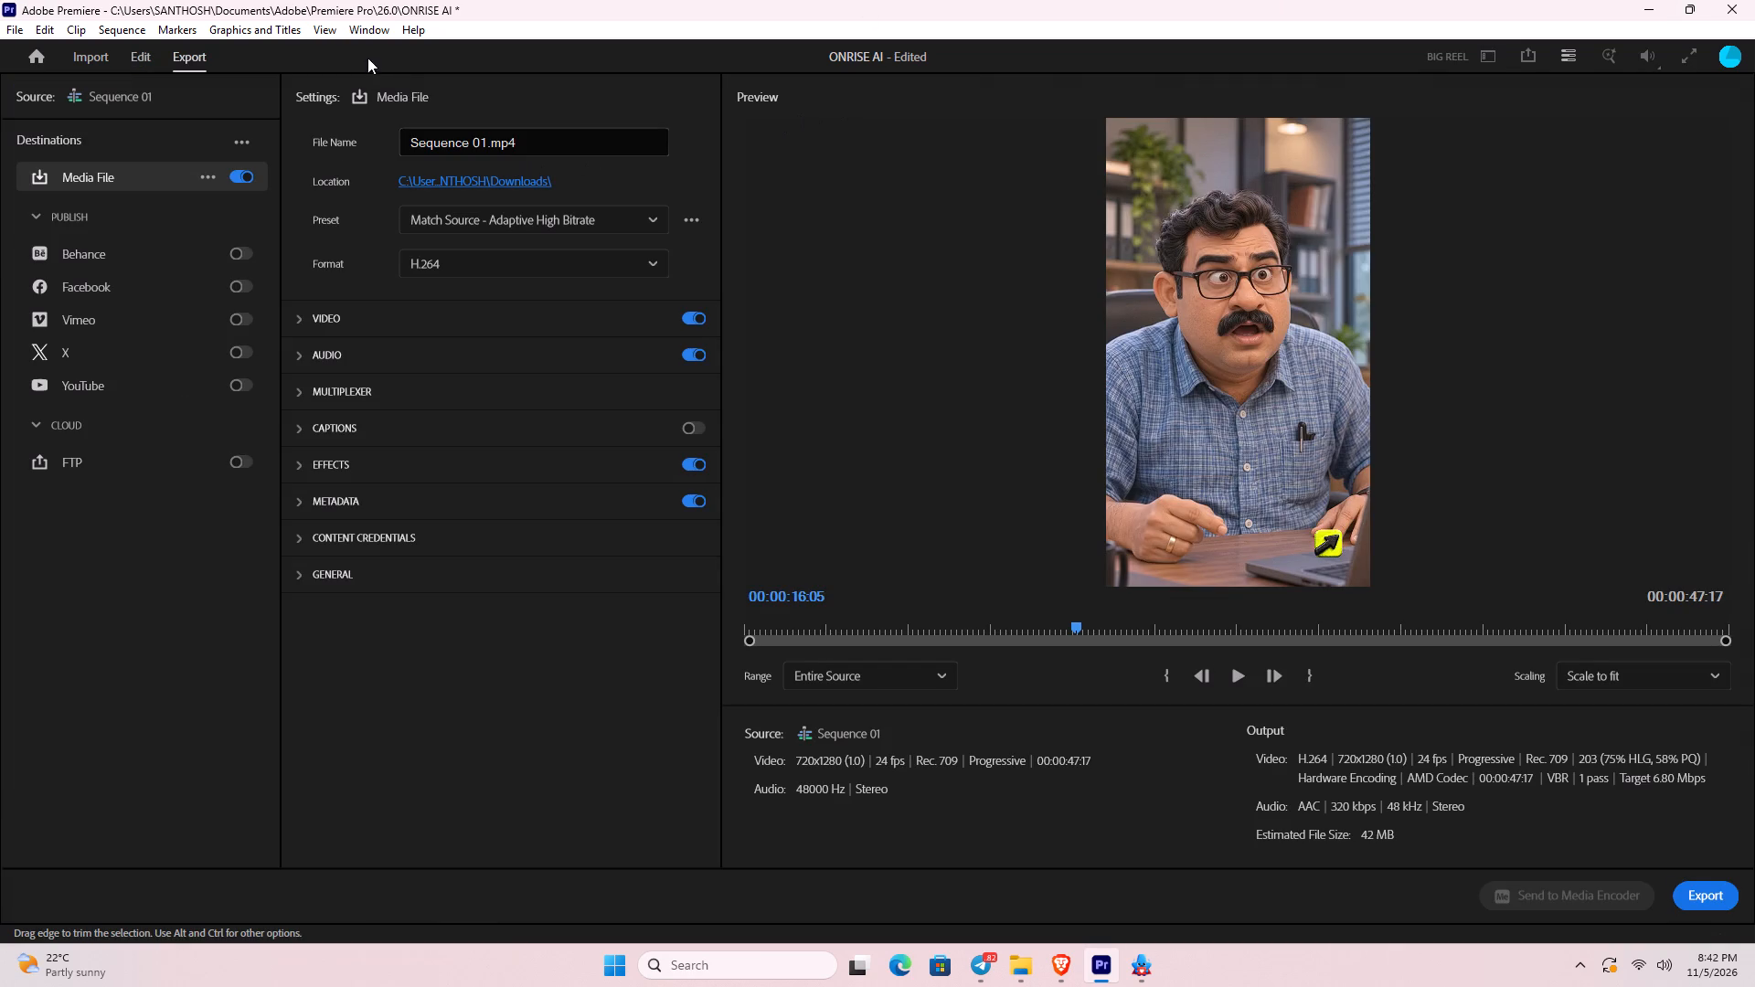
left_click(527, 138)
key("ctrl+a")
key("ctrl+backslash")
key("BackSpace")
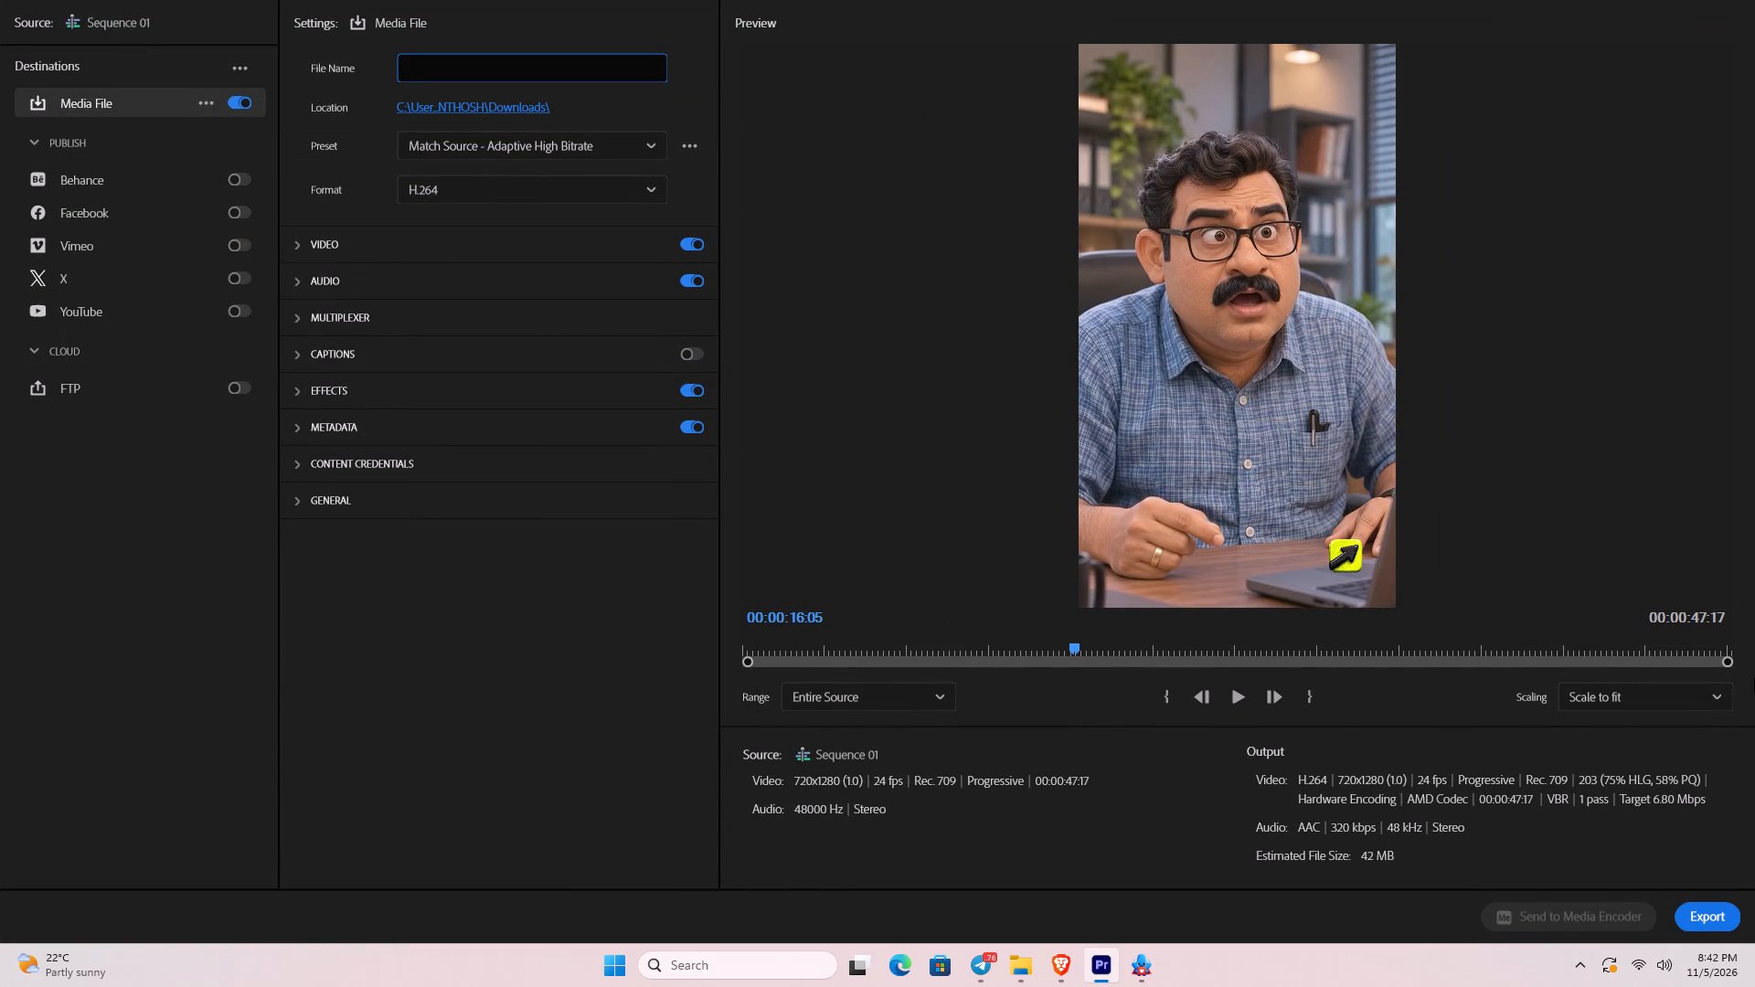
Play the export preview from the beginning of the sequence.
left_click(1236, 704)
left_click_drag(1095, 649, 783, 710)
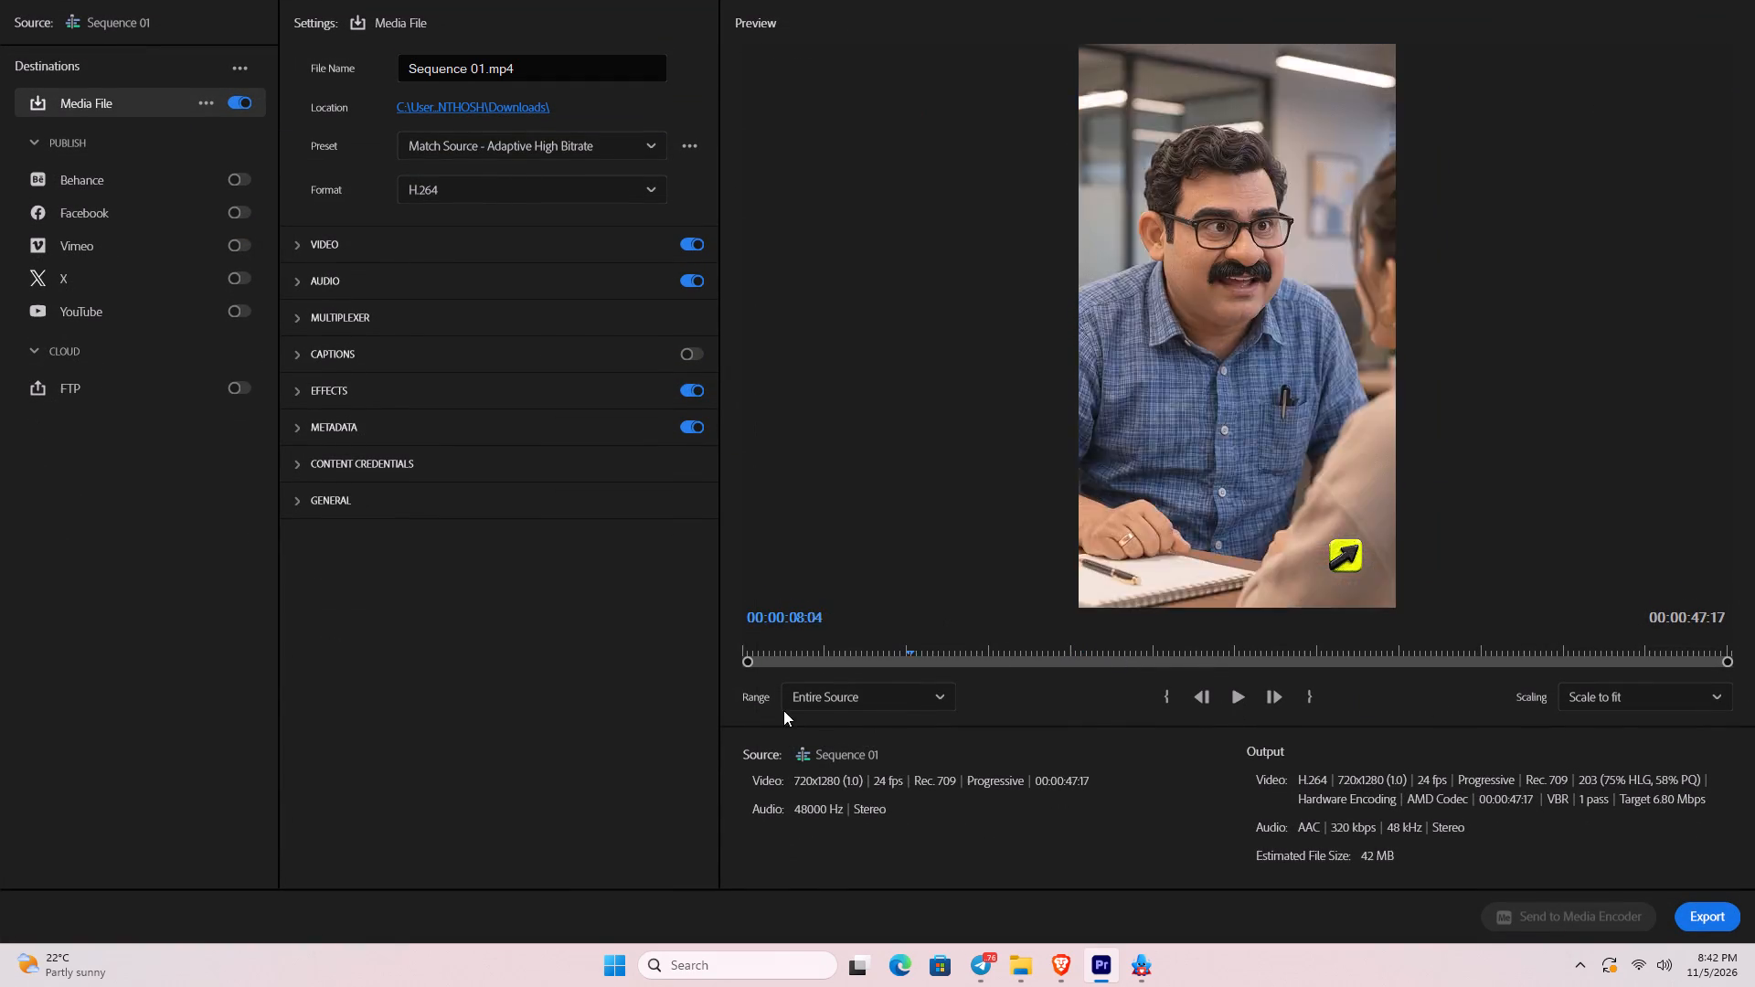
left_click_drag(783, 710, 665, 733)
key("space")
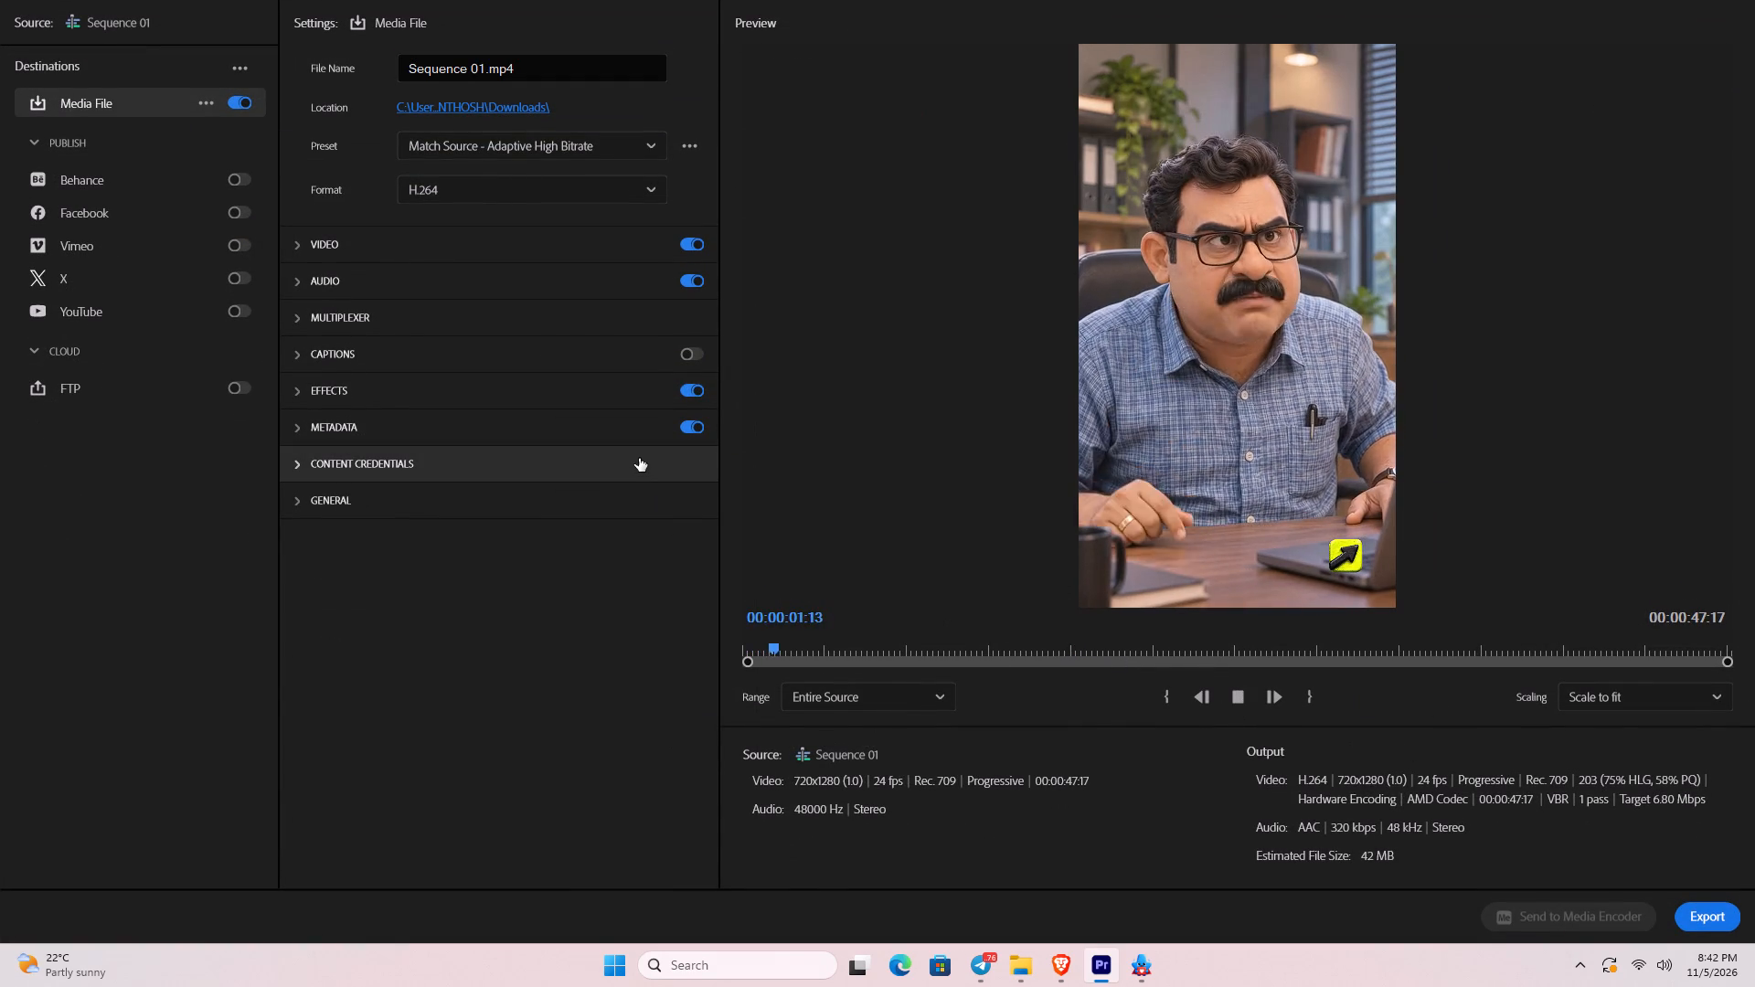
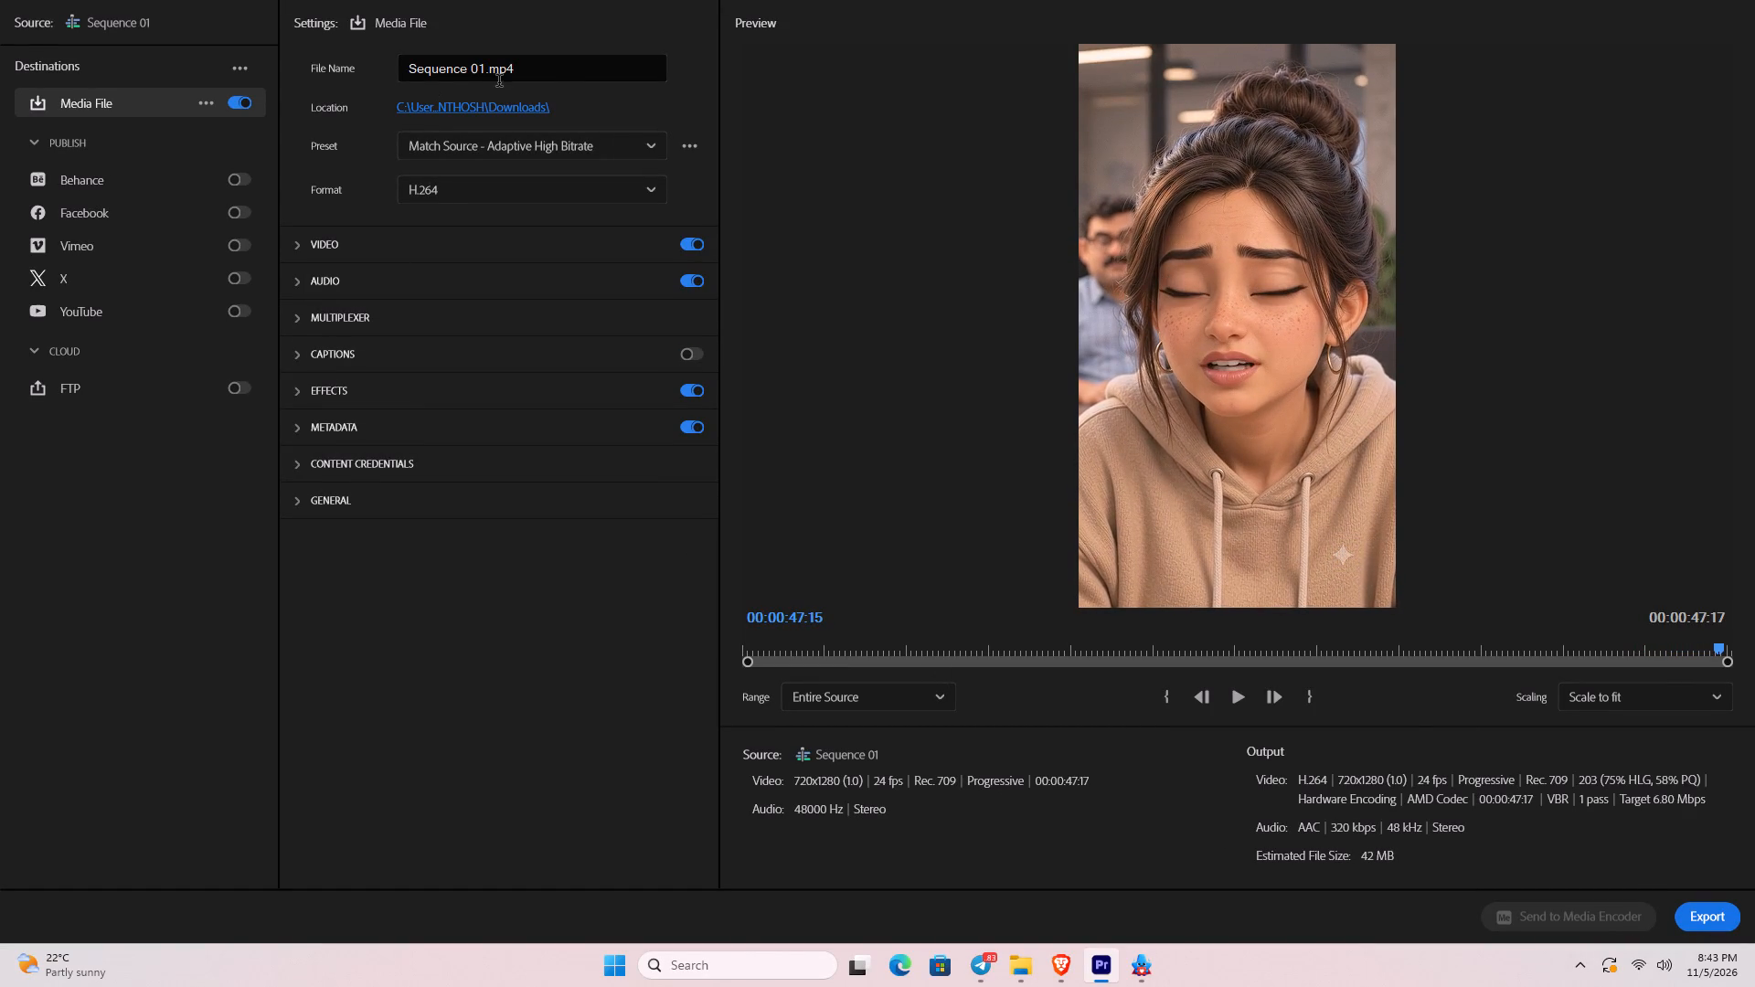
Rename the exported media file as "ai onrise 1".
left_click(568, 80)
left_click(562, 70)
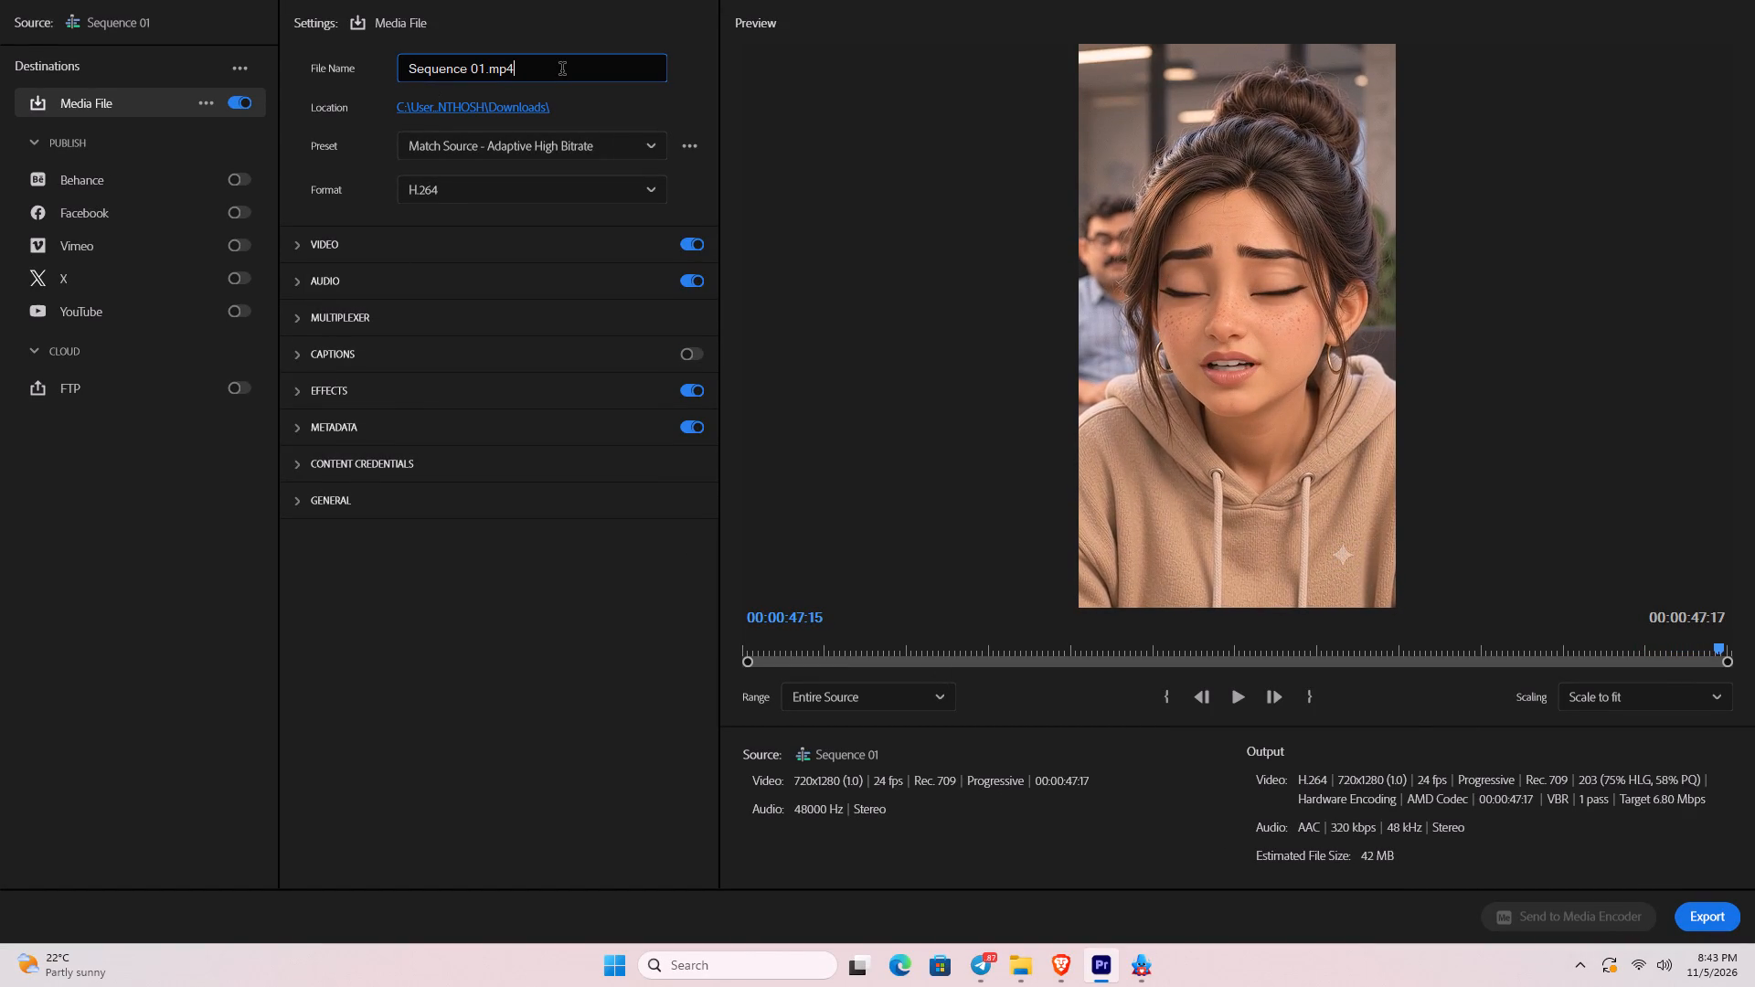
key("ctrl+a")
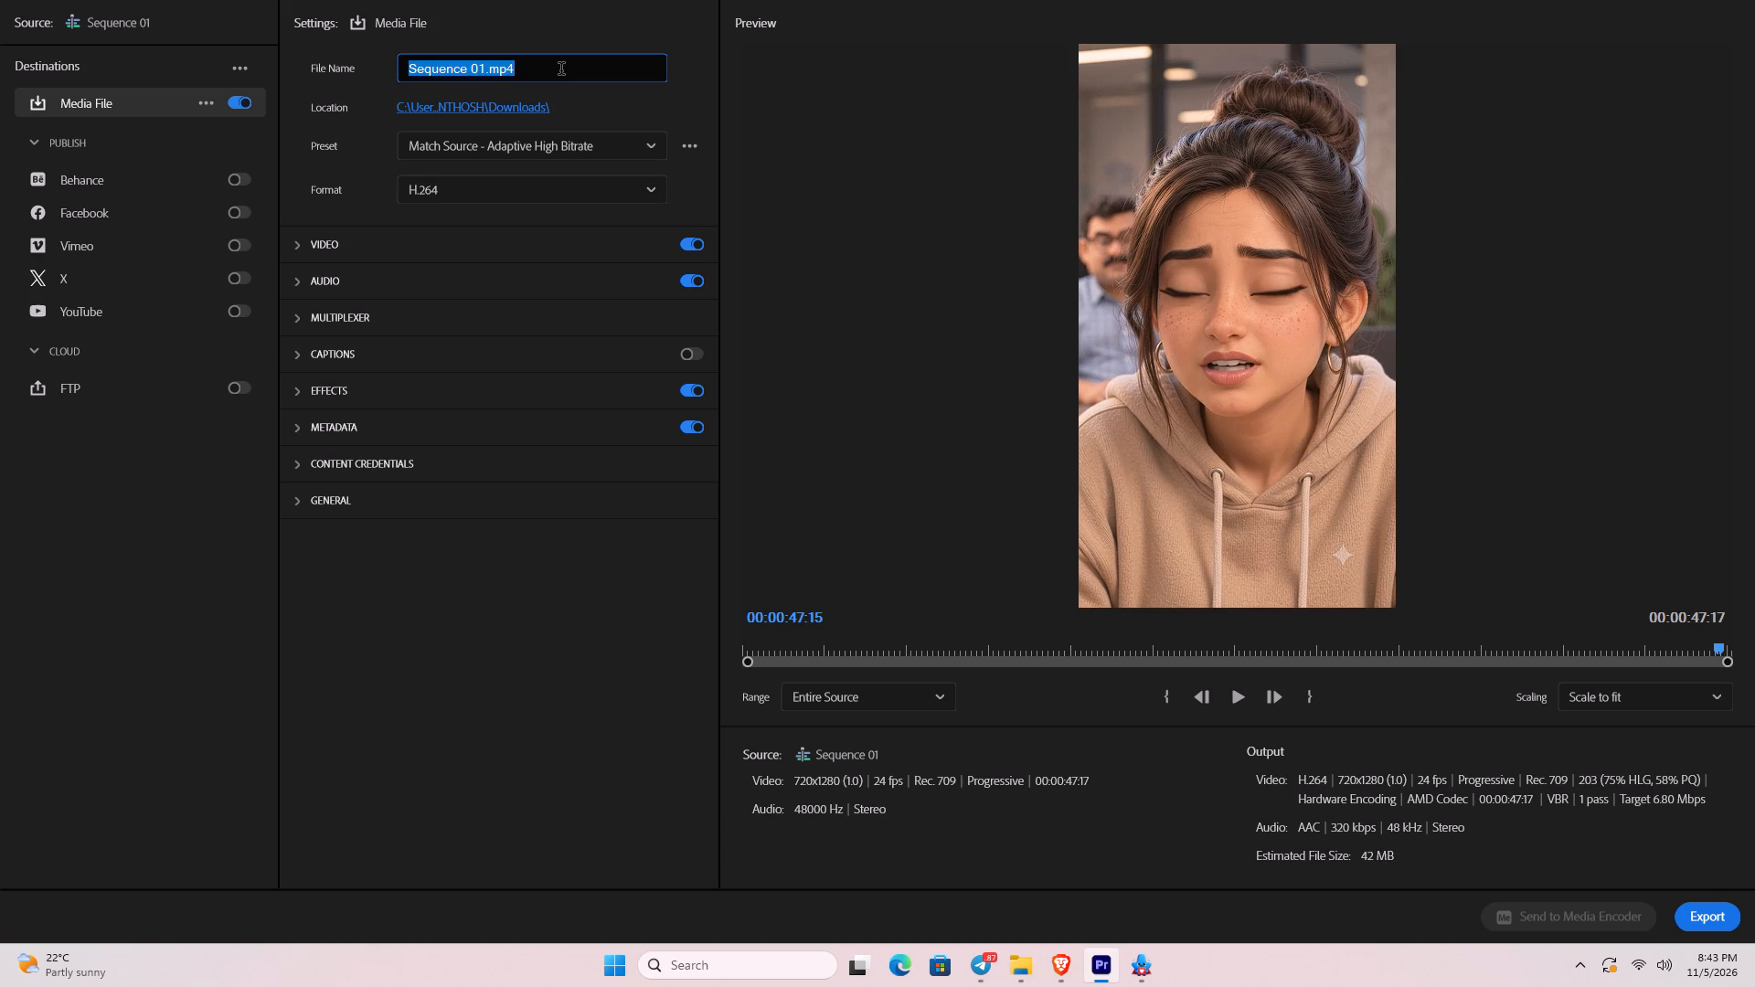
key("BackSpace")
key("BackSpace")
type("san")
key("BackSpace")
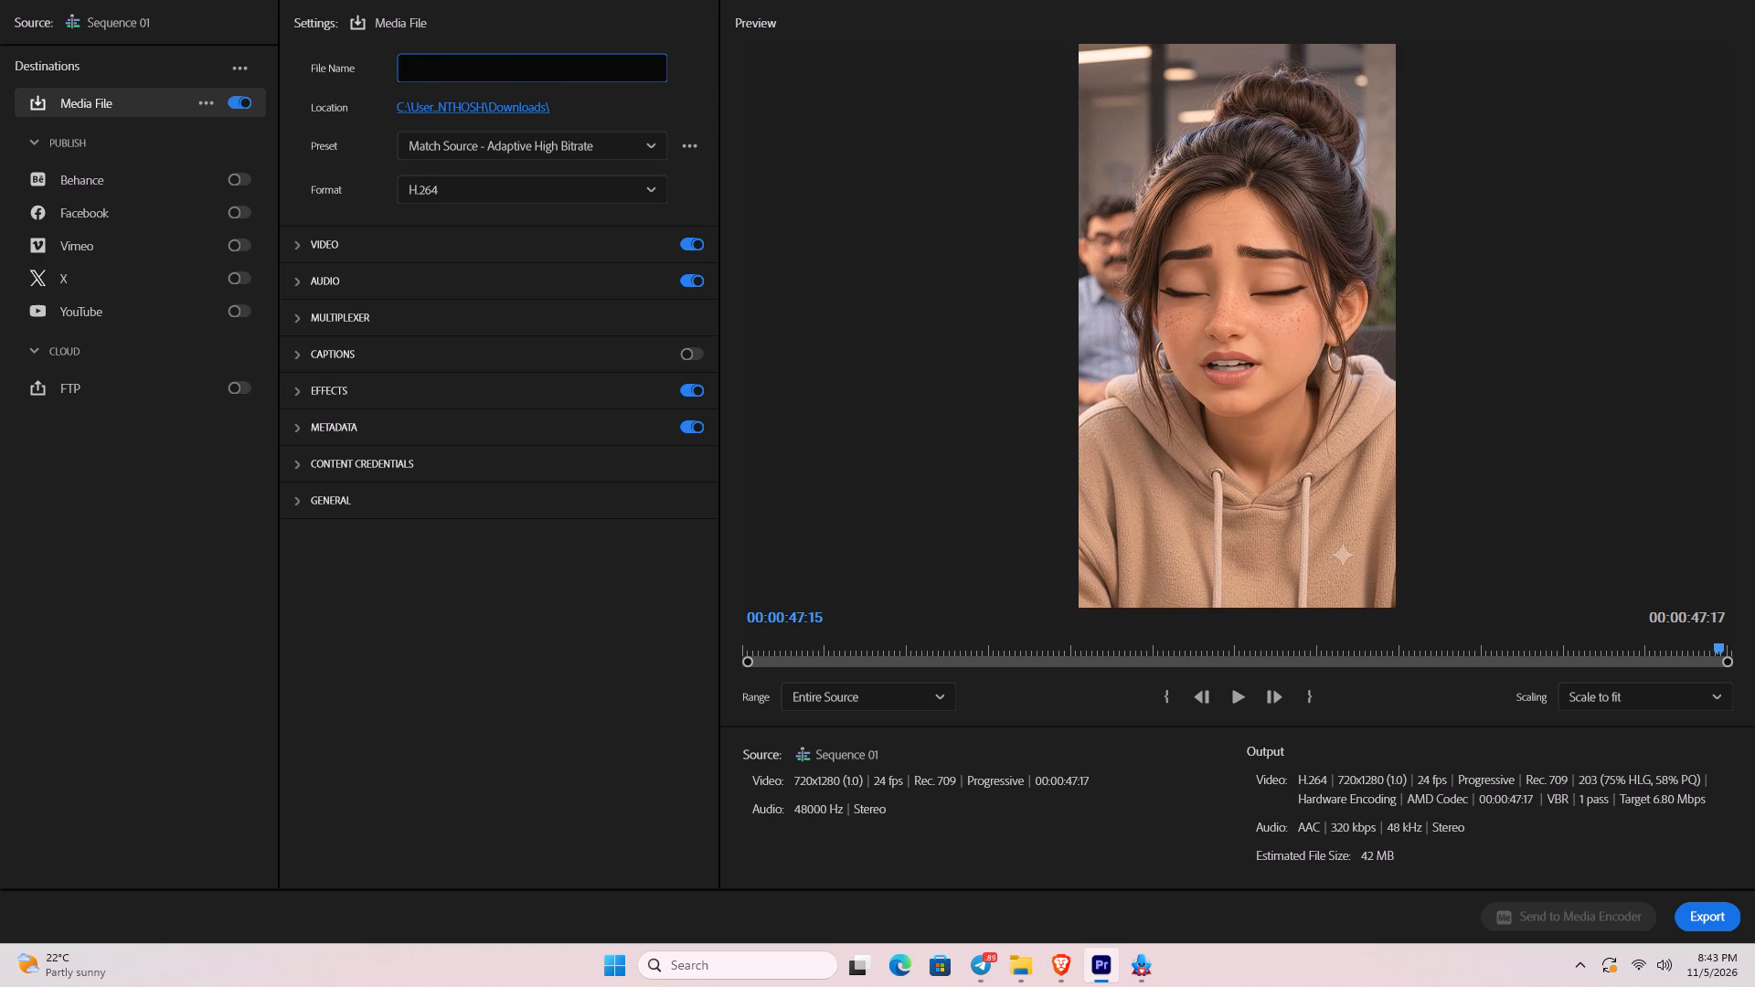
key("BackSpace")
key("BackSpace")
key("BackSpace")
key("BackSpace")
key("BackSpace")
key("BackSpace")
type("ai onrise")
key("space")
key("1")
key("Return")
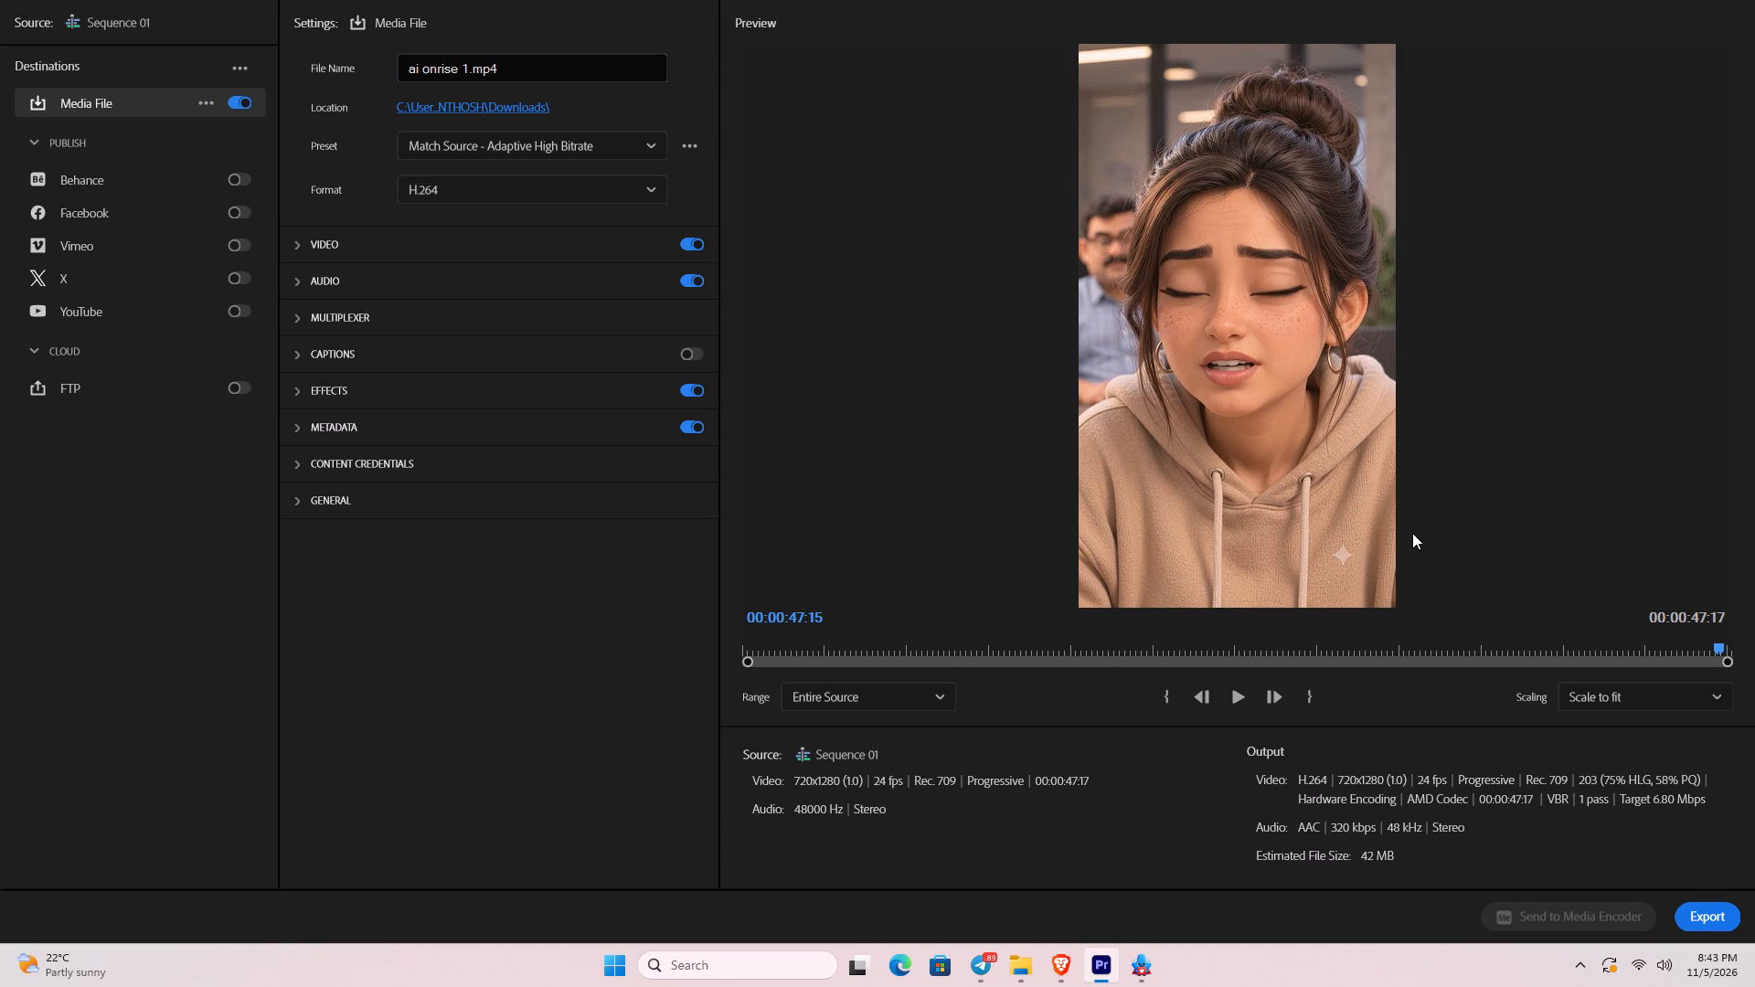
Export Sequence 01 as an H.264 media file to the Downloads folder with the Match Source - Adaptive High Bitrate preset.
left_click(1702, 919)
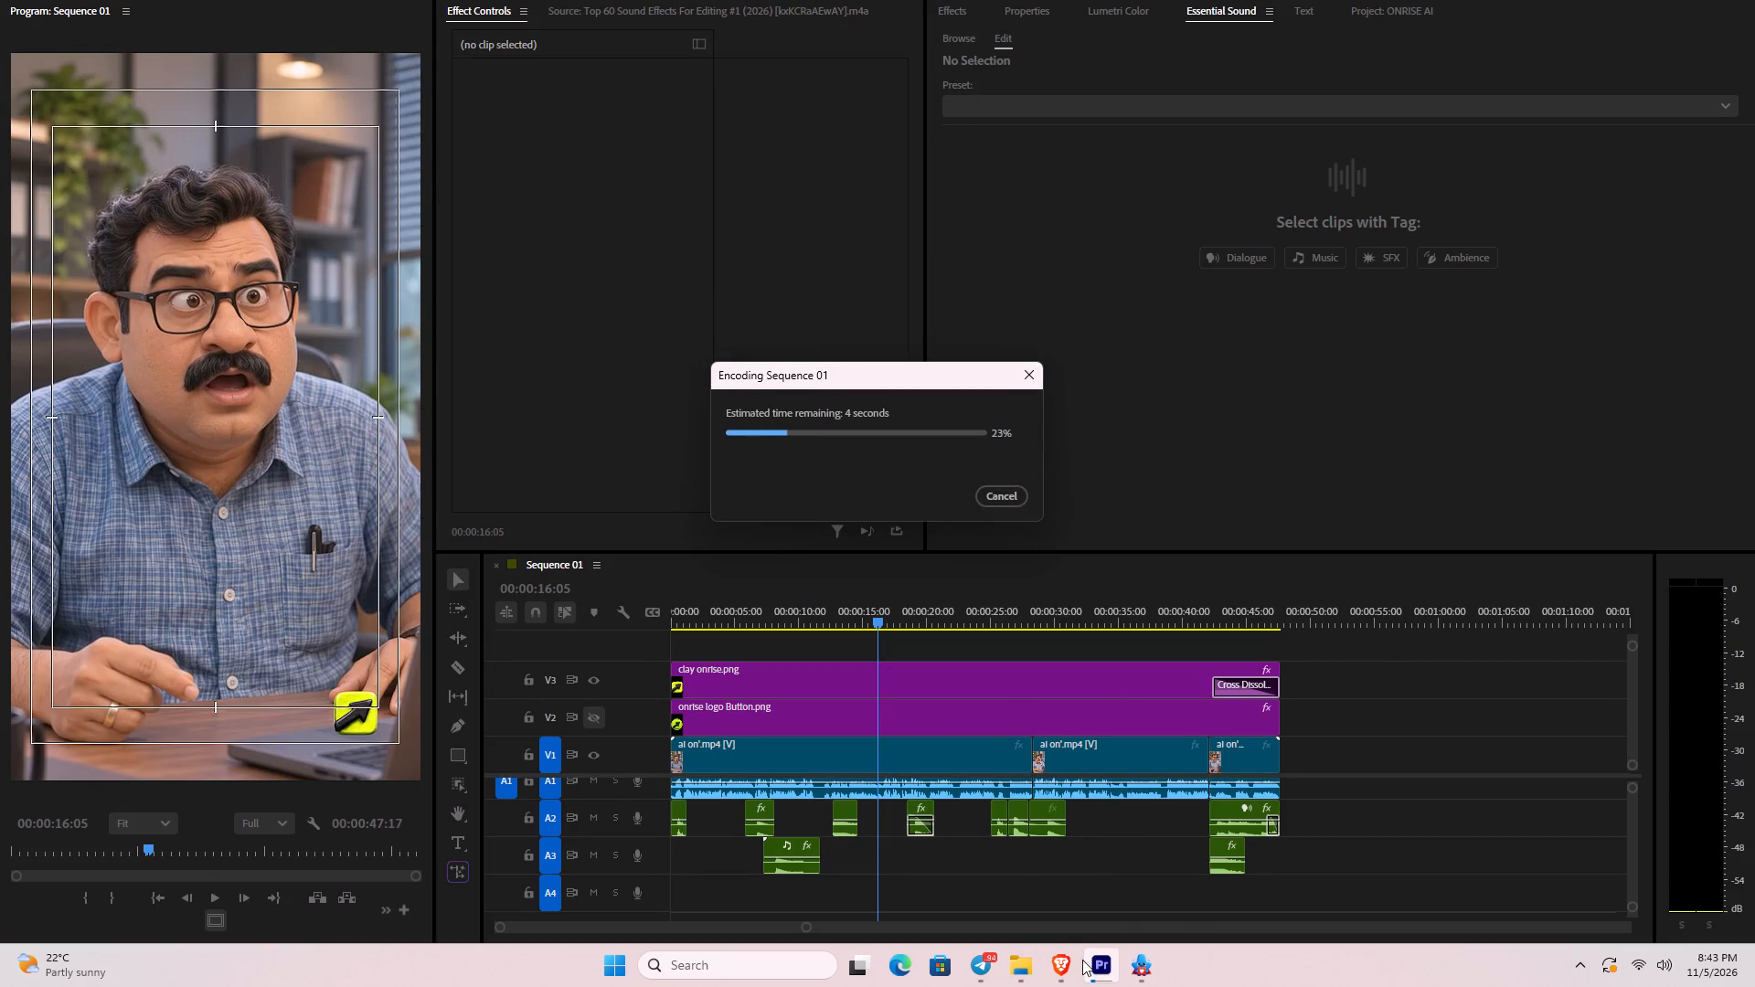
Switch to the Brave browser and dismiss the share window on the "Fahh" meme sound effect video page.
left_click(1050, 958)
left_click(1139, 887)
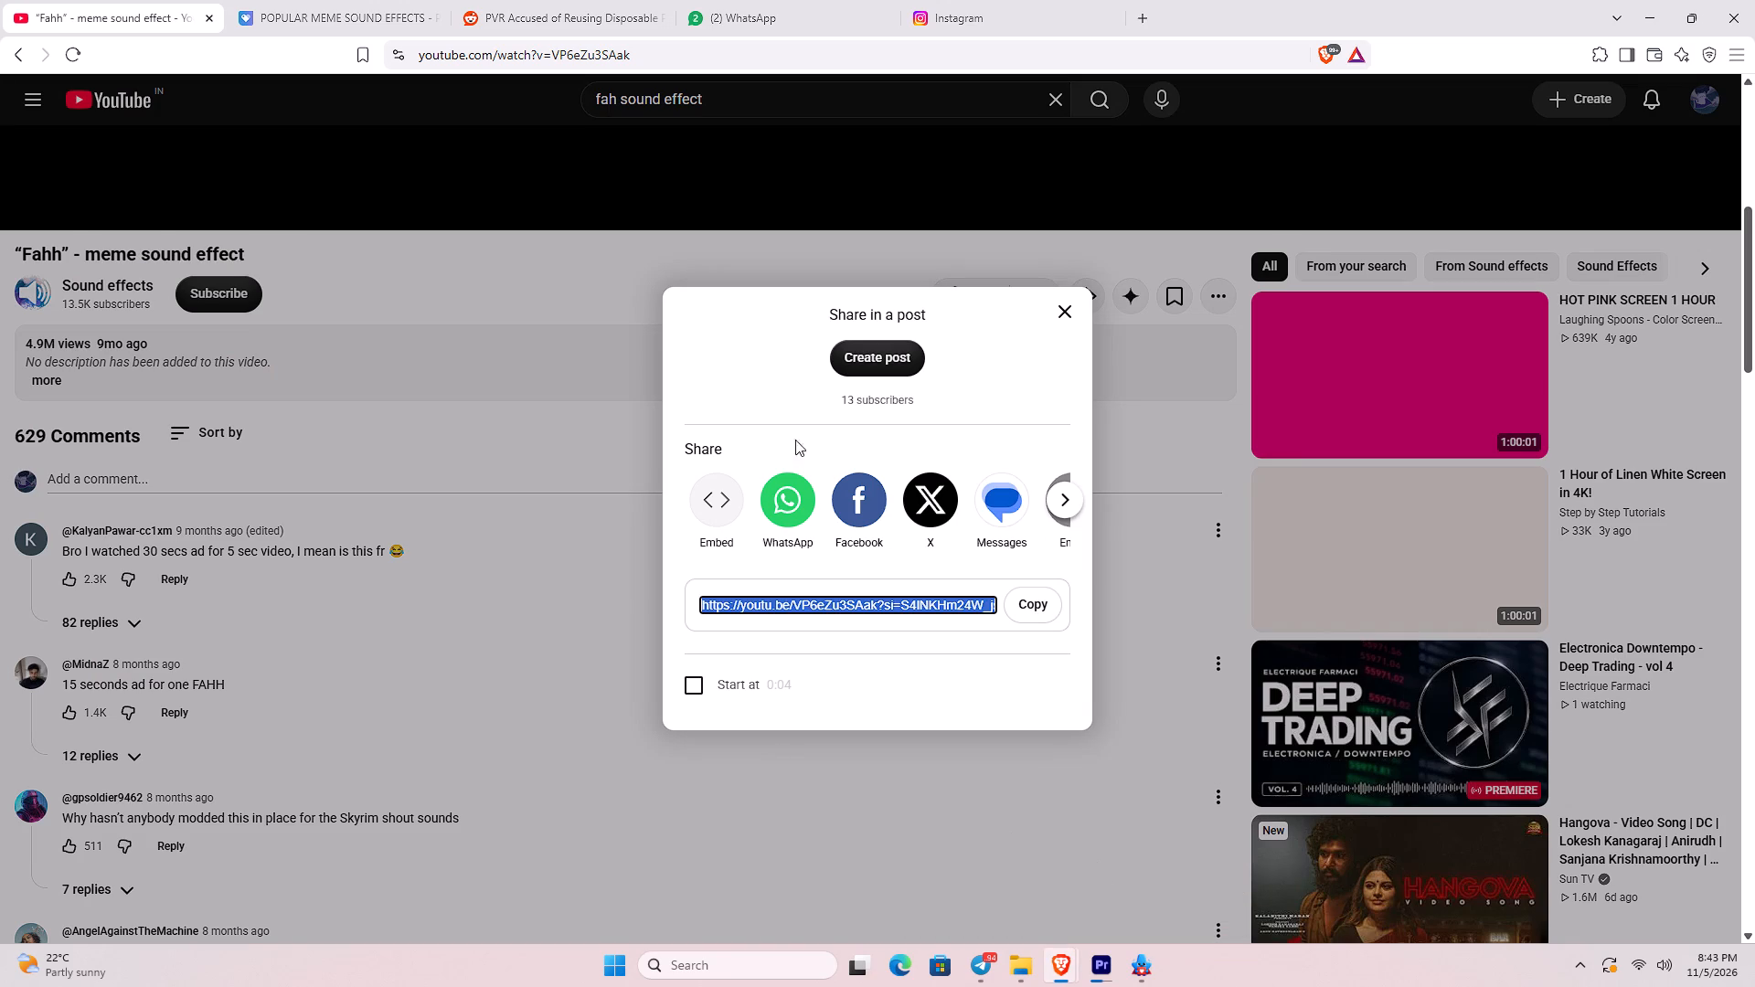
right_click_drag(785, 181, 778, 239)
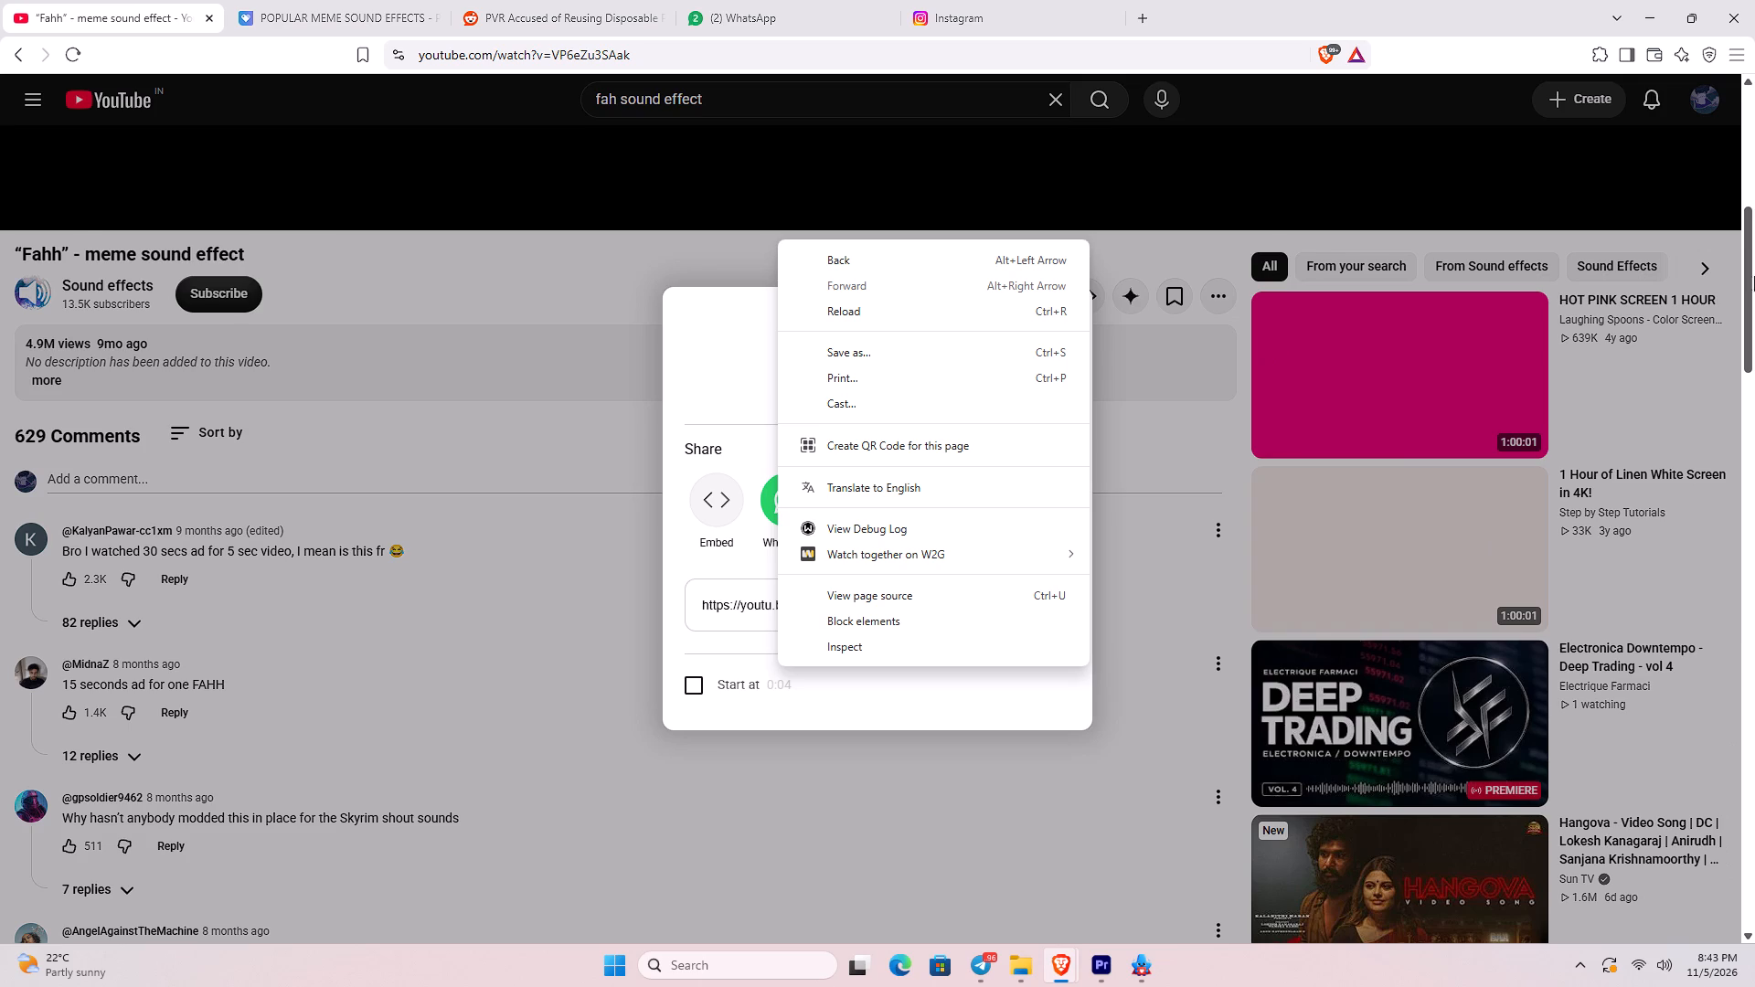
left_click(520, 251)
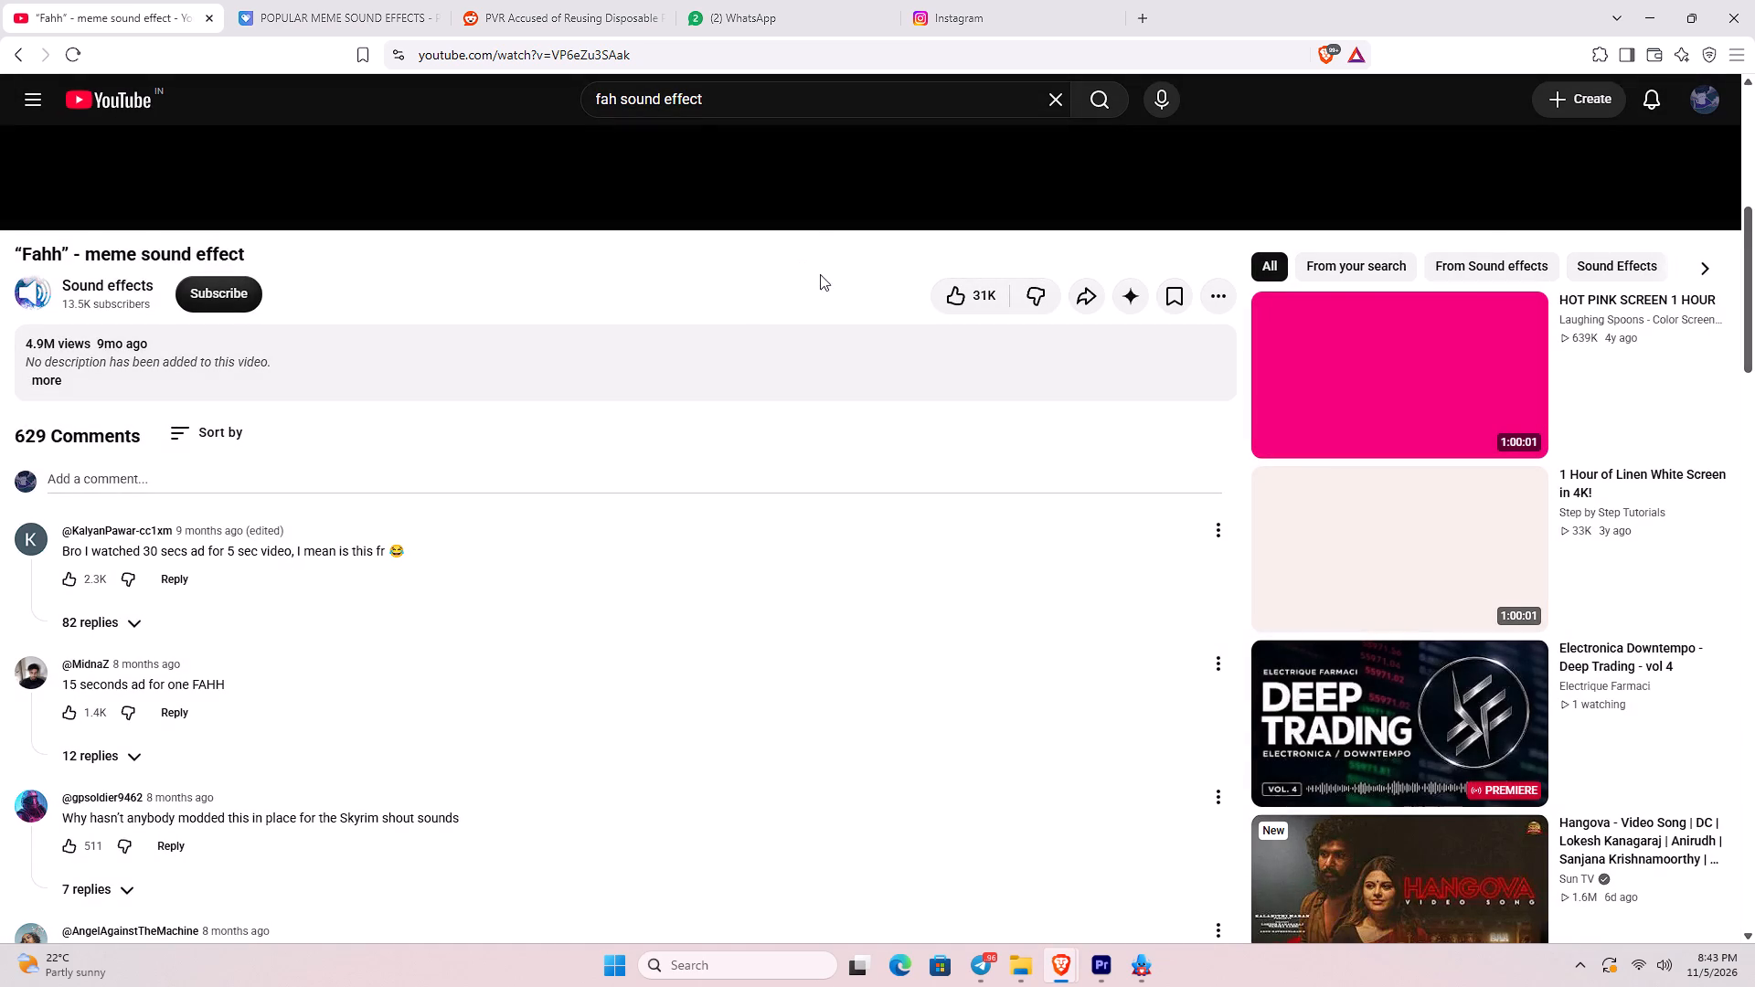